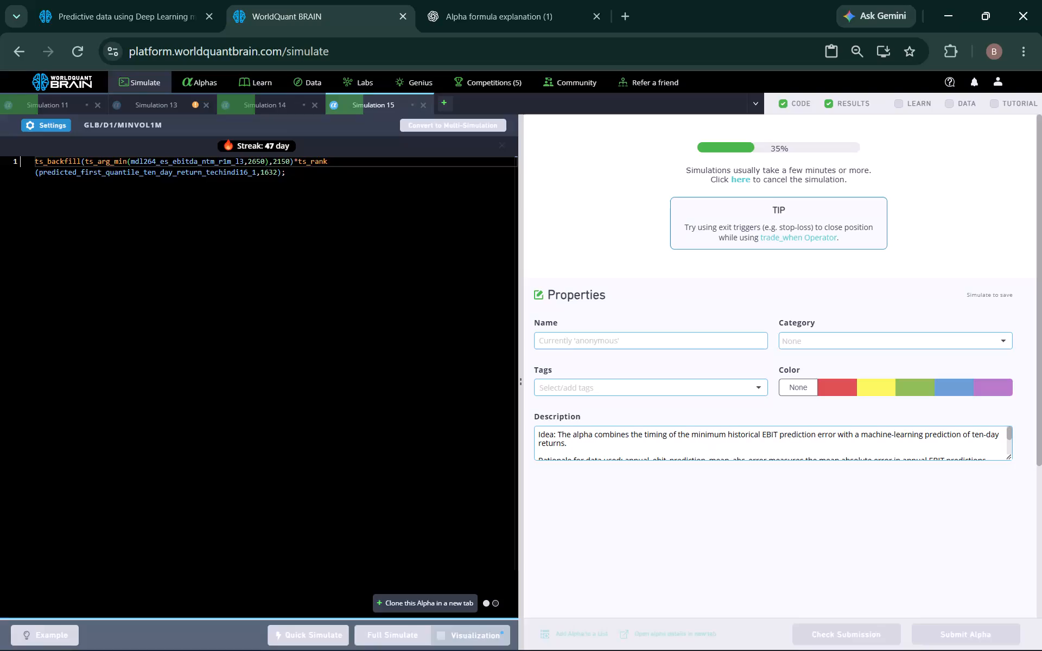
In Simulation 13, reveal the test period and run the Prod Correlation check.
click(173, 99)
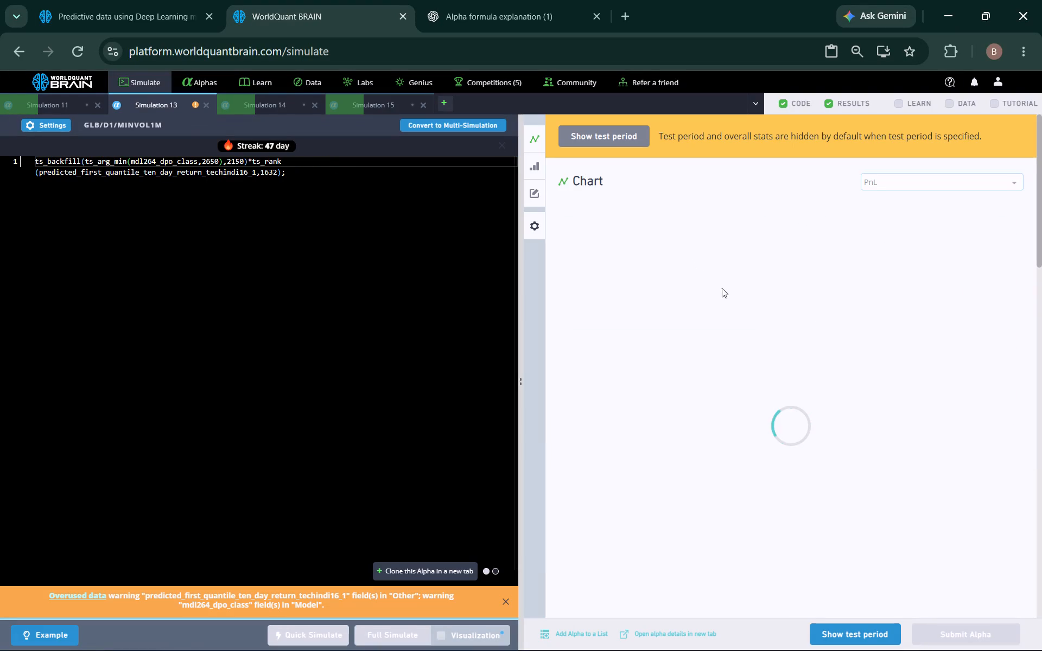
scroll(768, 403, down, 2)
click(839, 626)
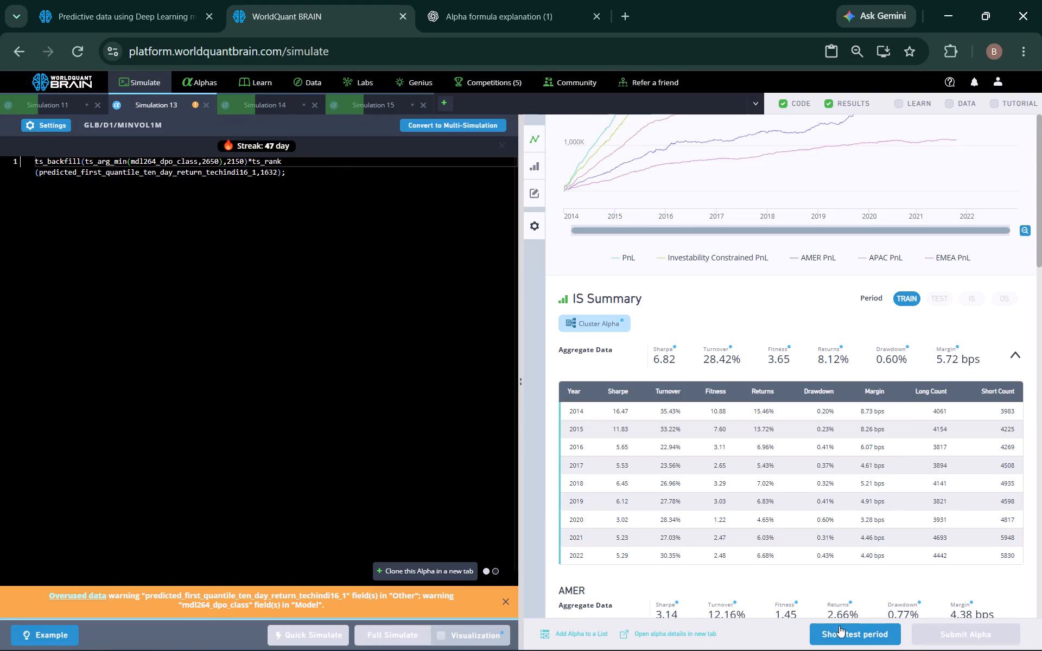
scroll(798, 366, down, 3)
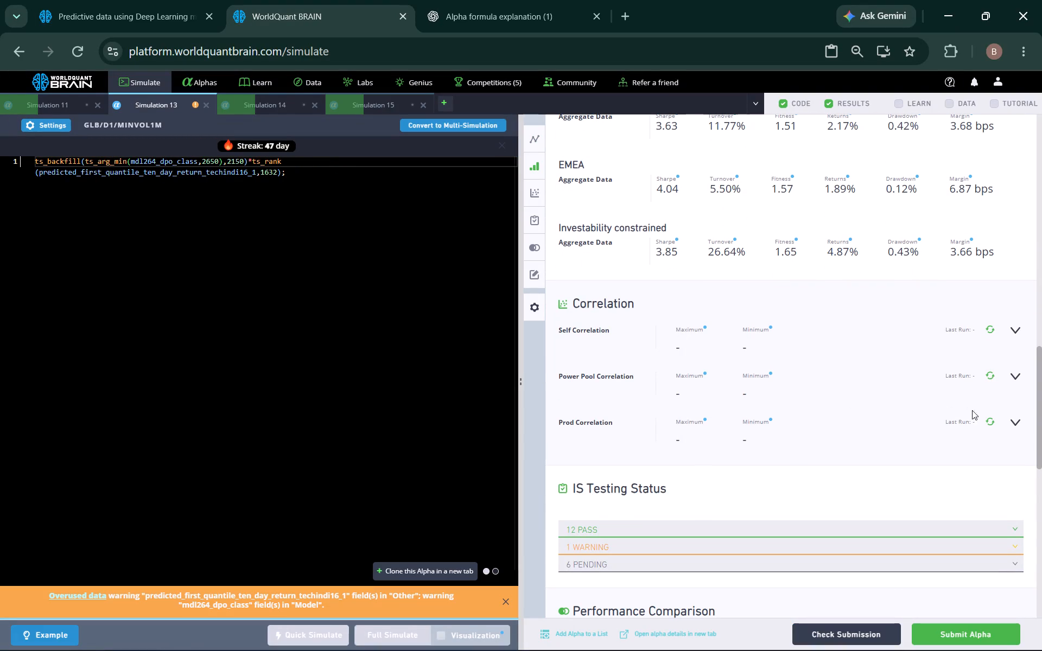
click(993, 423)
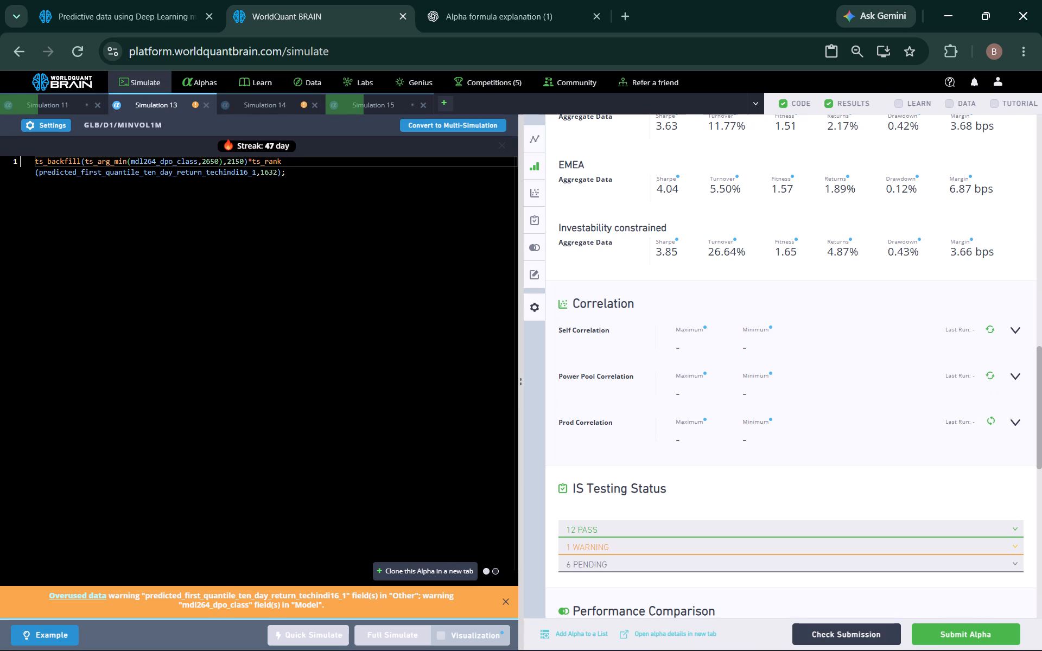
In Simulation 14, reveal the test period and run the Prod Correlation check.
click(247, 101)
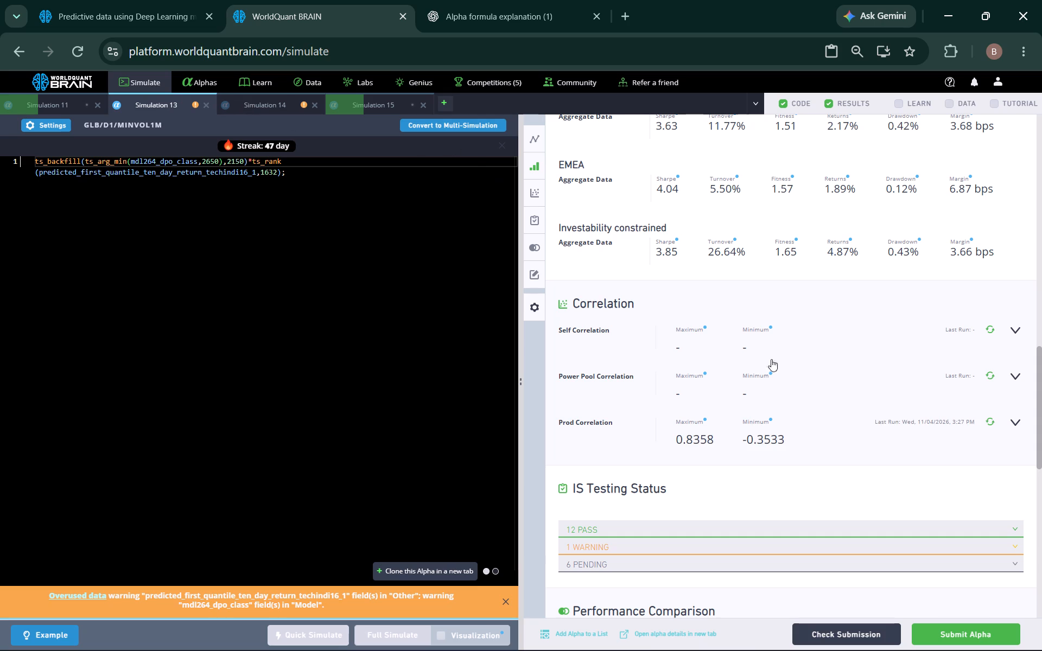
click(861, 635)
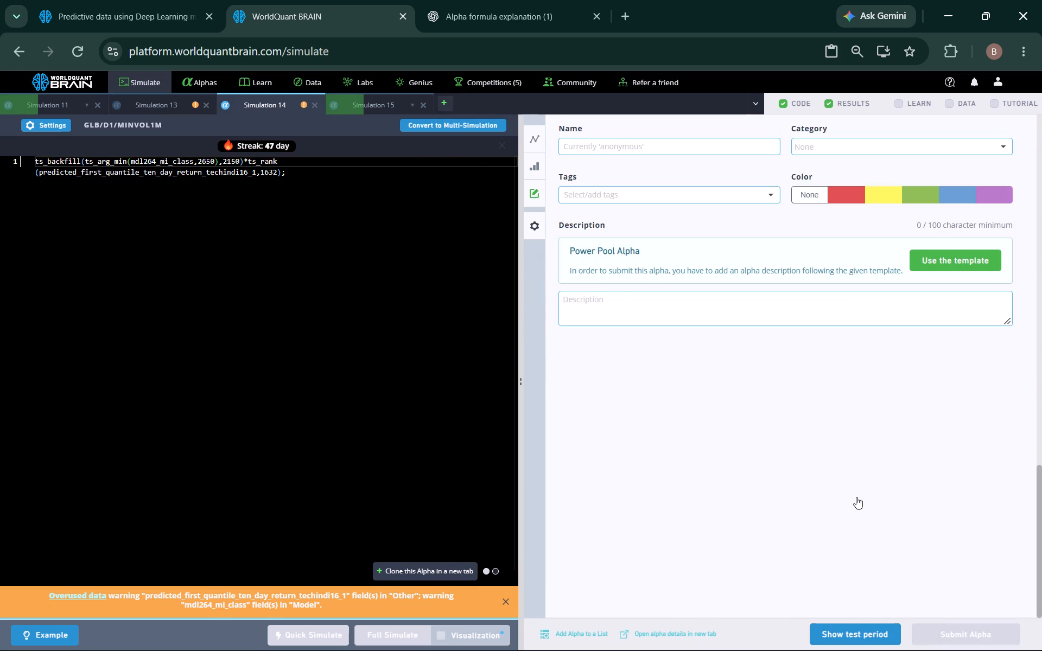
click(990, 215)
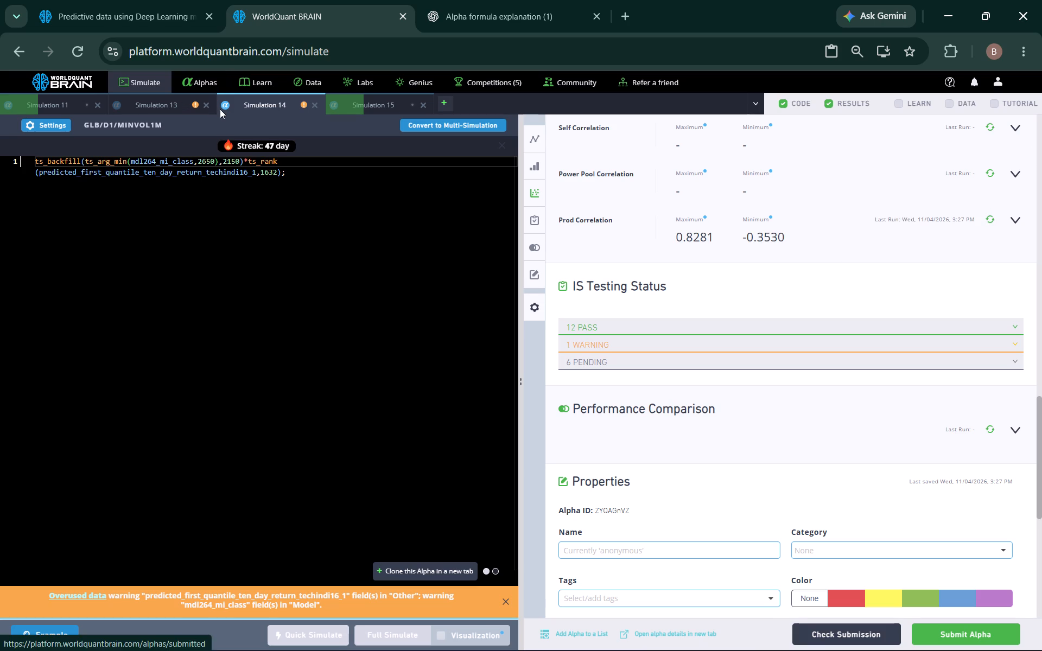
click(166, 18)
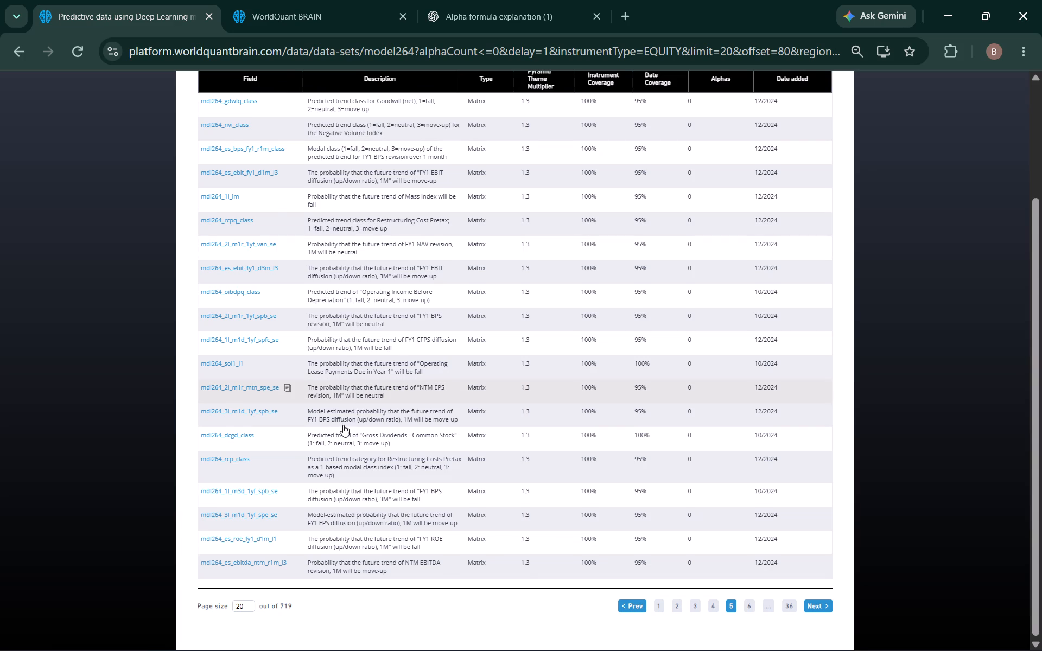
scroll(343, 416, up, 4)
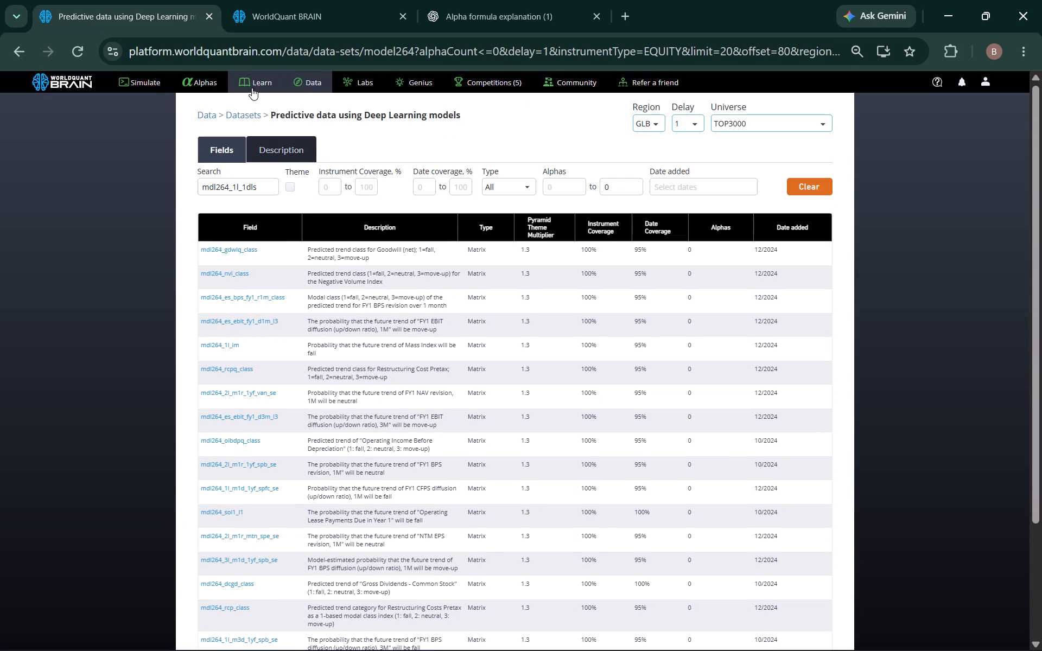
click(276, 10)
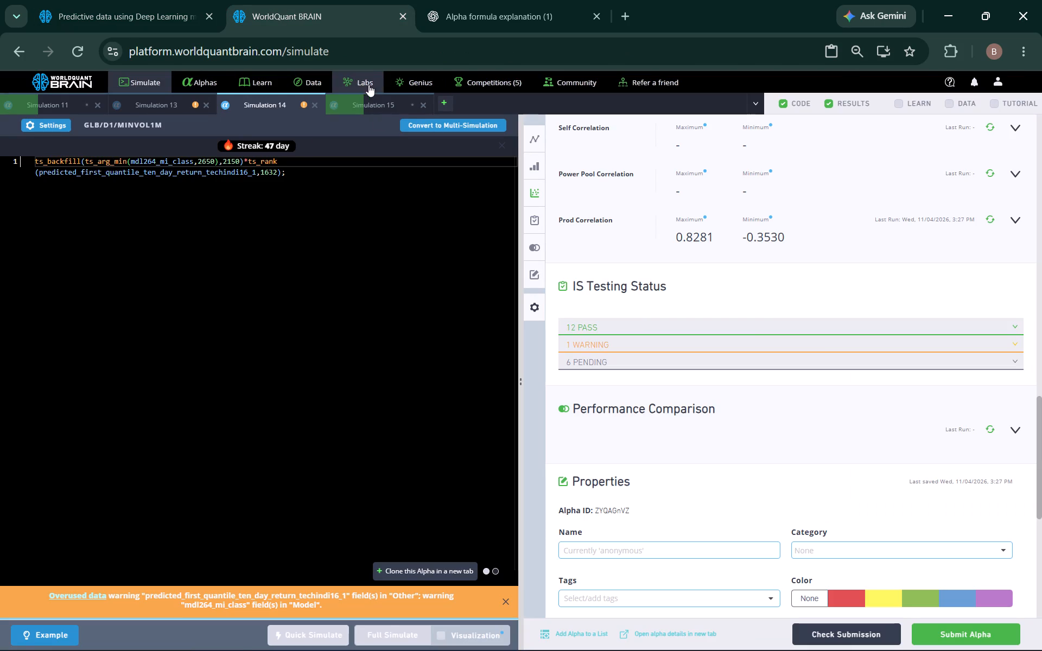
Close Simulation 14 and Simulation 13.
click(313, 106)
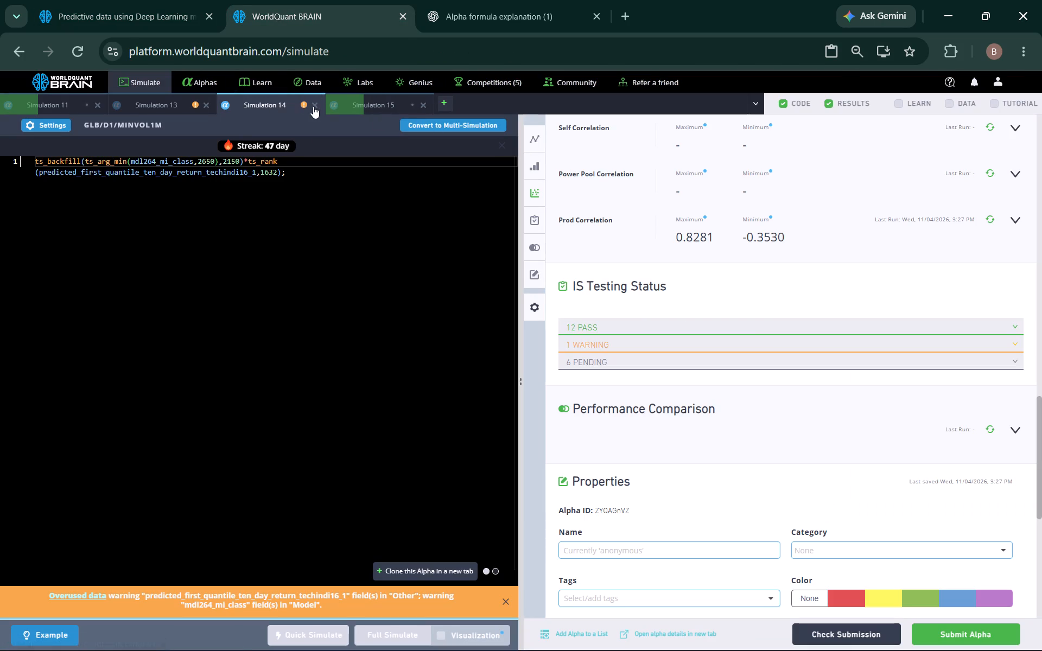
click(206, 103)
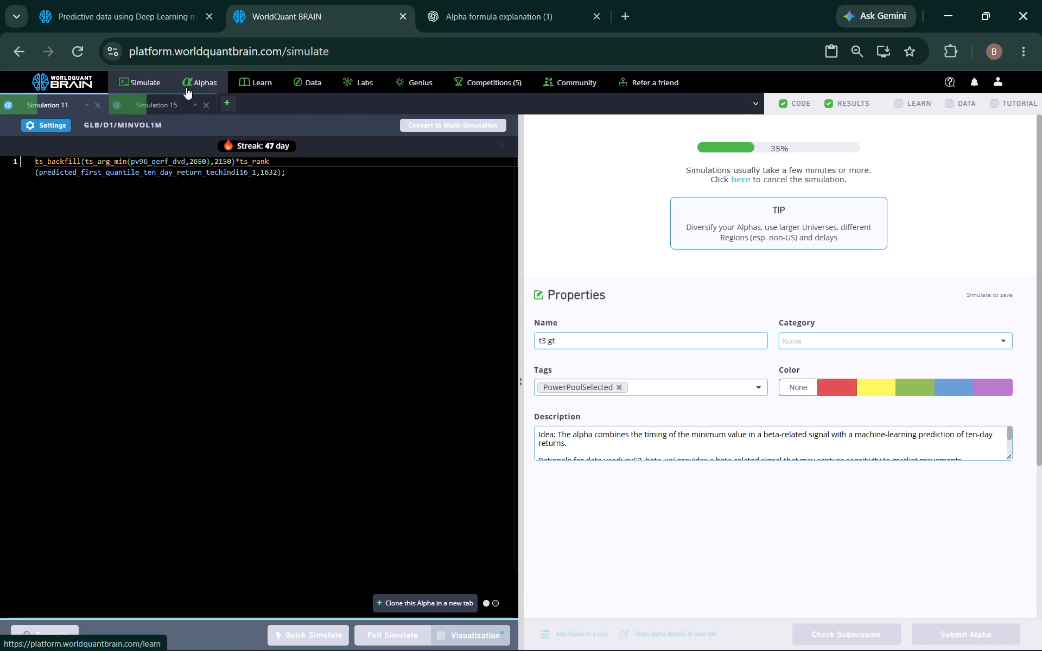
Open the list of submitted alphas and look through it for an earlier alpha to reuse.
click(204, 79)
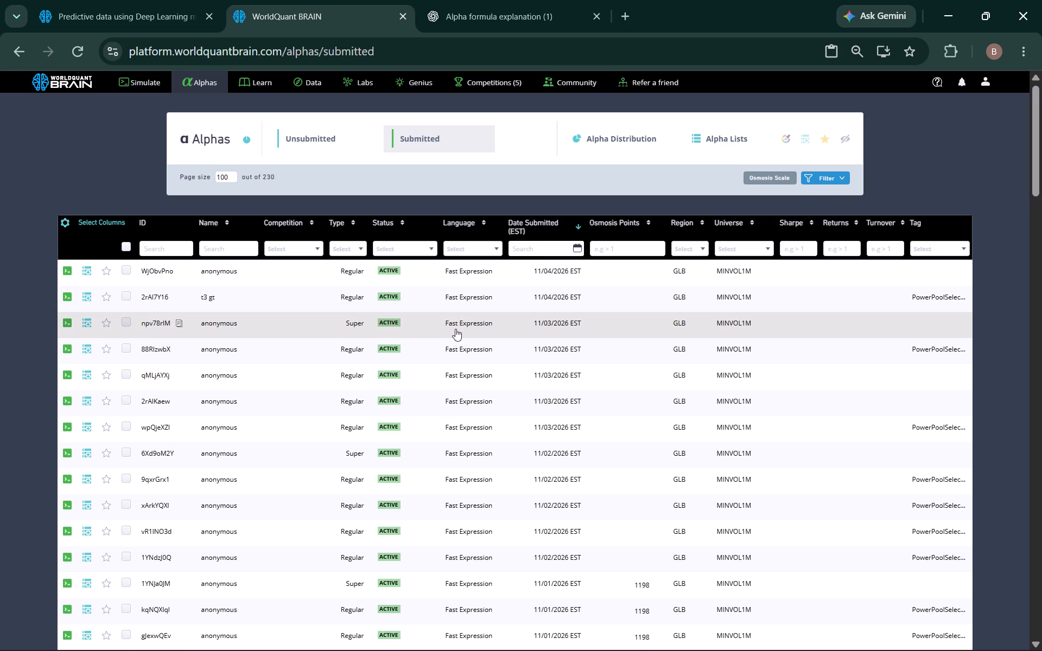
scroll(443, 400, down, 6)
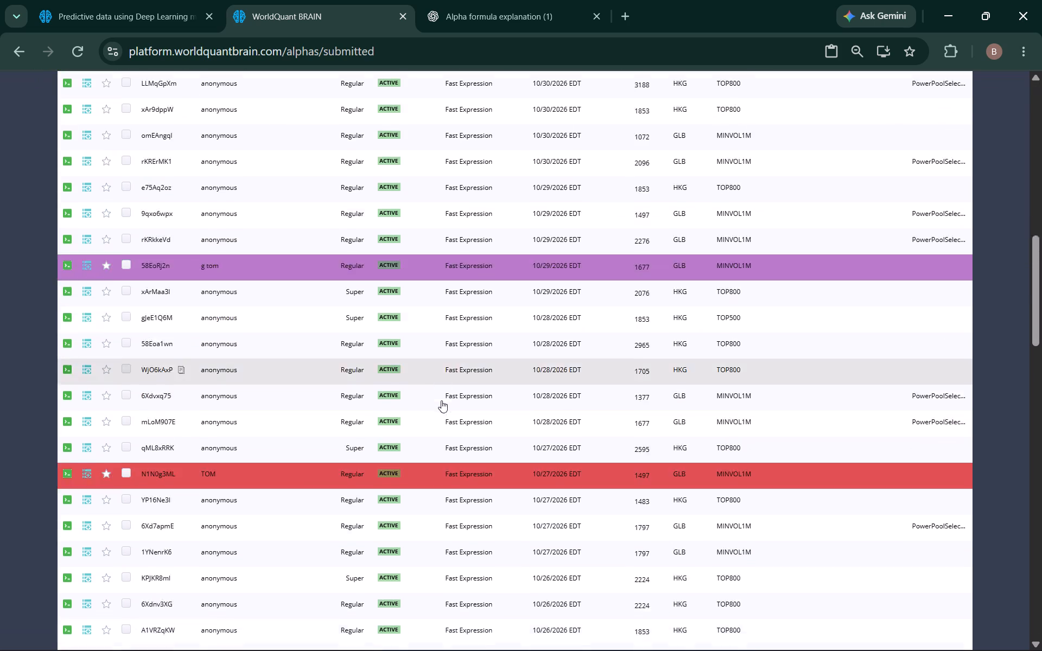
scroll(442, 400, up, 3)
scroll(472, 433, down, 1)
scroll(472, 433, up, 1)
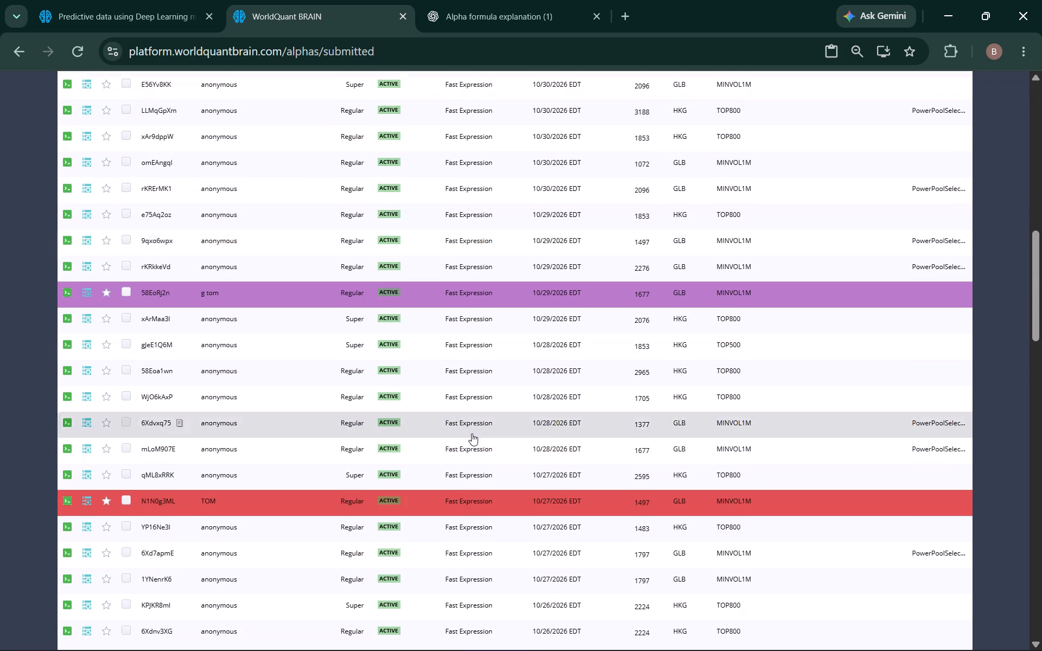
scroll(472, 433, up, 3)
scroll(472, 433, down, 1)
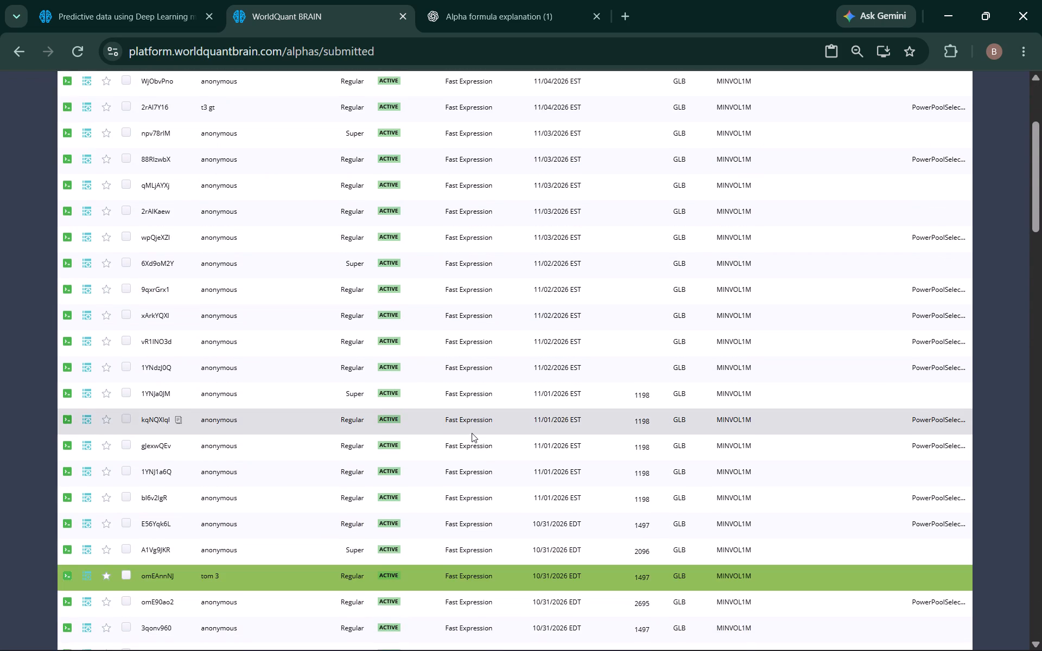
scroll(472, 433, up, 1)
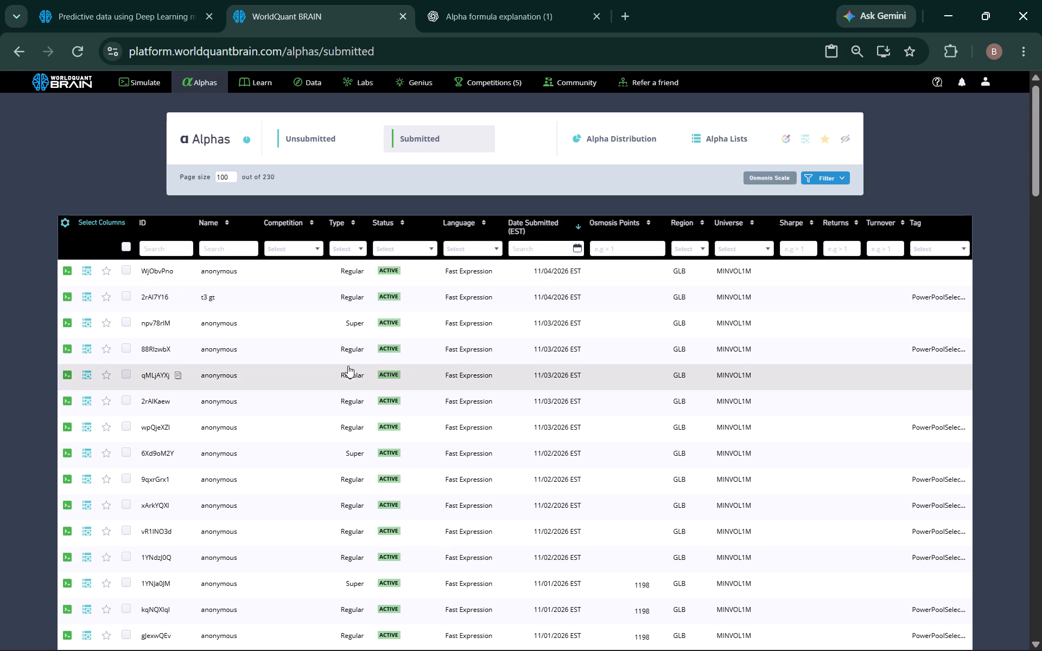
Examine the code of the submitted alphas 88RlzwbX, qMLjAYXj, 2rAlKaew and wpQjeXZl one after another.
click(379, 357)
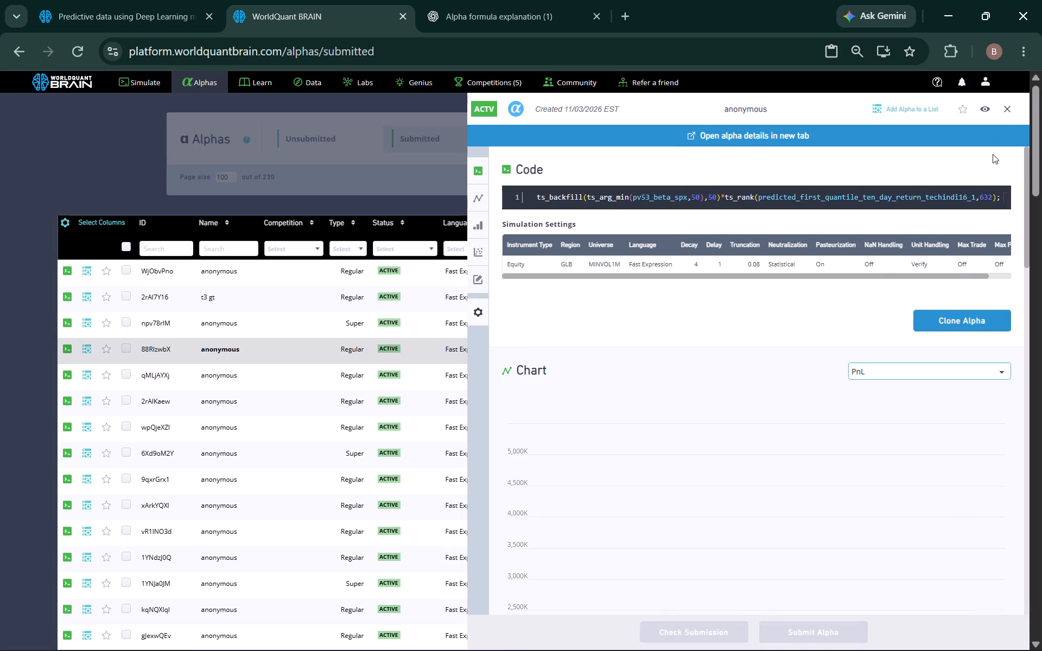
click(1013, 107)
click(1008, 107)
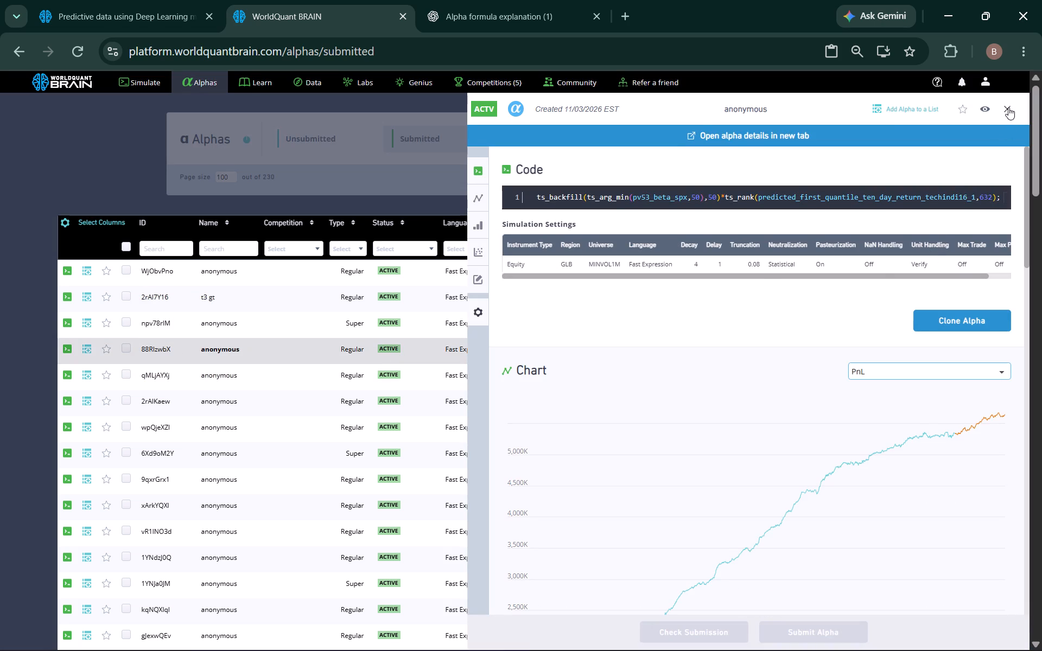
click(435, 373)
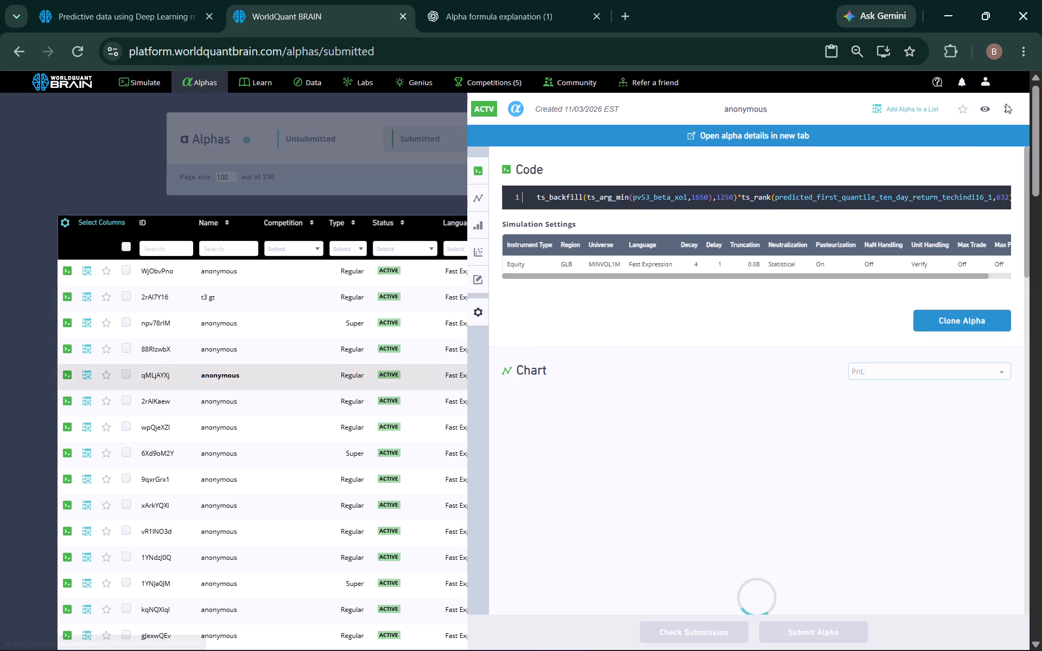
click(1006, 107)
click(419, 405)
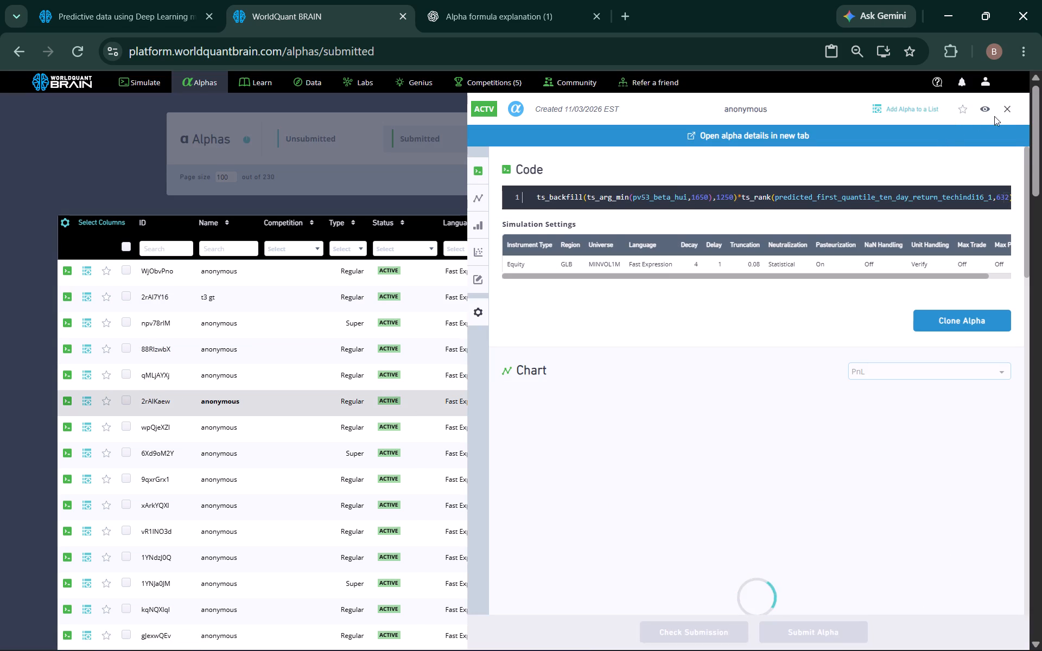
click(1010, 108)
click(1008, 107)
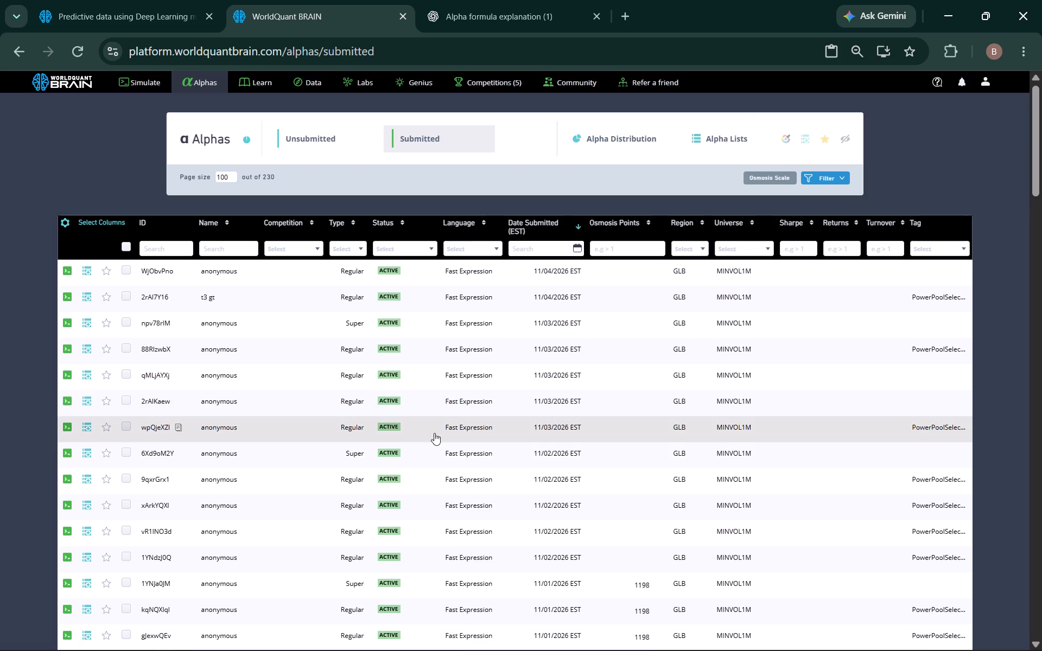
click(434, 433)
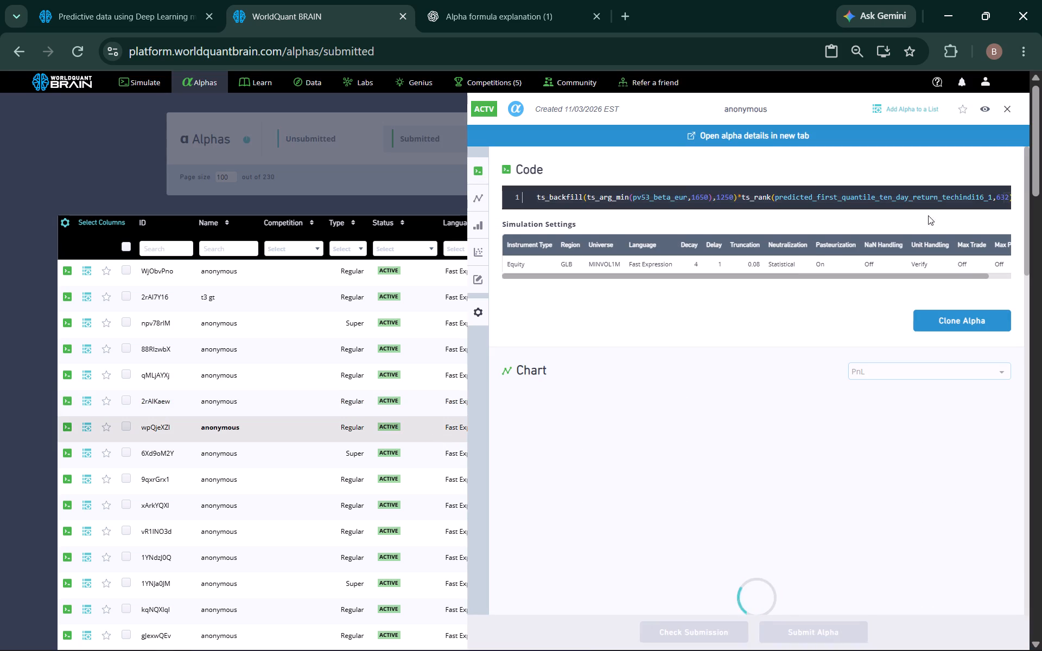
click(1008, 108)
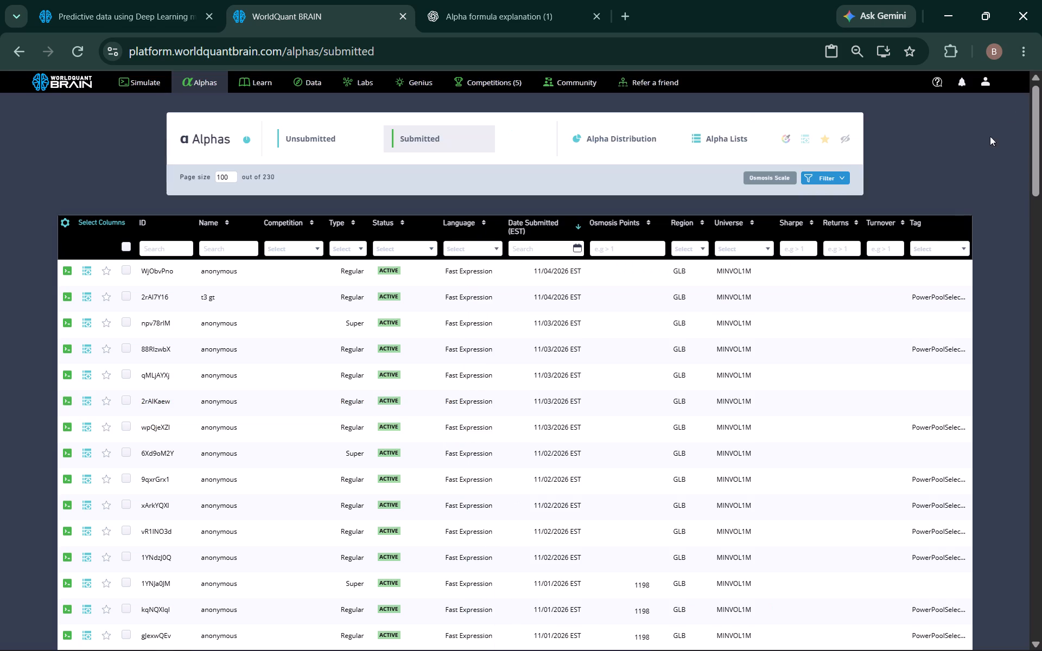
Clone the submitted alpha 9qxrGrx1, based on annual_ebit_prediction_mean_abs_error, into a new simulation.
click(513, 482)
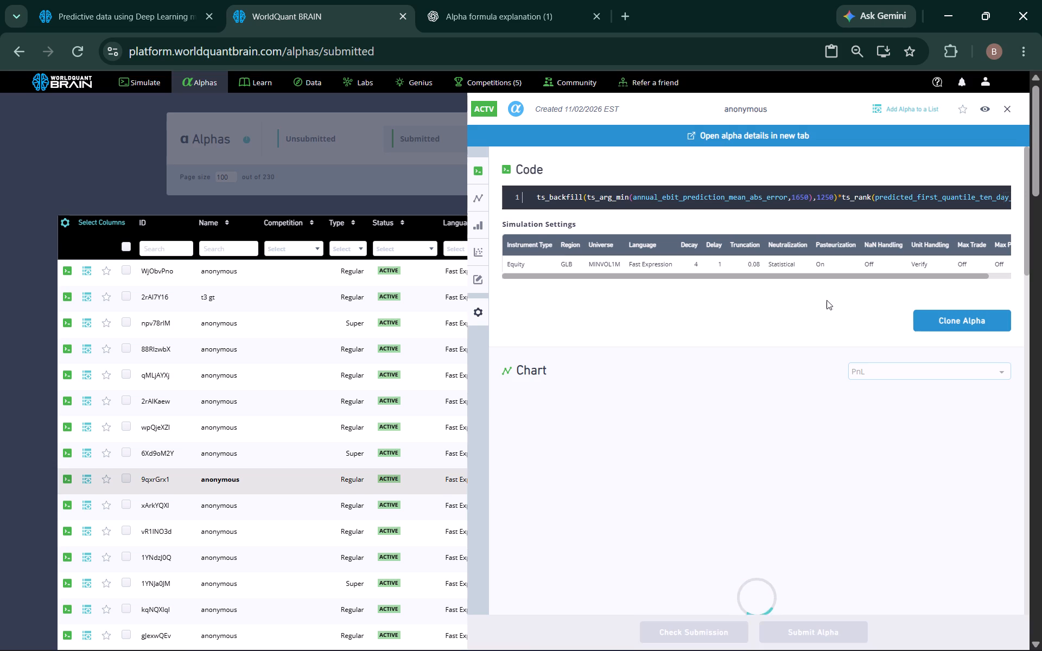
click(949, 318)
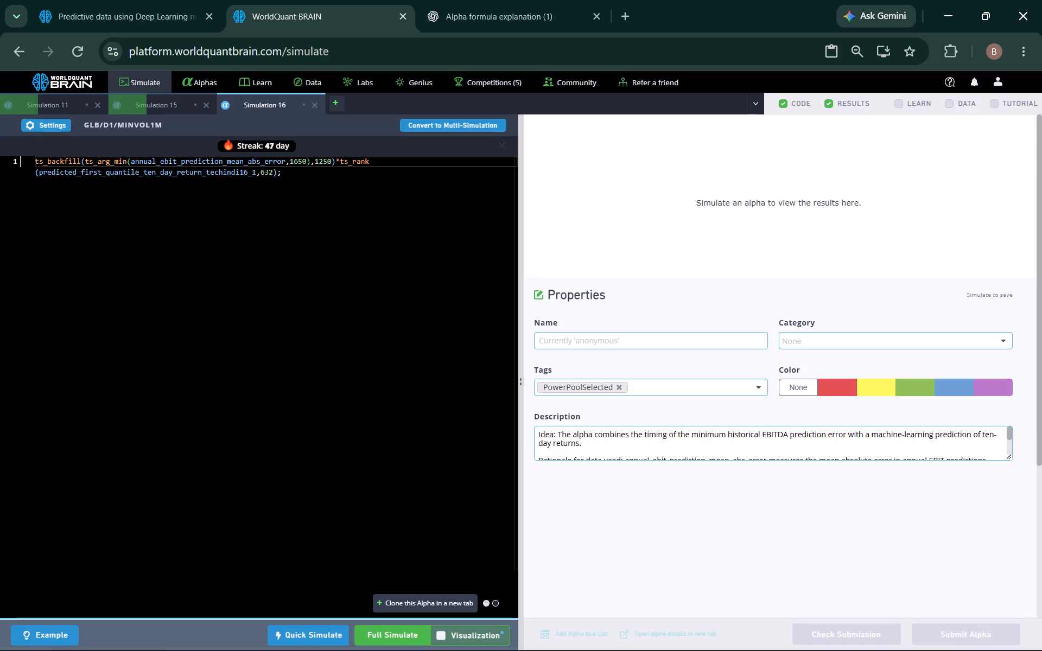
Copy annual_ebit_prediction_mean_abs_error from the cloned expression, search the data catalogue for it, and show all matching fields.
double_click(210, 157)
right_click(210, 157)
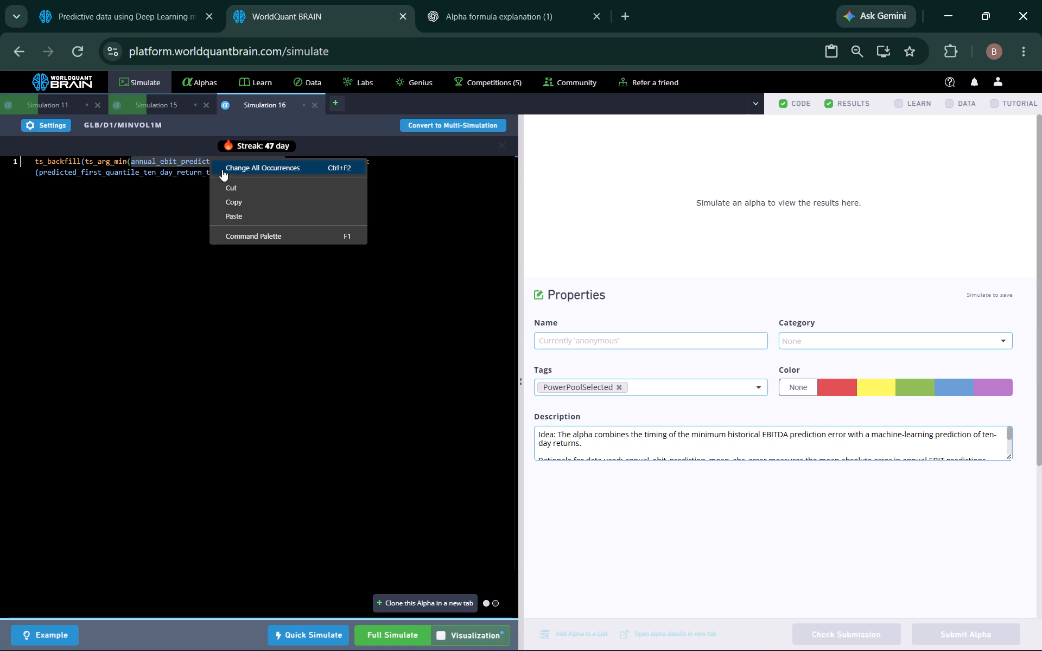
click(246, 199)
click(162, 24)
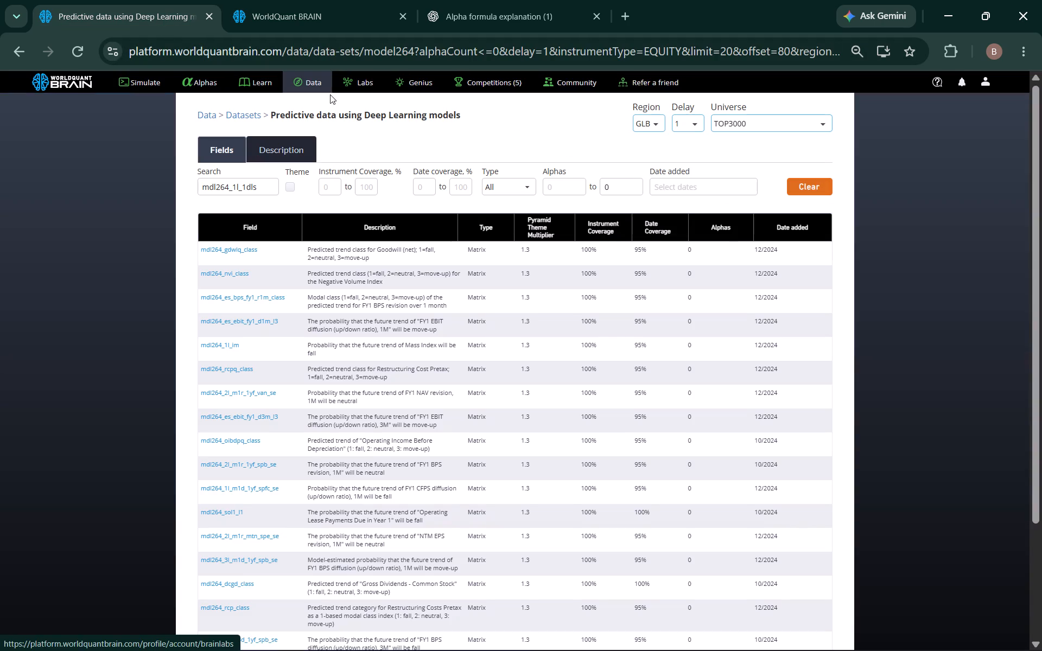
click(301, 85)
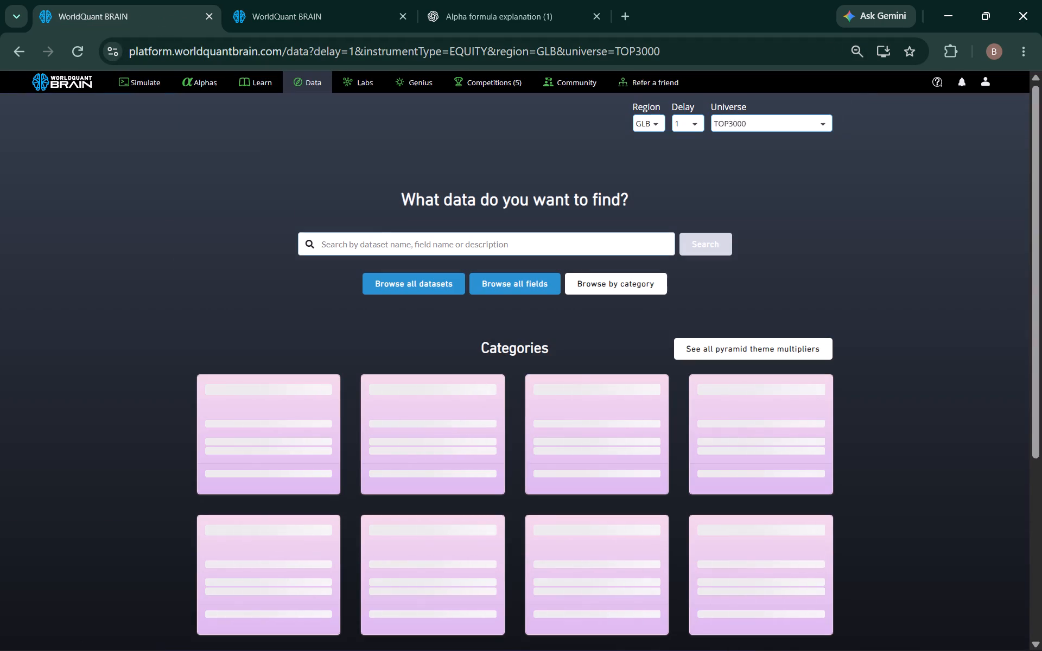
click(372, 242)
right_click(372, 242)
click(396, 426)
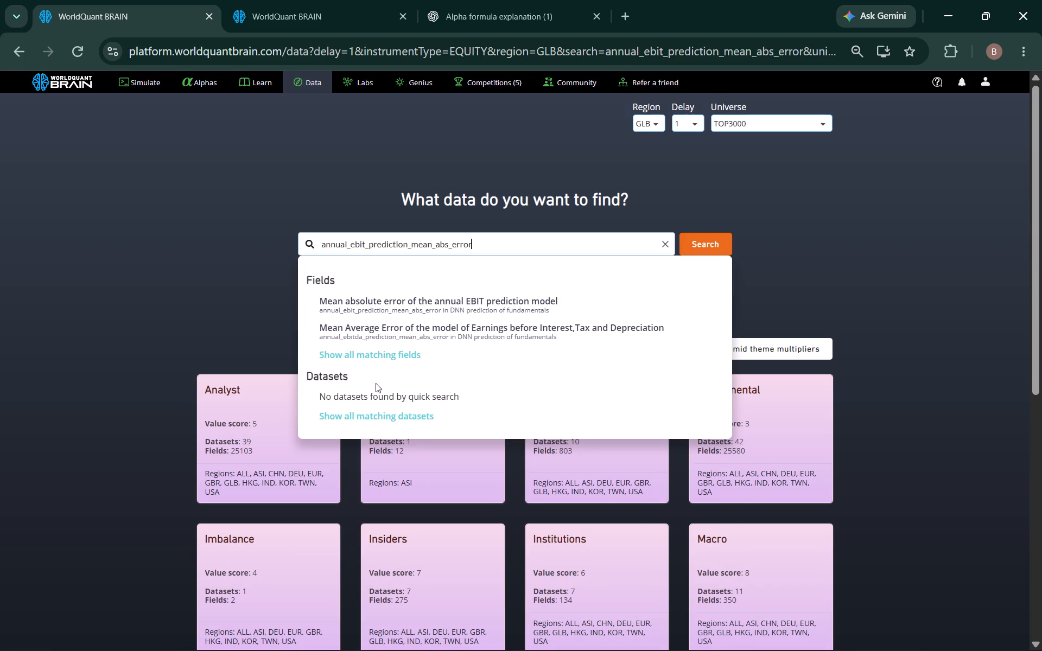
click(382, 360)
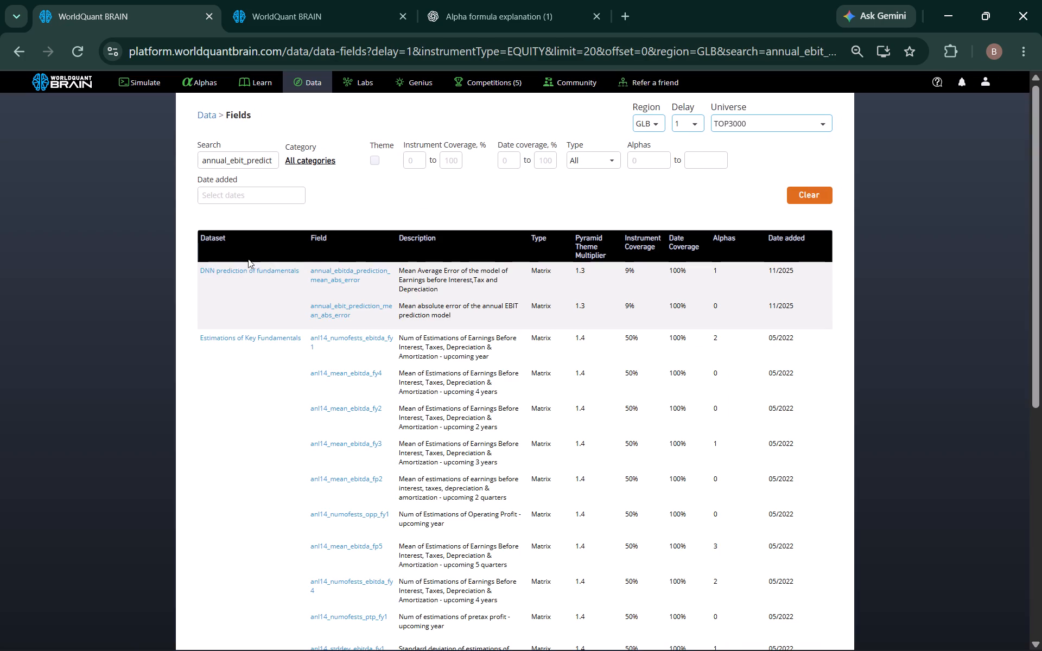
Open the DNN prediction of fundamentals dataset and filter its fields to at most 5 alphas.
click(240, 270)
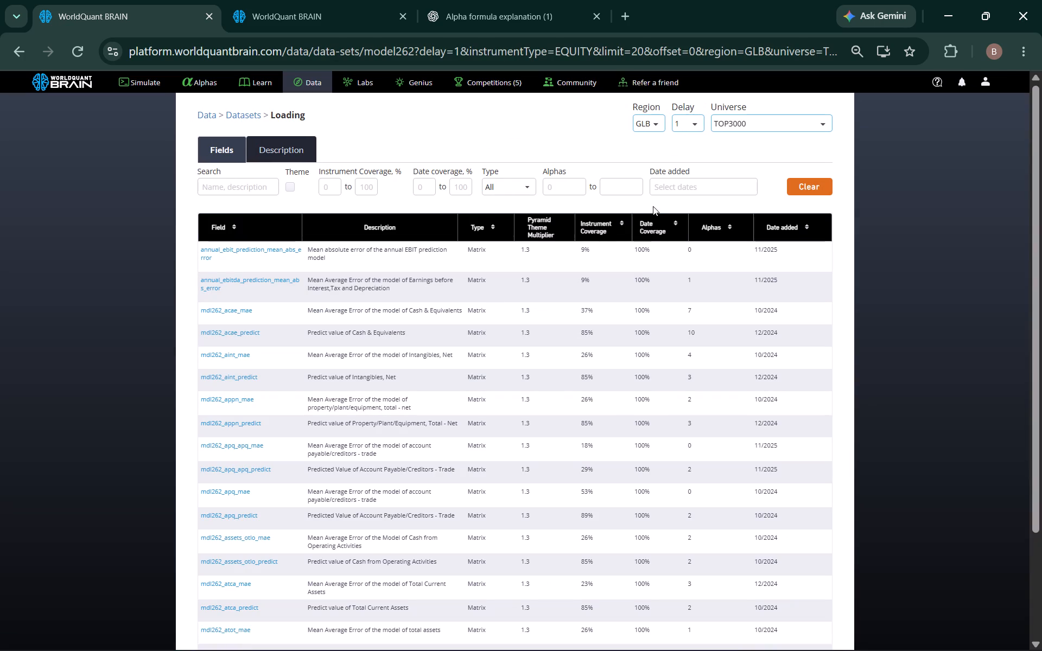
click(621, 189)
key(5)
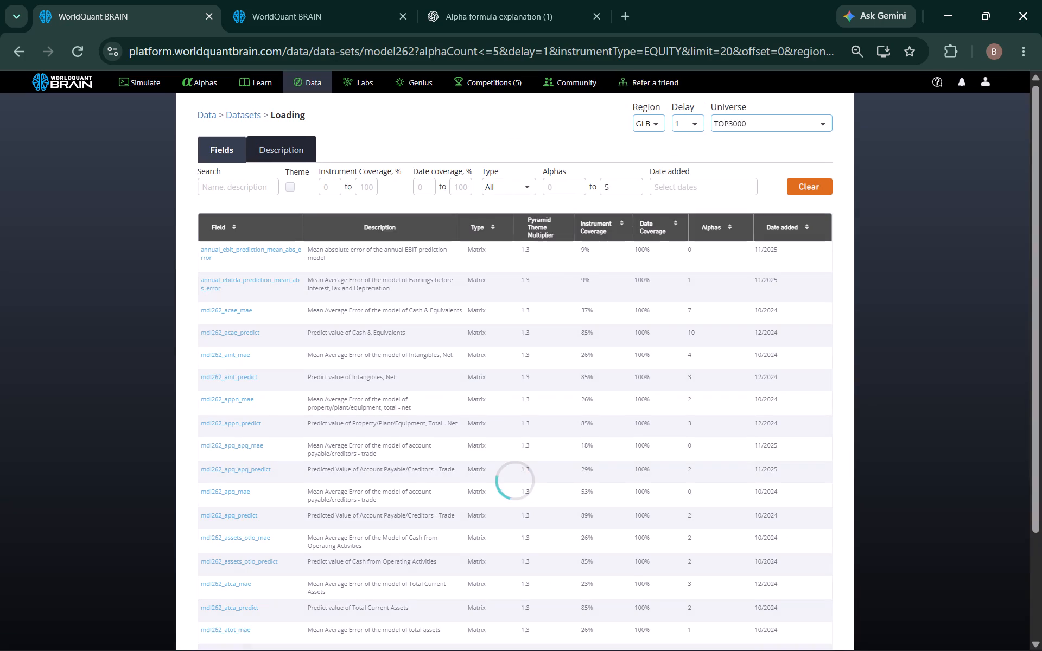
Replace annual_ebit_prediction_mean_abs_error in Simulation 16's expression with the copied field mdl262_cash_otlo_mae and run a full simulation.
scroll(272, 365, down, 10)
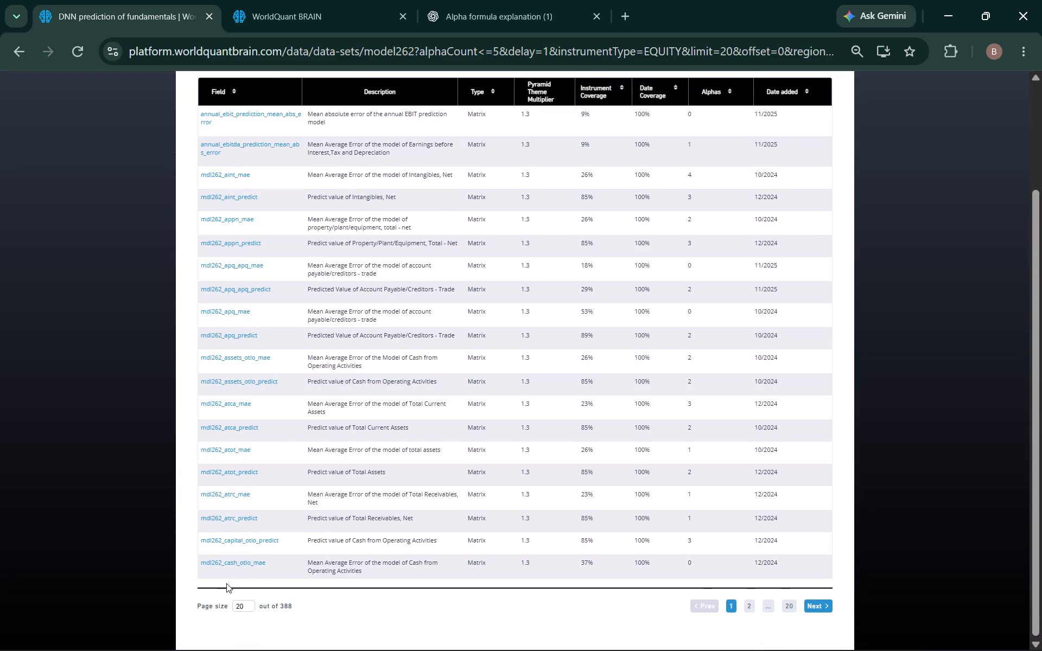
click(276, 565)
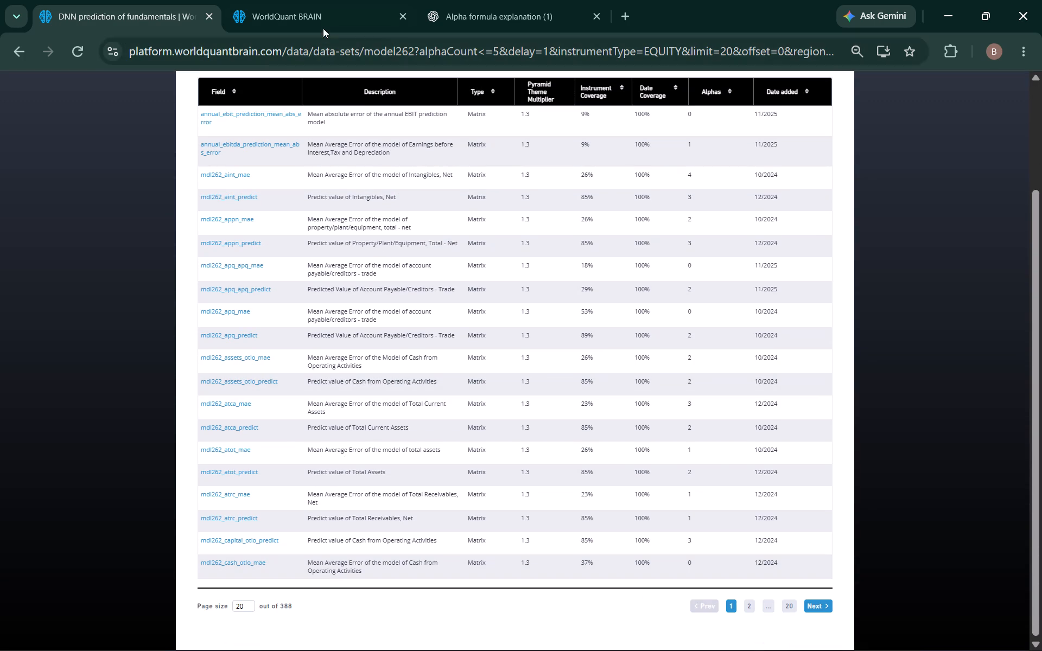
click(323, 20)
right_click(216, 158)
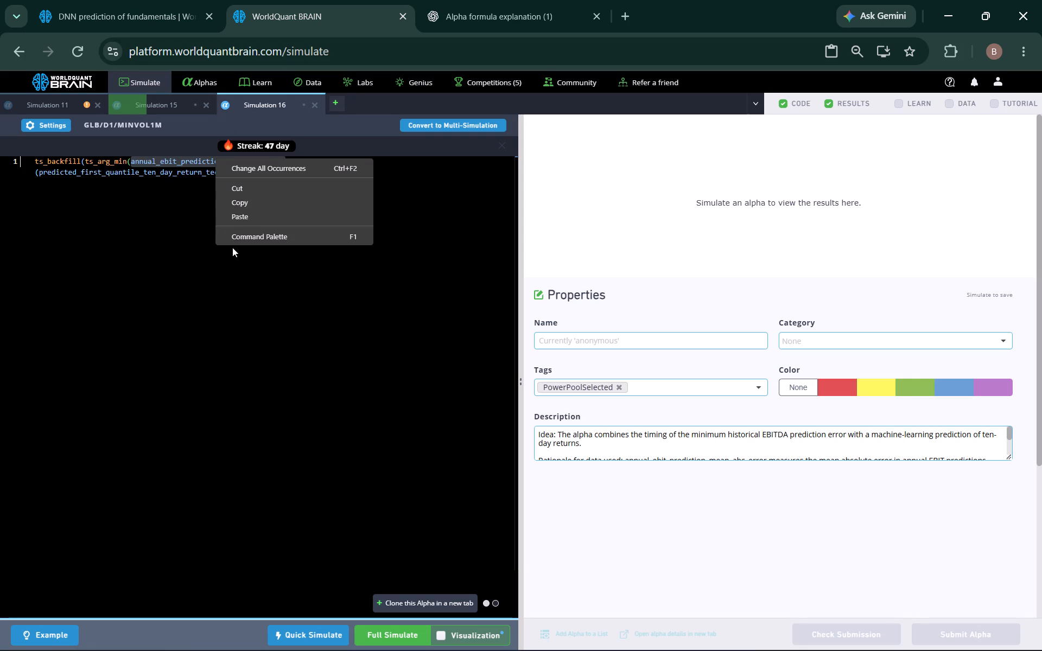
click(236, 217)
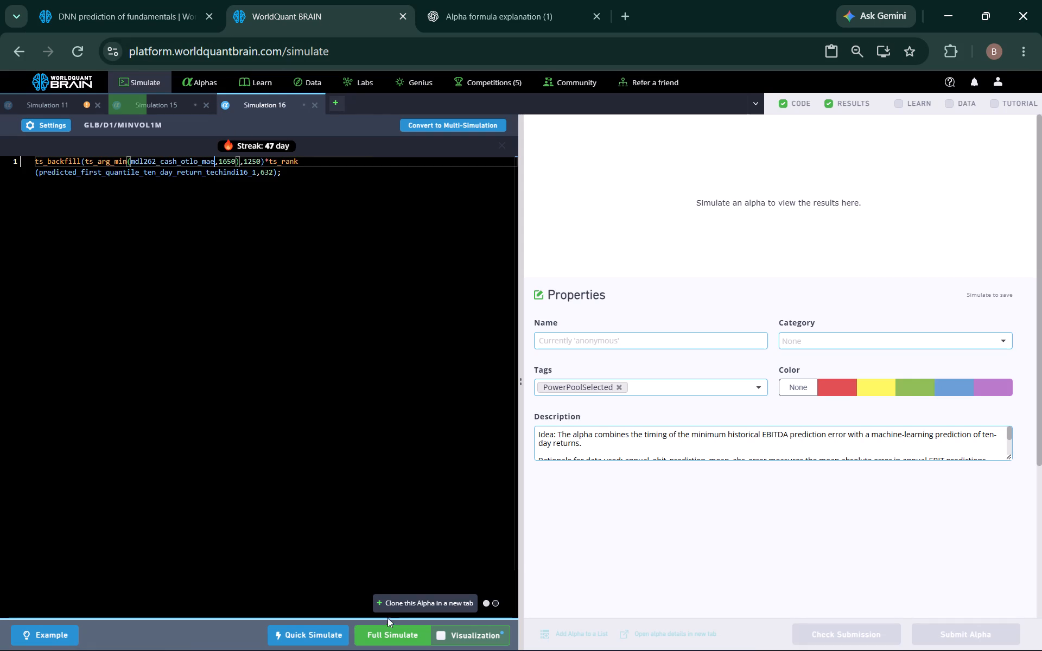
click(391, 631)
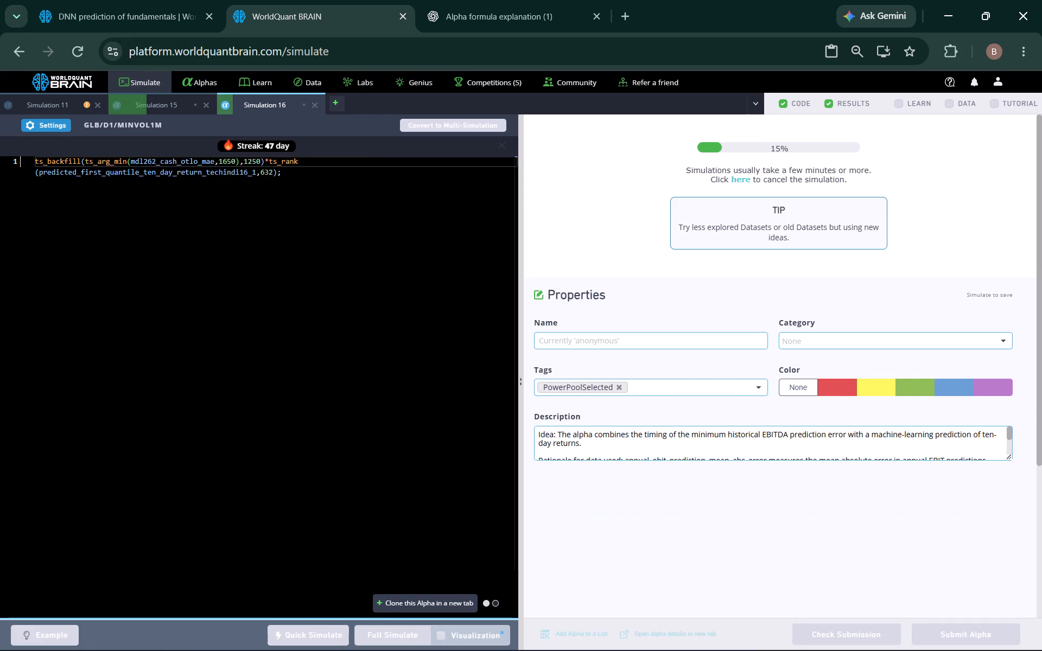
Review the Simulation 11 results, reveal the test period, and run the submission check and the Prod Correlation check.
click(74, 107)
scroll(799, 360, down, 2)
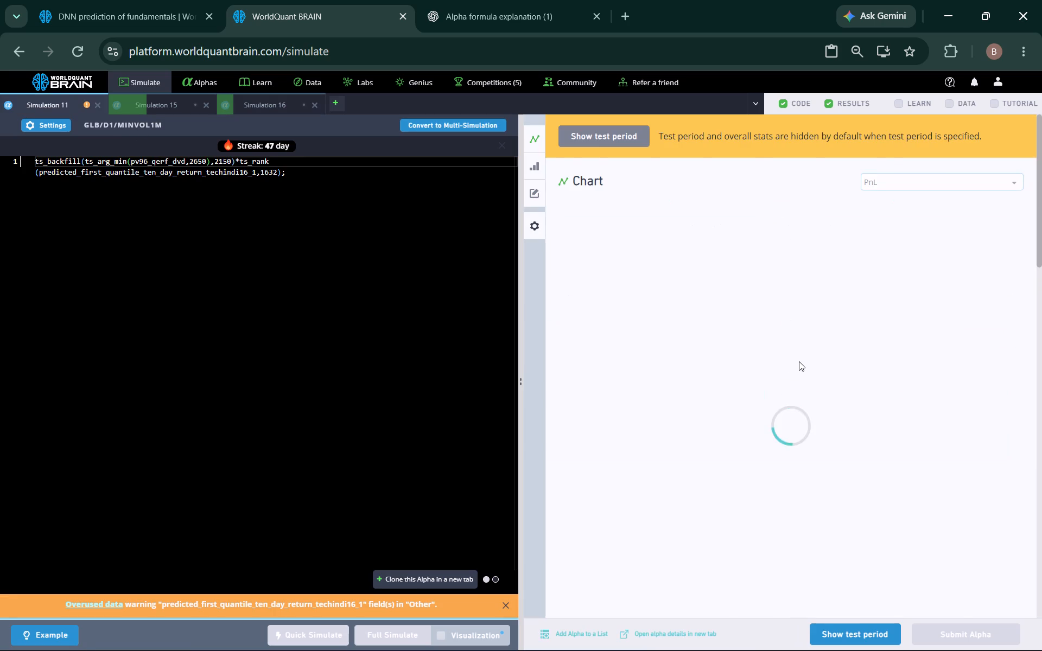
scroll(799, 361, down, 1)
click(842, 634)
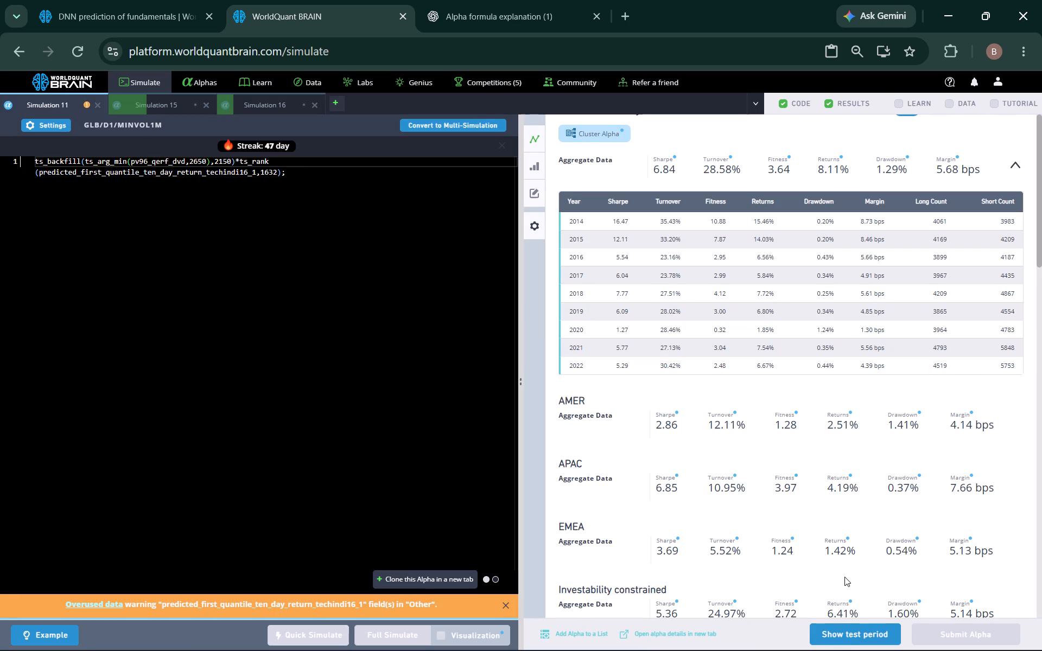
scroll(837, 391, down, 4)
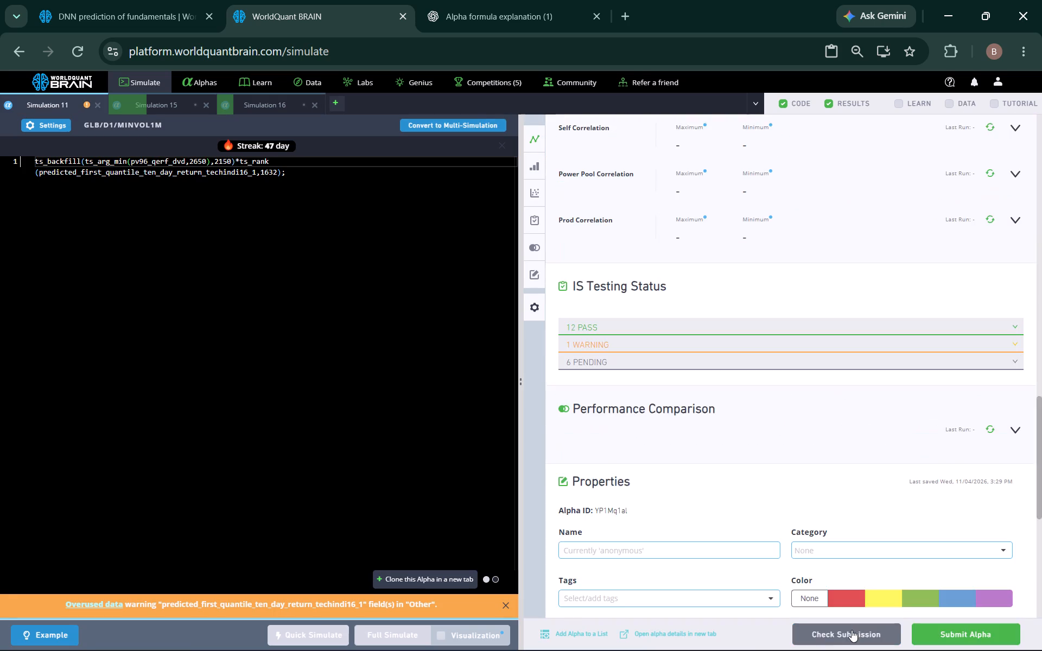
click(852, 630)
scroll(719, 413, up, 2)
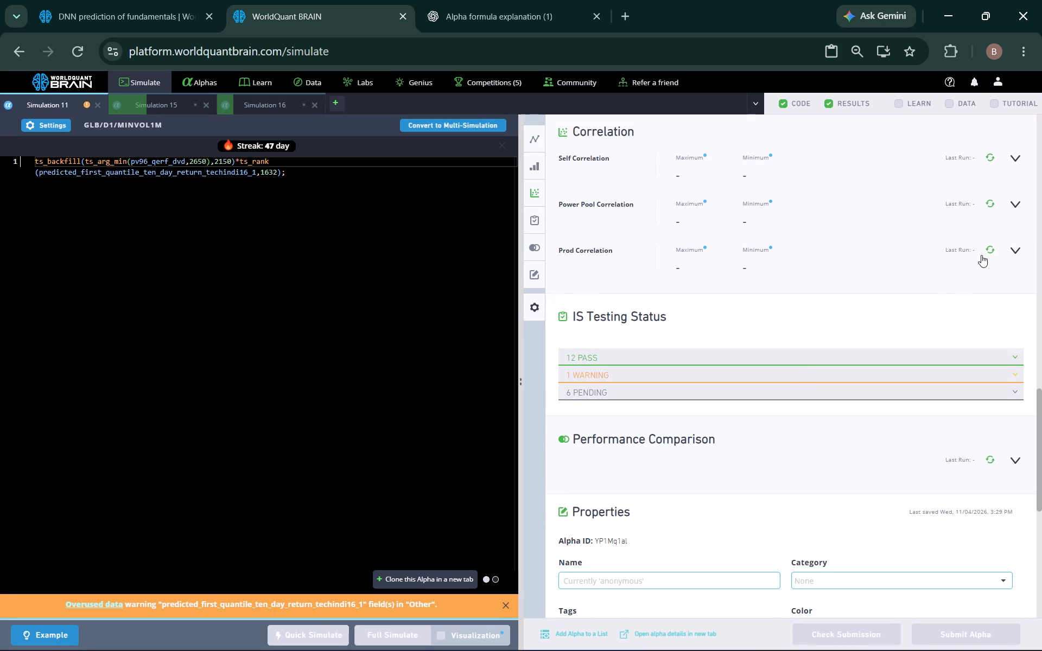
click(986, 250)
In Simulation 11's expression, set the ts_arg_min window to 650, ts_backfill to 300 and ts_rank to 432, and run a full simulation.
click(194, 159)
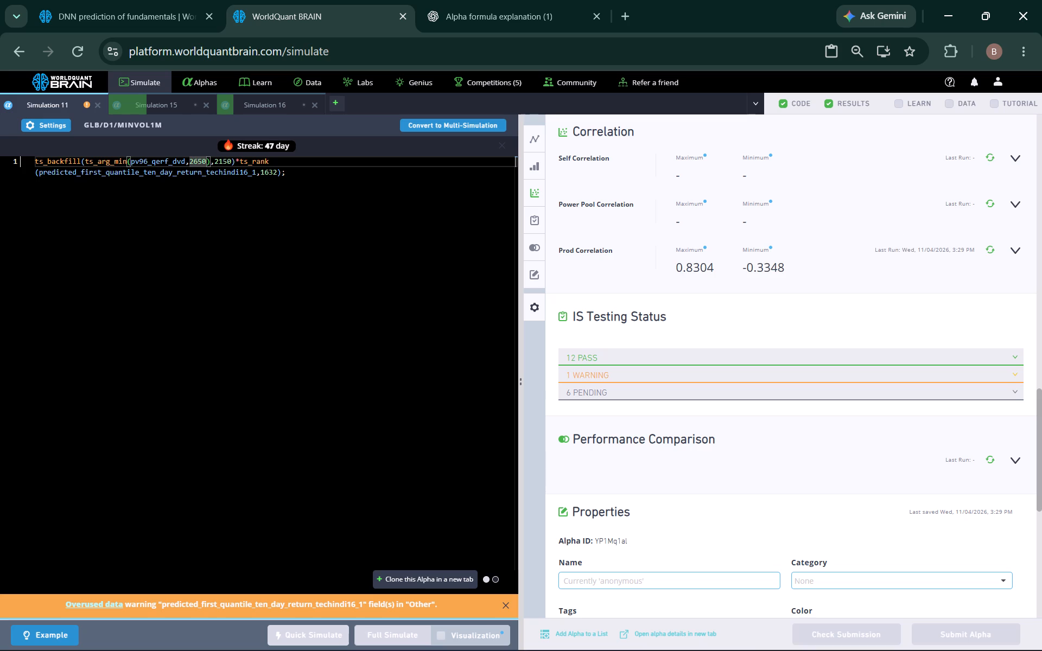
key(BackSpace)
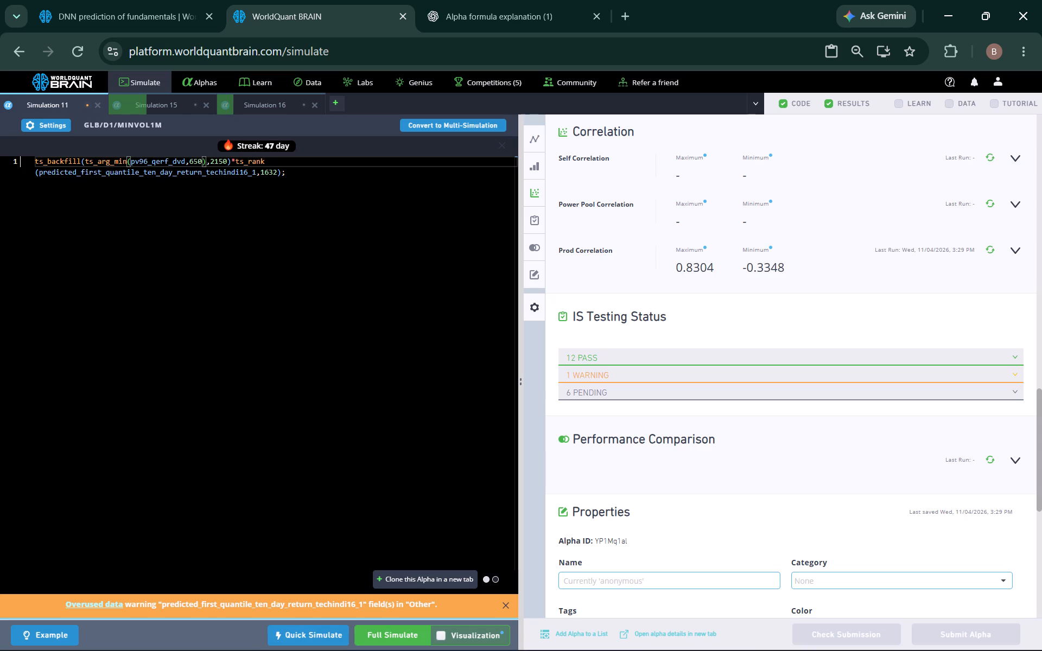
click(219, 161)
click(224, 159)
key(BackSpace)
key(BackSpace)
key(BackSpace)
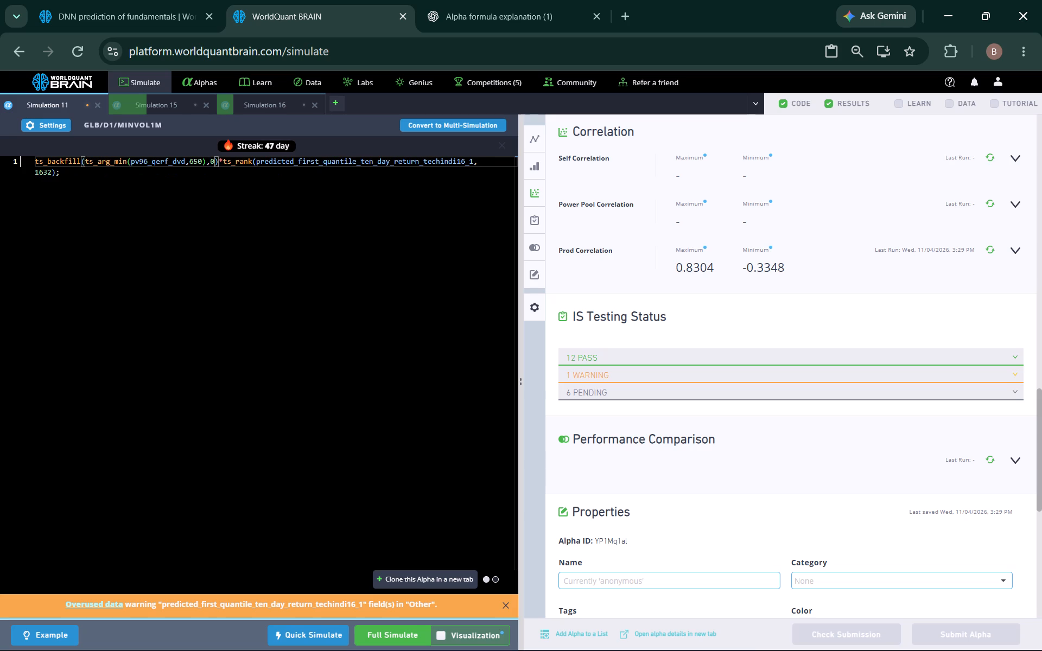
text(30)
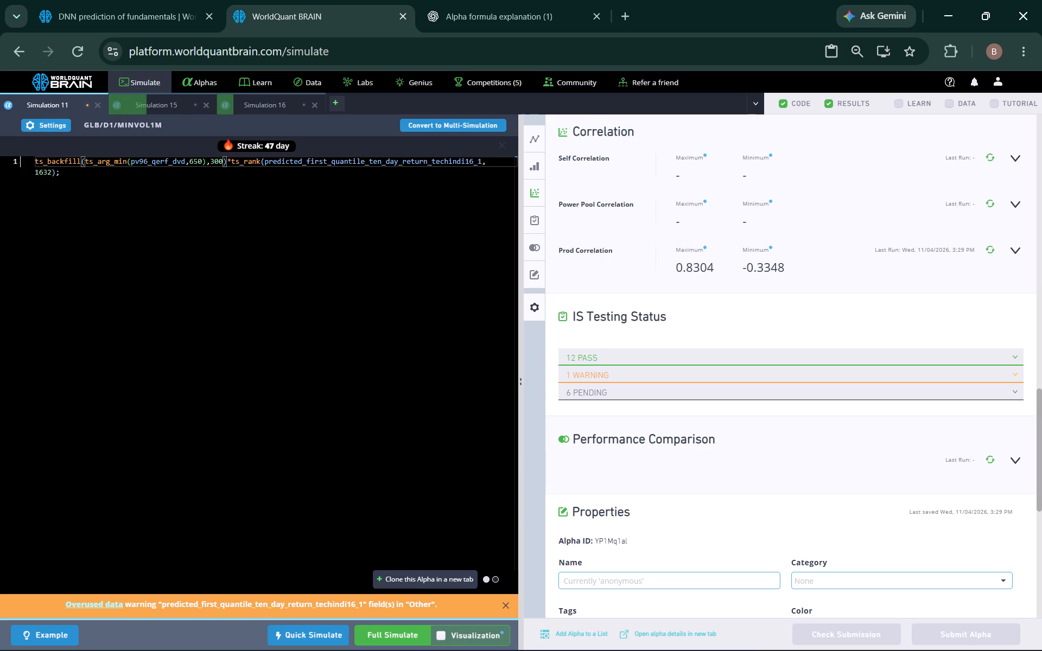
click(43, 171)
key(BackSpace)
key(BackSpace)
key(4)
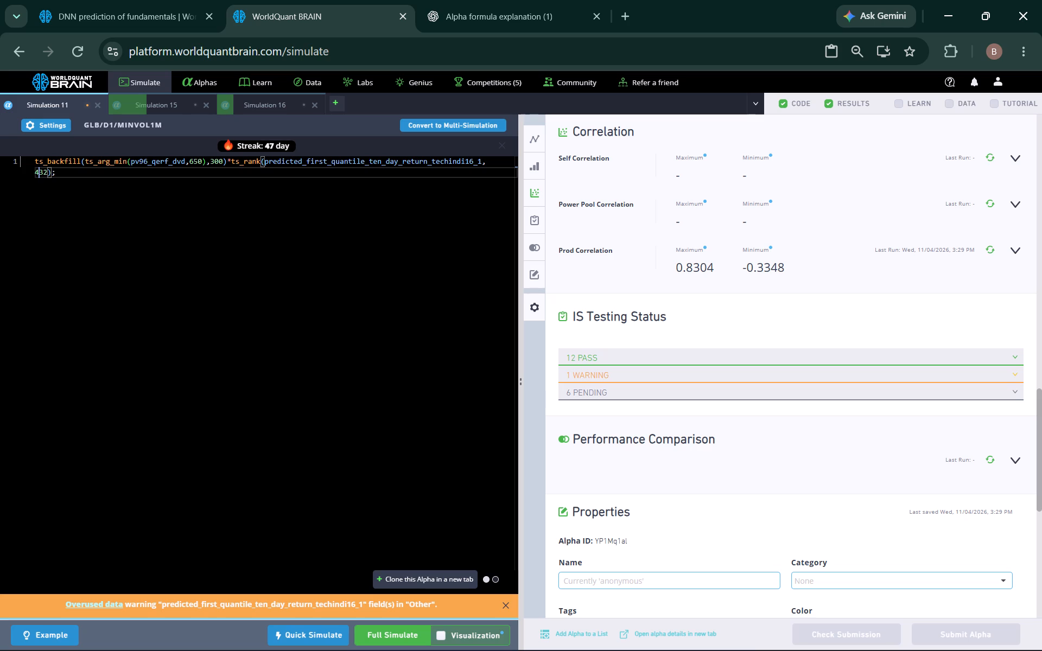
click(405, 634)
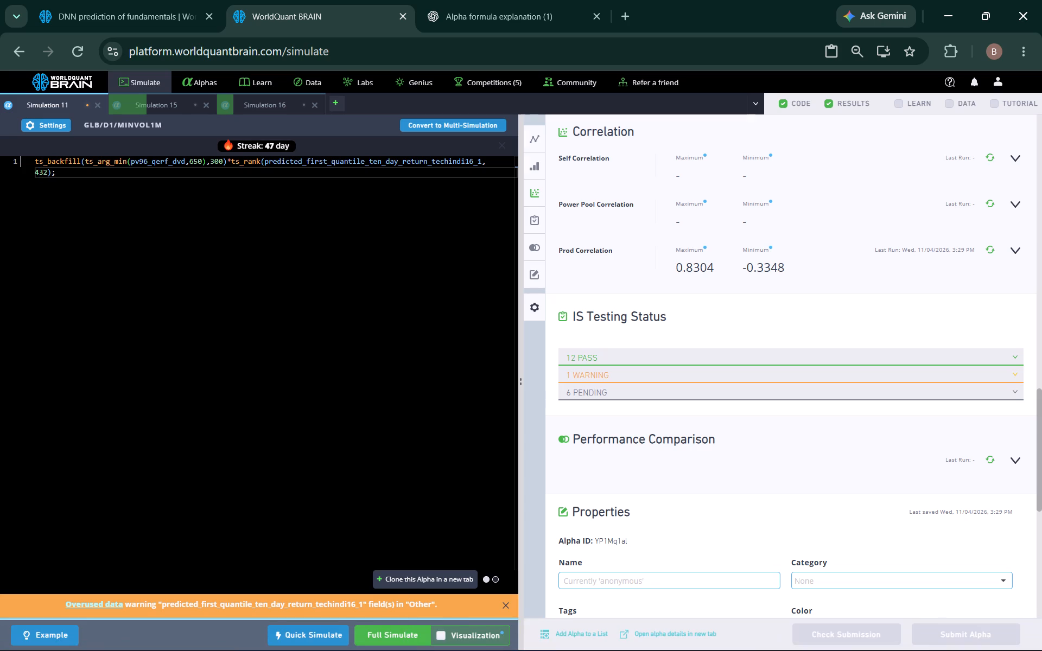
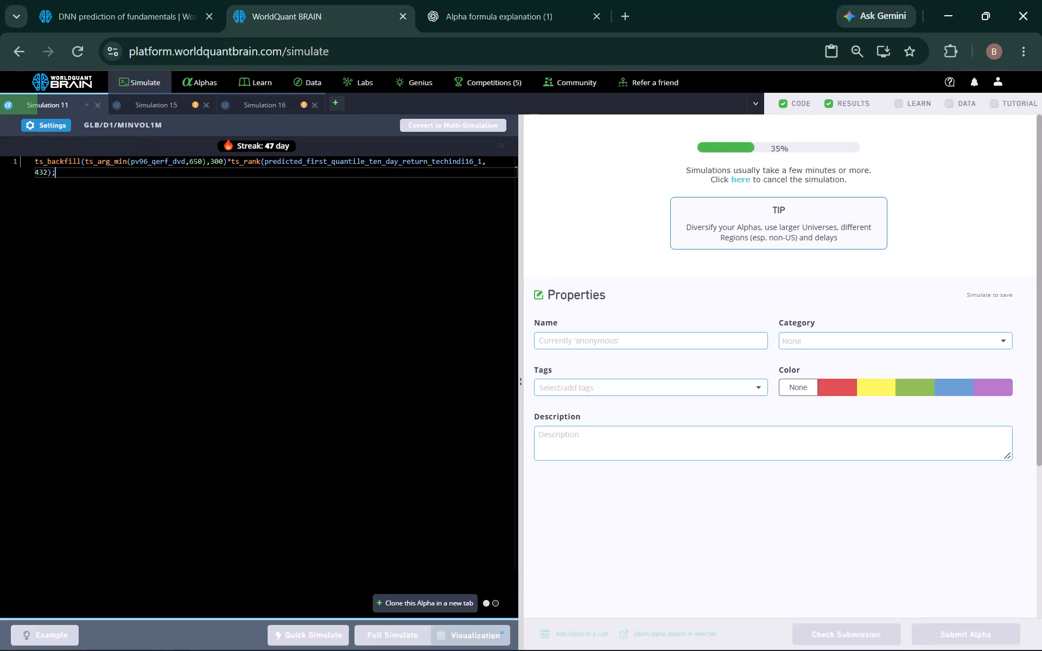
Open the Simulation 15 results, reveal the test period, and run the Prod Correlation check.
click(165, 106)
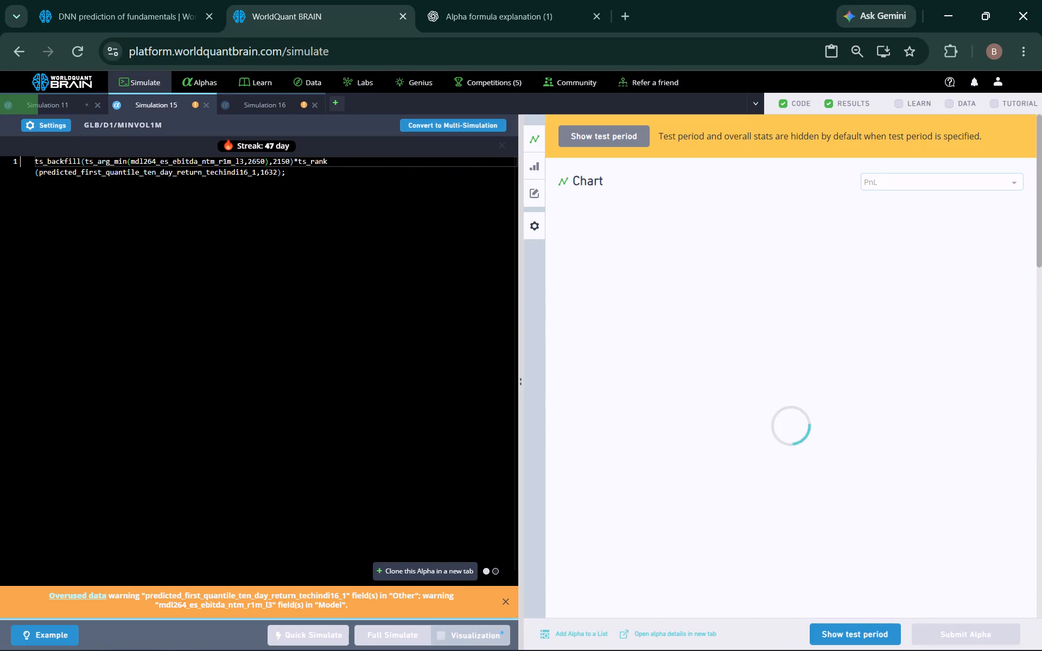
scroll(869, 491, down, 1)
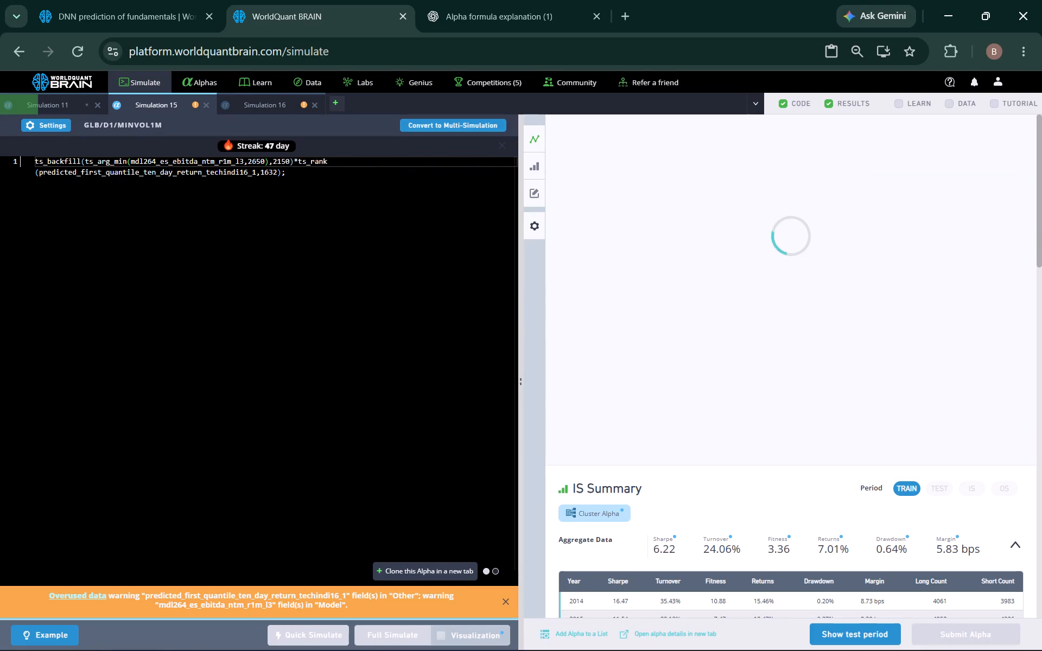
click(850, 637)
scroll(840, 464, down, 2)
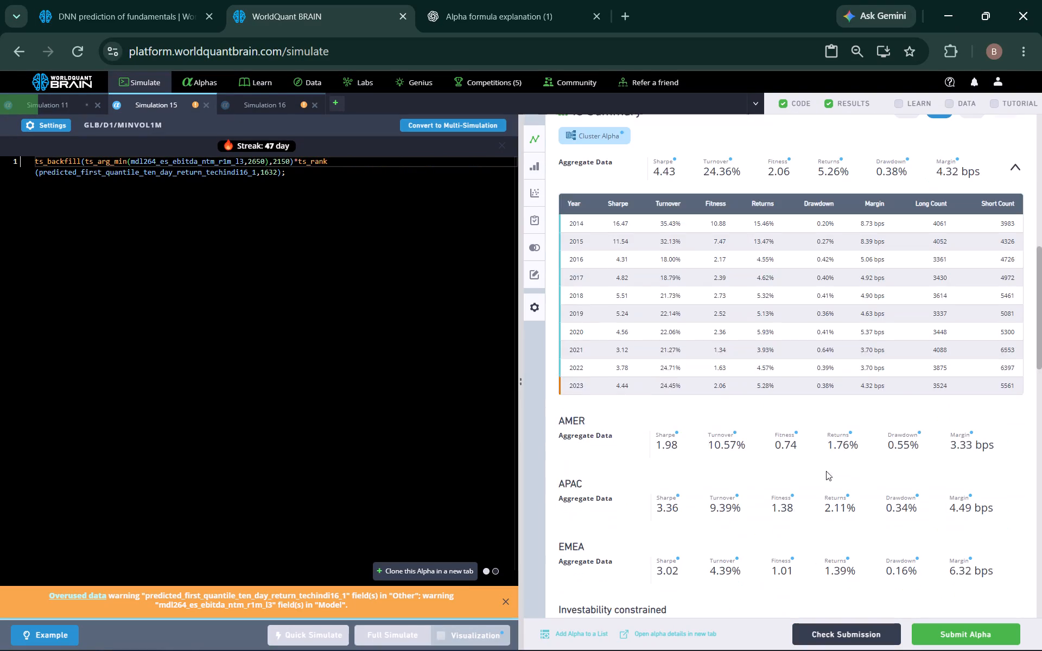
scroll(823, 475, down, 2)
click(993, 422)
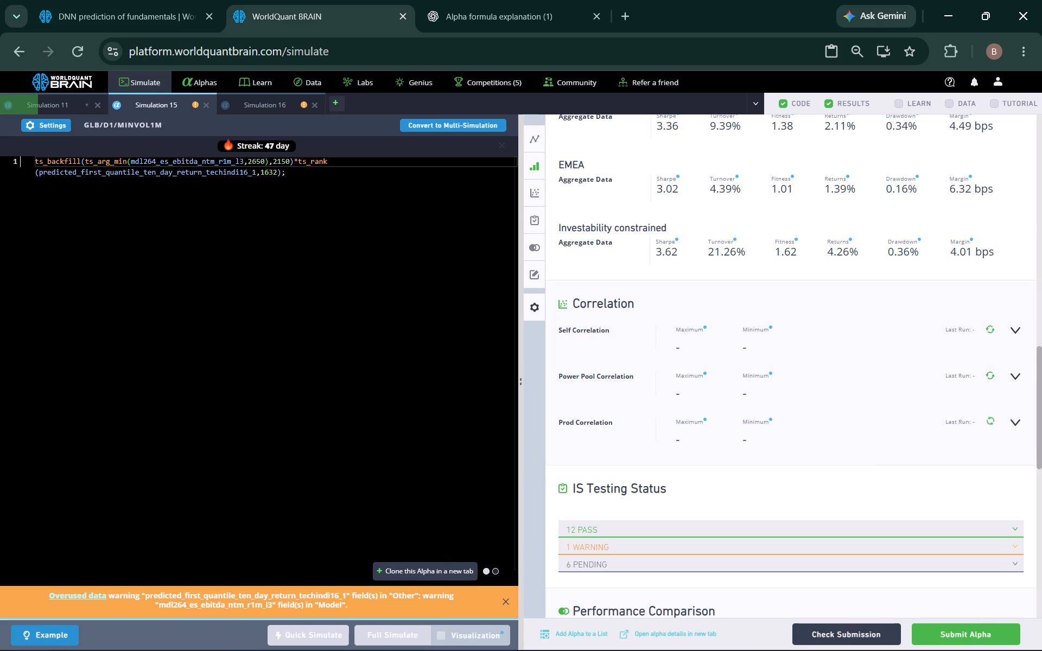
In Simulation 15's expression, set the ts_arg_min window to 650, ts_backfill to 200 and ts_rank to 432, and run a full simulation.
click(250, 160)
click(251, 163)
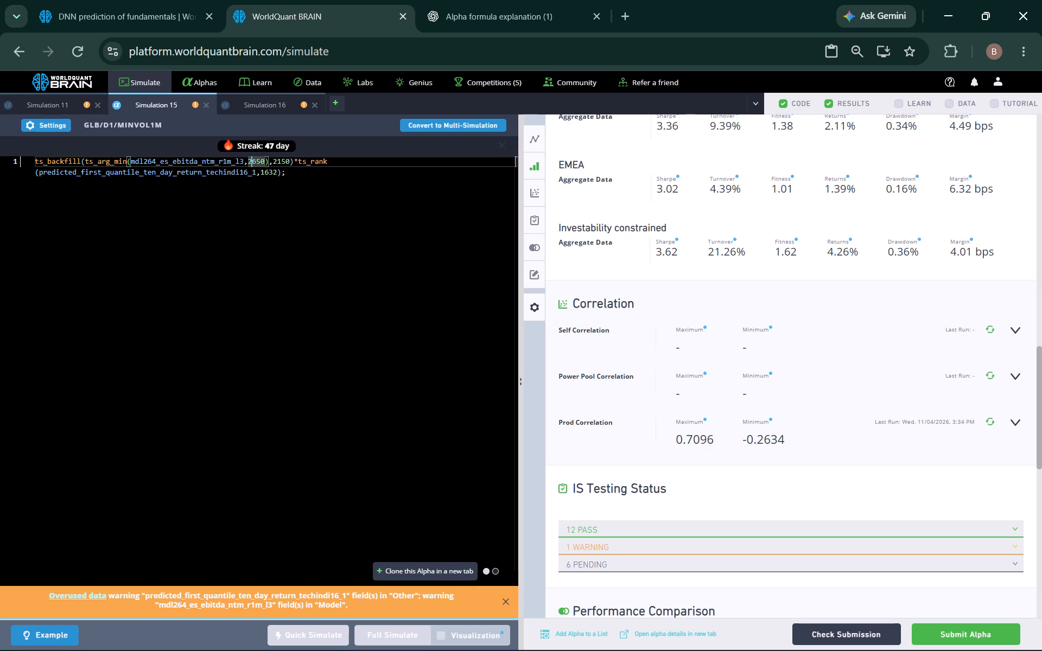
key(BackSpace)
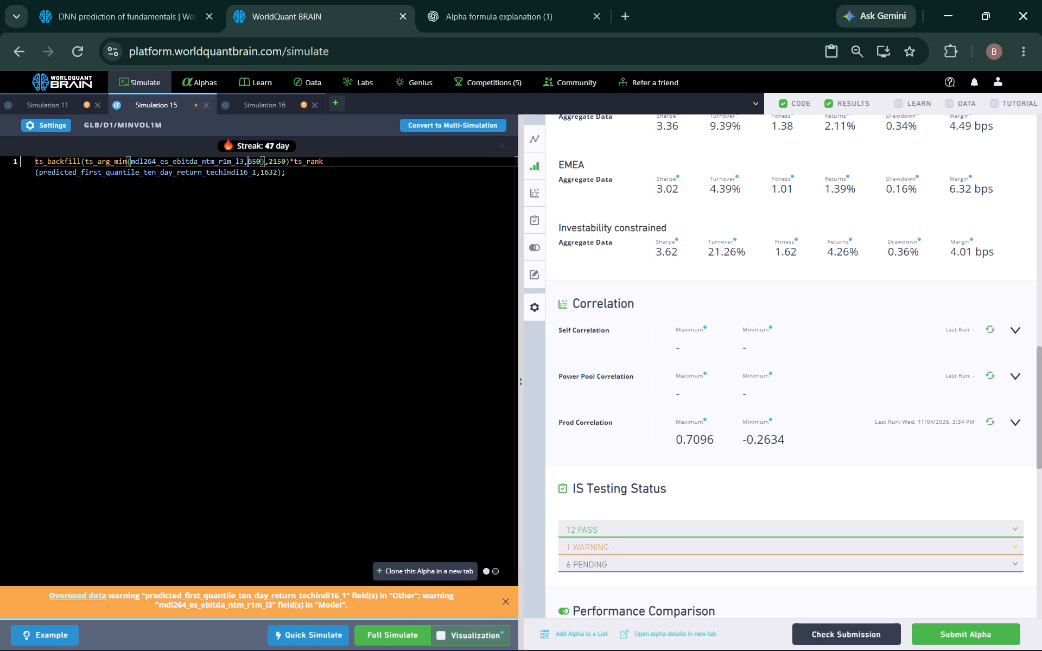
click(273, 162)
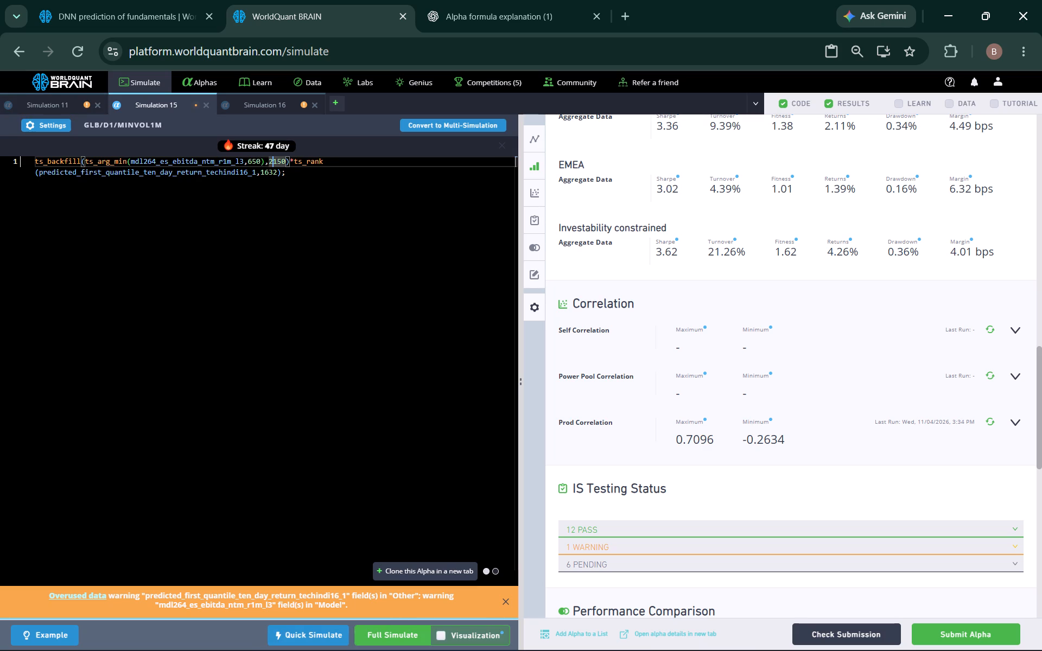
click(281, 162)
key(BackSpace)
key(BackSpace)
key(0)
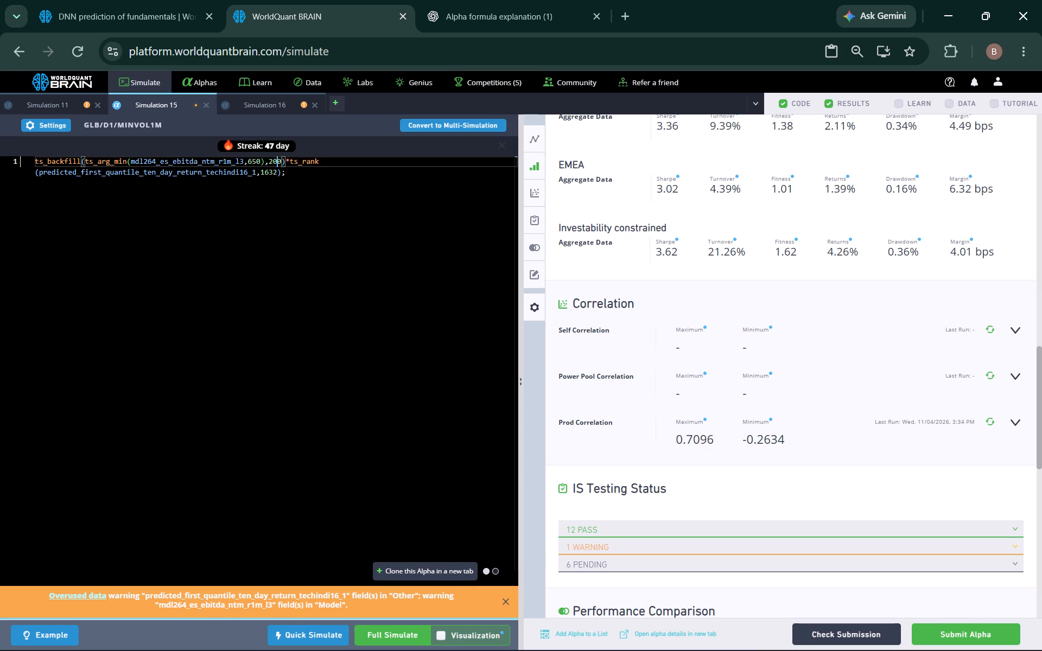
click(269, 171)
key(BackSpace)
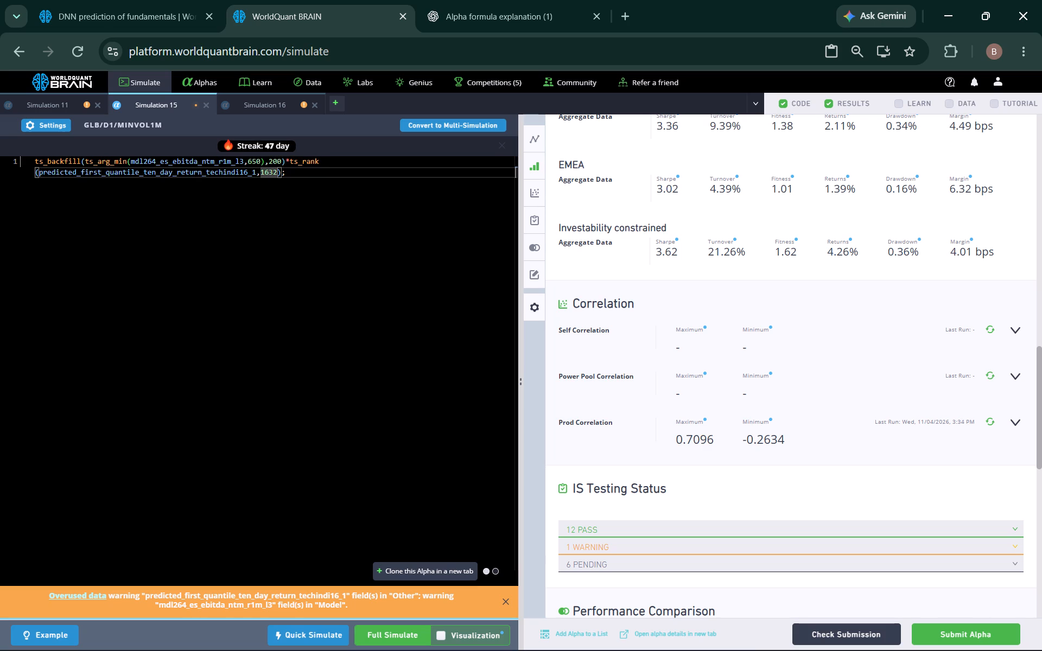
key(BackSpace)
key(4)
click(387, 636)
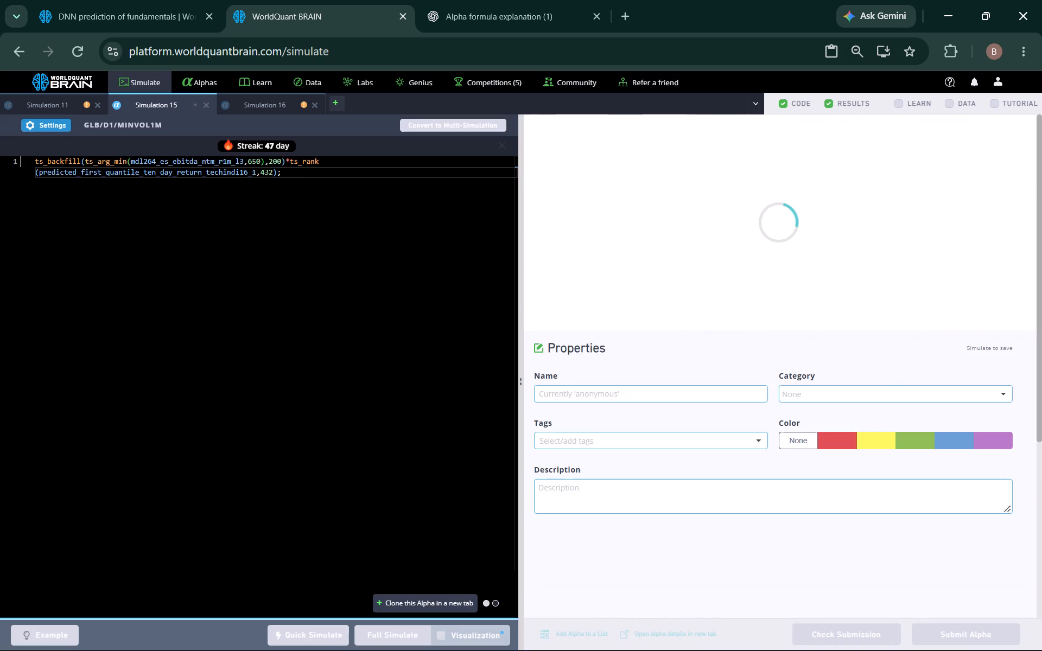
Review the new Simulation 11 results, reveal the test period, and run the Prod Correlation check.
click(82, 105)
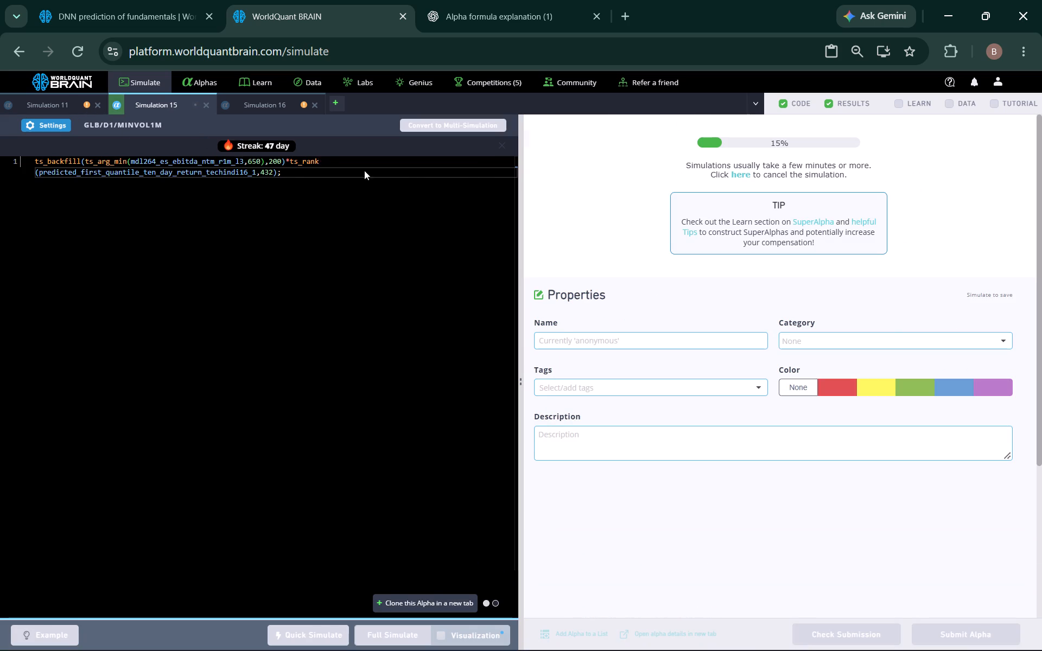
scroll(748, 432, down, 1)
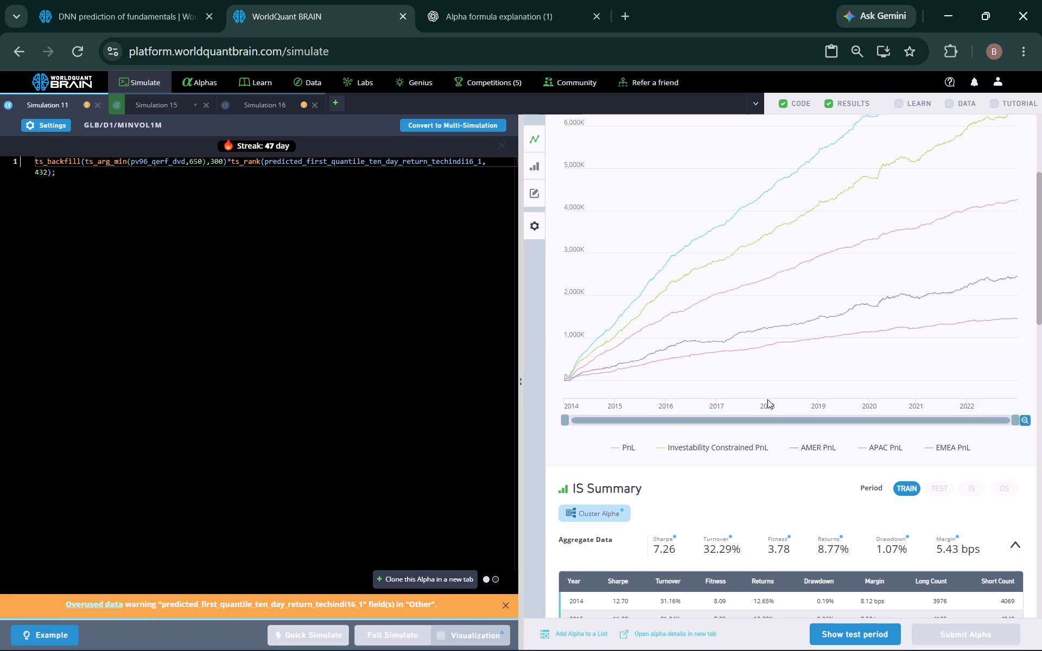
scroll(637, 420, down, 2)
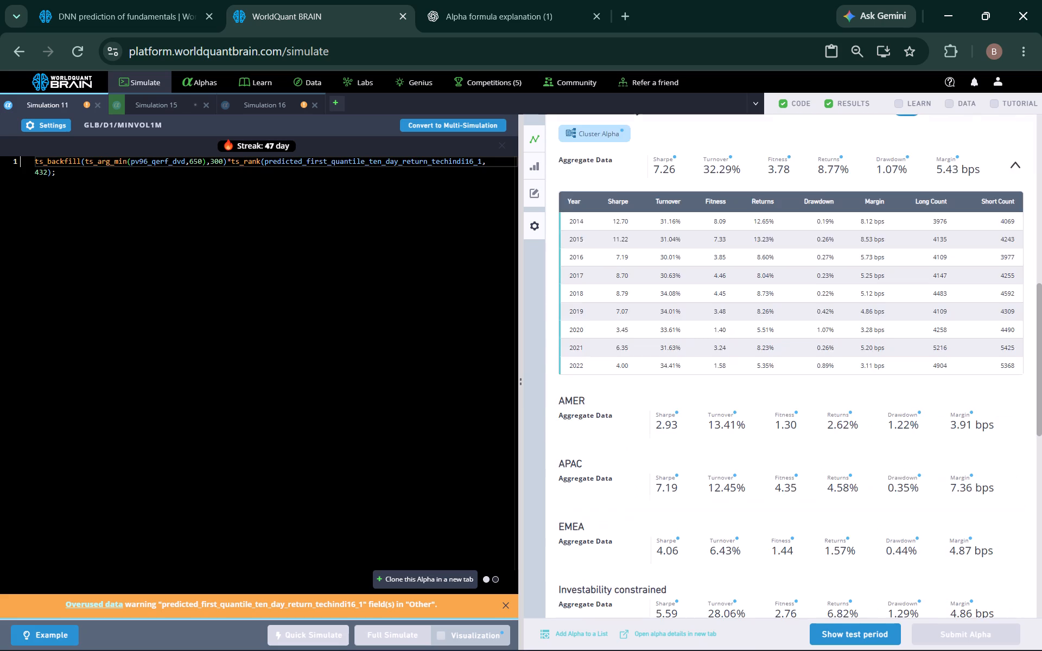
scroll(677, 436, down, 2)
scroll(757, 514, up, 1)
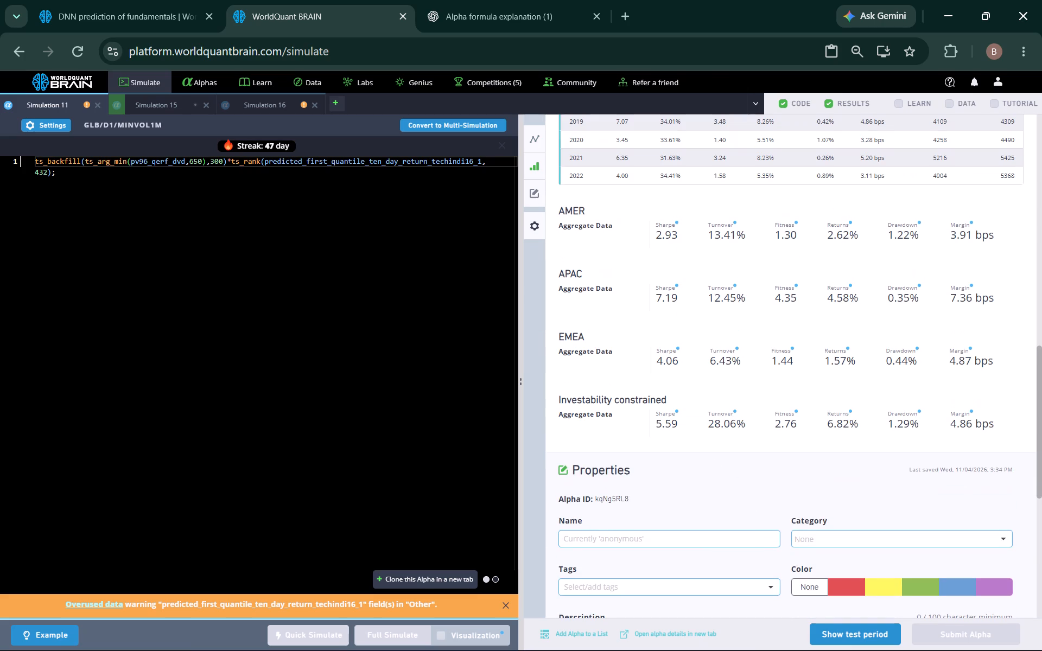
scroll(727, 470, down, 1)
click(836, 631)
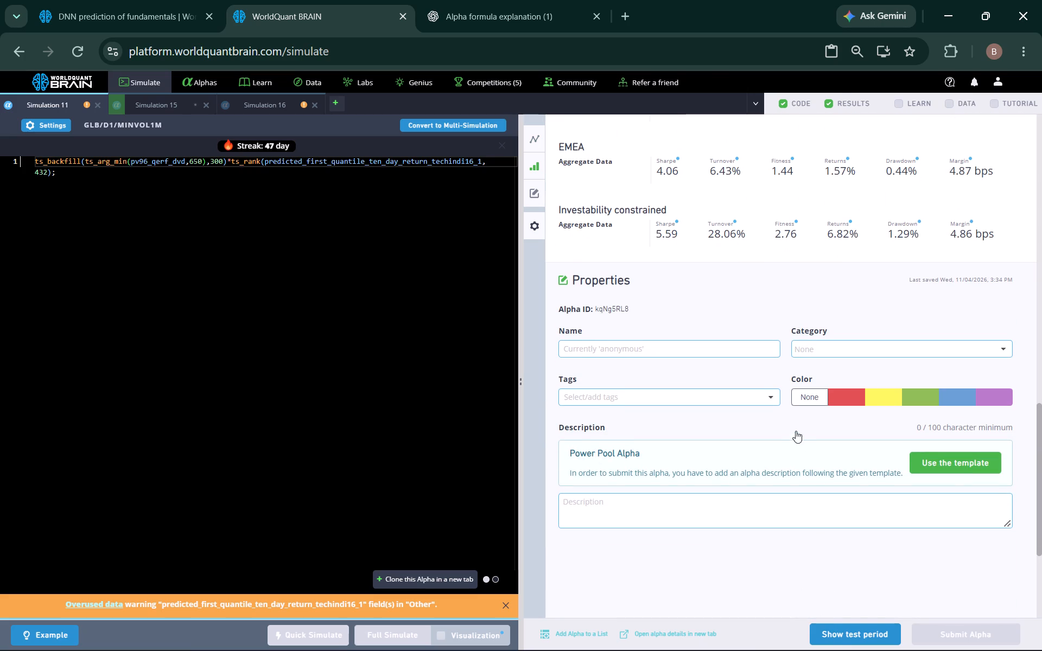
scroll(791, 413, up, 1)
scroll(791, 414, down, 3)
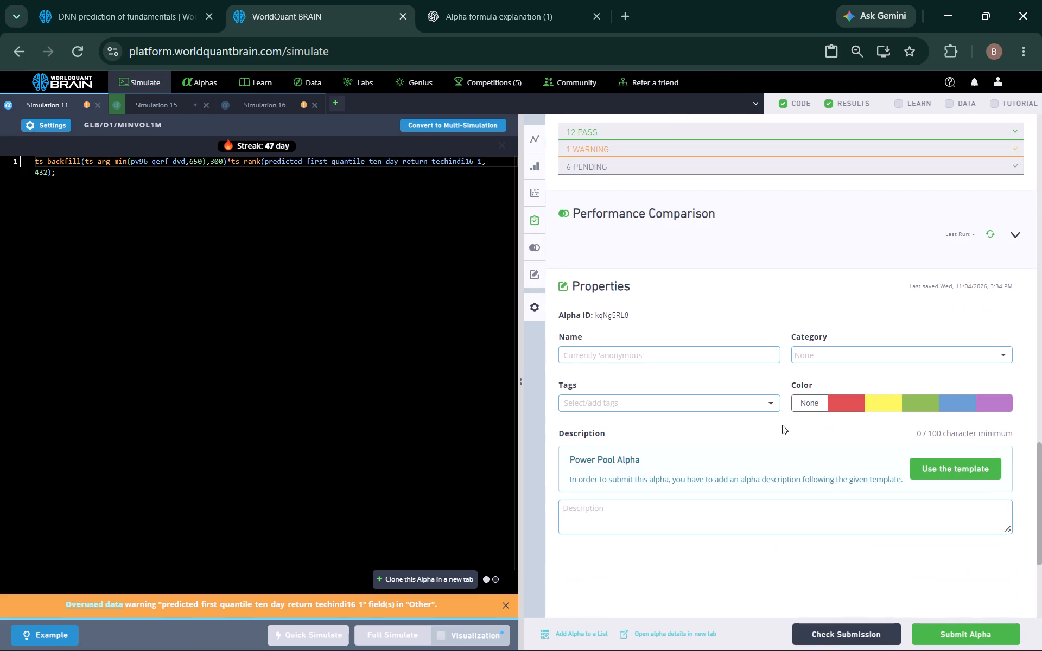
scroll(782, 424, up, 1)
click(990, 221)
click(991, 214)
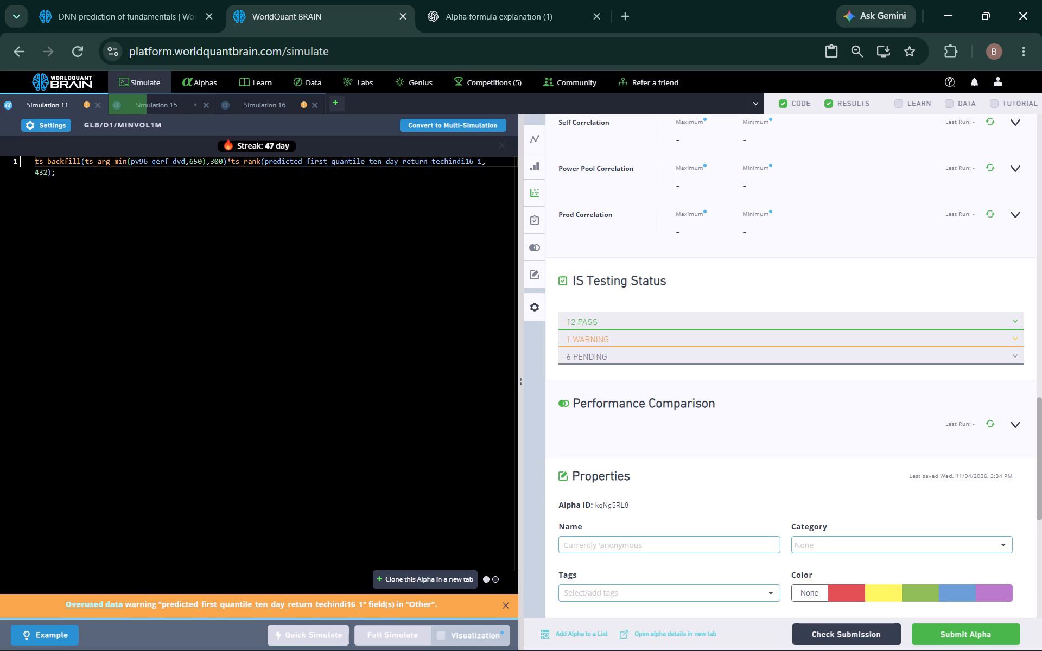
In Simulation 11's expression, set the ts_arg_min window to 50 and ts_backfill to 30, and run a full simulation.
click(195, 164)
key(BackSpace)
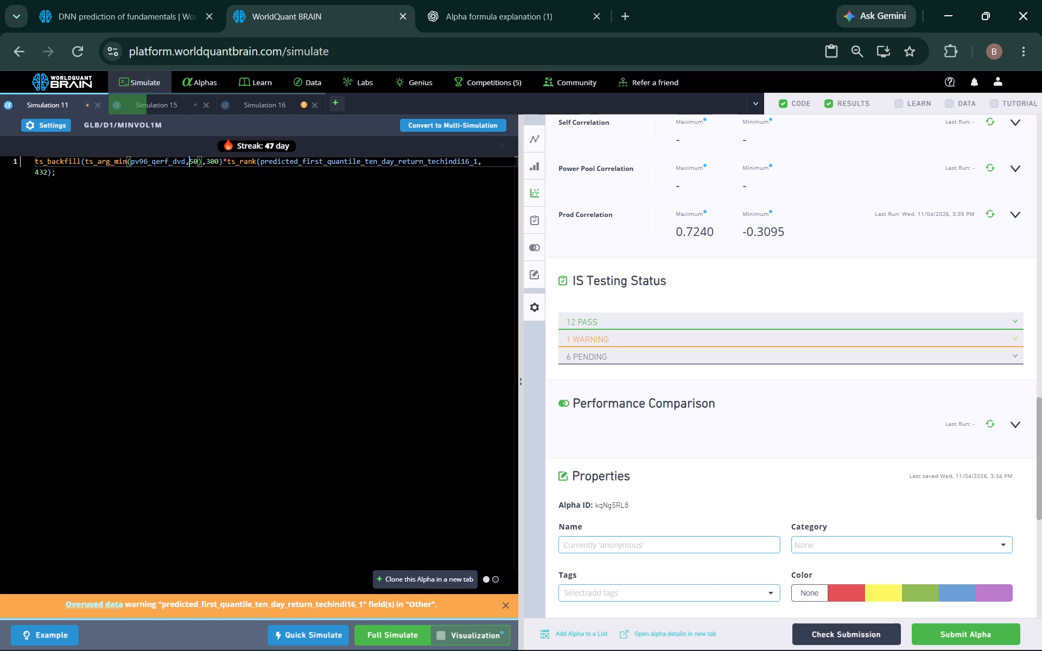
click(216, 161)
key(BackSpace)
click(395, 636)
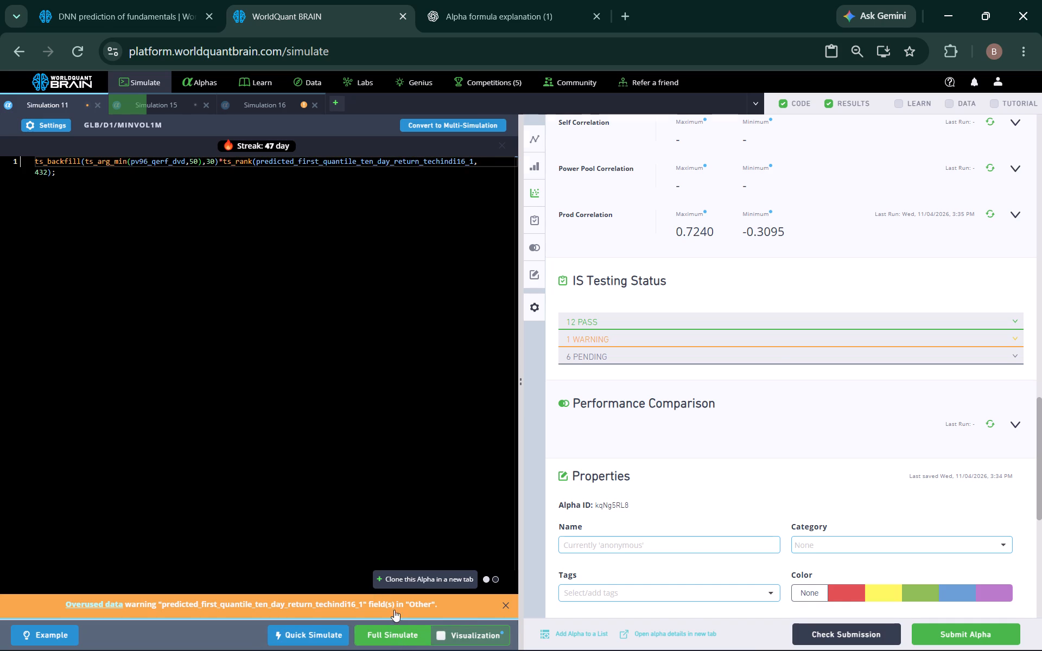
Open the Simulation 16 results, reveal the test period, and run the Prod Correlation check.
click(278, 105)
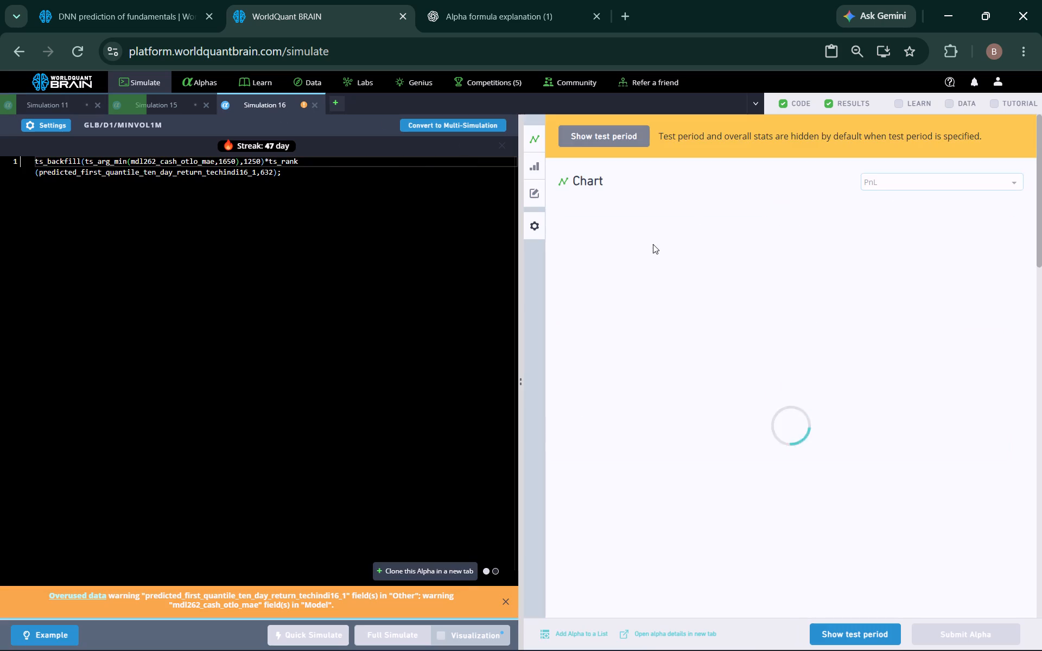
scroll(710, 303, down, 2)
click(852, 628)
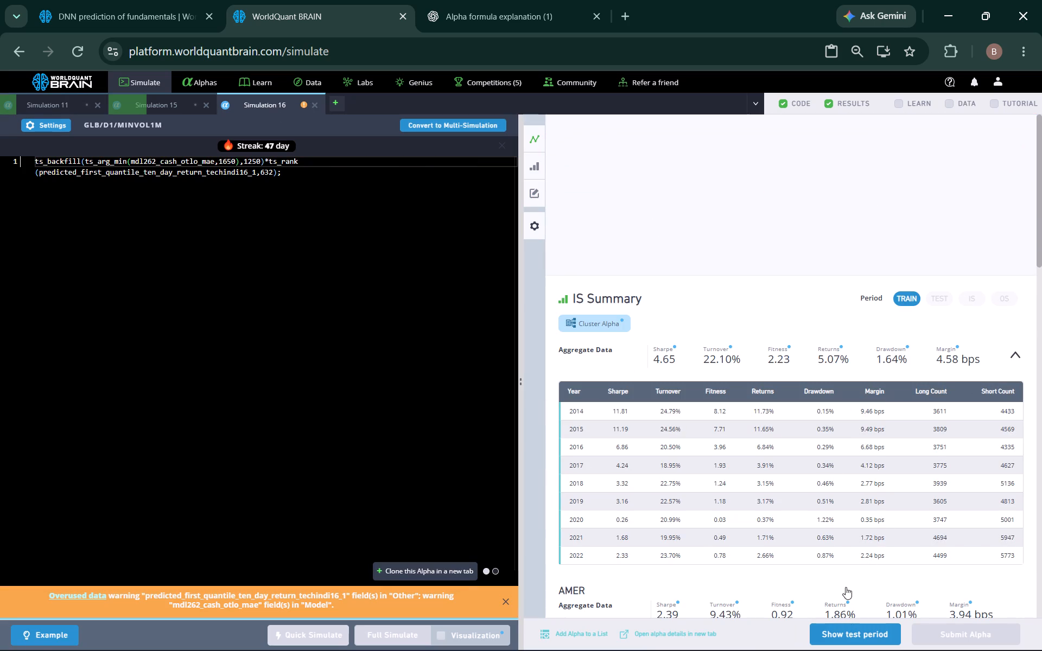
scroll(735, 381, down, 4)
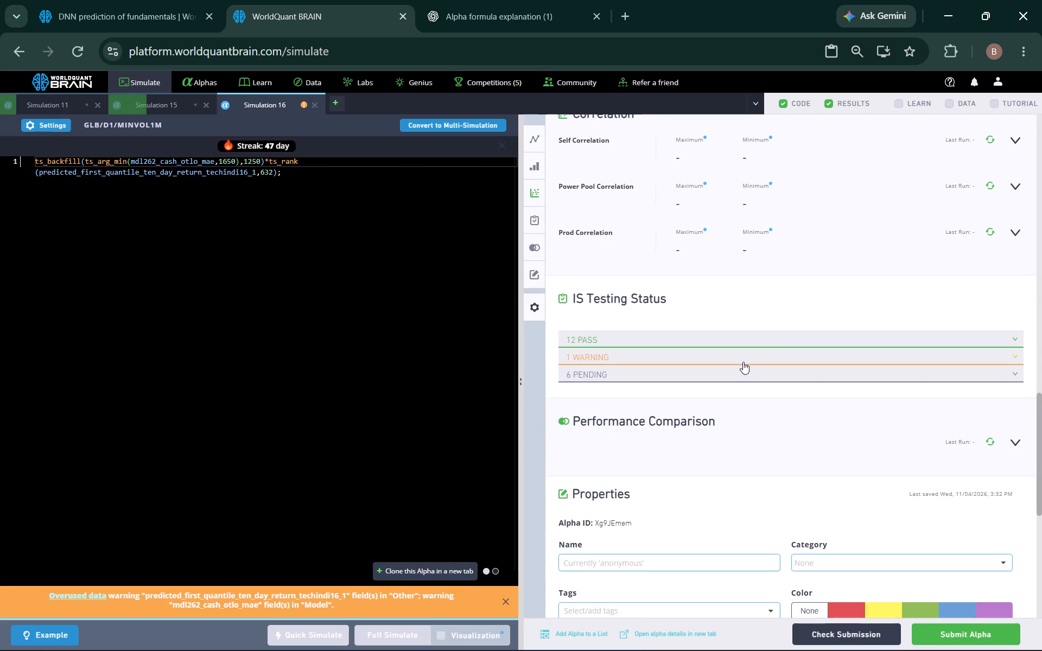
click(989, 232)
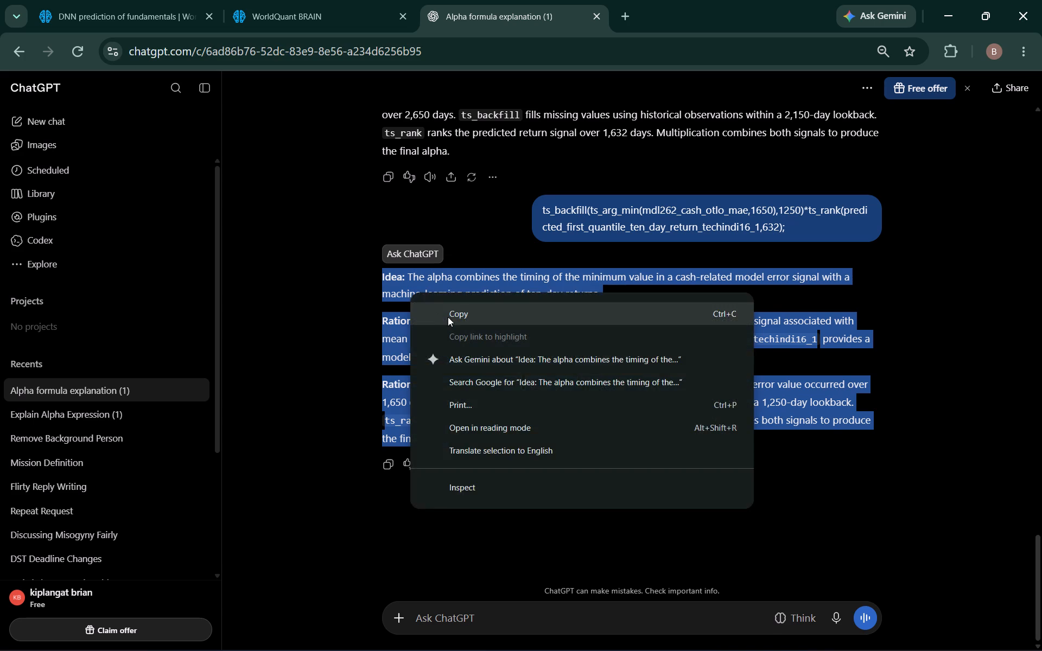
click(450, 318)
click(326, 25)
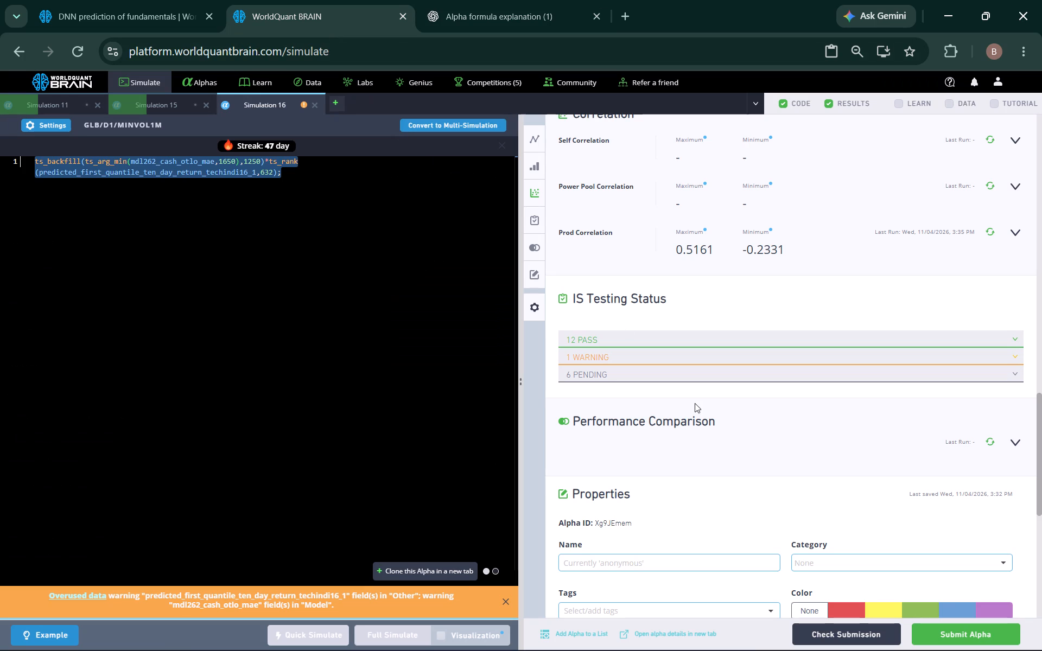
scroll(694, 410, down, 1)
click(614, 526)
right_click(613, 524)
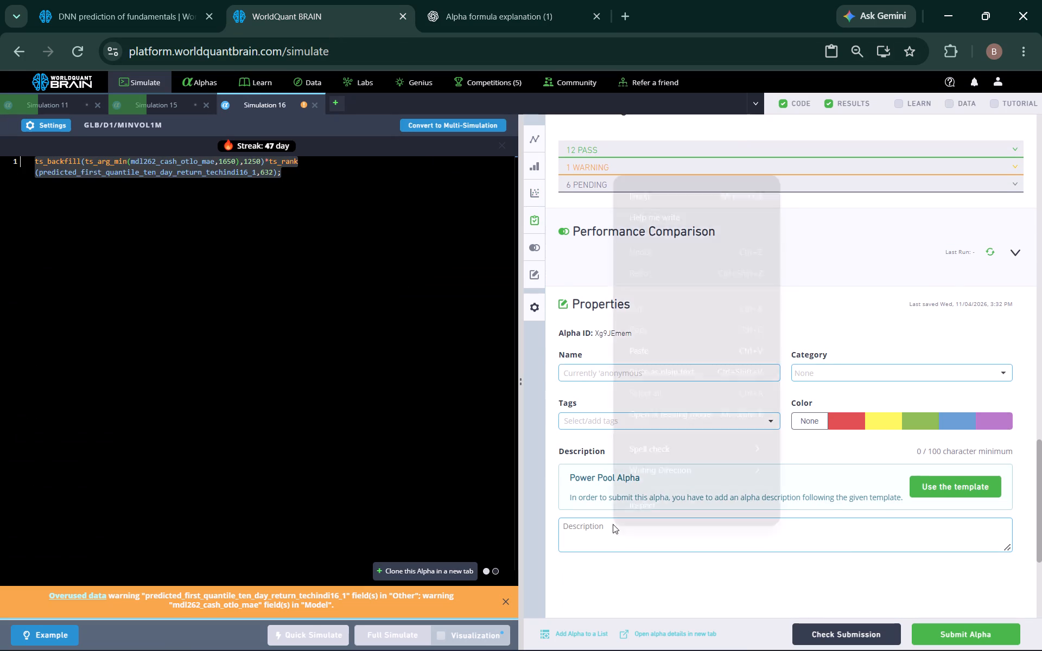
click(665, 358)
click(746, 536)
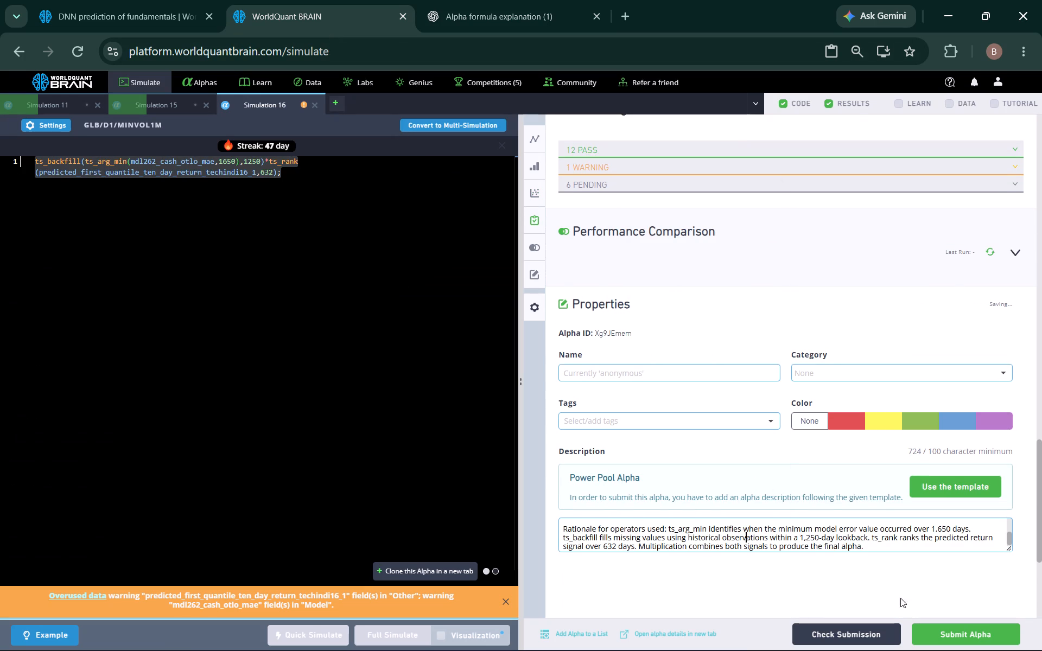
Run the submission check on Simulation 16's alpha and review its passed tests and warnings under IS Testing Status.
click(863, 628)
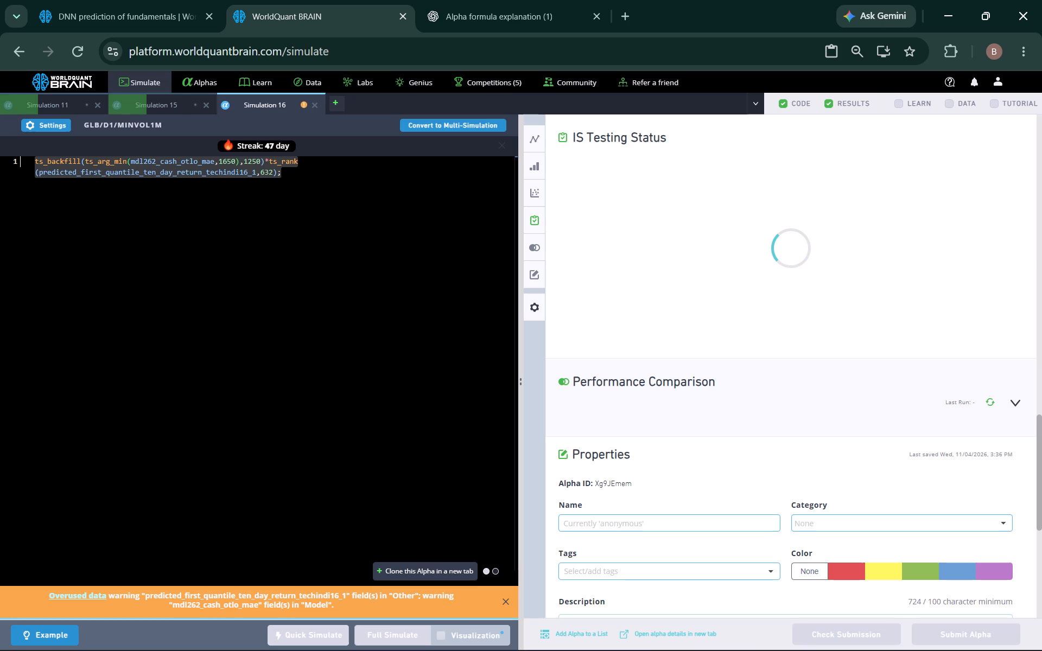
click(581, 205)
click(579, 197)
click(684, 175)
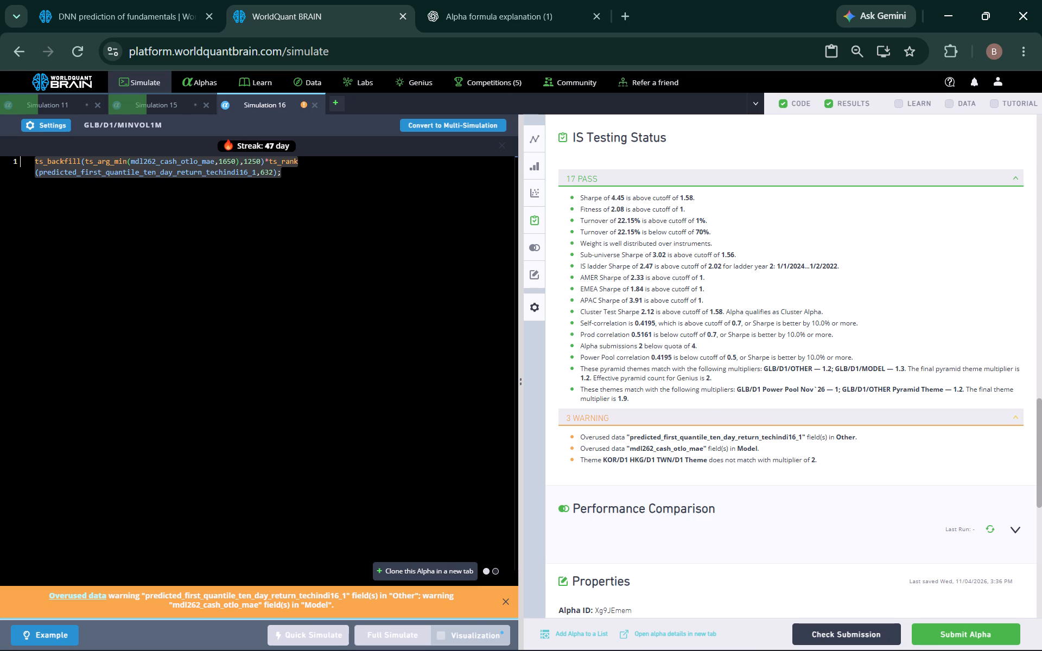
Submit Simulation 16's alpha.
click(954, 633)
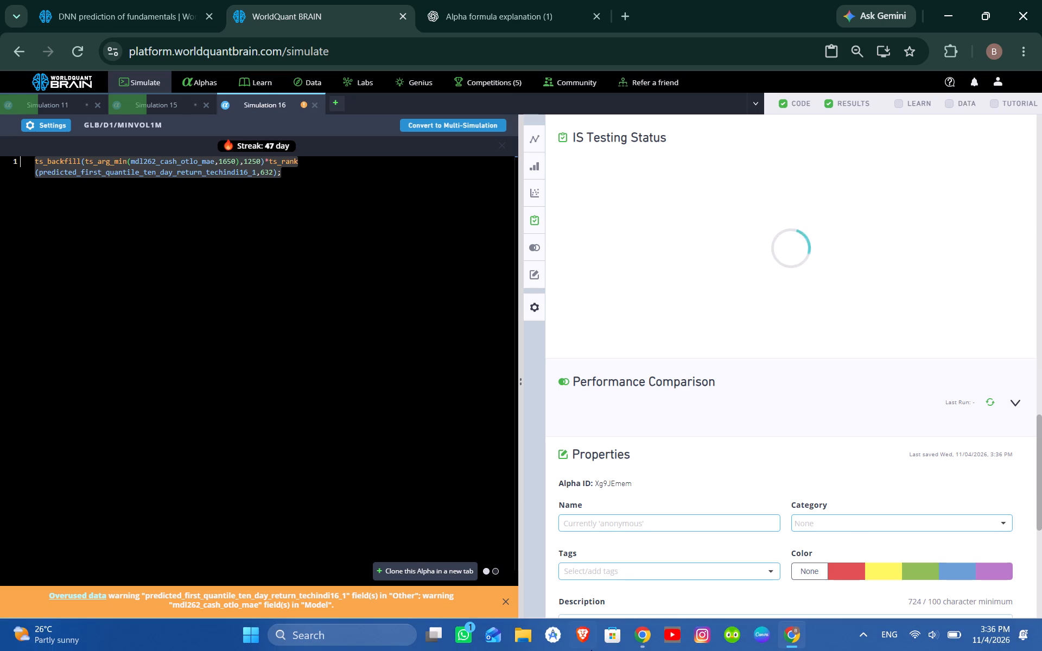
Switch to the other Chrome window, close the chess.com game page, and return to WorldQuant BRAIN.
click(639, 642)
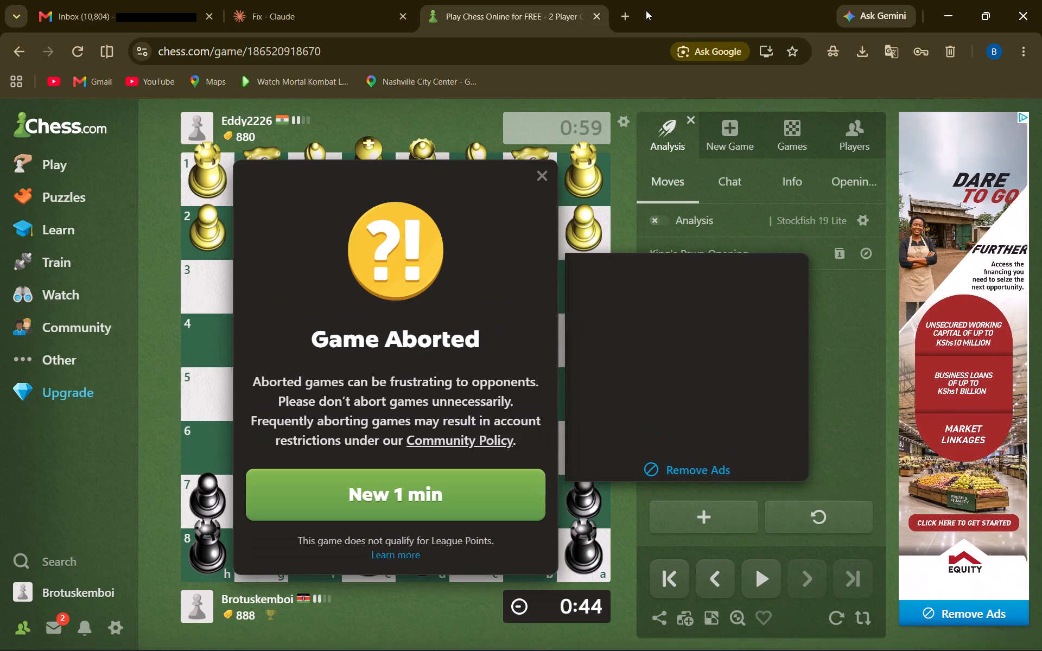
click(601, 19)
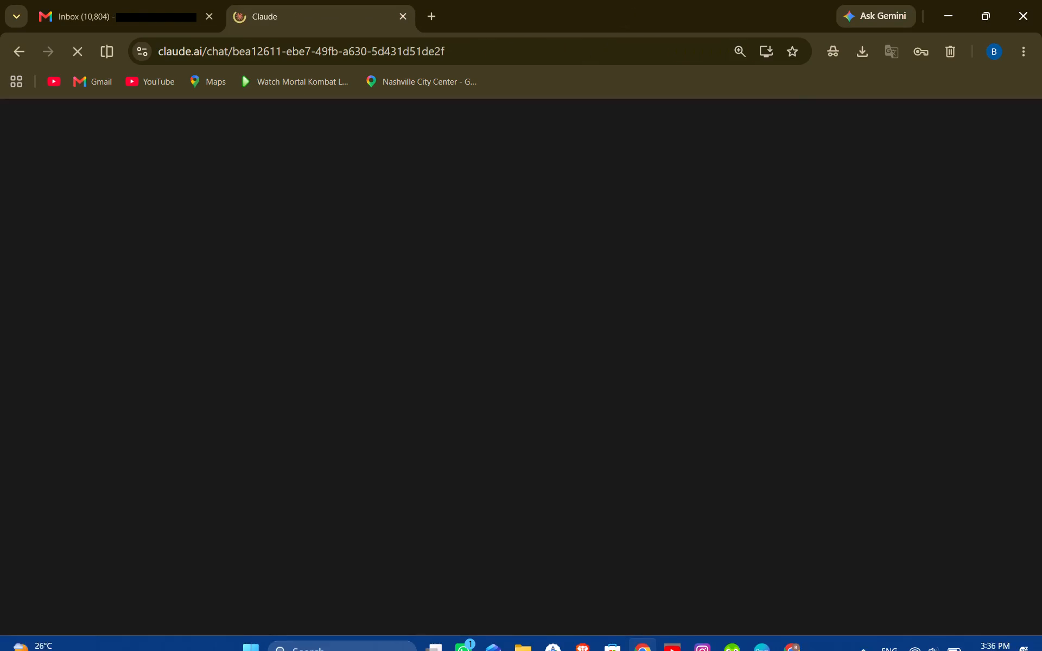
click(790, 639)
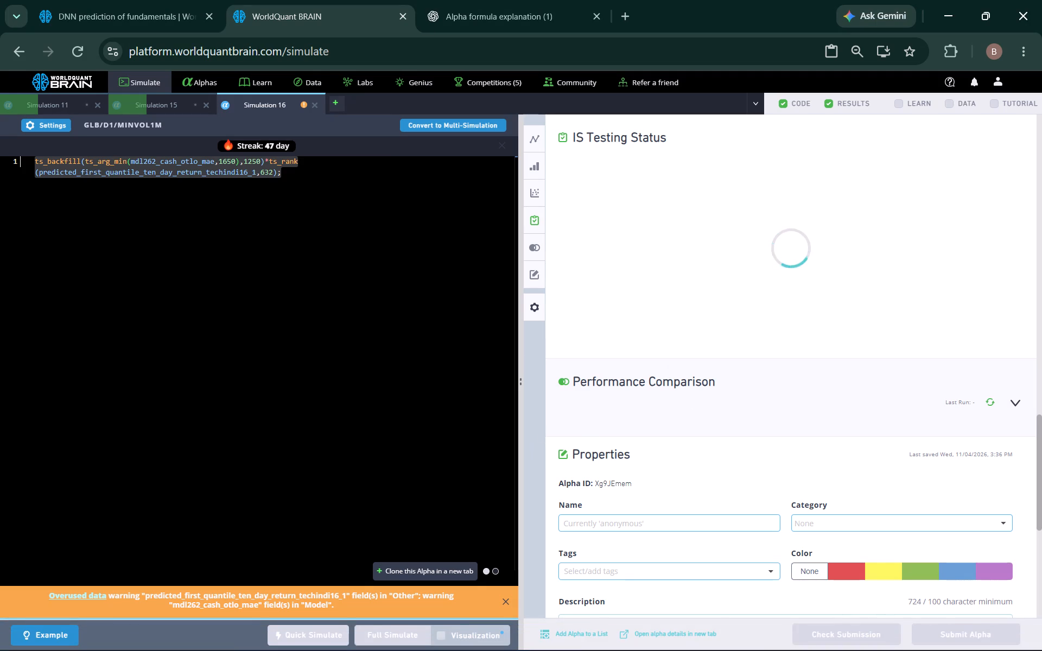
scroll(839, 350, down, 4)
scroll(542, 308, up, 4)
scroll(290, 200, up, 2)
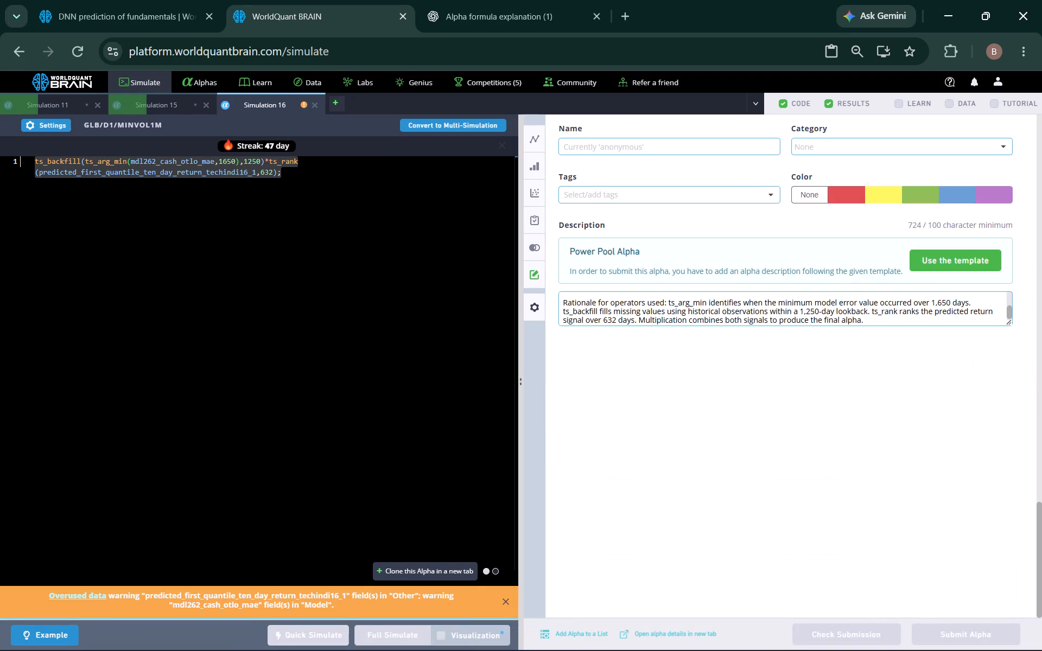
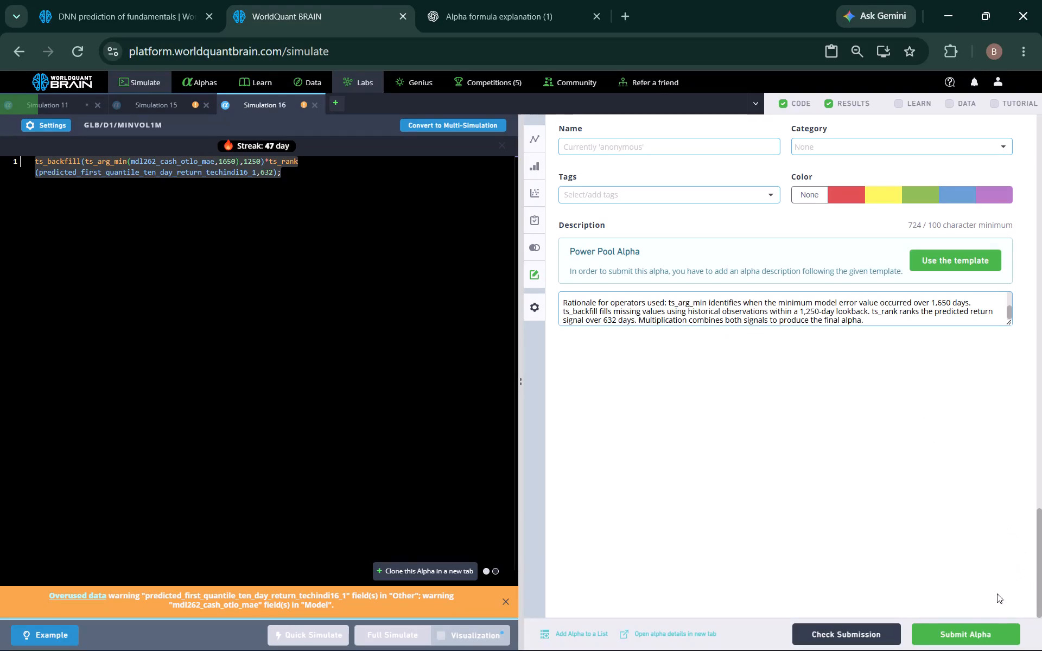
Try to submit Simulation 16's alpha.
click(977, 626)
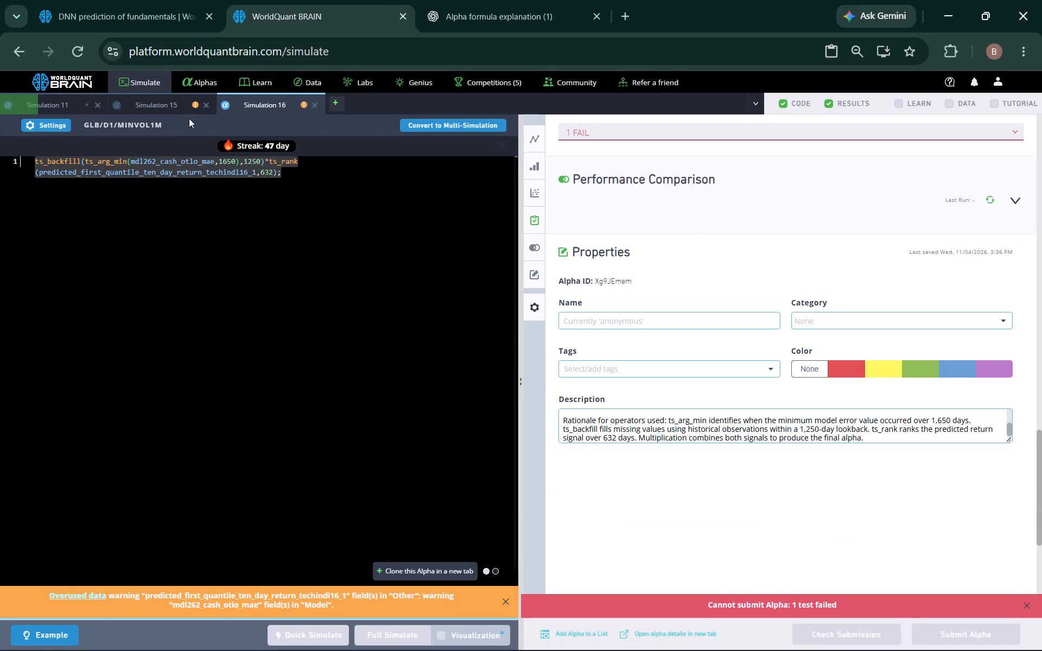
Open Simulation 15, show its test period, and expand the warning under IS Testing Status.
click(162, 107)
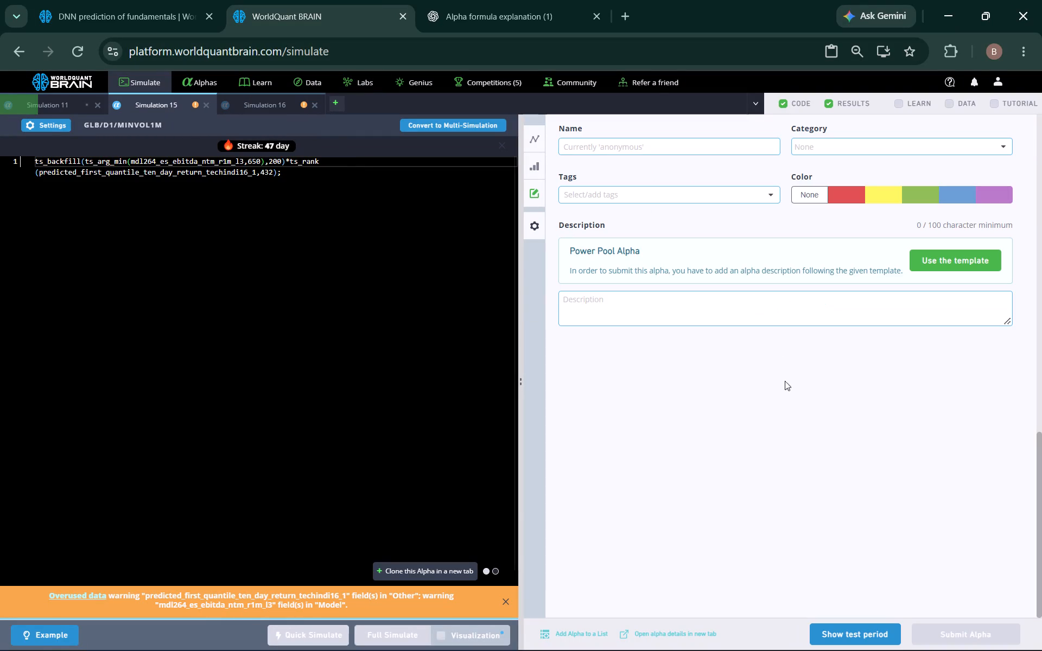
scroll(779, 459, down, 2)
click(850, 635)
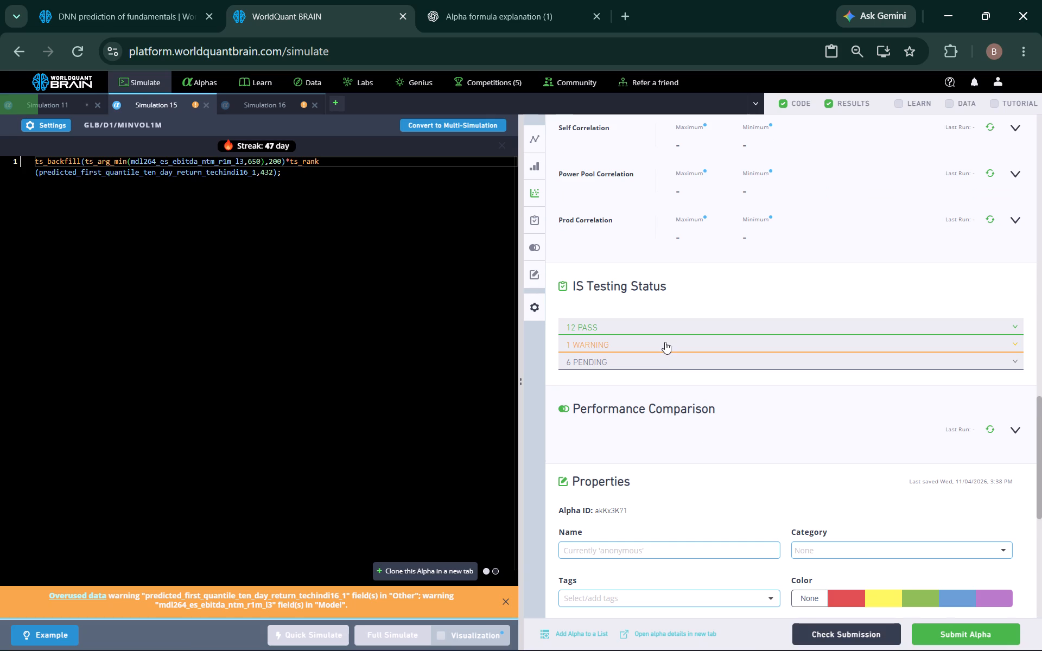
click(665, 342)
Run the Prod Correlation and Power Pool Correlation calculations for Simulation 15's alpha.
click(995, 218)
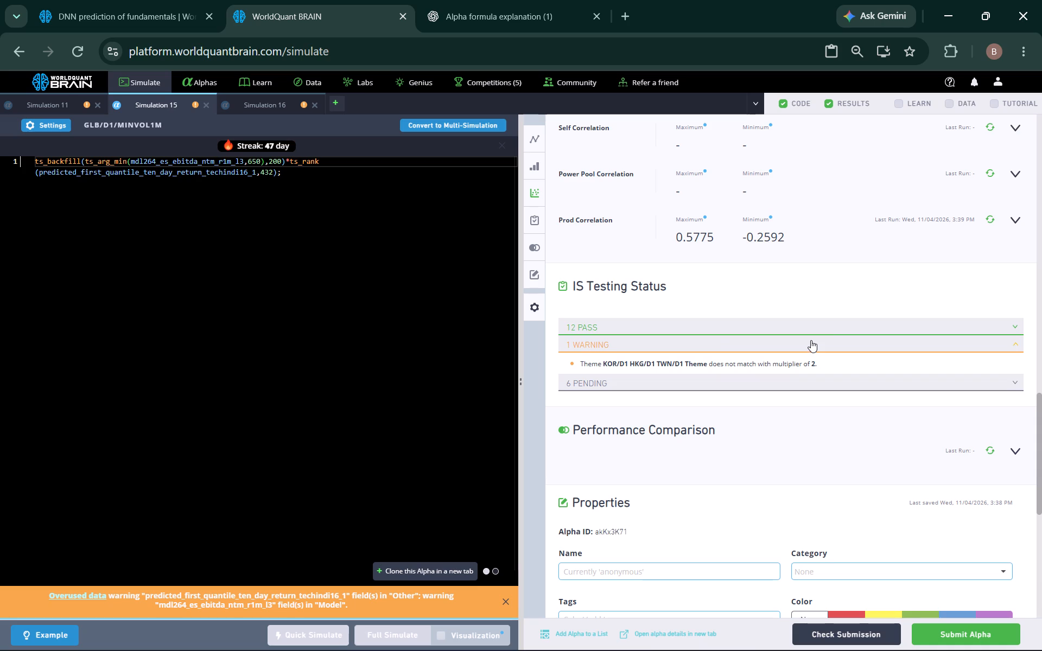
scroll(831, 334, down, 3)
scroll(834, 353, up, 3)
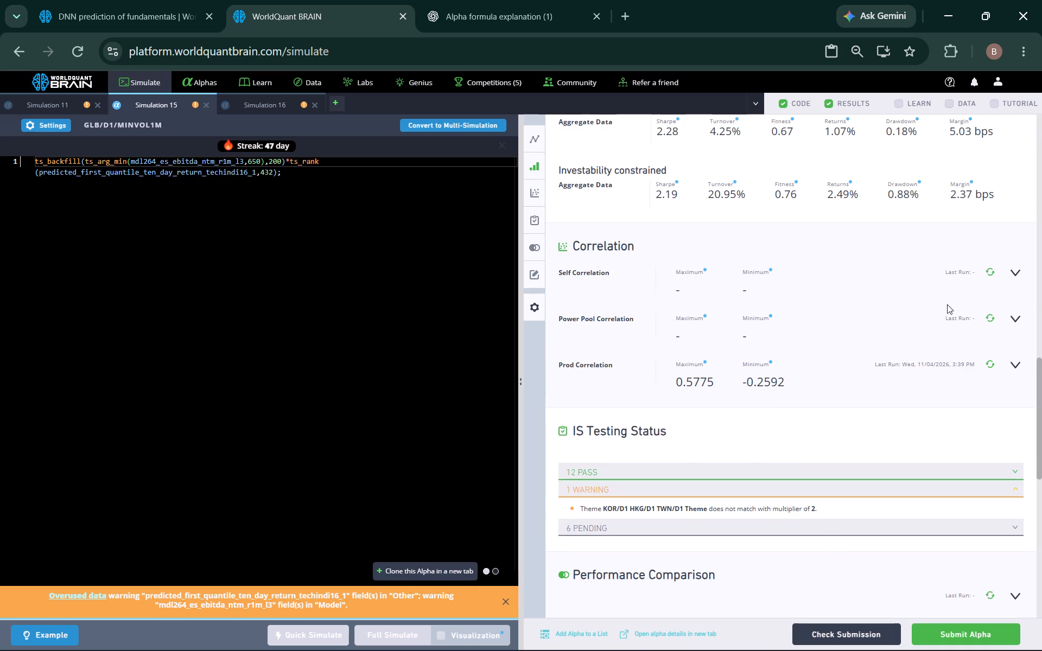
click(991, 321)
click(265, 110)
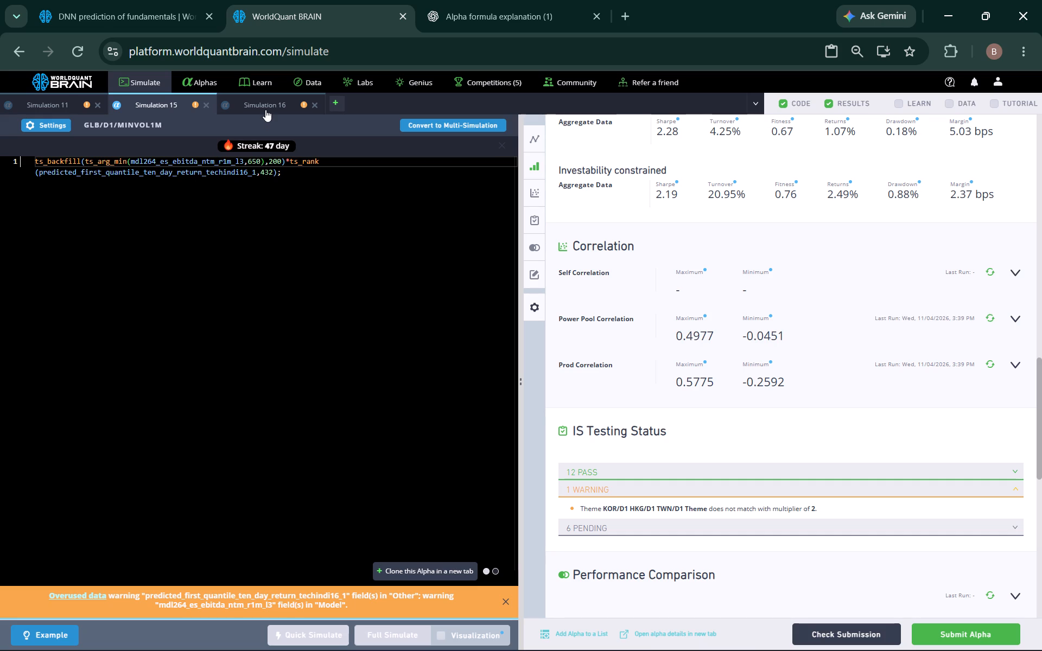
click(184, 104)
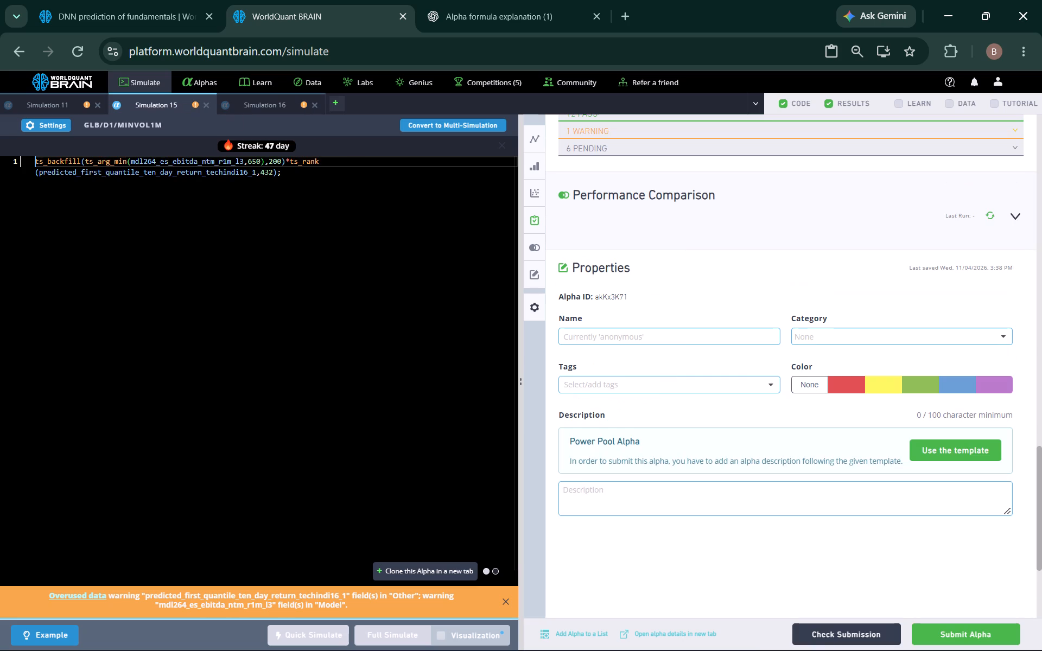
scroll(694, 225, up, 1)
scroll(715, 401, down, 2)
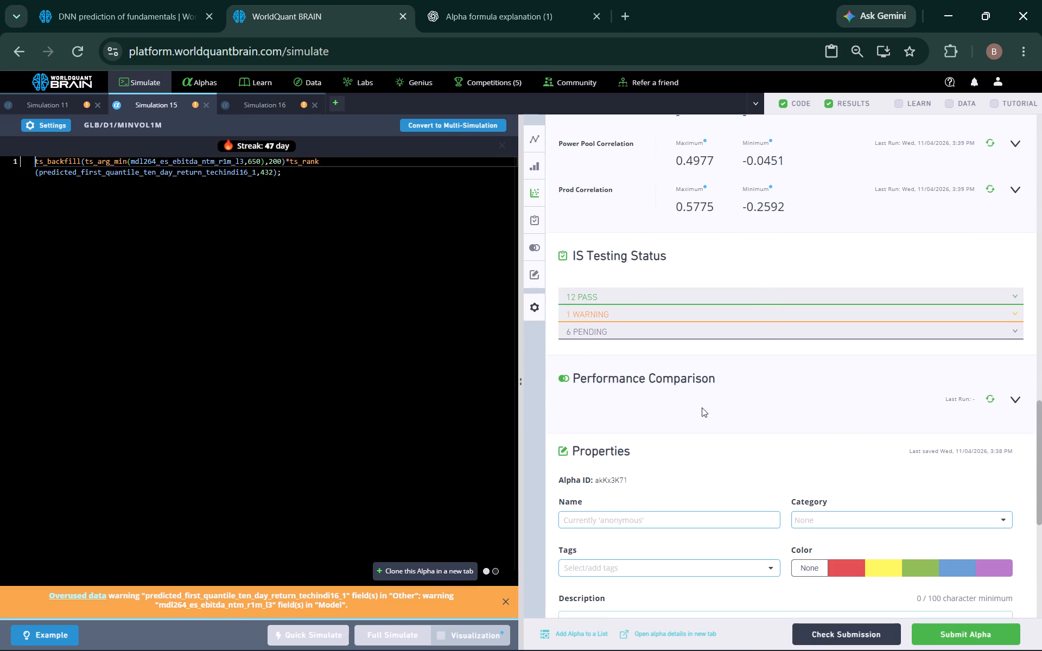
scroll(702, 407, down, 1)
drag(298, 174, 25, 159)
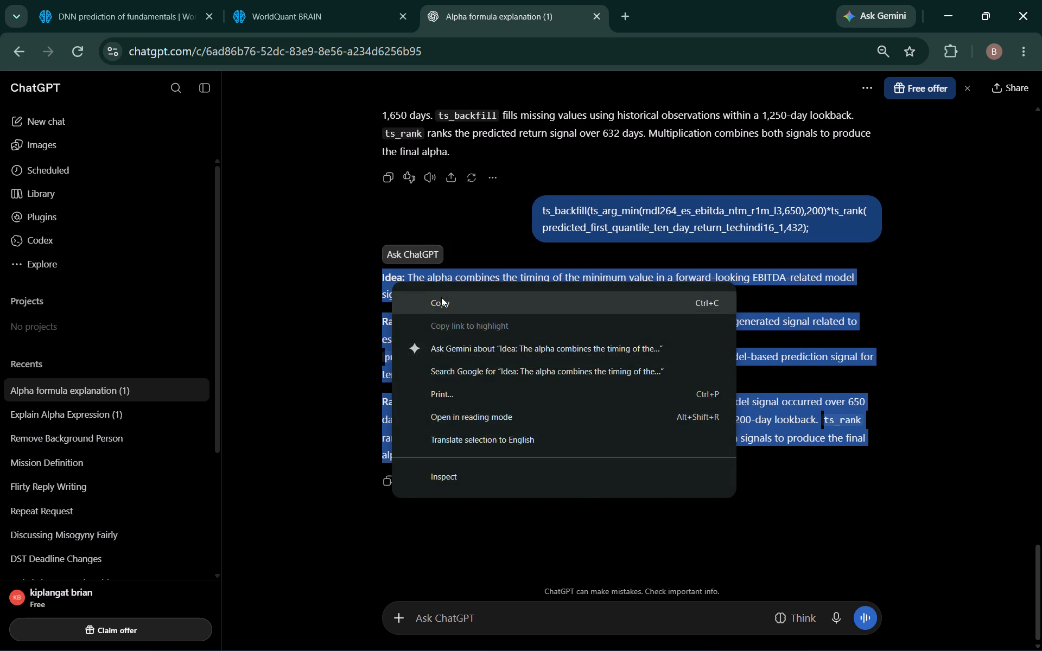
click(339, 24)
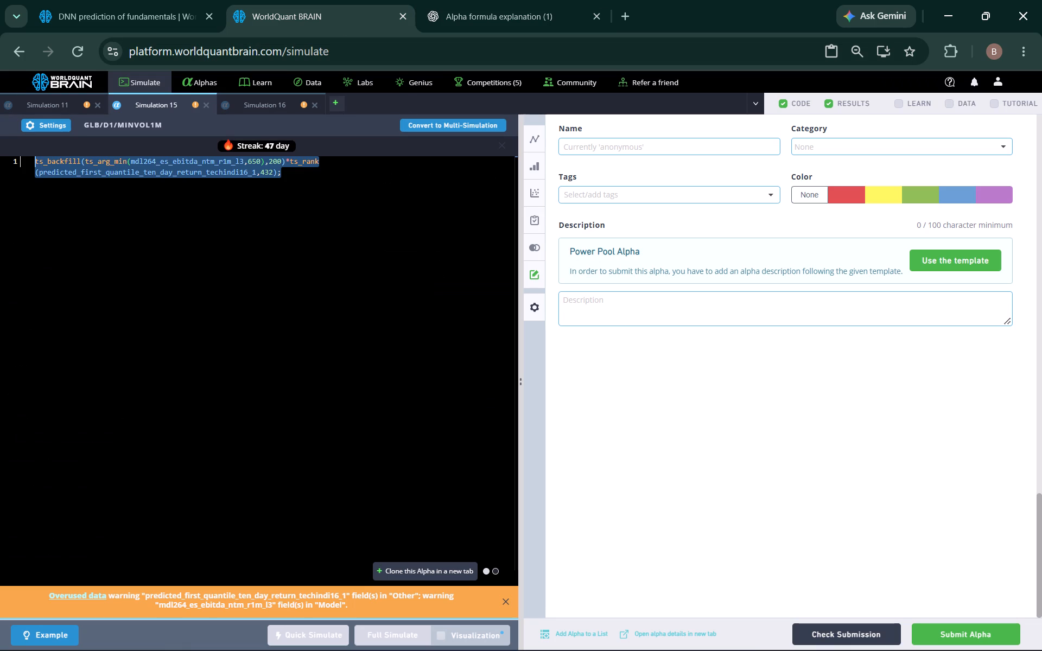
click(580, 301)
right_click(580, 301)
click(612, 478)
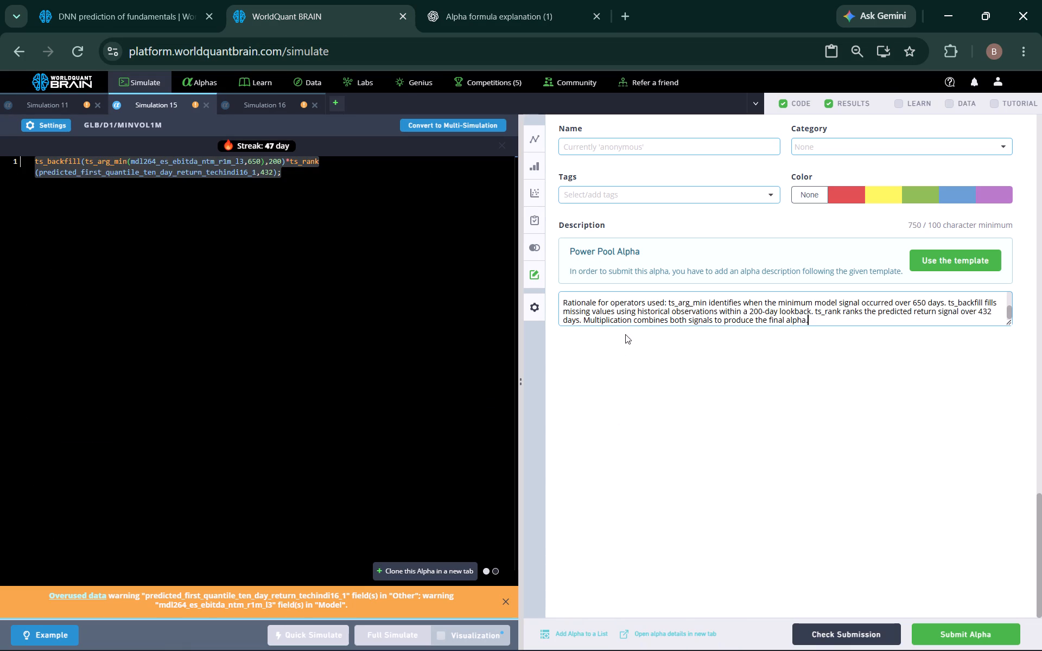
click(627, 312)
Run the submission check on Simulation 15's alpha and review its aggregate data, correlations and IS Testing Status.
click(867, 633)
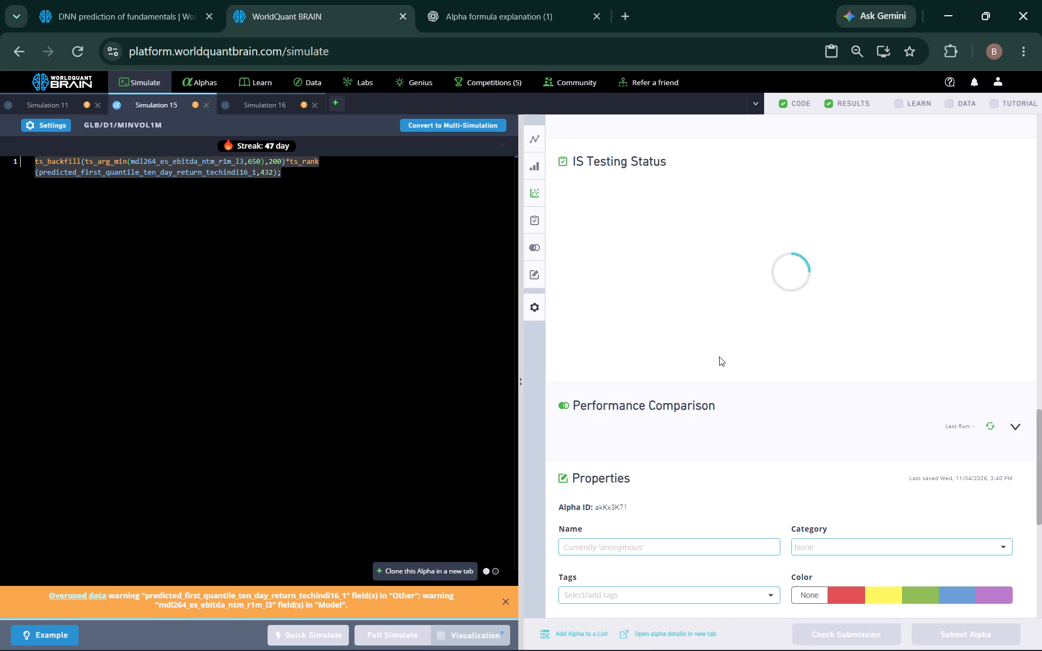
scroll(869, 362, up, 1)
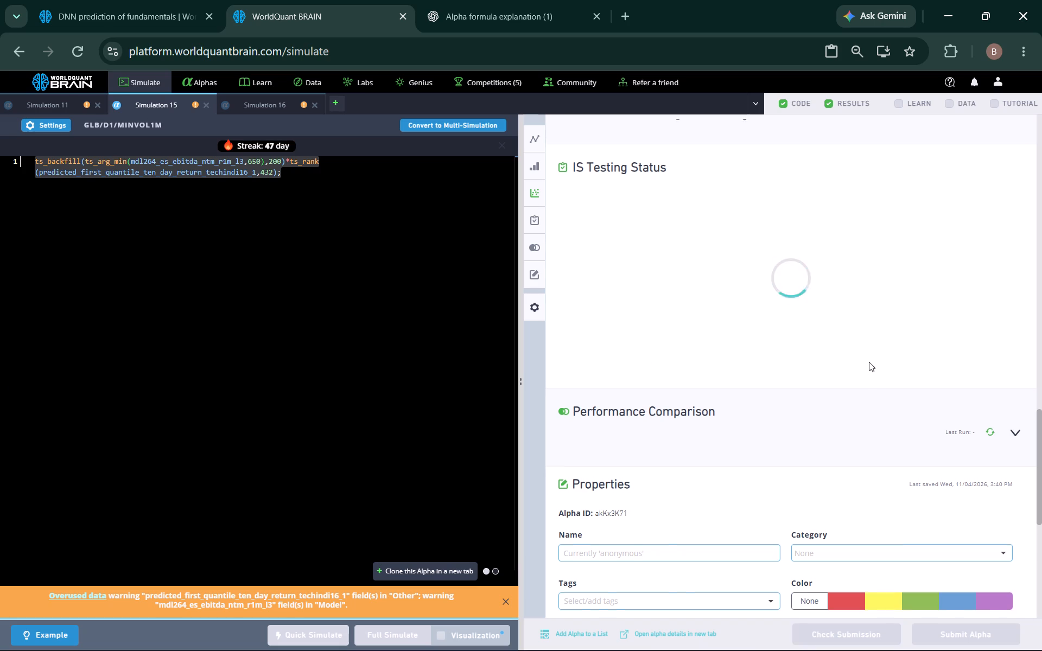
scroll(869, 362, up, 4)
scroll(668, 338, down, 2)
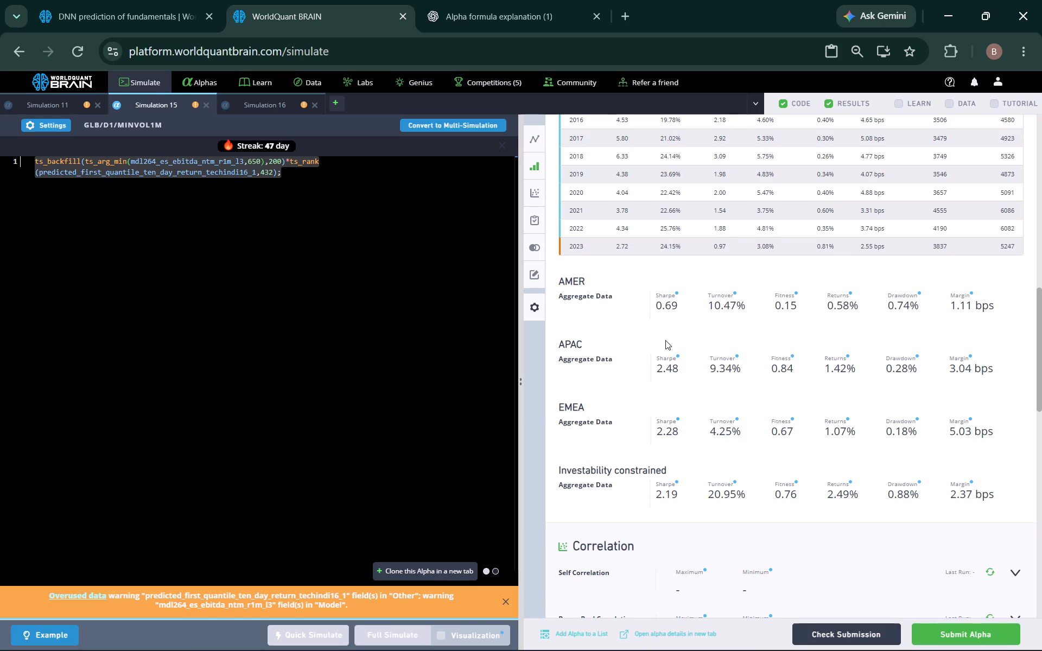
scroll(721, 381, down, 4)
scroll(718, 391, up, 1)
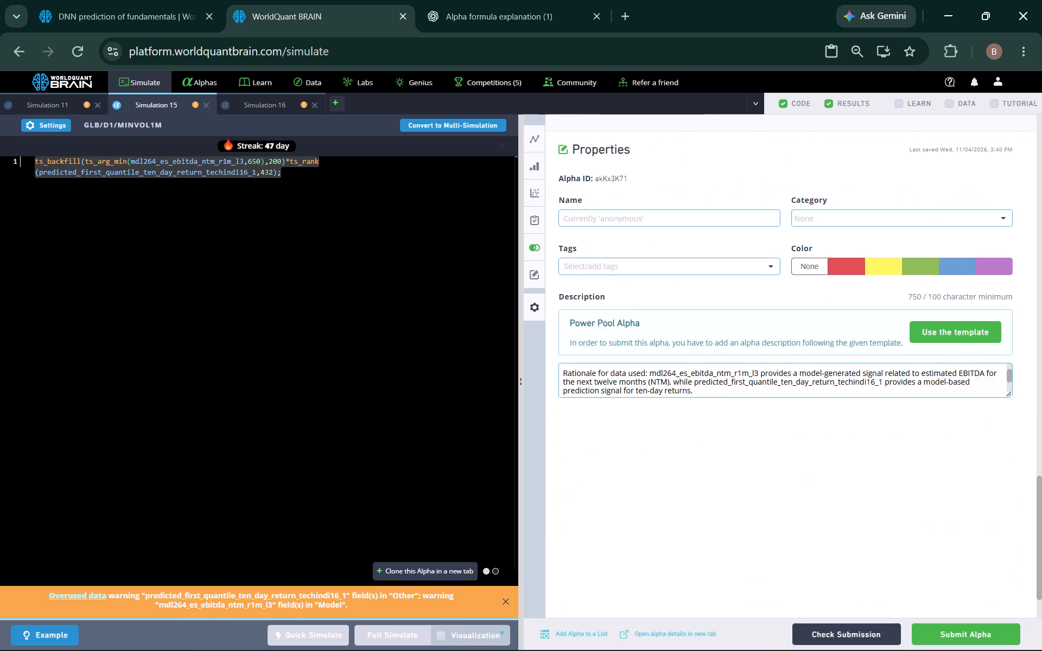
scroll(718, 391, up, 3)
scroll(763, 355, up, 2)
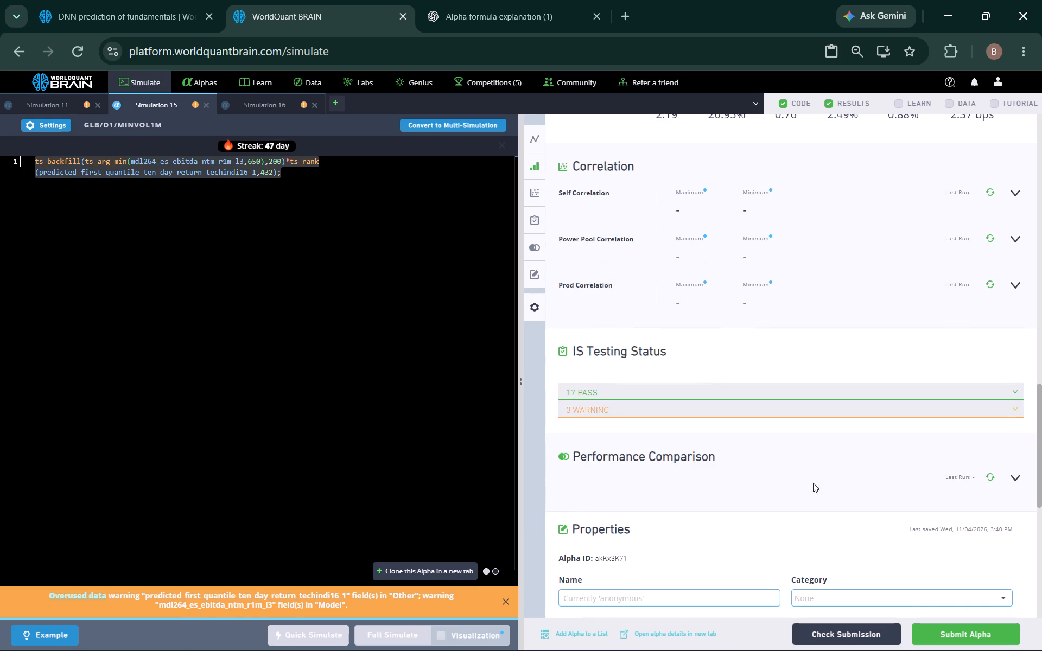
Submit Simulation 15's alpha.
click(972, 633)
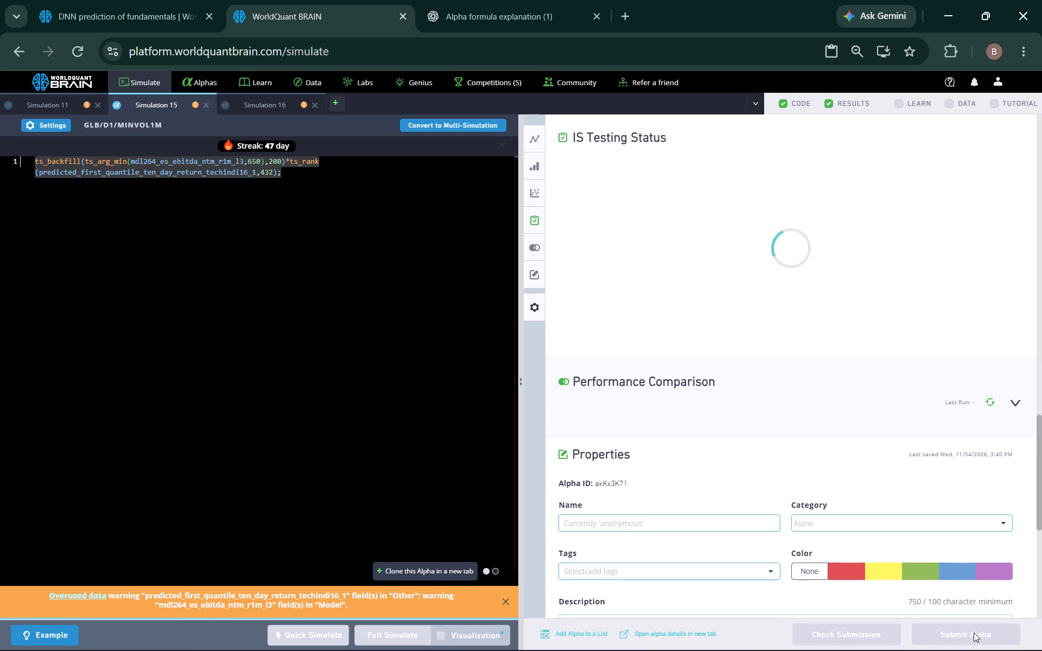
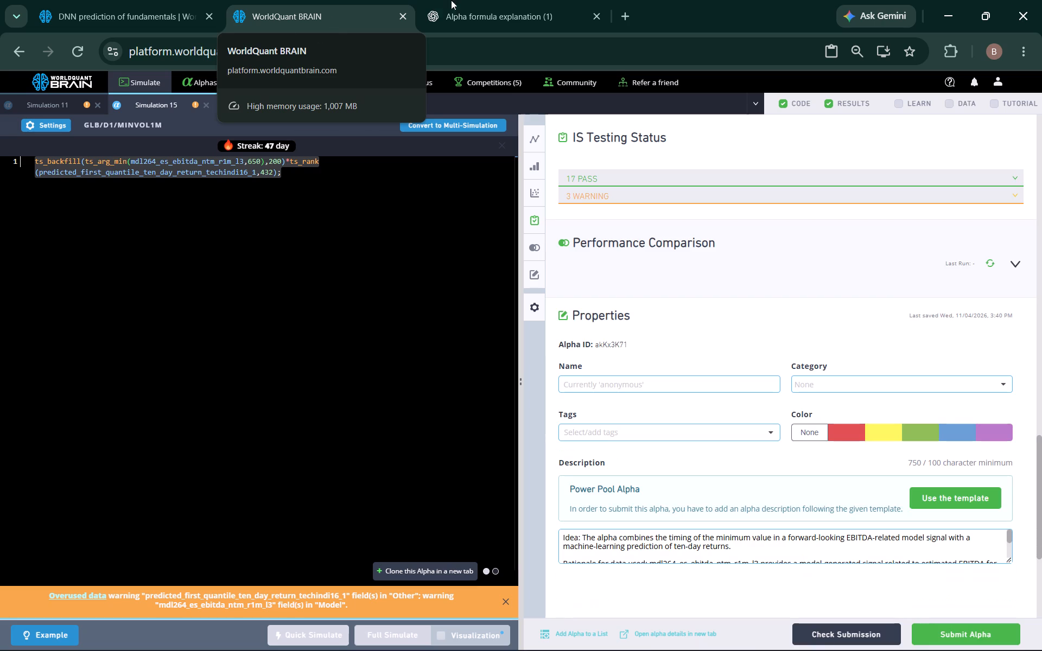
Try to submit Simulation 15's alpha.
click(963, 630)
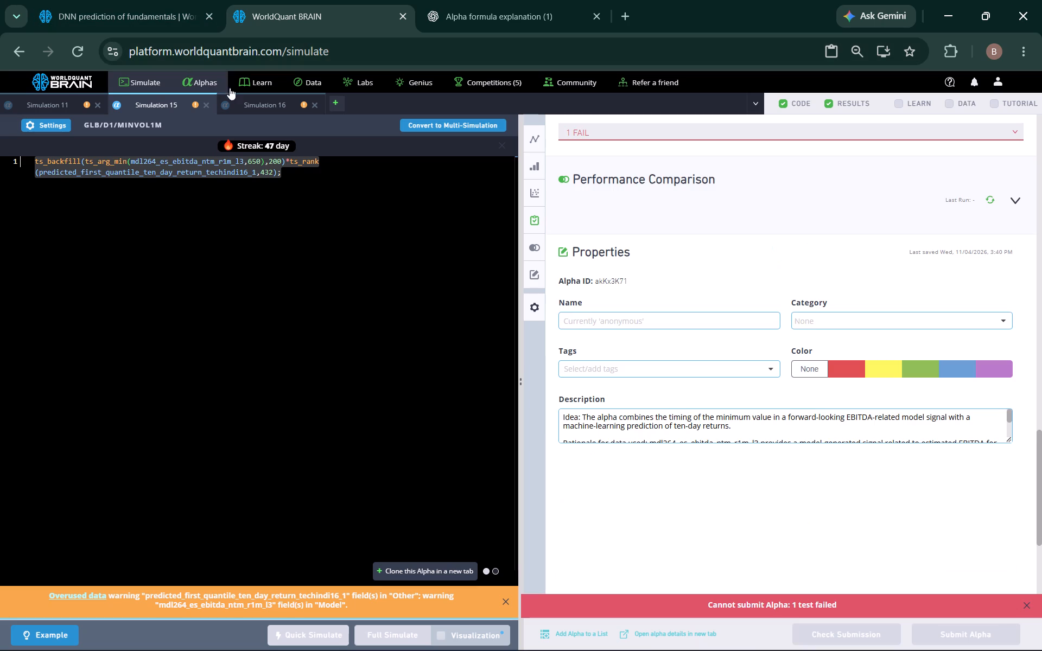
Close Simulation 16 and Simulation 15.
click(246, 100)
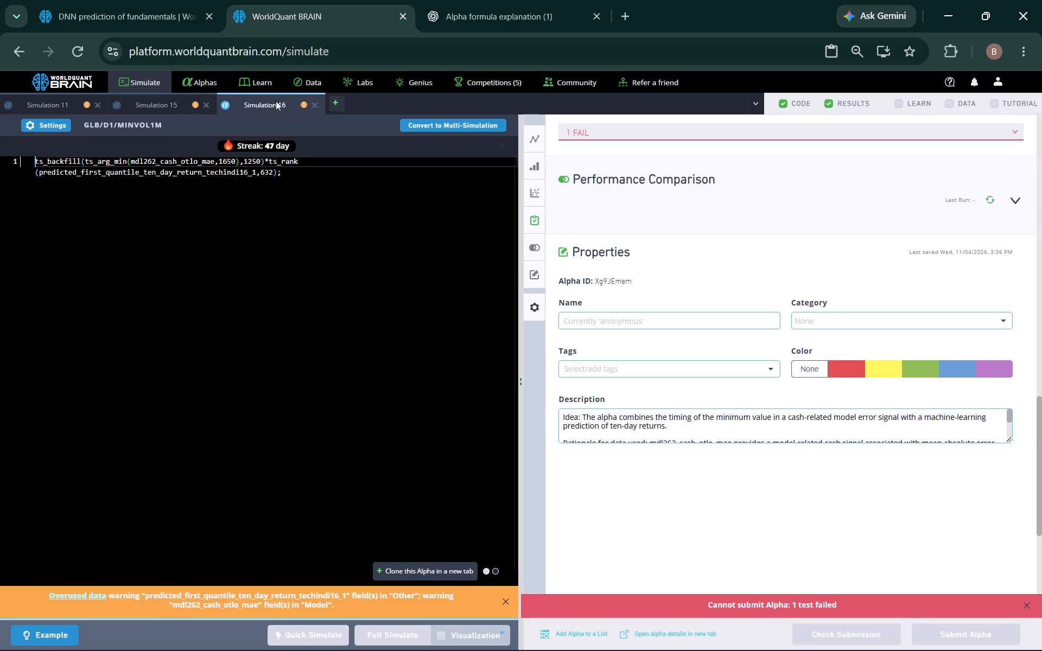
click(312, 105)
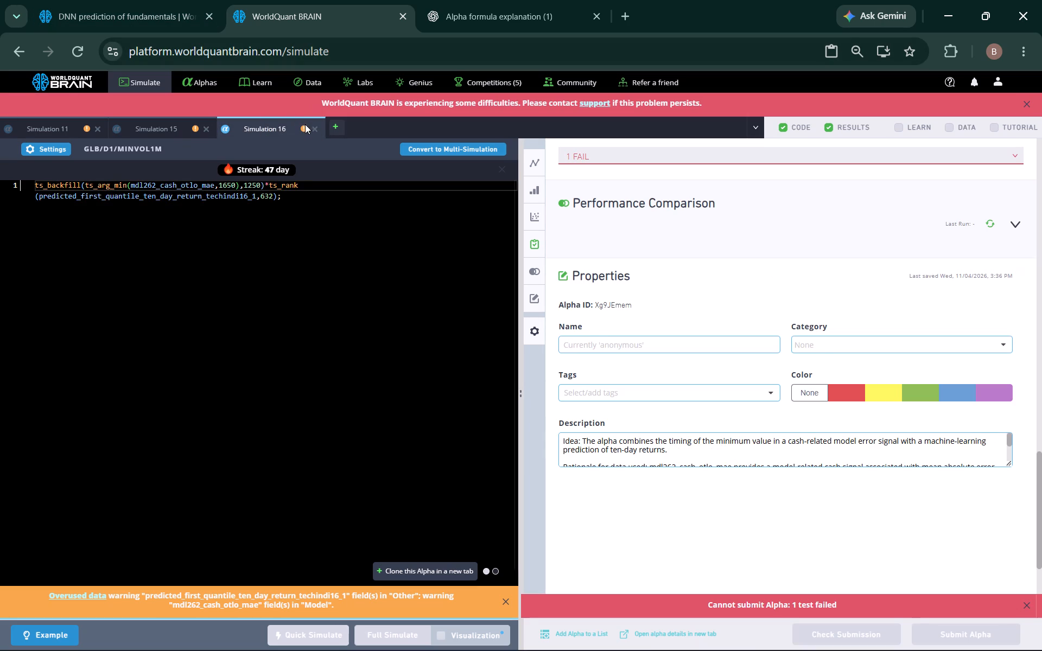
click(314, 127)
click(206, 124)
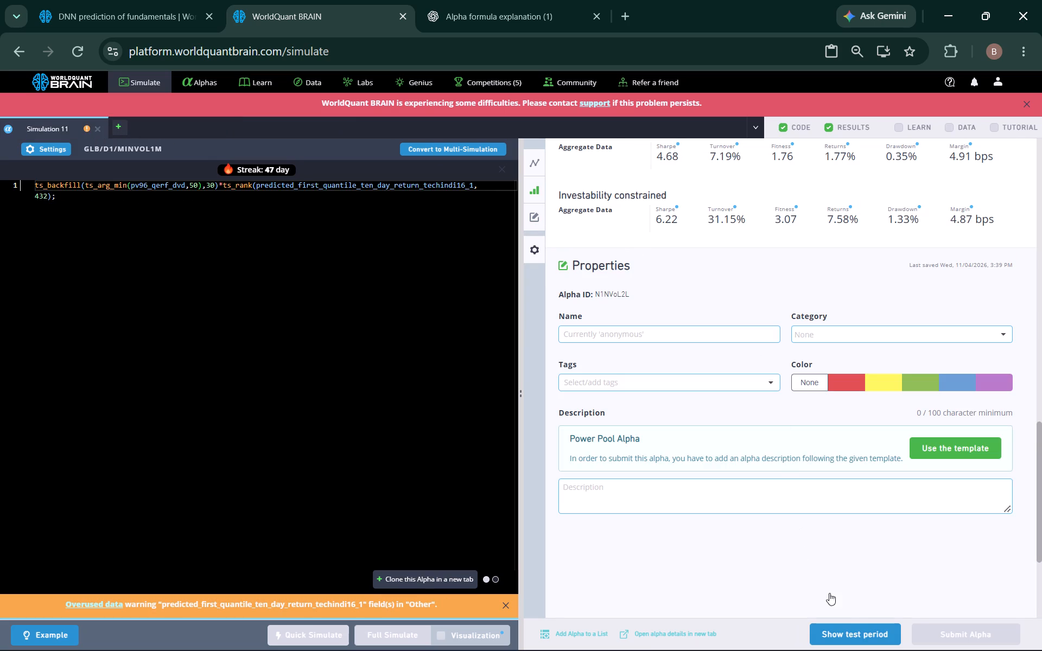
Show the test period for Simulation 11's alpha and check its Prod and Power Pool correlations.
click(855, 629)
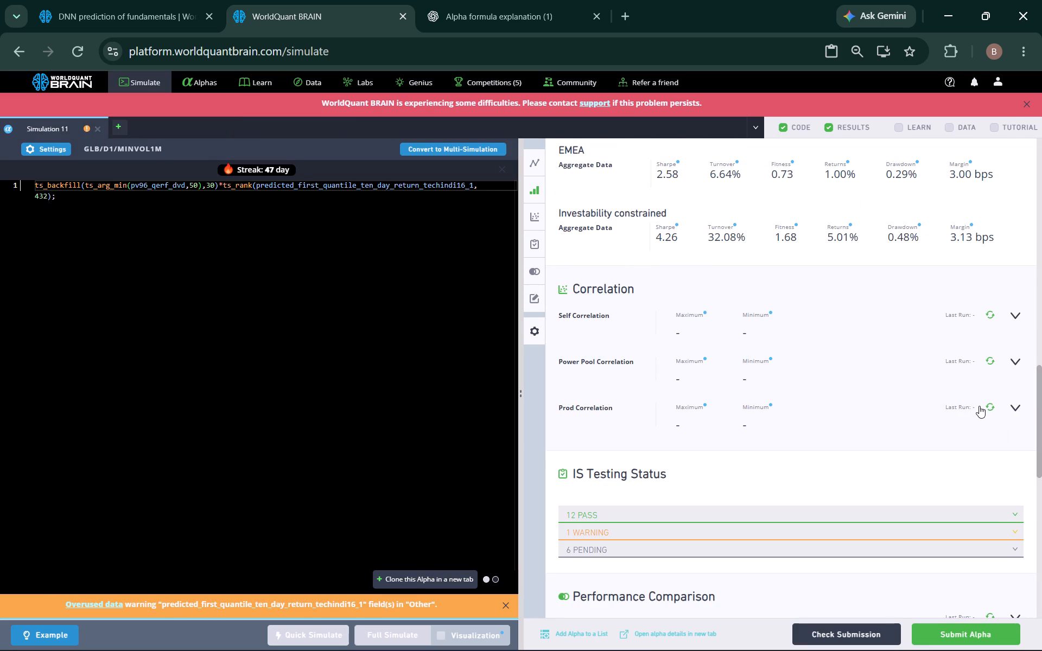
click(995, 409)
click(983, 360)
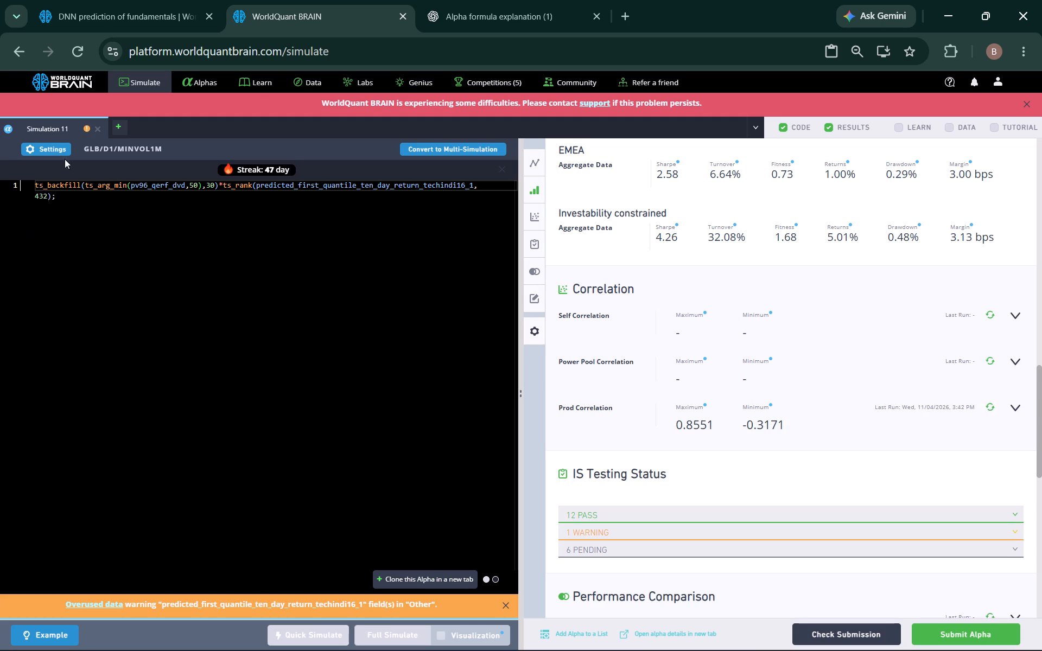
Close Simulation 11.
click(99, 127)
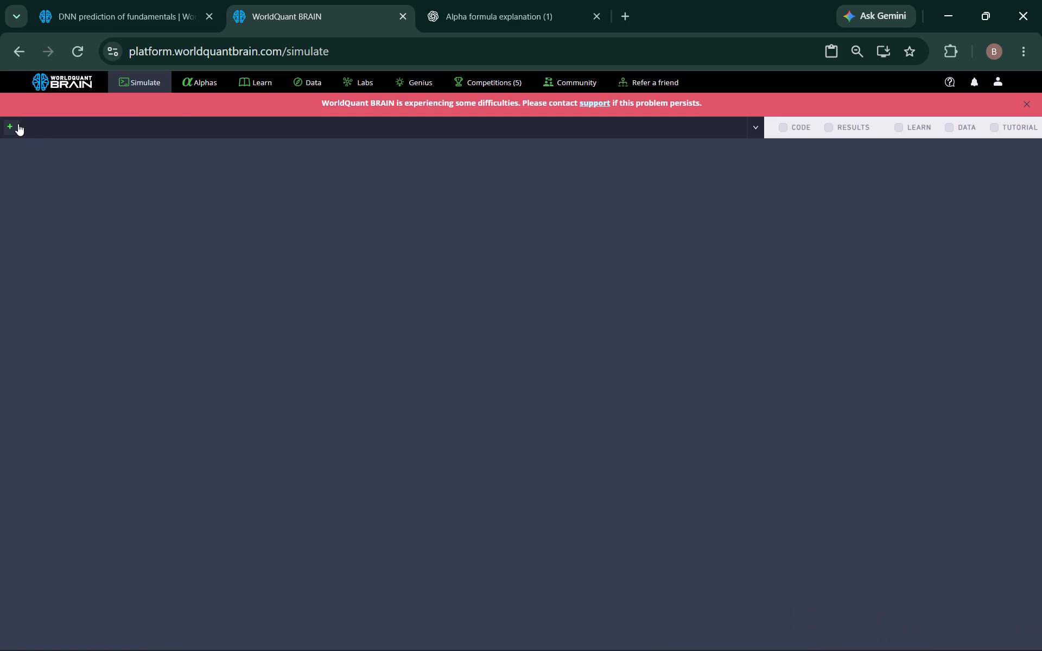
Create a multi-simulation and set its region to GLB, with universe MINVOL1M and neutralization Slow + Fast Factors for Simulation 1A.
click(12, 127)
click(42, 193)
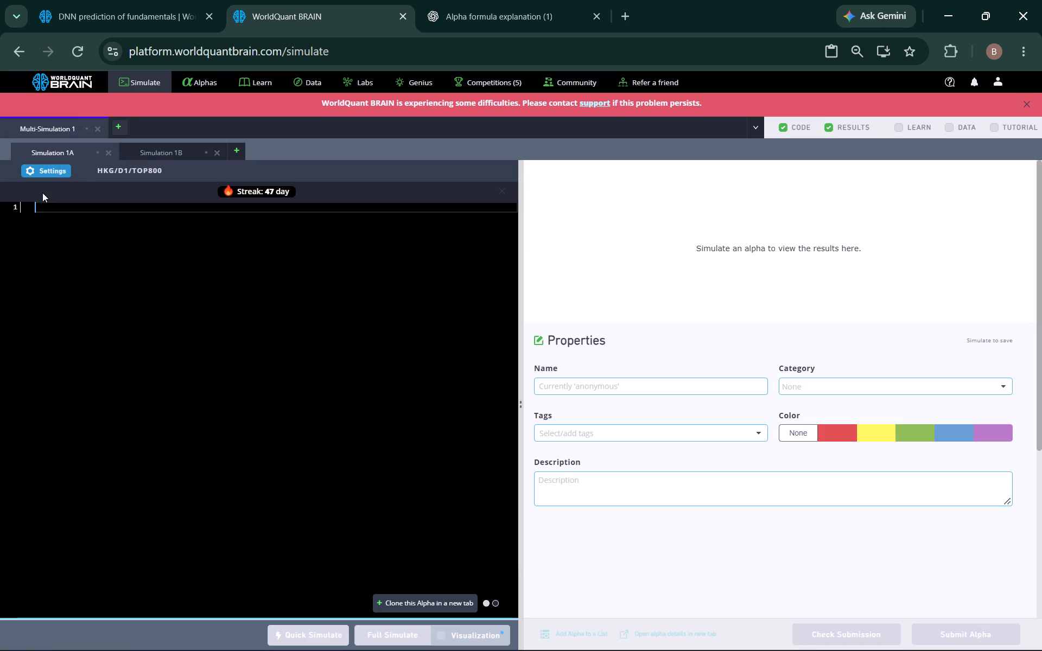
click(51, 174)
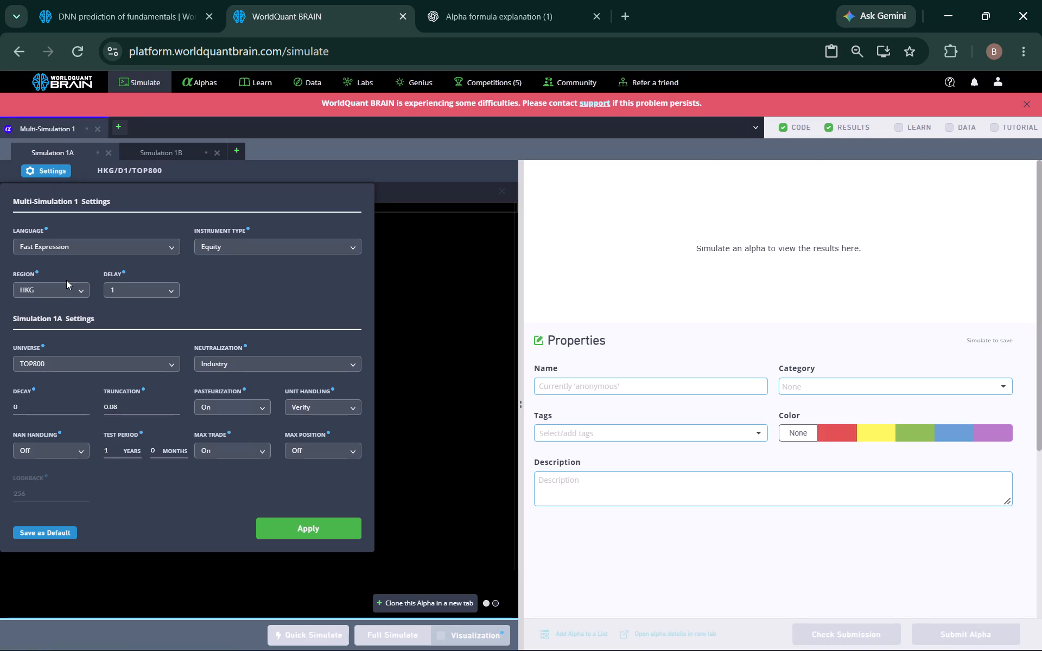
click(66, 280)
click(61, 285)
click(51, 329)
click(115, 363)
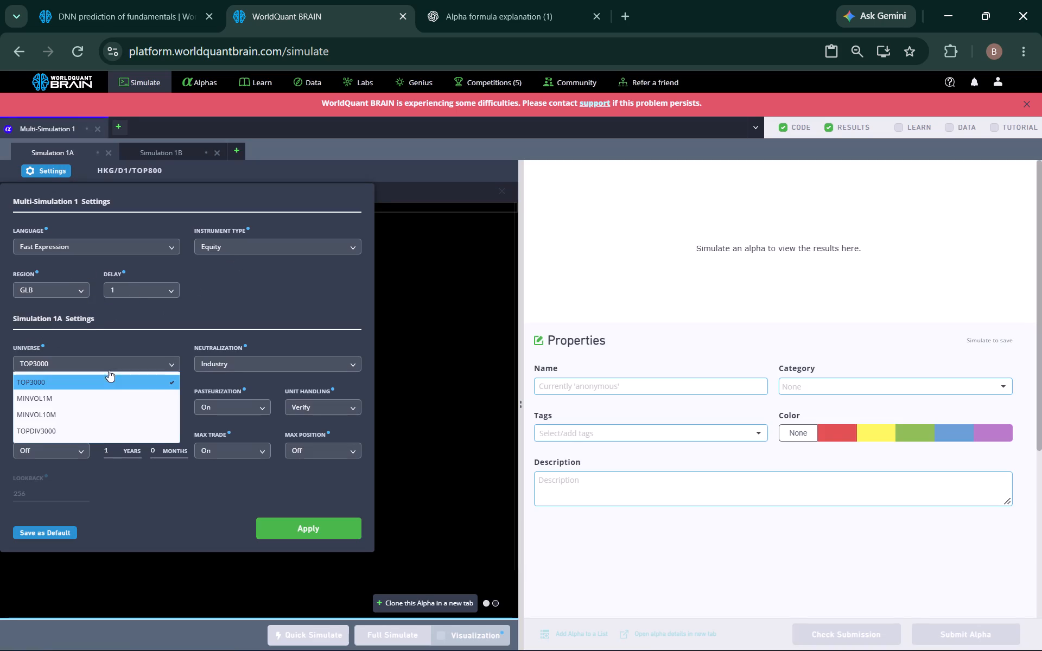
click(82, 400)
click(237, 367)
scroll(205, 435, down, 1)
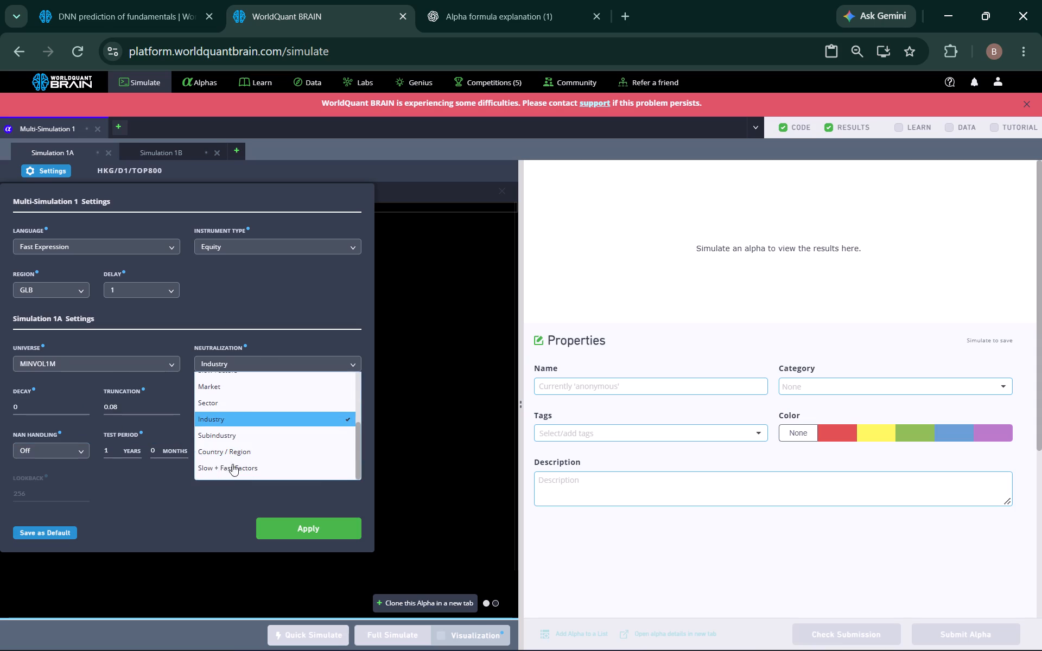
click(234, 468)
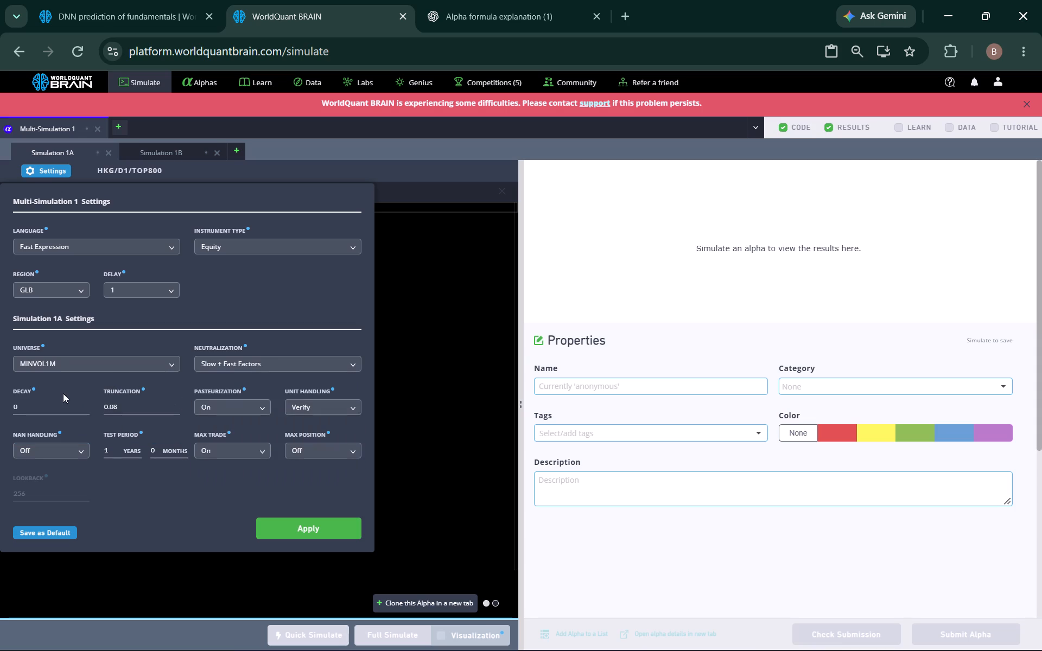
Set Simulation 1A's decay to 4, truncation to 0.06 and NaN handling to On, and apply the settings.
click(63, 405)
triple_click(85, 404)
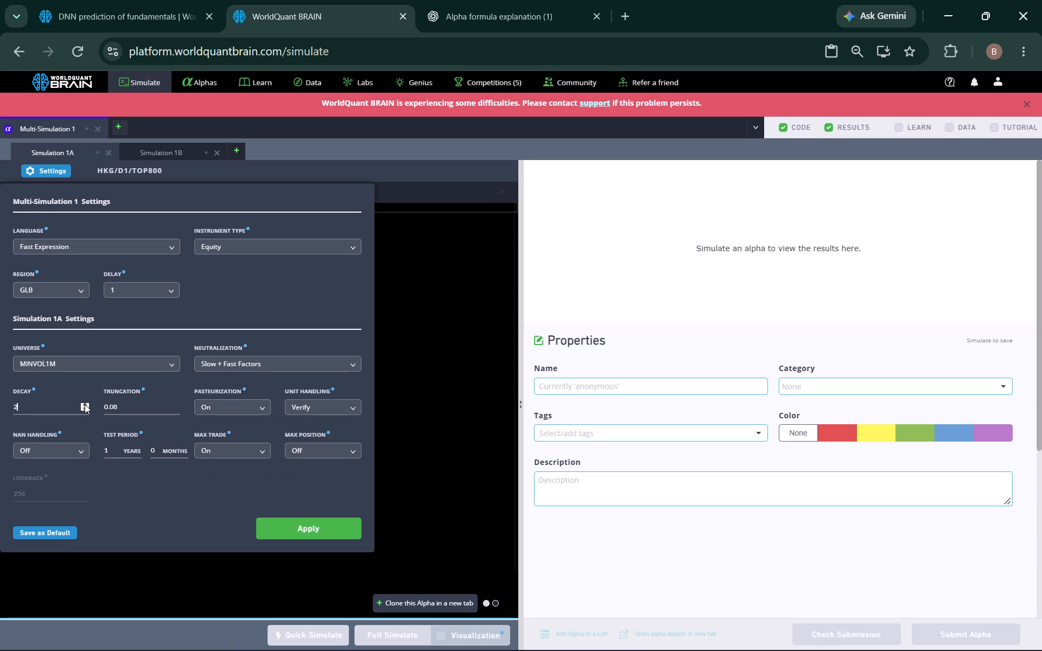
click(85, 406)
double_click(178, 410)
click(71, 448)
click(62, 471)
scroll(161, 471, down, 3)
click(316, 528)
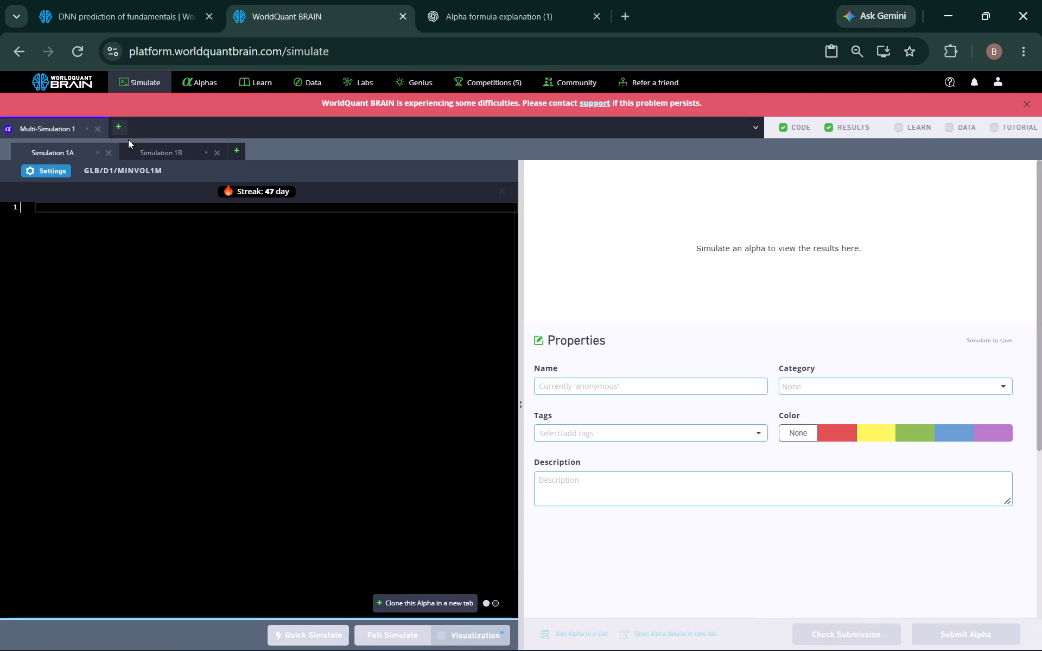
click(145, 150)
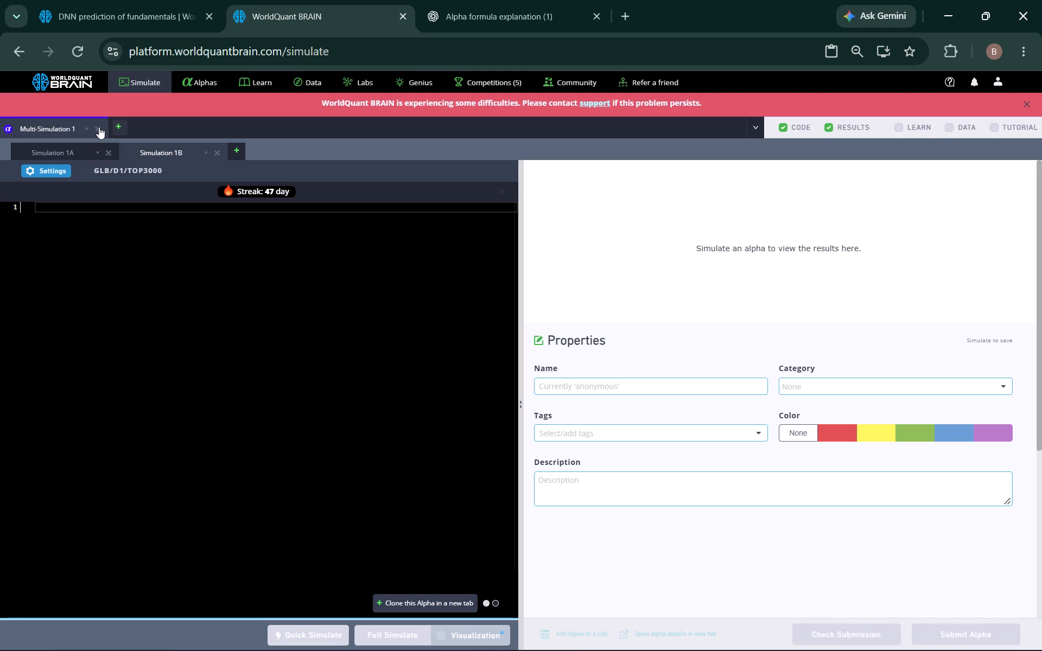
click(110, 124)
click(88, 132)
click(124, 124)
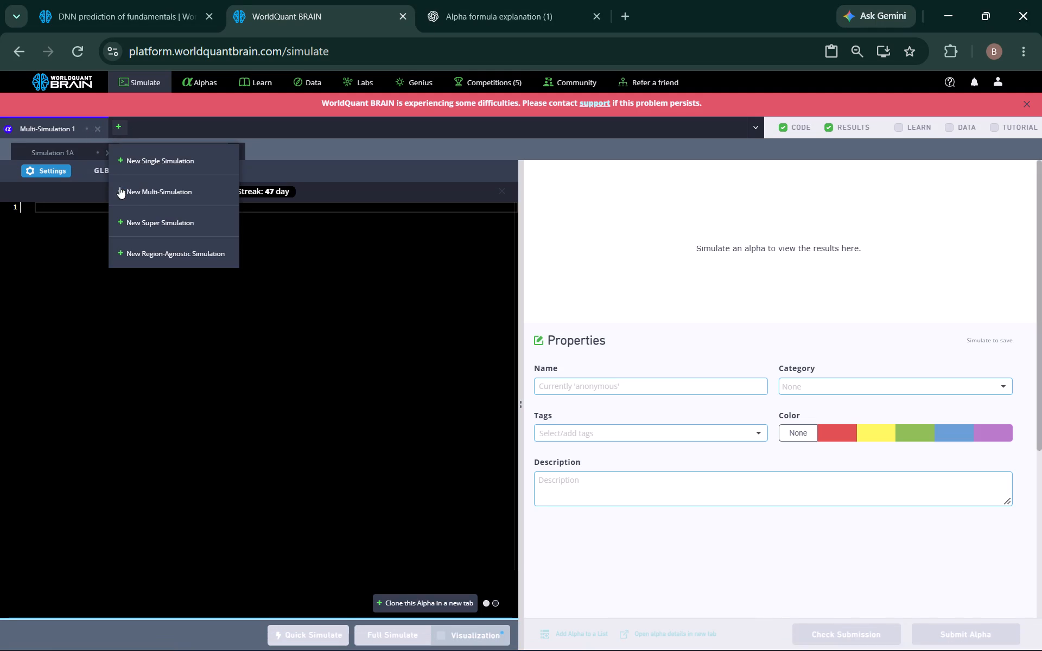
click(149, 214)
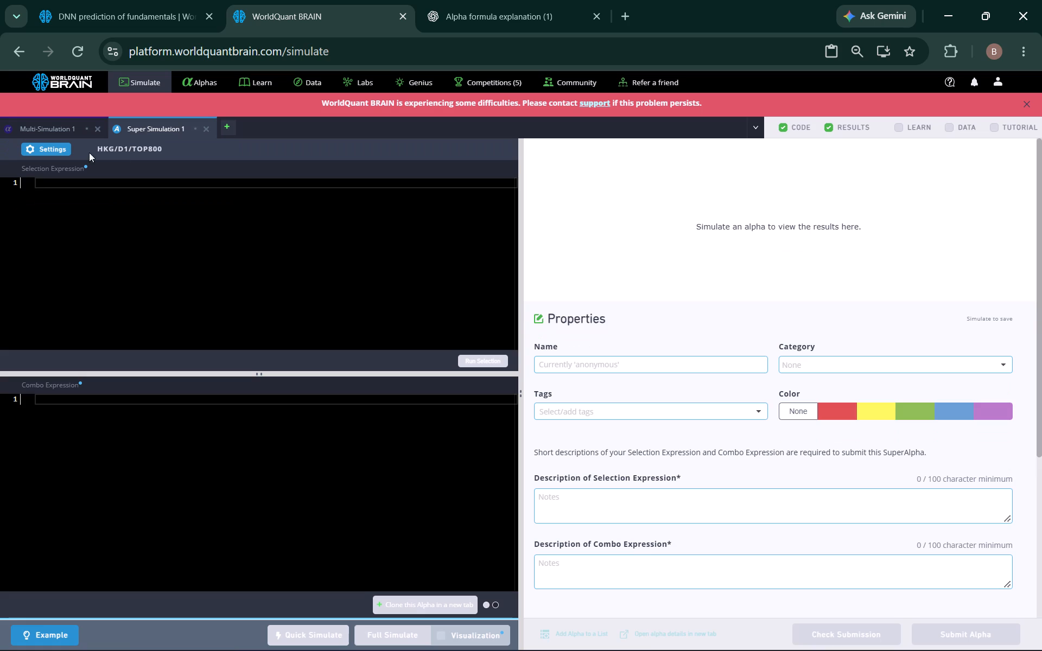
Close the Multi-Simulation 1 workspace, keeping Super Simulation 1 open.
click(96, 129)
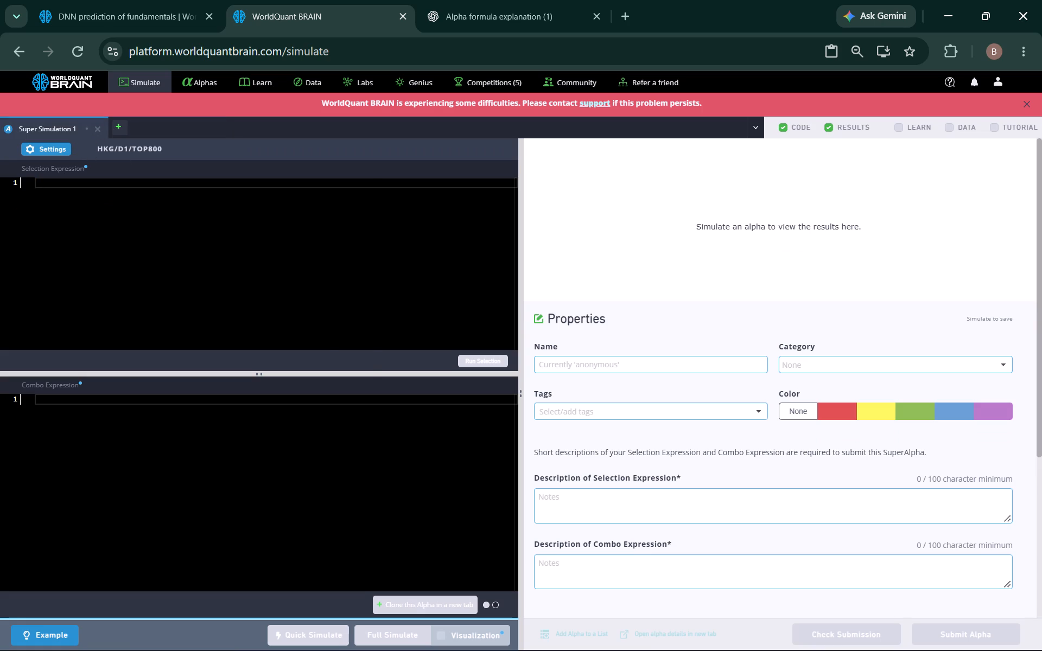
In the Super Simulation 1 settings, set the region to GLB and the universe to MINVOL1M.
click(46, 152)
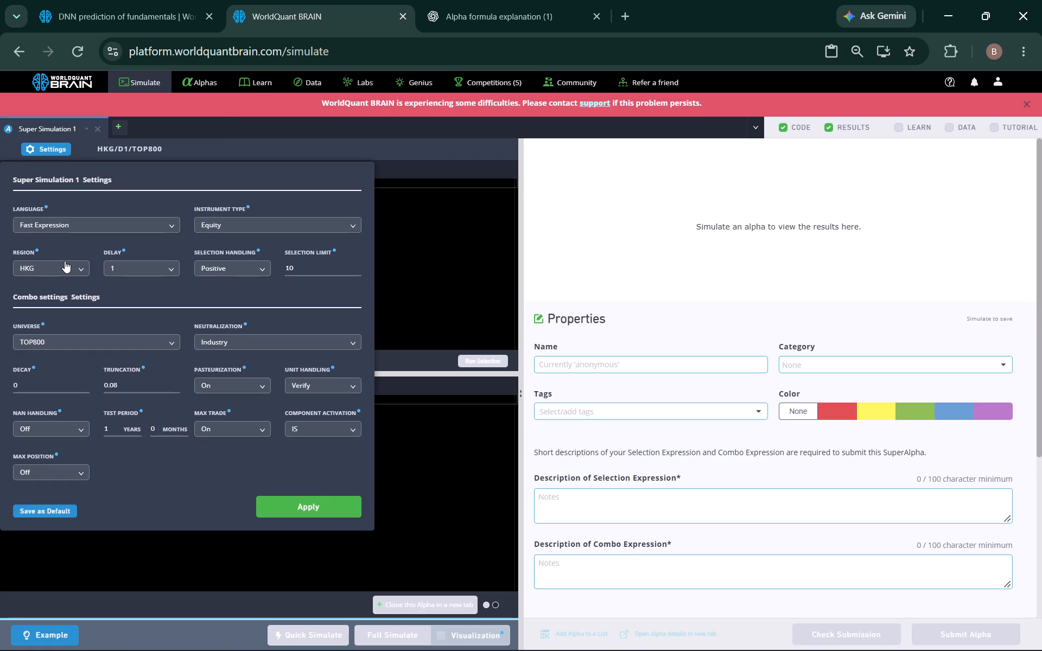
click(61, 265)
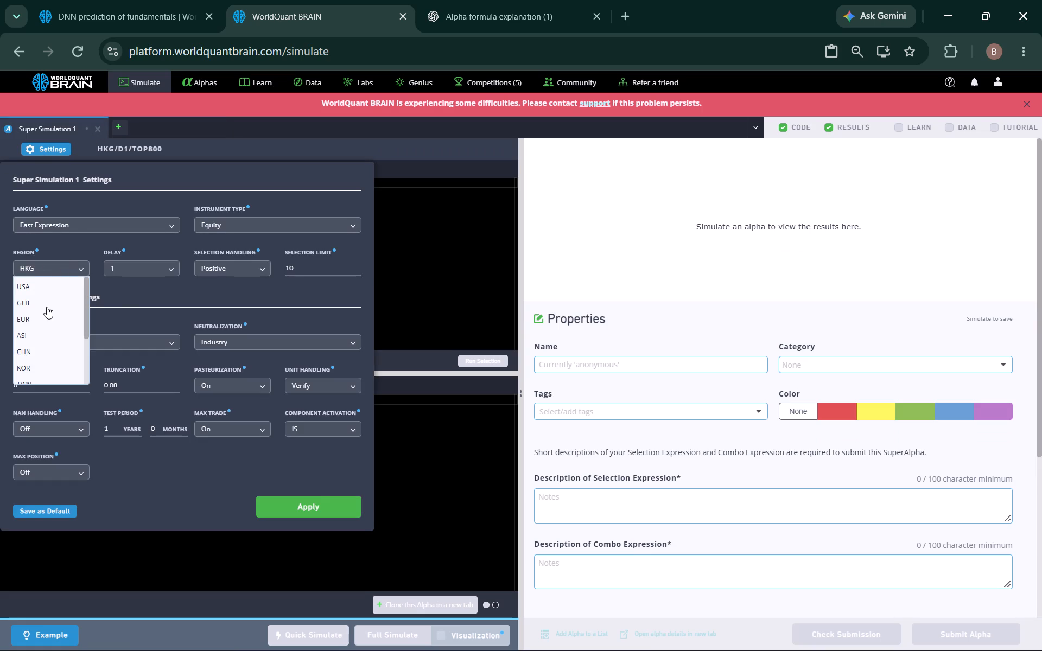
click(48, 305)
click(153, 268)
click(152, 268)
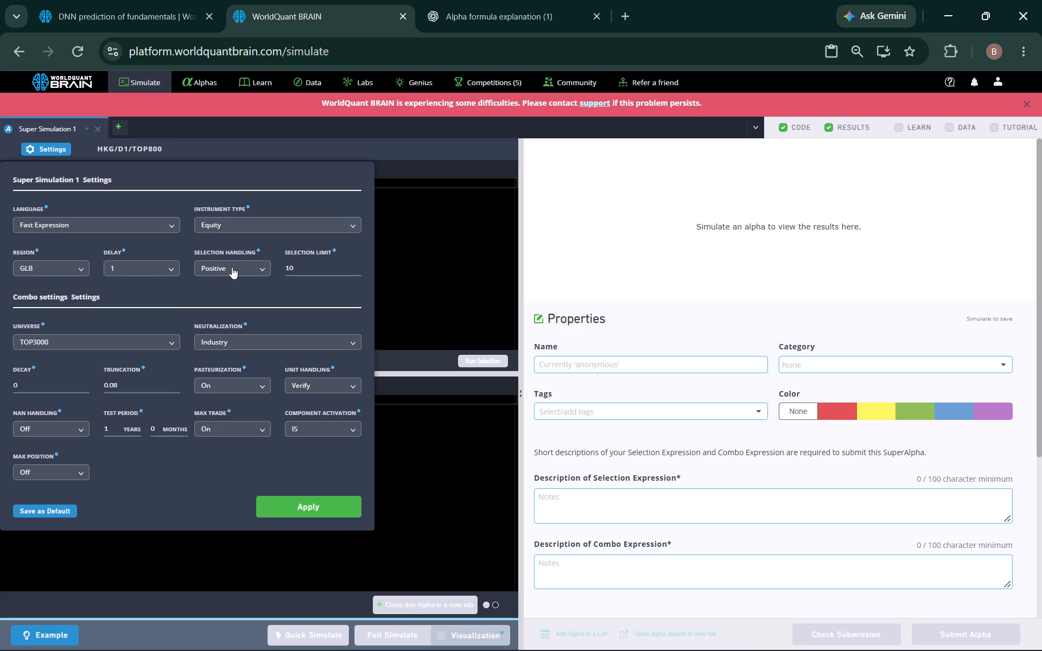
click(96, 344)
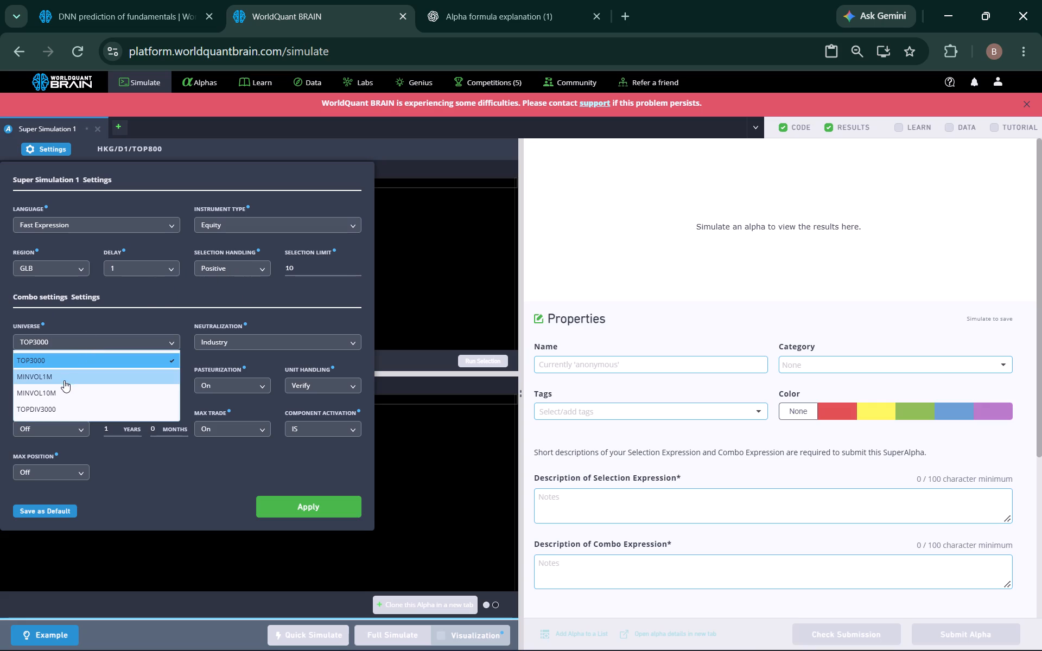
click(65, 379)
Set the combo neutralization to Slow + Fast Factors.
click(259, 339)
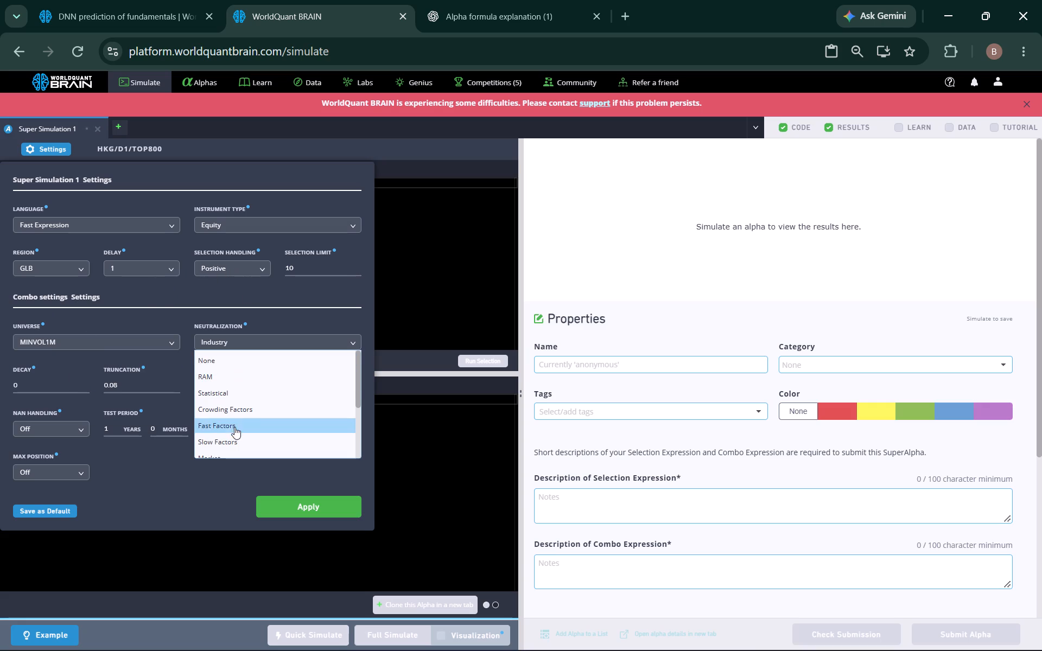
scroll(233, 426, down, 4)
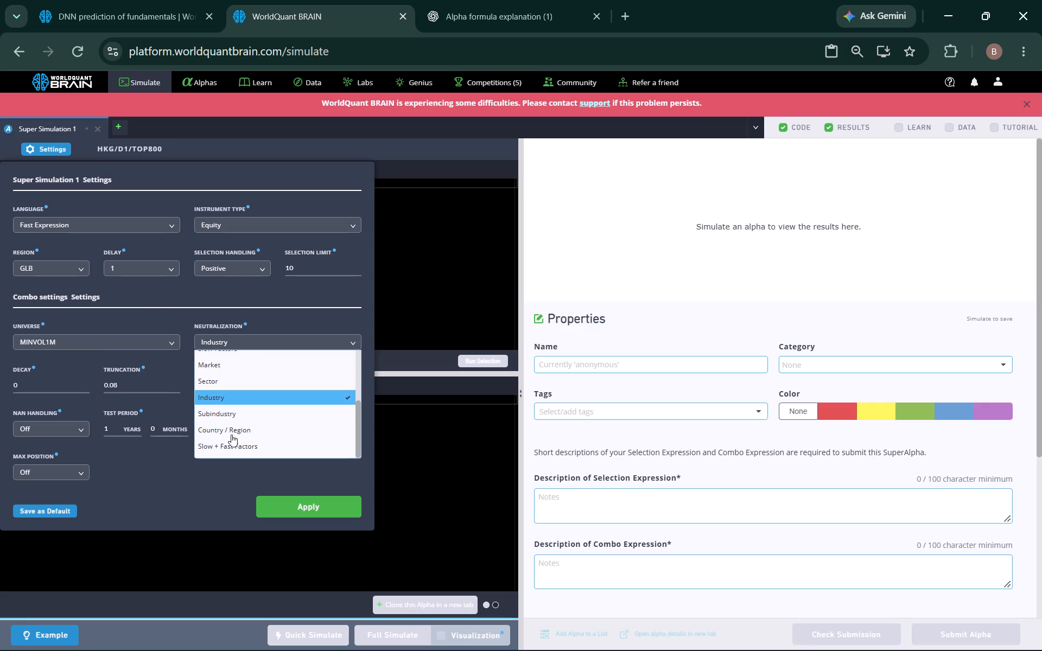
scroll(248, 414, up, 2)
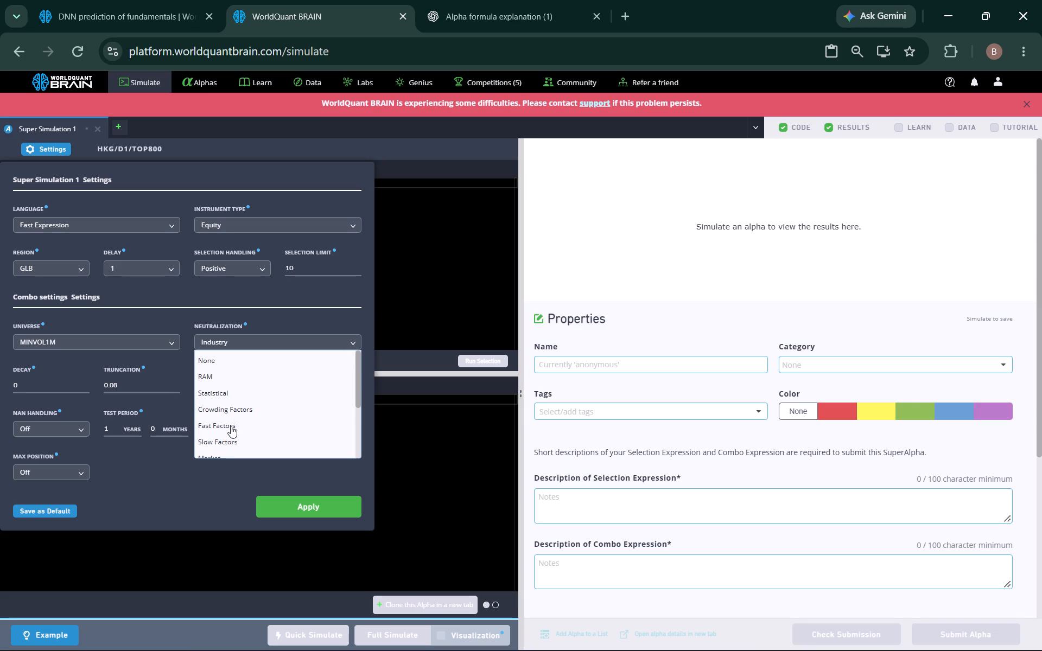
scroll(231, 426, down, 4)
click(226, 441)
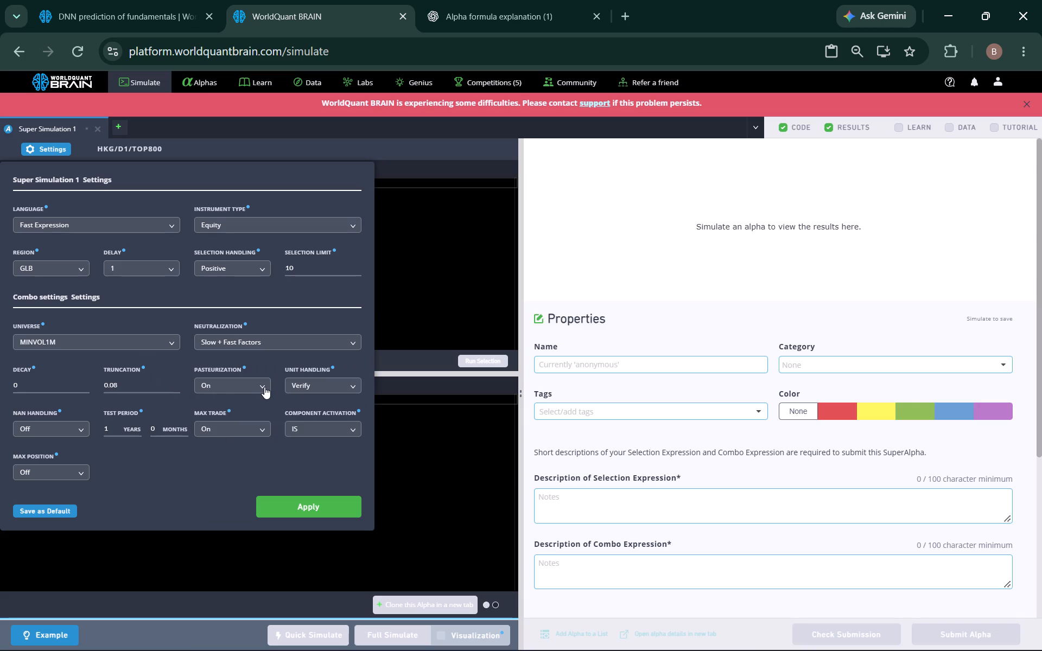
double_click(263, 387)
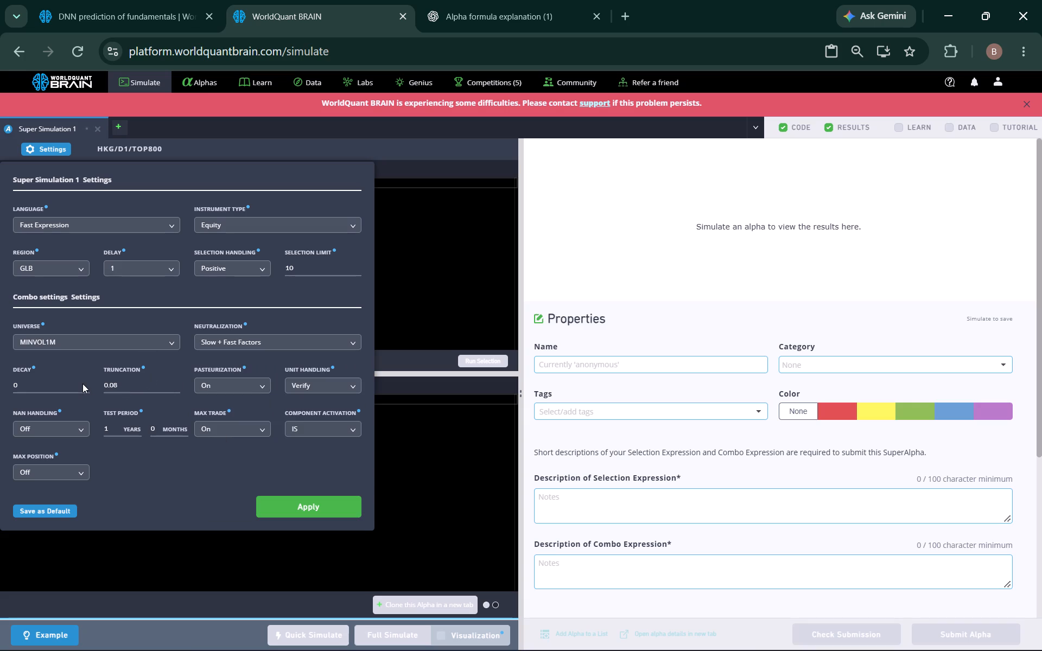
Set the Super Simulation's decay to 4.
click(82, 384)
click(90, 388)
click(74, 376)
click(24, 385)
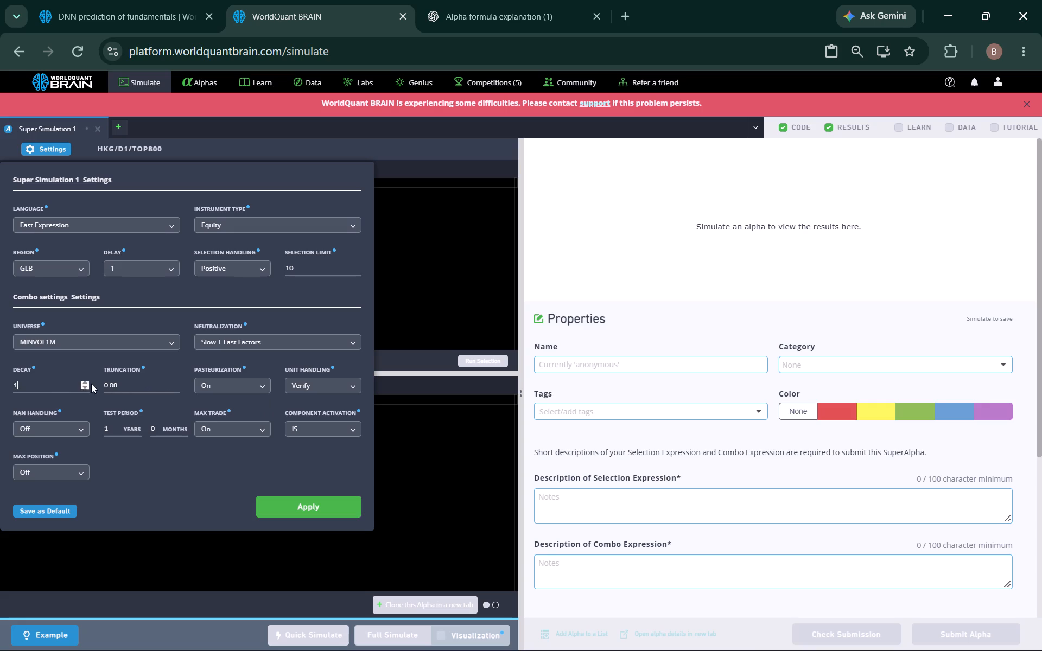
click(80, 381)
double_click(85, 381)
click(85, 381)
click(85, 384)
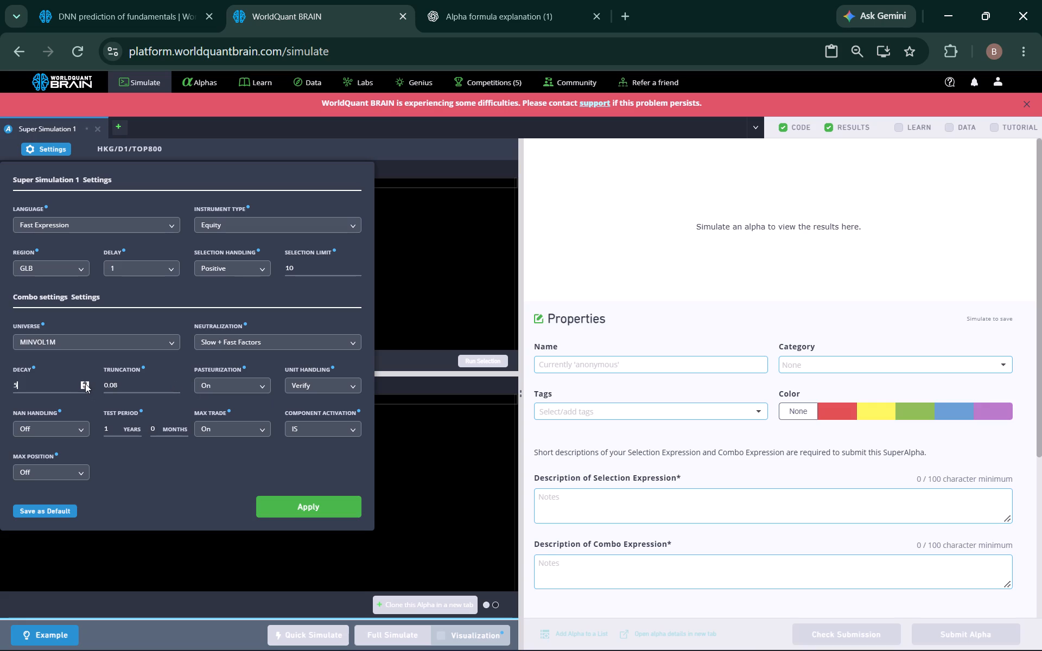
click(84, 386)
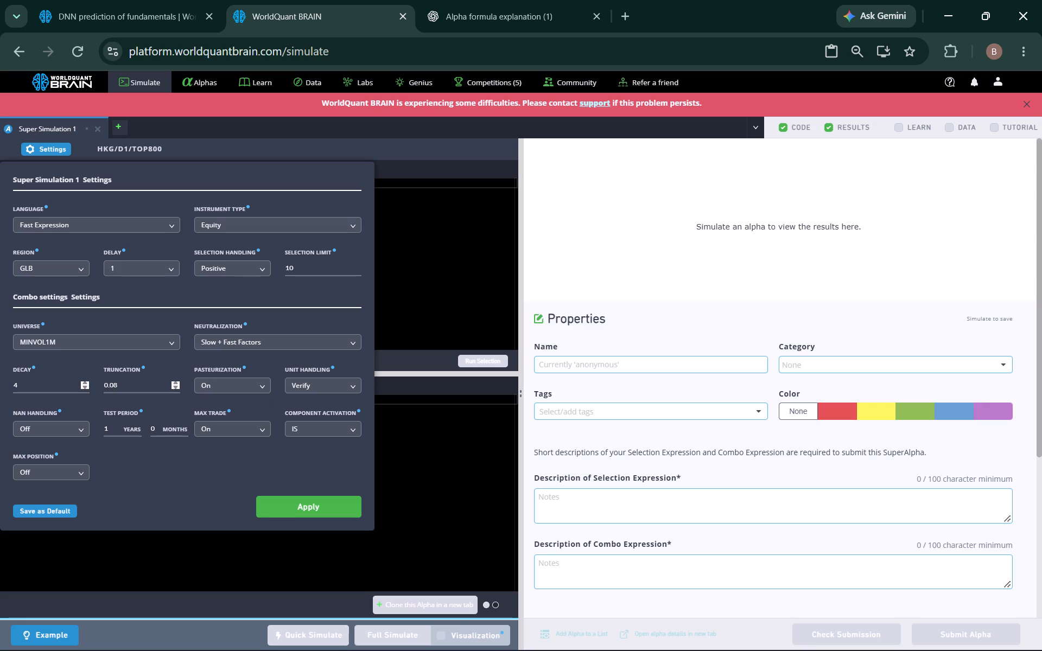
Set the truncation to 0.06 and NaN handling to On in the combo settings.
click(177, 390)
click(179, 383)
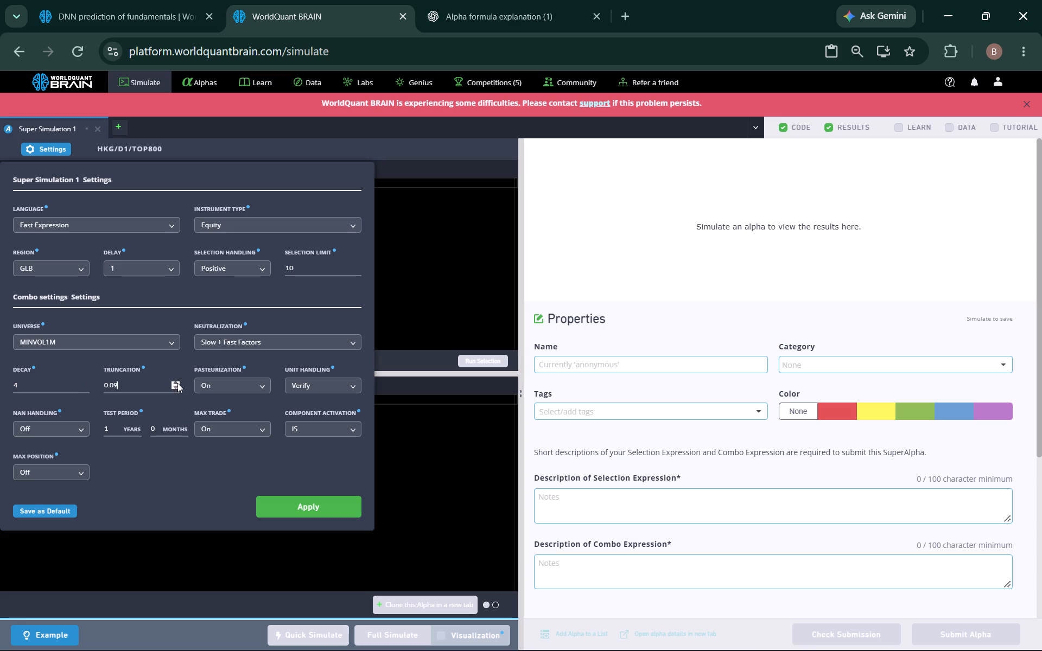
triple_click(174, 387)
click(212, 426)
click(212, 426)
click(58, 432)
click(59, 444)
click(56, 469)
click(56, 470)
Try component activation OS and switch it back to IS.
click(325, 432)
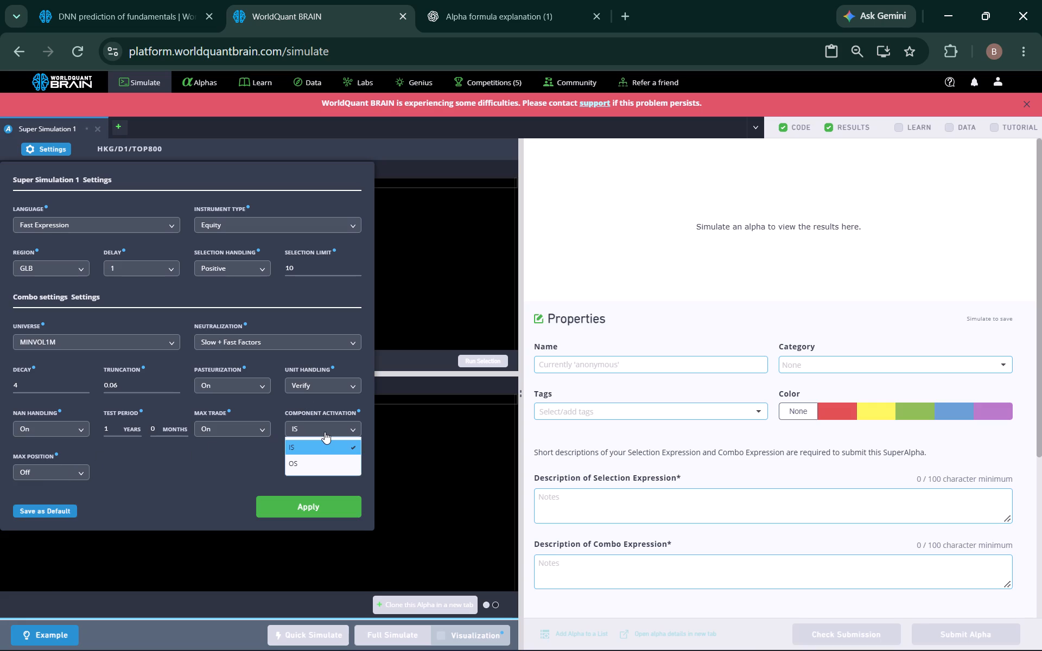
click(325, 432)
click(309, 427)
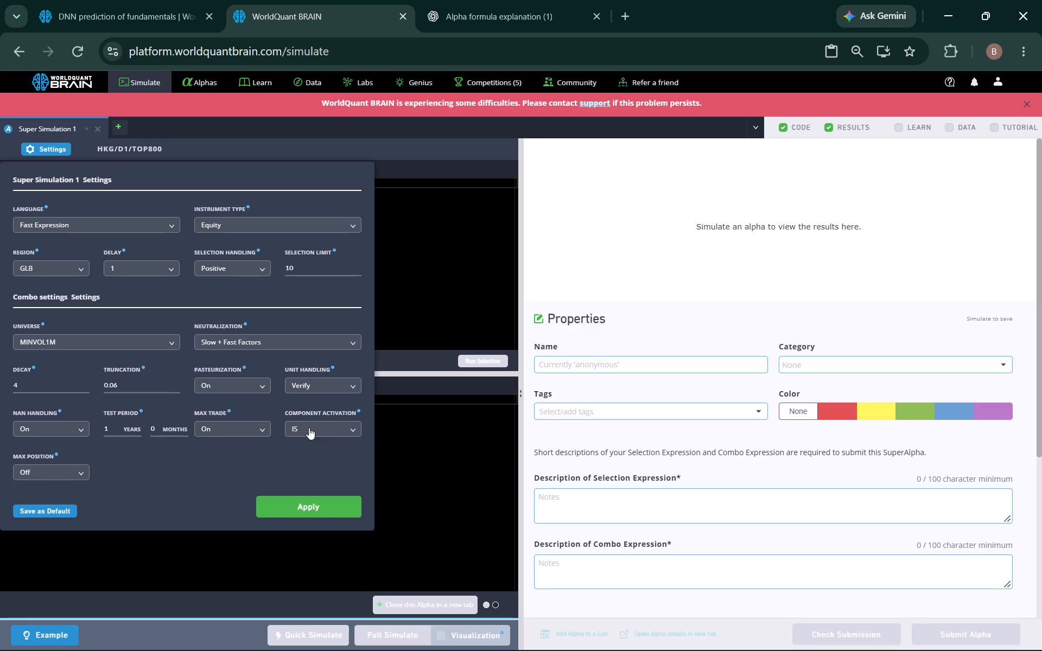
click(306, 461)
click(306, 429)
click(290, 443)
Apply the Super Simulation 1 settings.
click(296, 505)
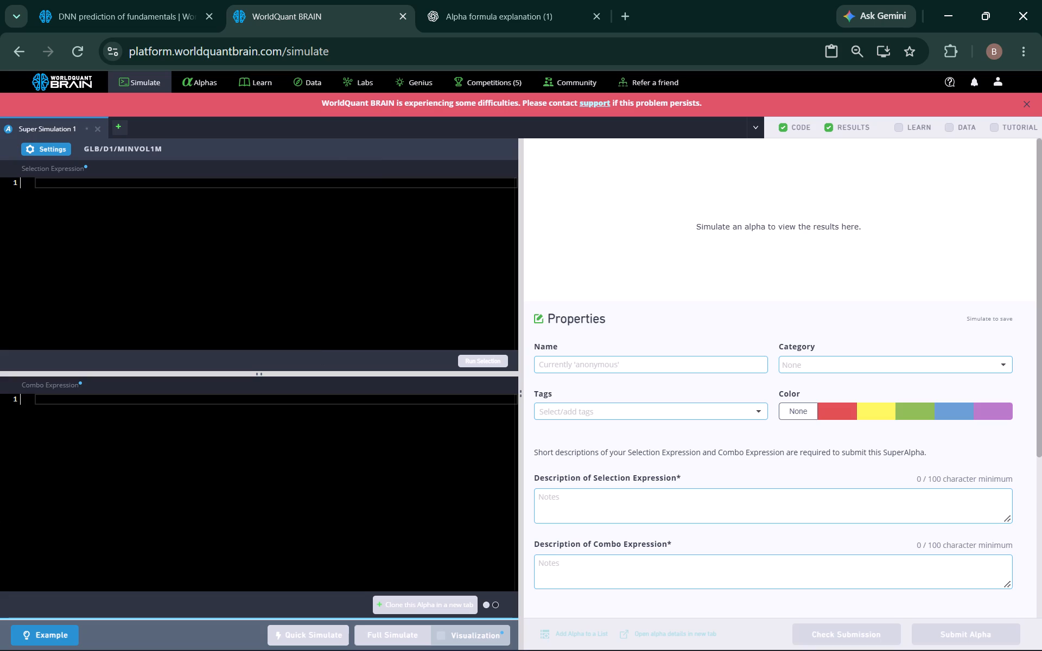
Paste the copied expression (turnover < 0.2) * (self_correlation < 0.6) * signed_power(datafield_count, 0.5) as the selection expression and run the selection.
click(141, 188)
click(139, 184)
right_click(138, 182)
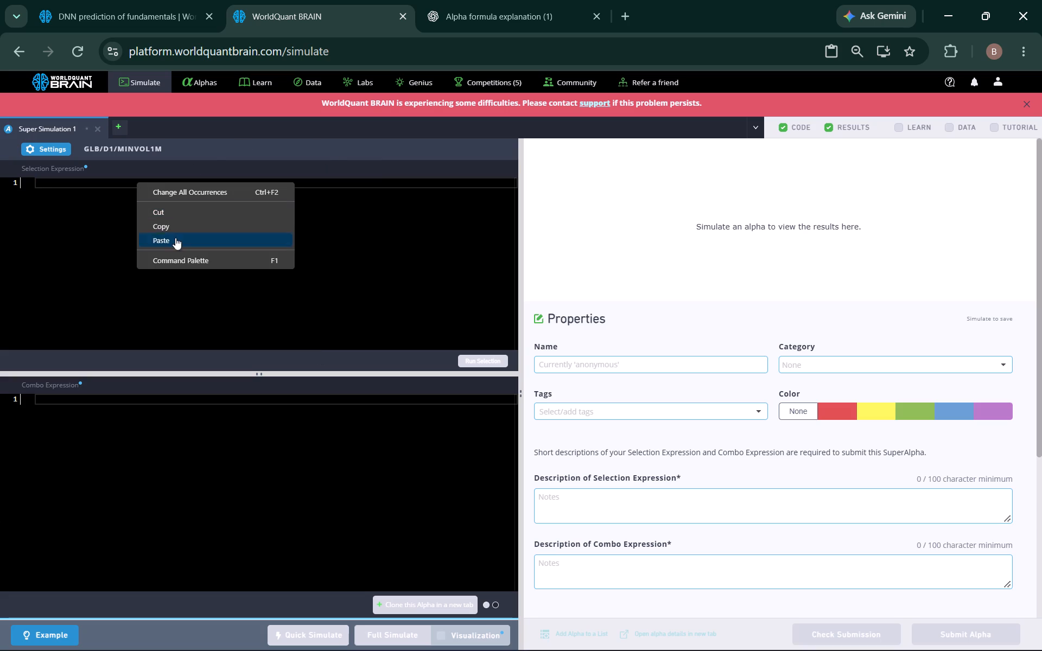
click(177, 244)
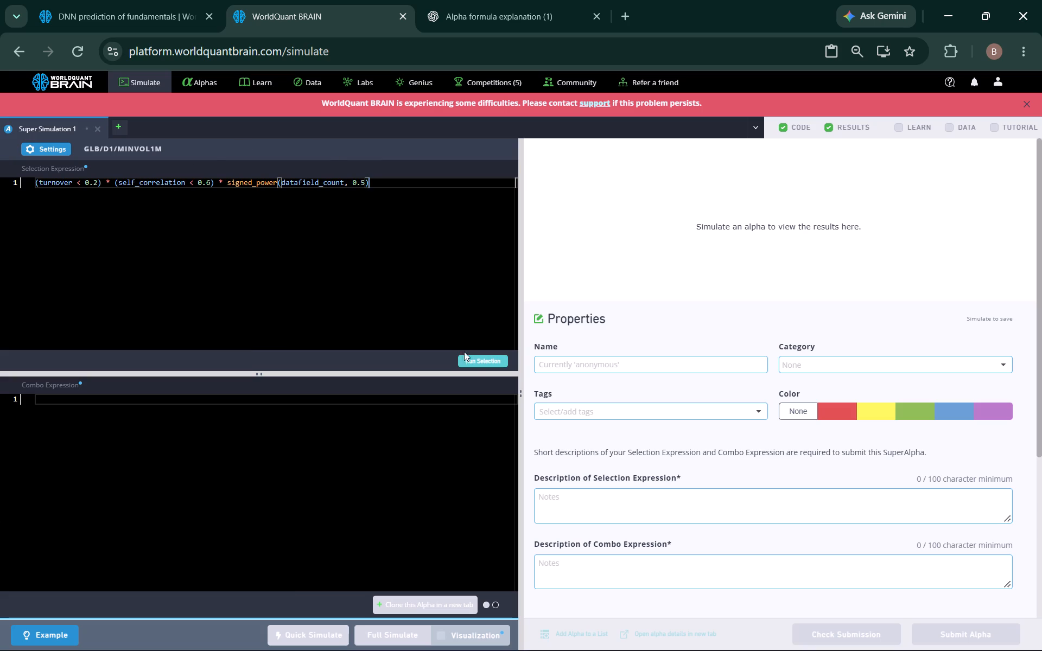
click(476, 363)
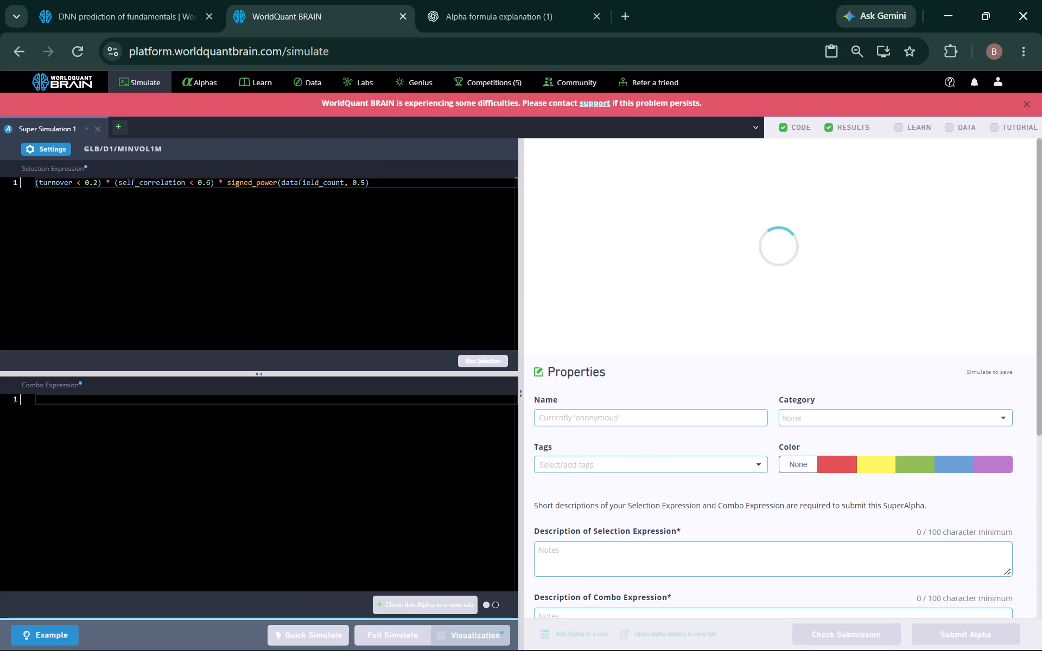
Change the turnover threshold in the selection expression to 0.25 and rerun the selection.
click(96, 183)
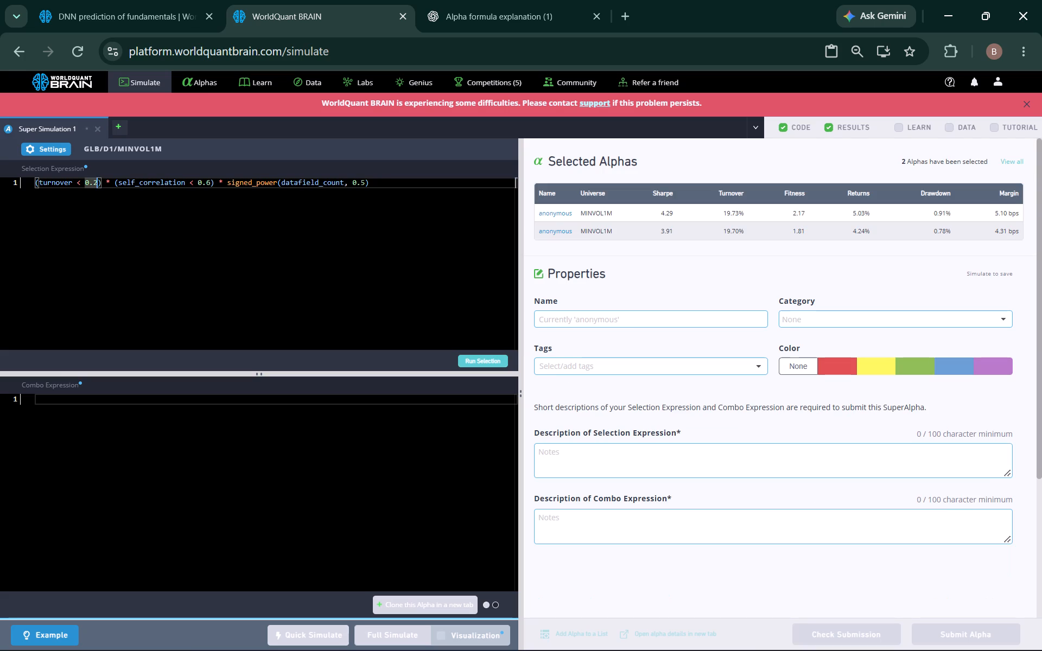
key(5)
click(471, 366)
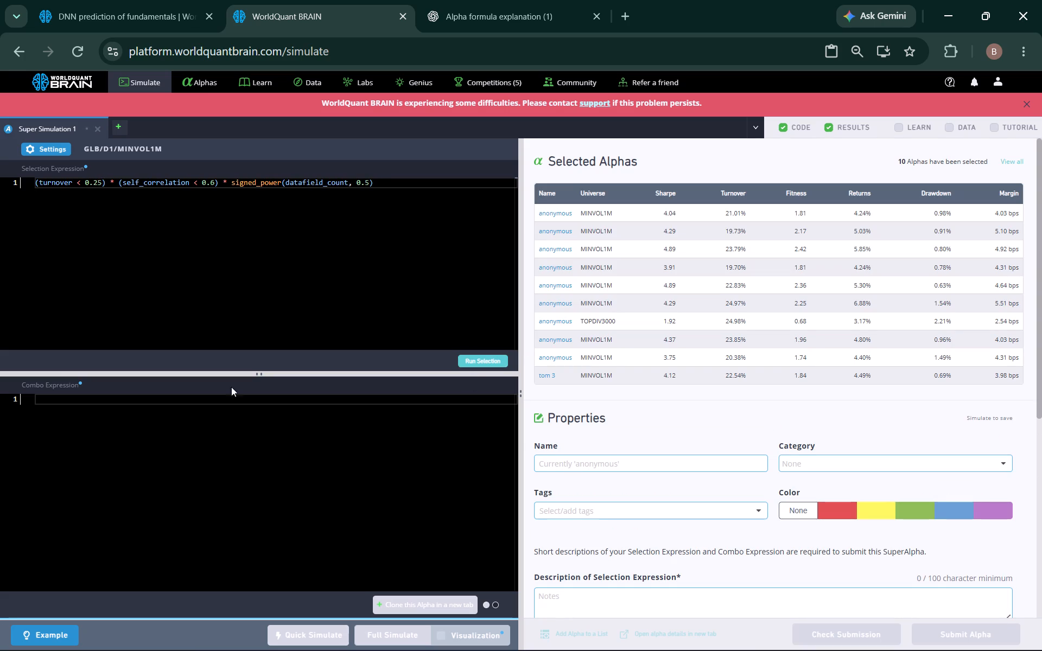
click(190, 404)
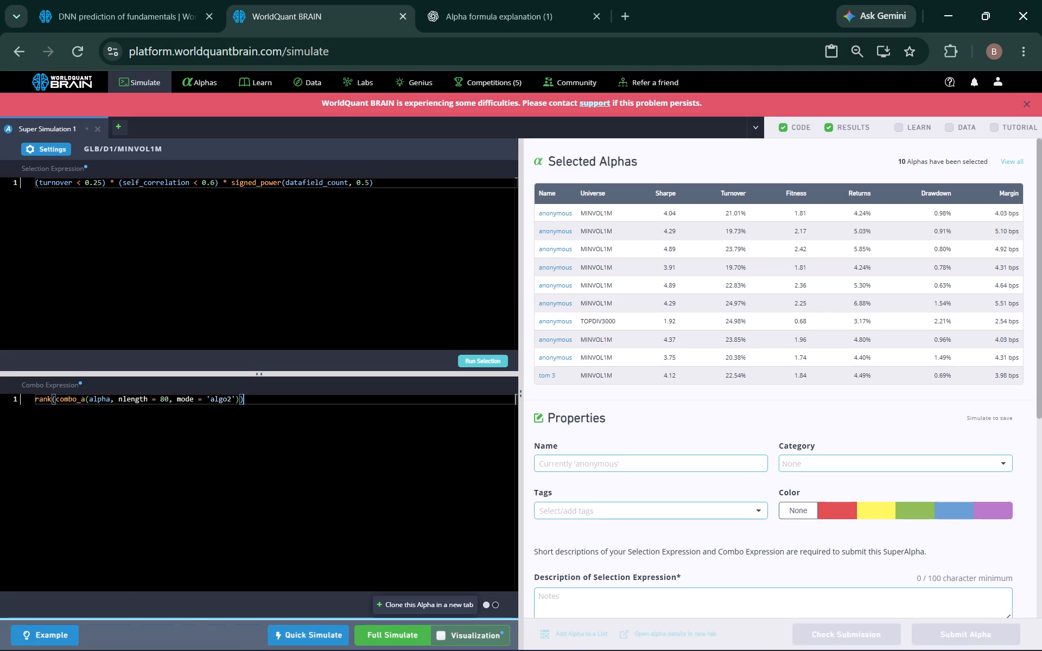
Change nlength in the combo expression to 10 and start a full simulation.
click(164, 399)
key(BackSpace)
key(1)
click(388, 623)
click(387, 635)
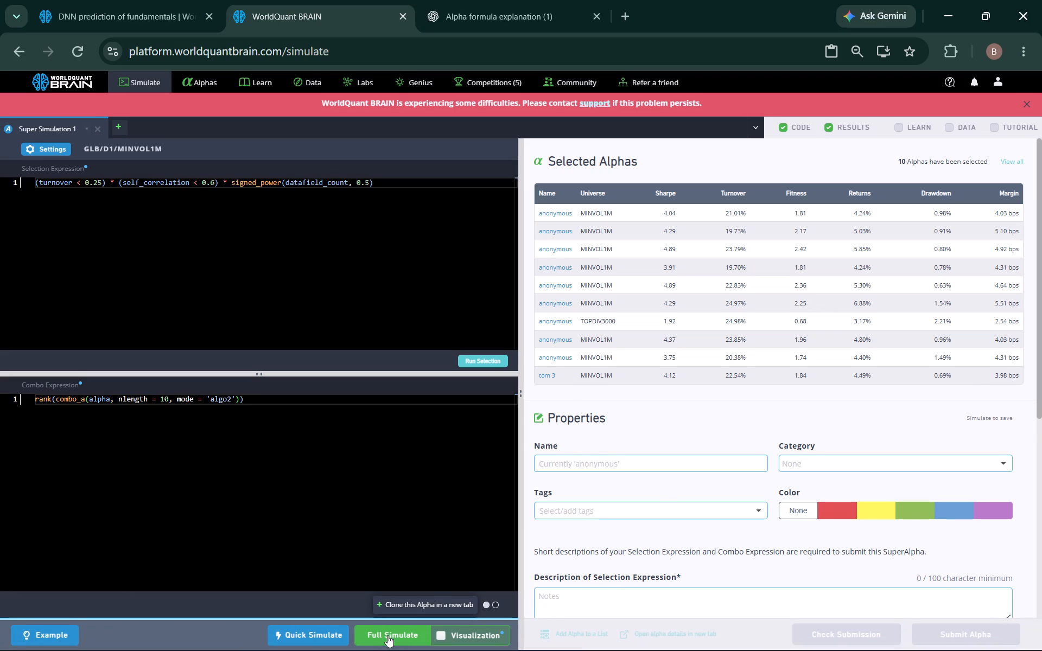
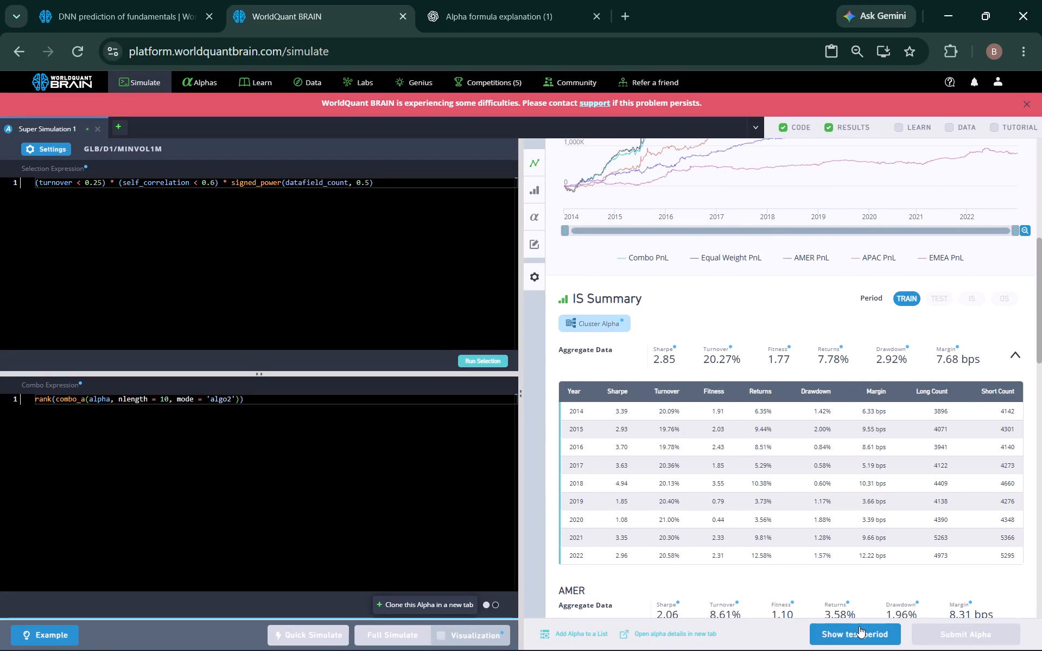
Show the test period results of the simulated SuperAlpha and run its Prod Correlation check.
click(859, 626)
scroll(811, 483, down, 2)
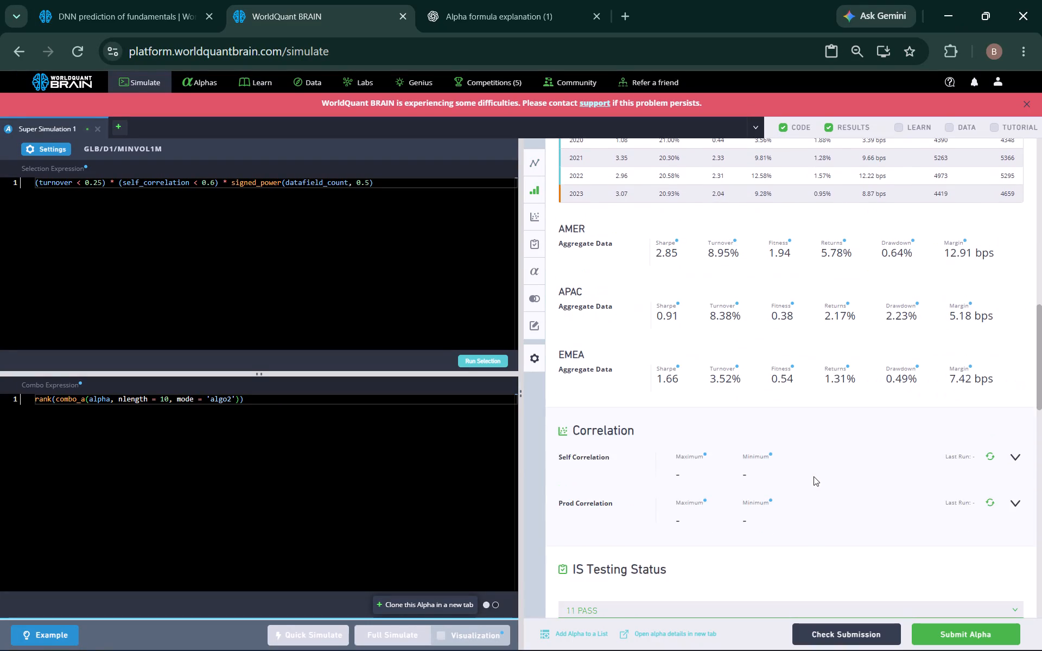
scroll(814, 476, down, 2)
scroll(814, 475, up, 2)
click(992, 502)
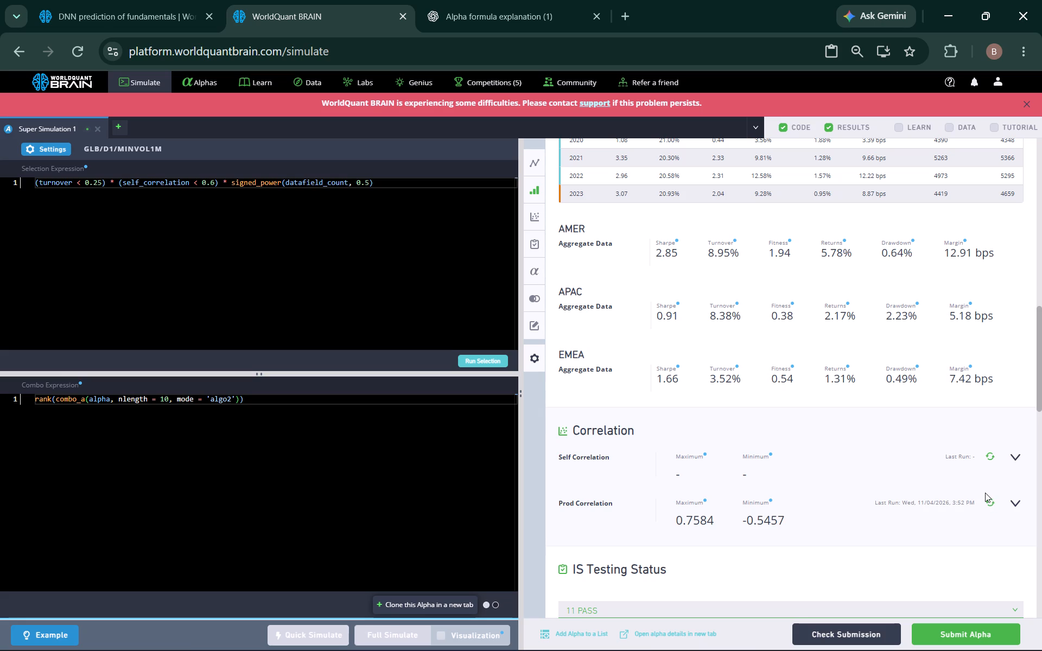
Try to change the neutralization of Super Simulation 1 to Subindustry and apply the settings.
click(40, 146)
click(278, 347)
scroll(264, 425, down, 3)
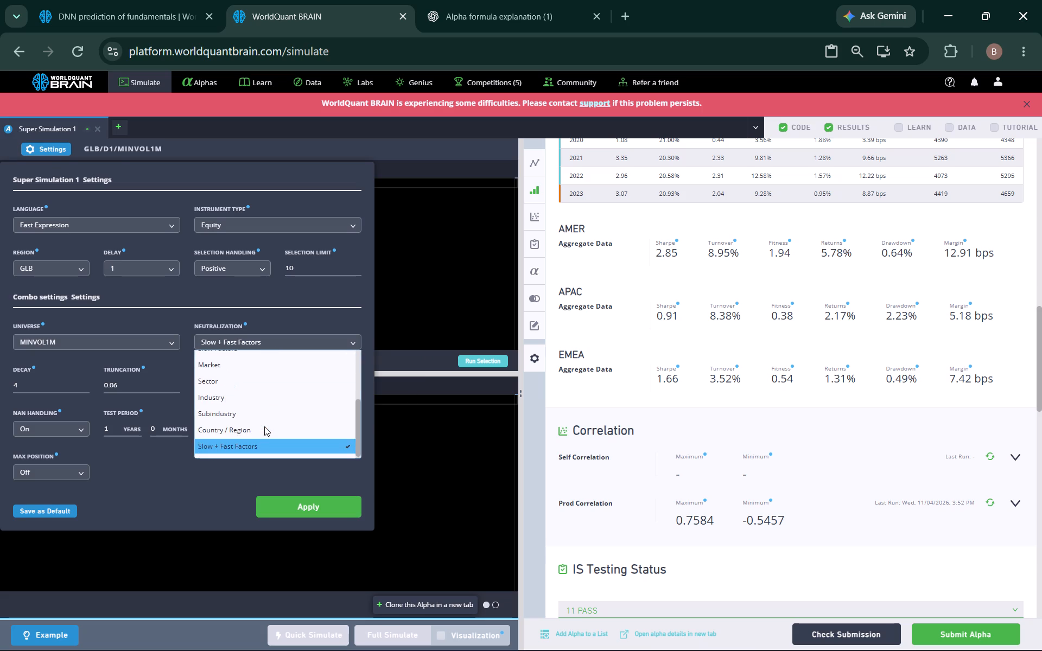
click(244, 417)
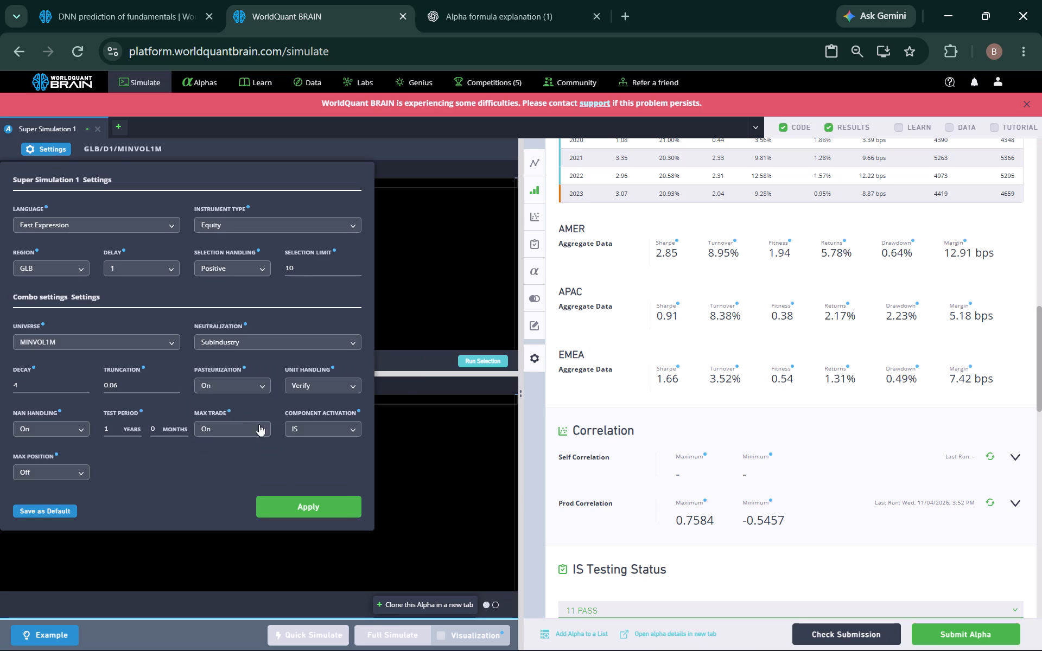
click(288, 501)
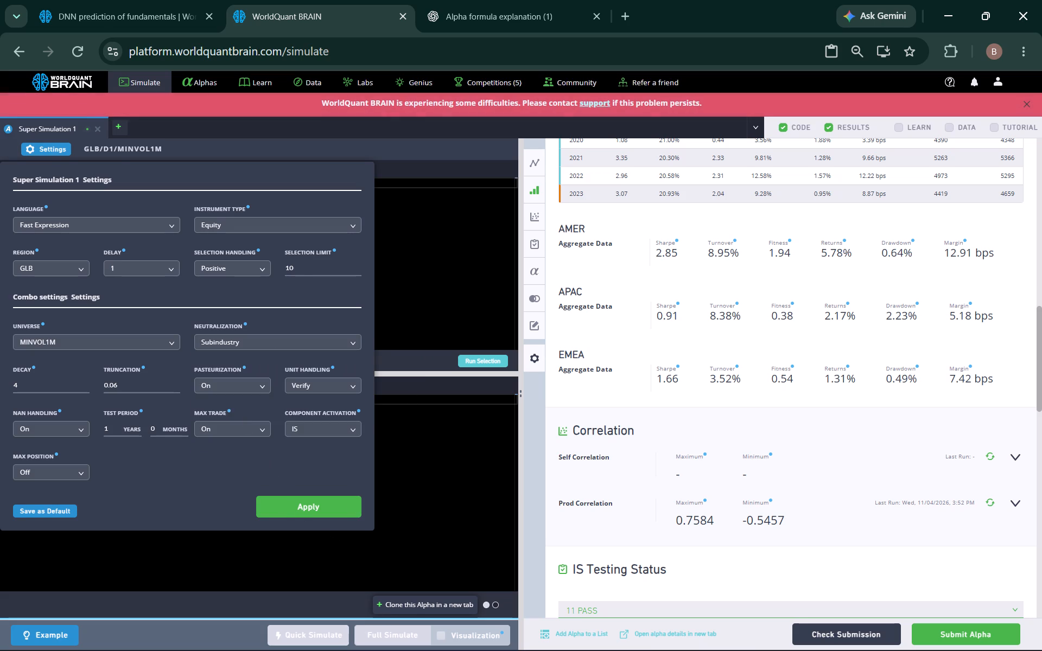
Clone the alpha into a new simulation and apply Subindustry neutralization in the clone's settings.
click(429, 604)
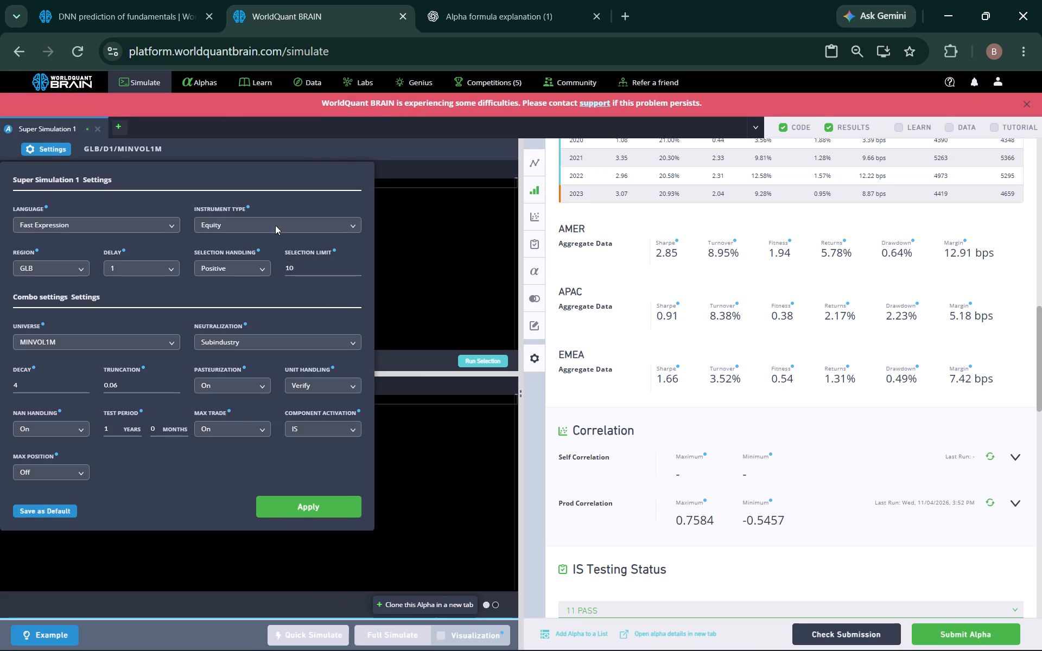
click(62, 148)
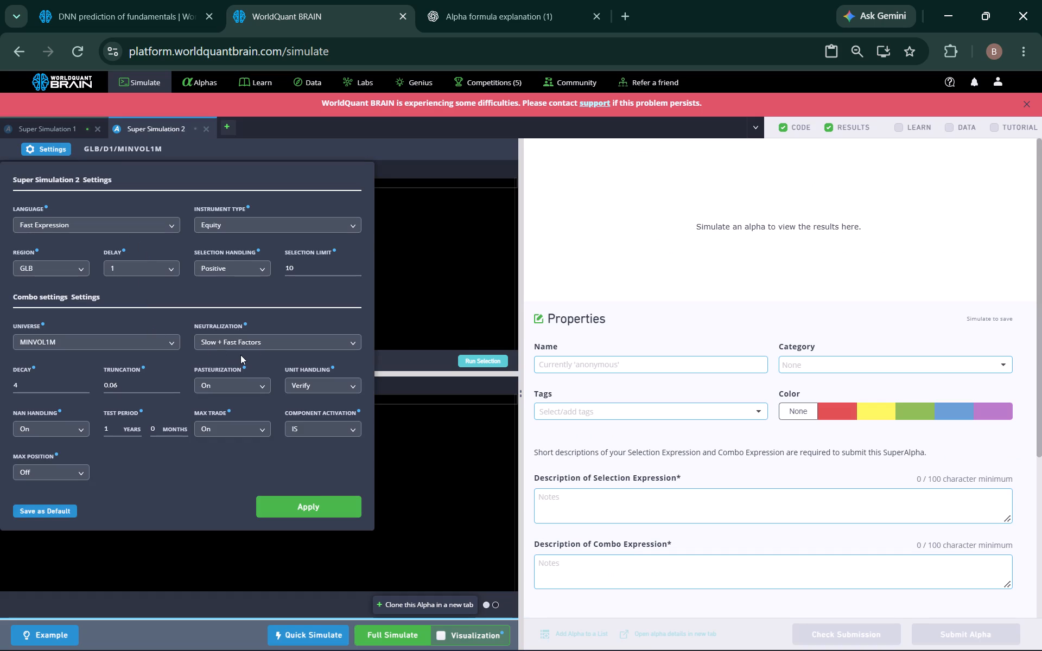
click(252, 343)
scroll(220, 432, down, 1)
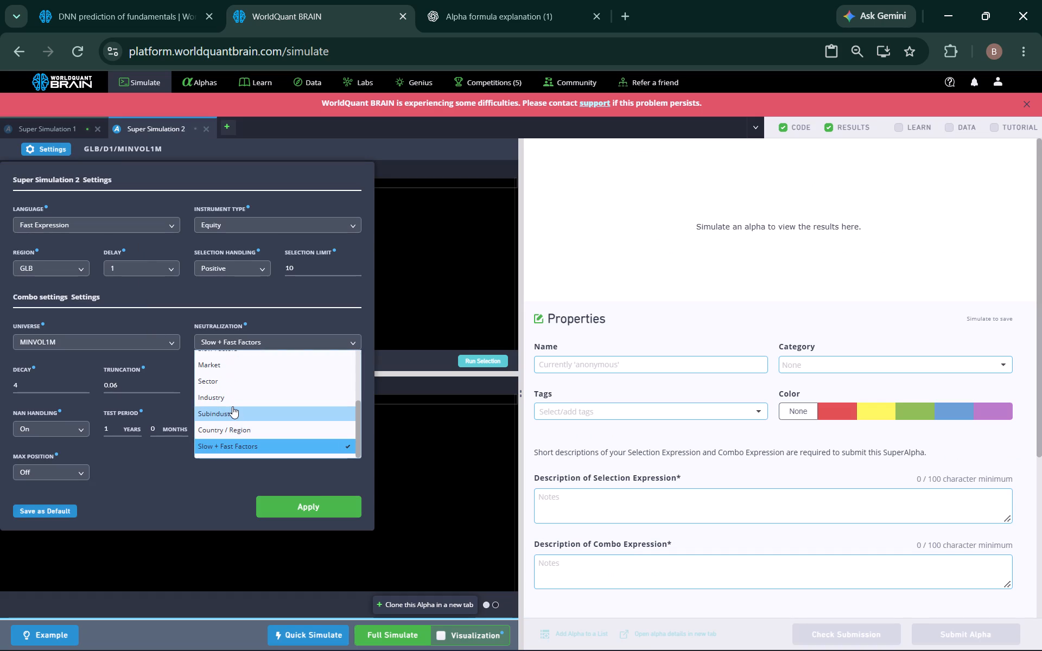
click(232, 406)
click(303, 508)
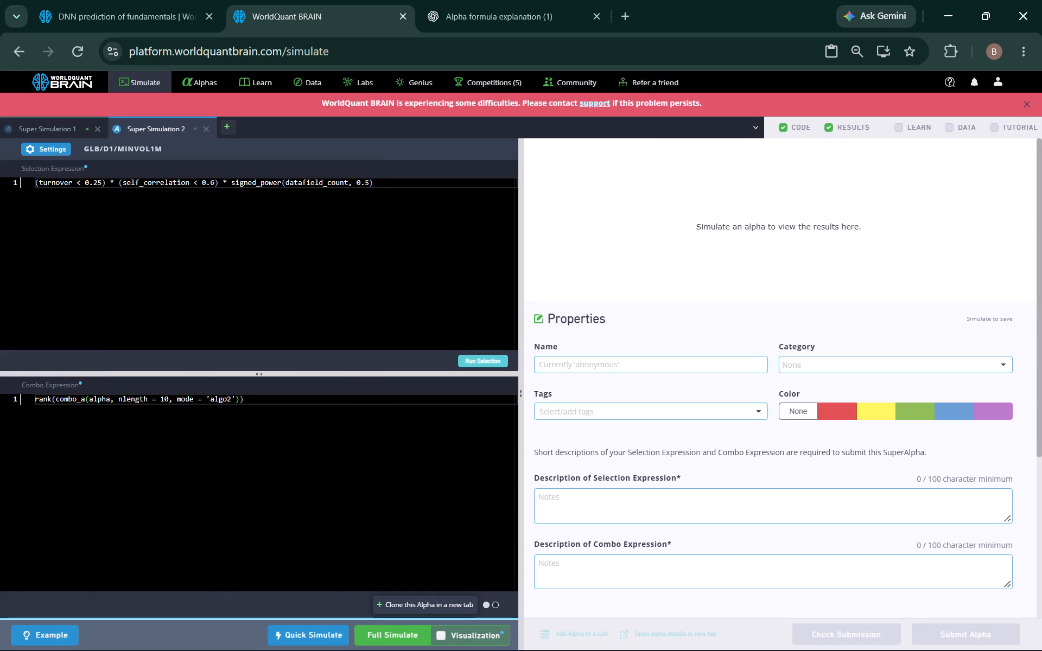
Start a full simulation of the cloned SuperAlpha and close the original Super Simulation 1.
click(382, 631)
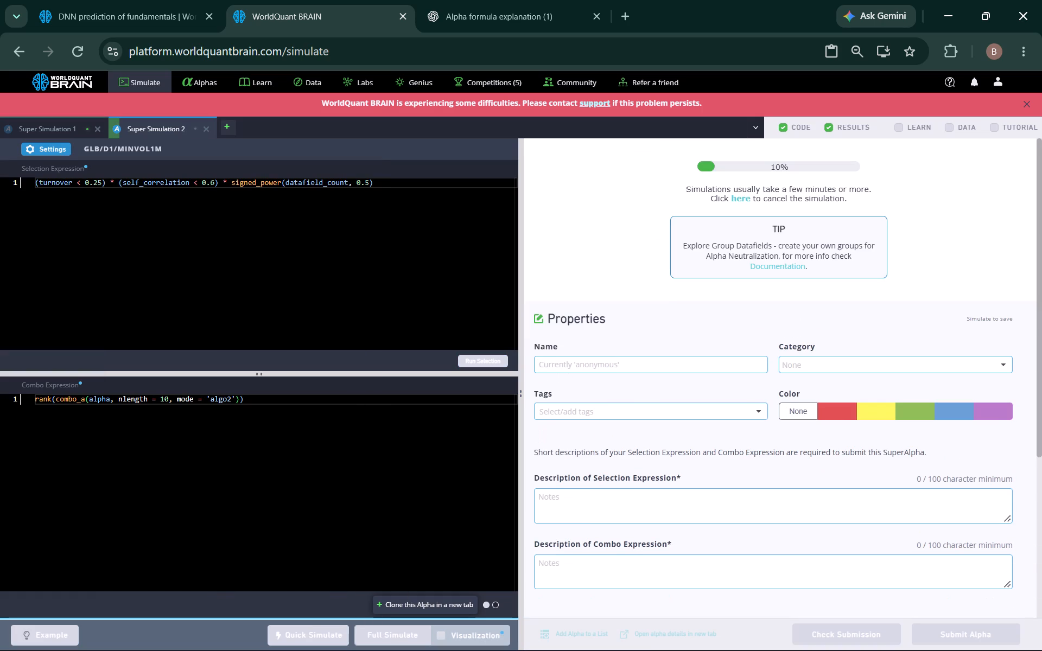
click(96, 130)
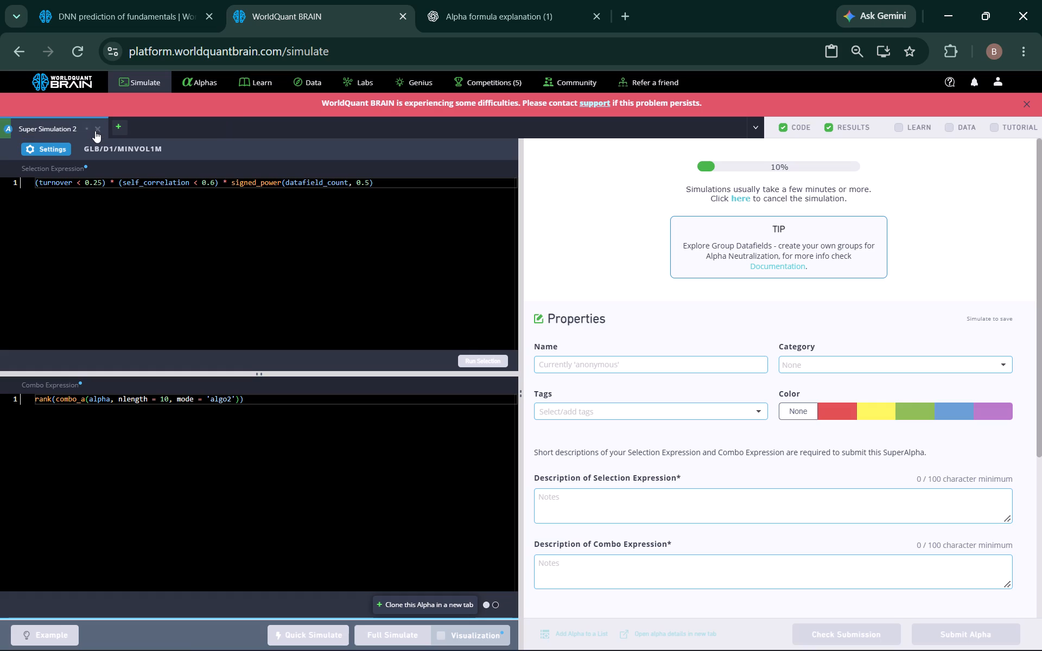
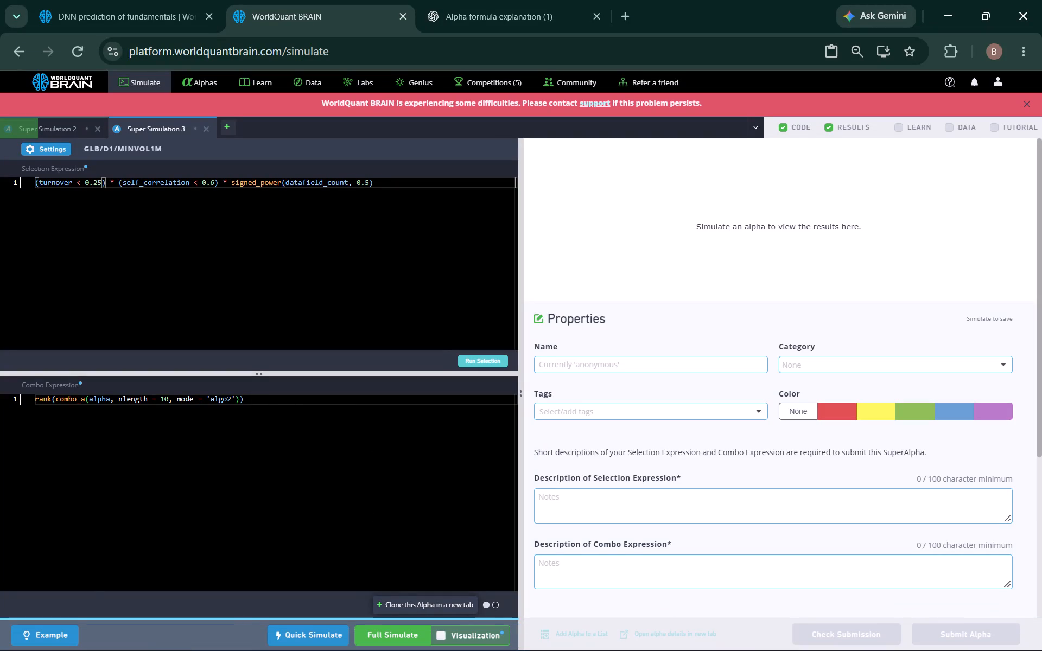
Replace Super Simulation 3's selection expression with the copied if_else(operator_count<80&&dataset_count>=2,((long_count+short_count)* power(datacategory_count,0.5))/(sqrt(operator_count)* (1+turnover+self_correlation)),nan).
drag(386, 180, 32, 184)
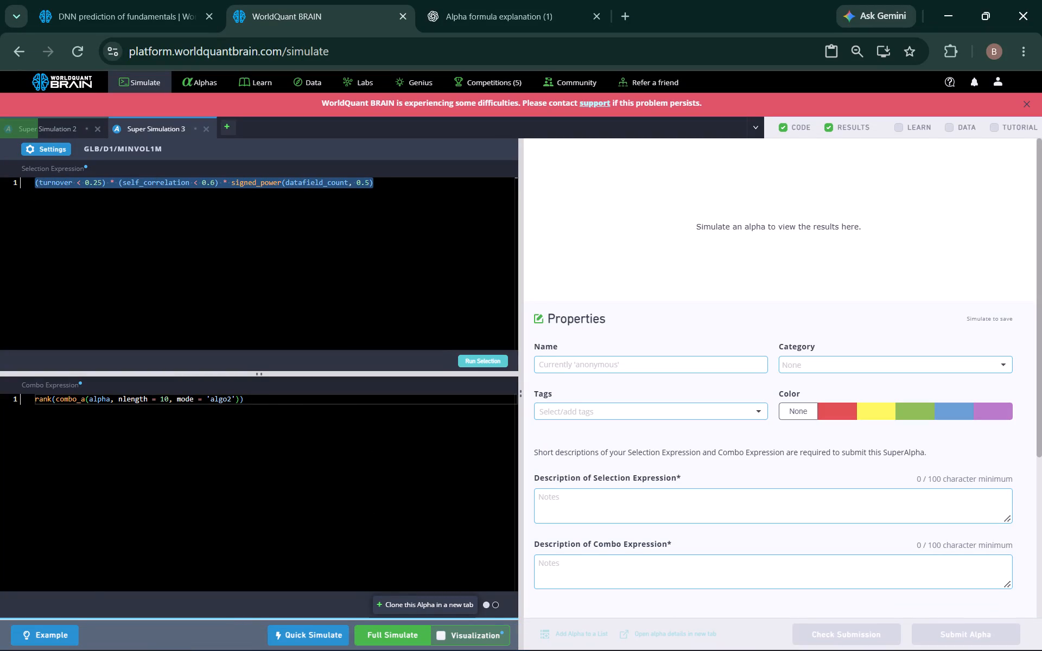
right_click(44, 188)
click(80, 242)
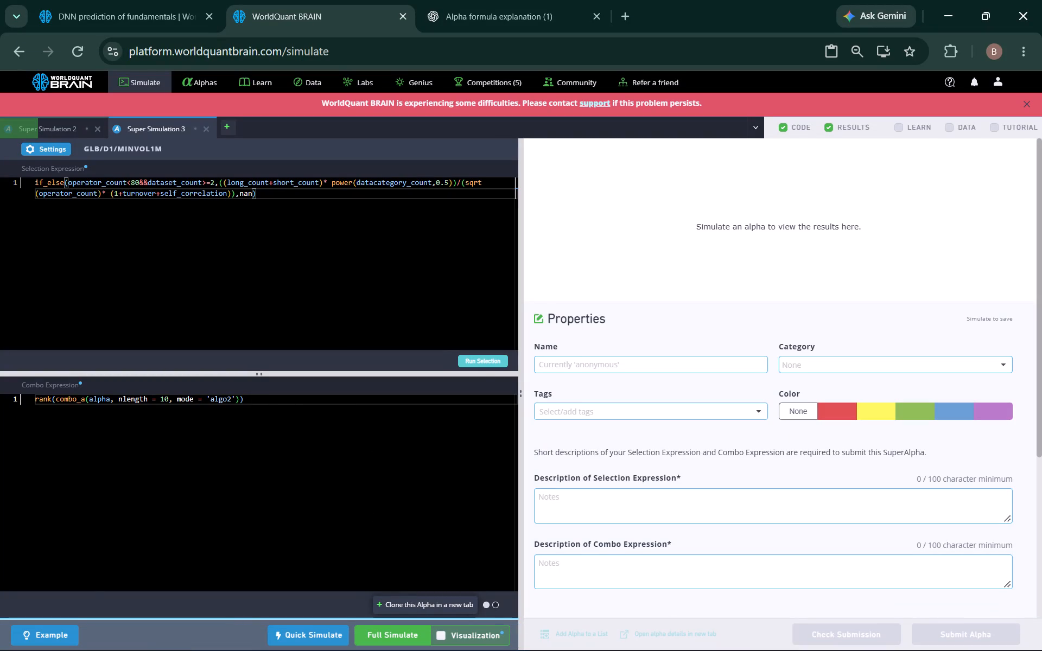
Run the new selection expression in Super Simulation 3 and start a full simulation of the SuperAlpha.
click(470, 361)
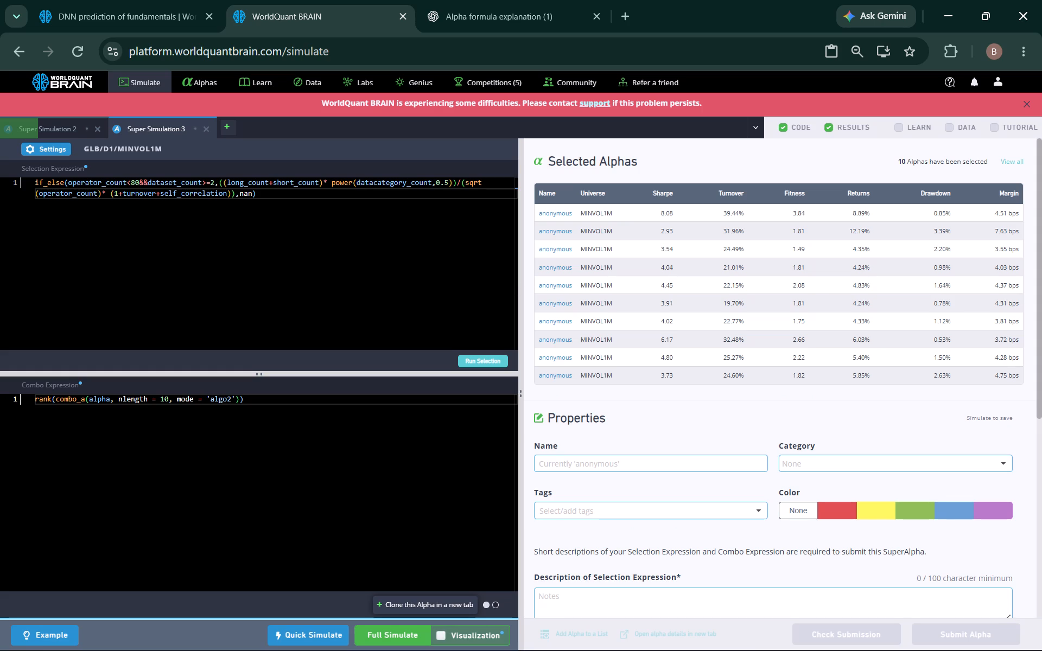
click(380, 631)
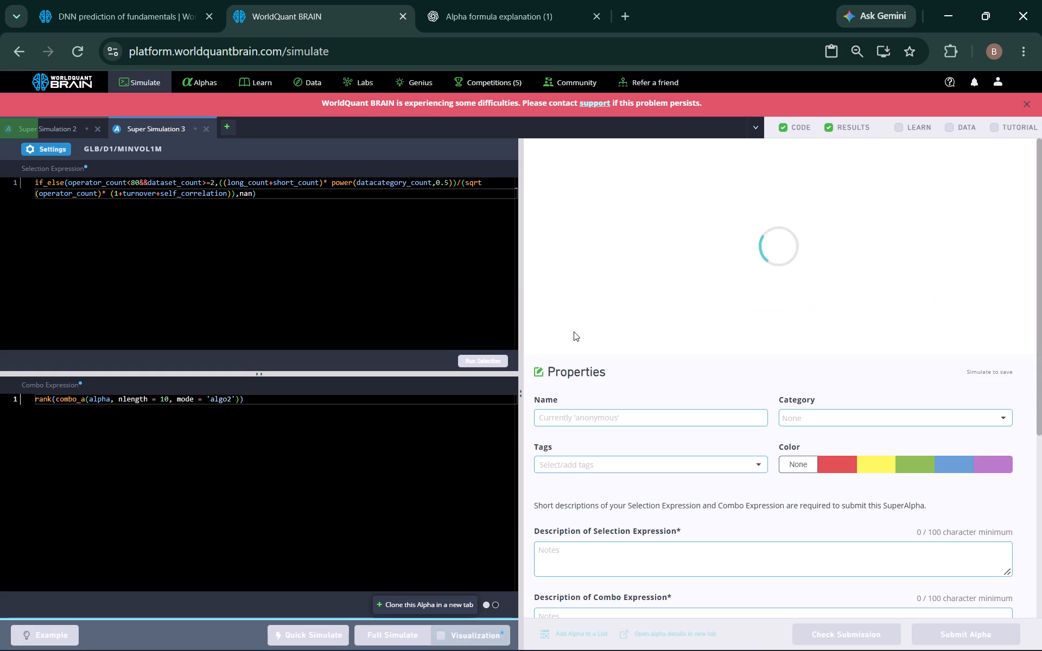
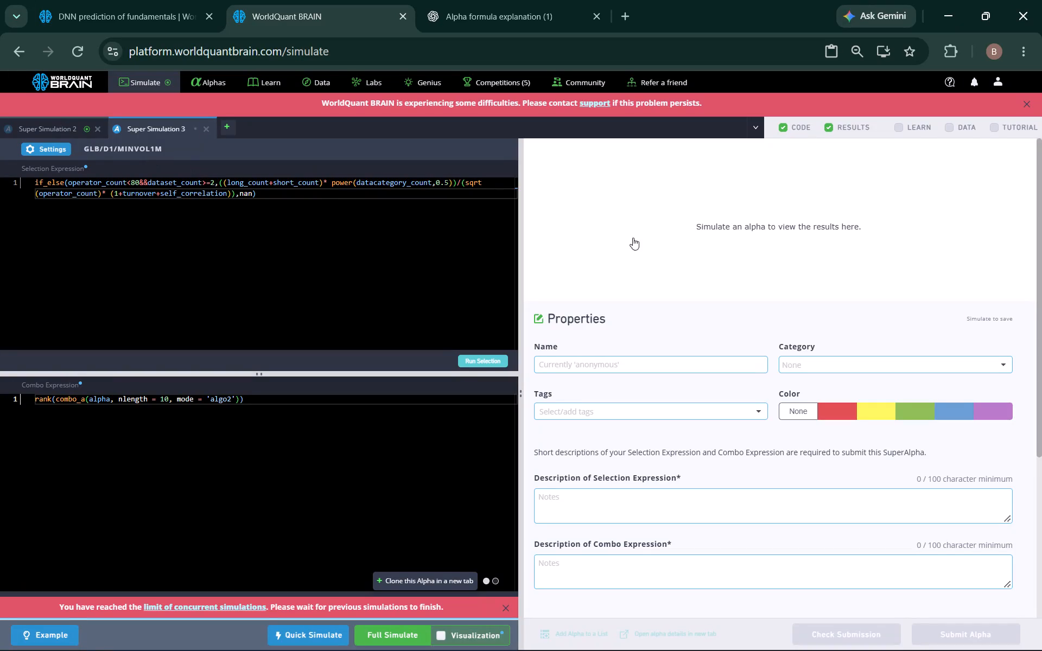
Show Super Simulation 2's test period and examine the failed and pending checks in its IS Testing Status.
scroll(742, 295, down, 3)
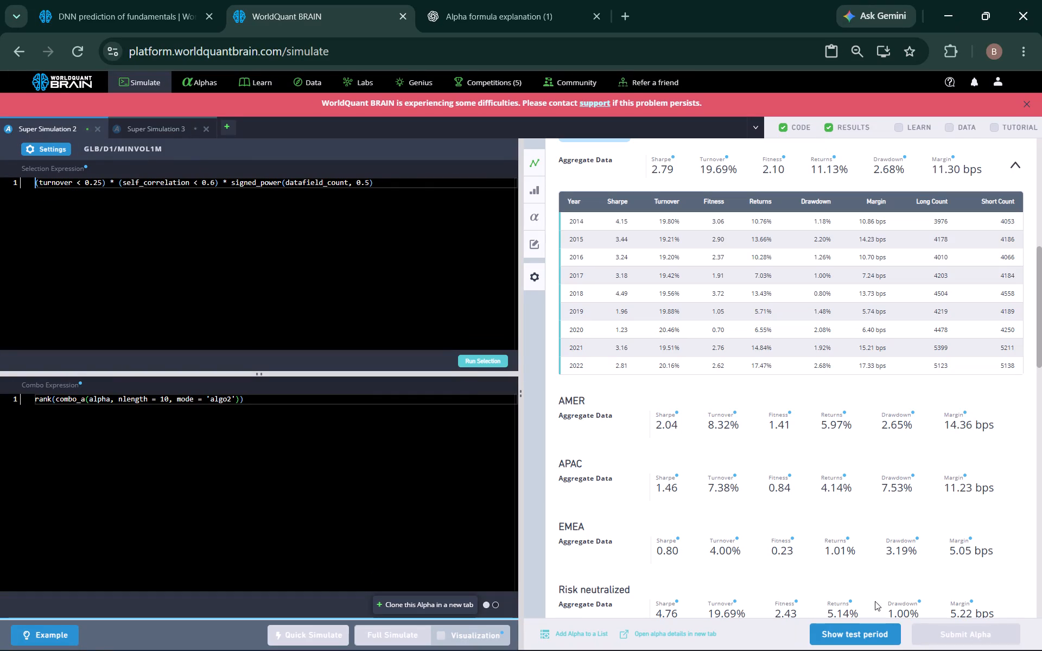
click(862, 630)
scroll(846, 519, down, 3)
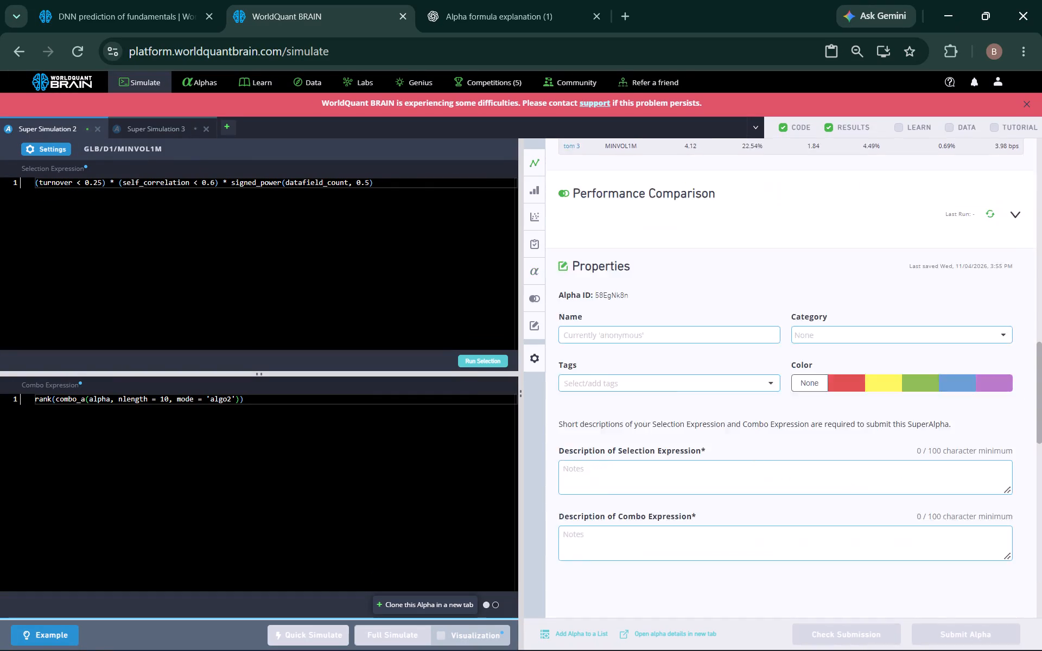
scroll(844, 483, down, 1)
scroll(834, 504, up, 3)
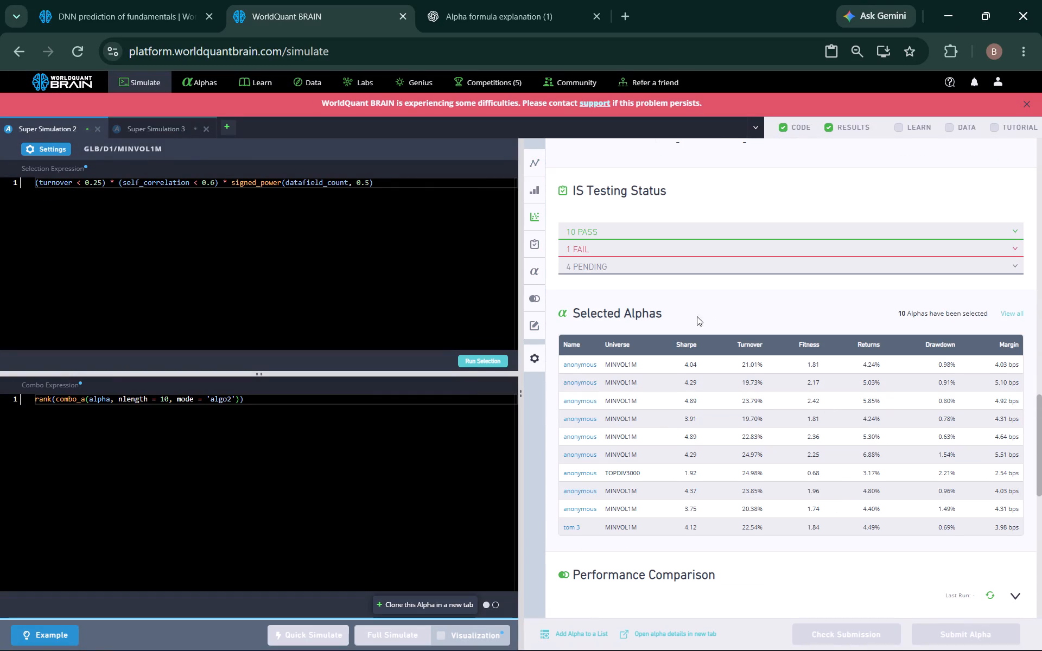
click(682, 257)
click(676, 255)
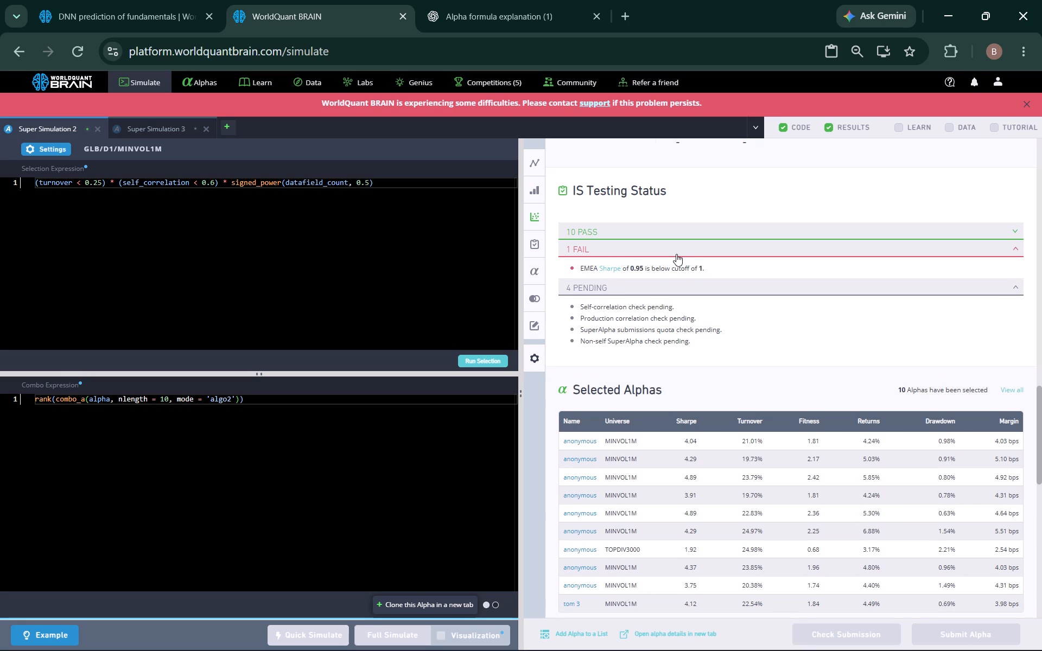
Set nlength to 120 in Super Simulation 2's combo expression and start a full simulation.
click(167, 399)
key(BackSpace)
text(20)
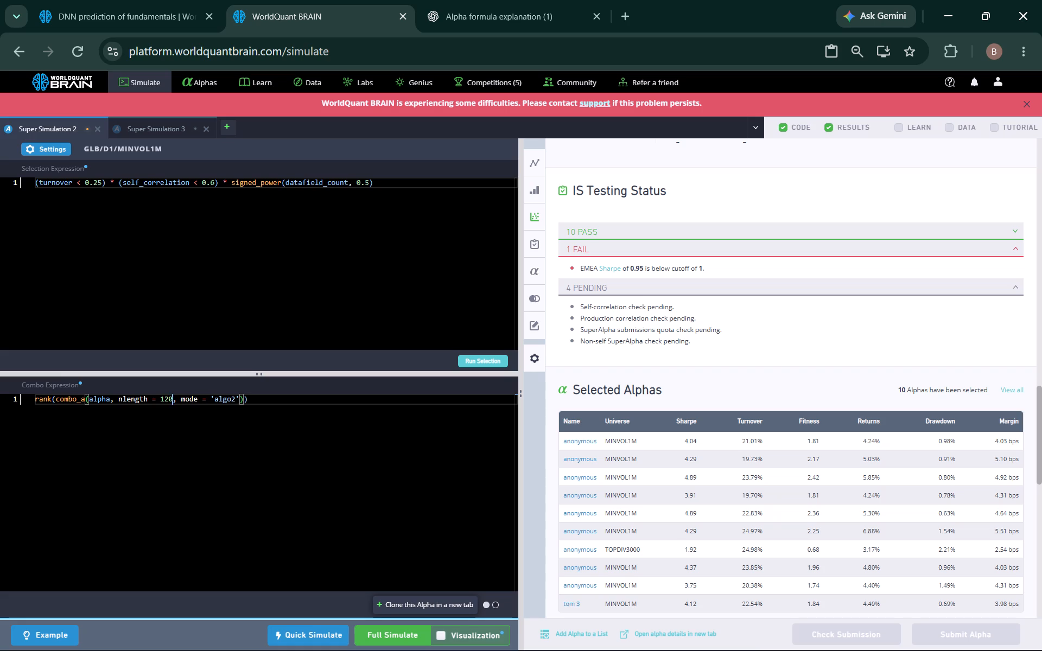
click(385, 630)
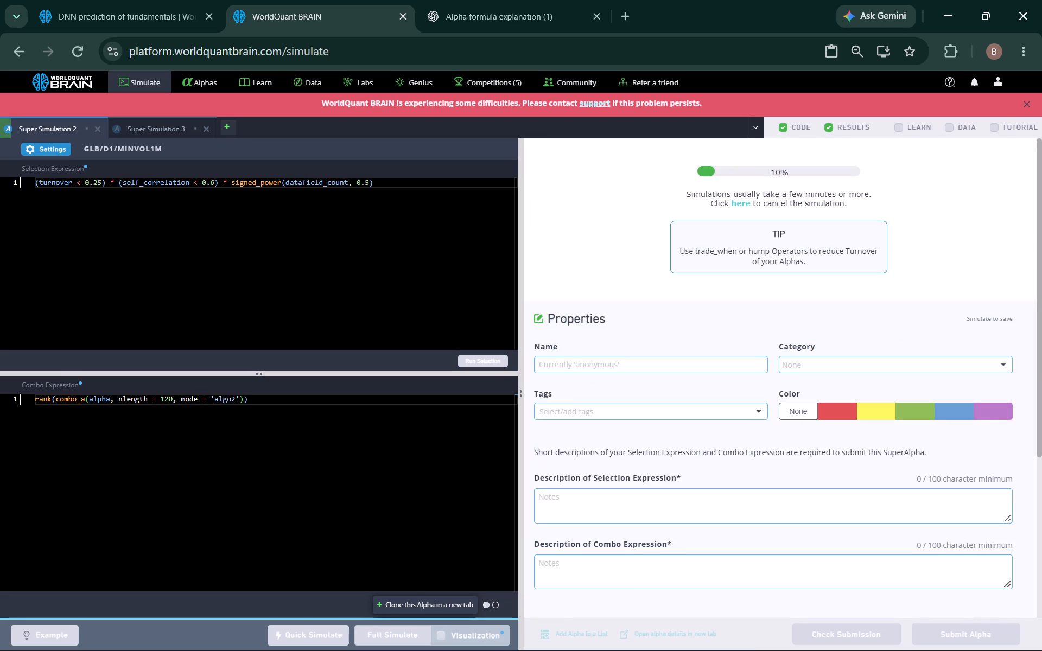
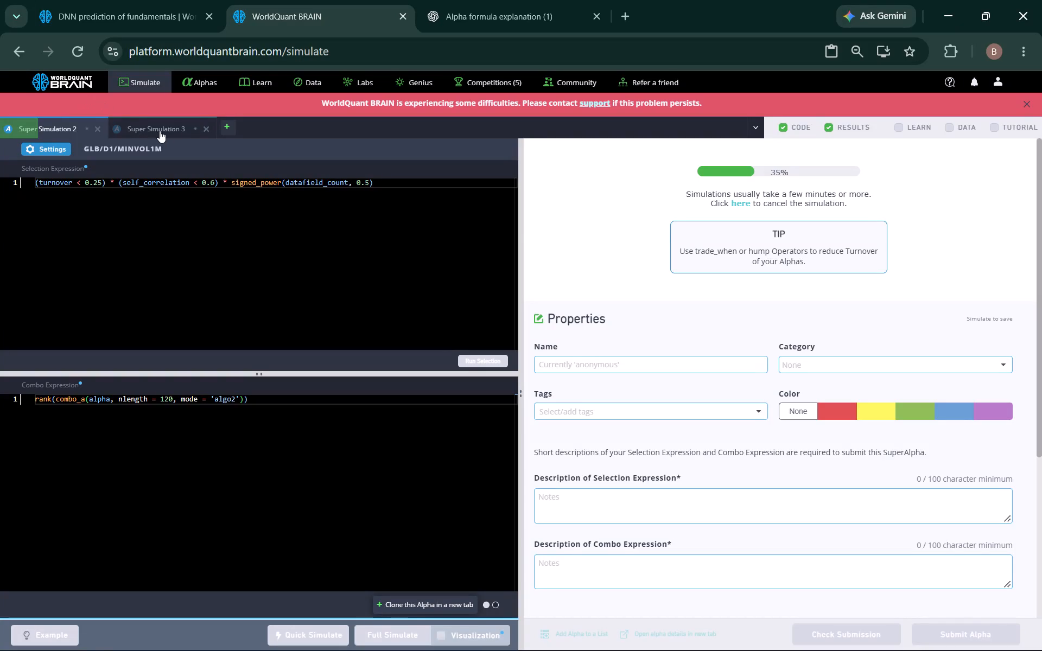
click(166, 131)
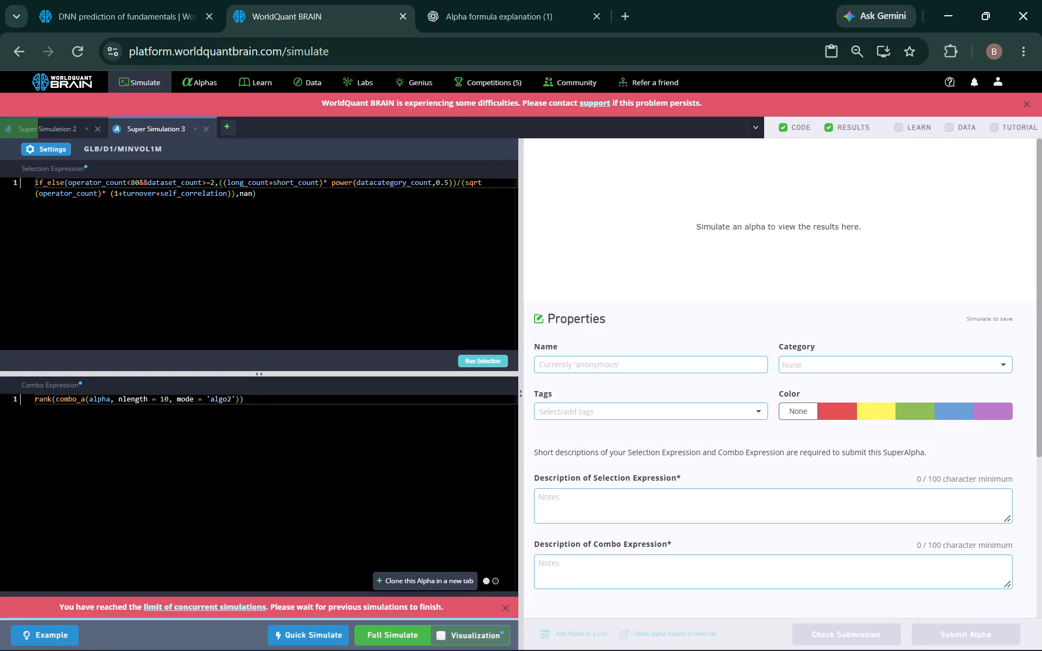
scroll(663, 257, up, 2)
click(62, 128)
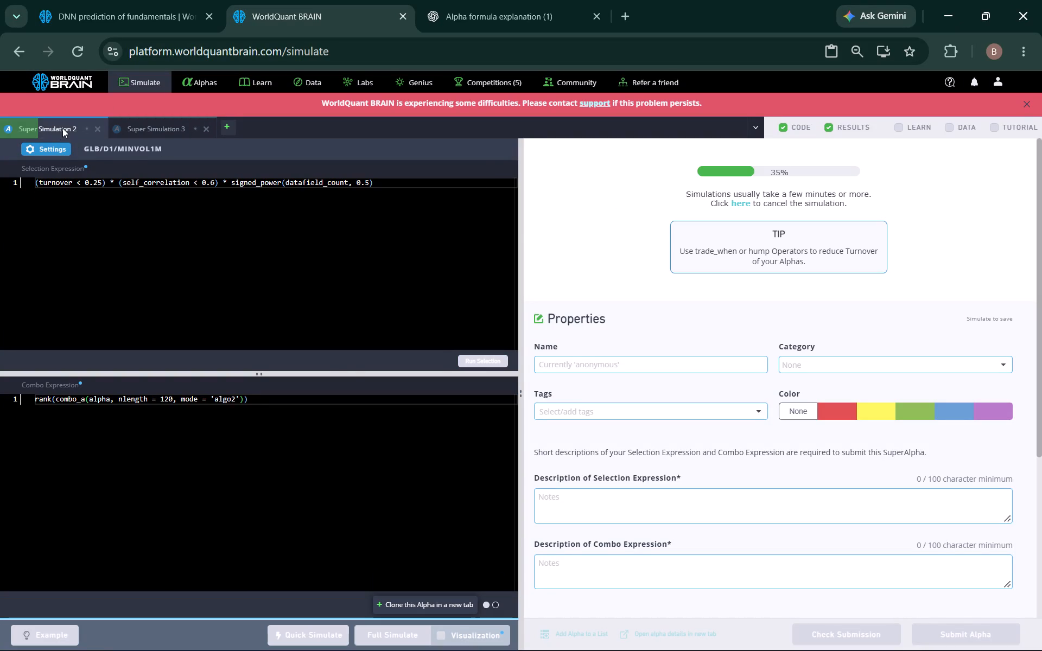
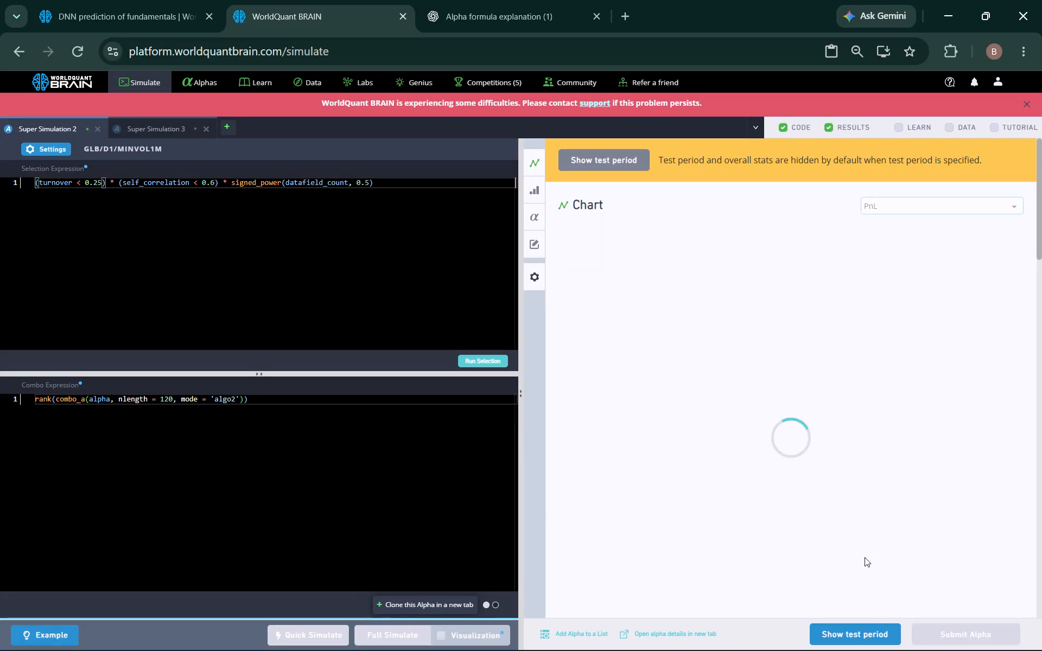
Show the test period for the Super Simulation 2 result and run its production correlation check.
click(853, 632)
scroll(843, 528, down, 2)
scroll(793, 436, down, 2)
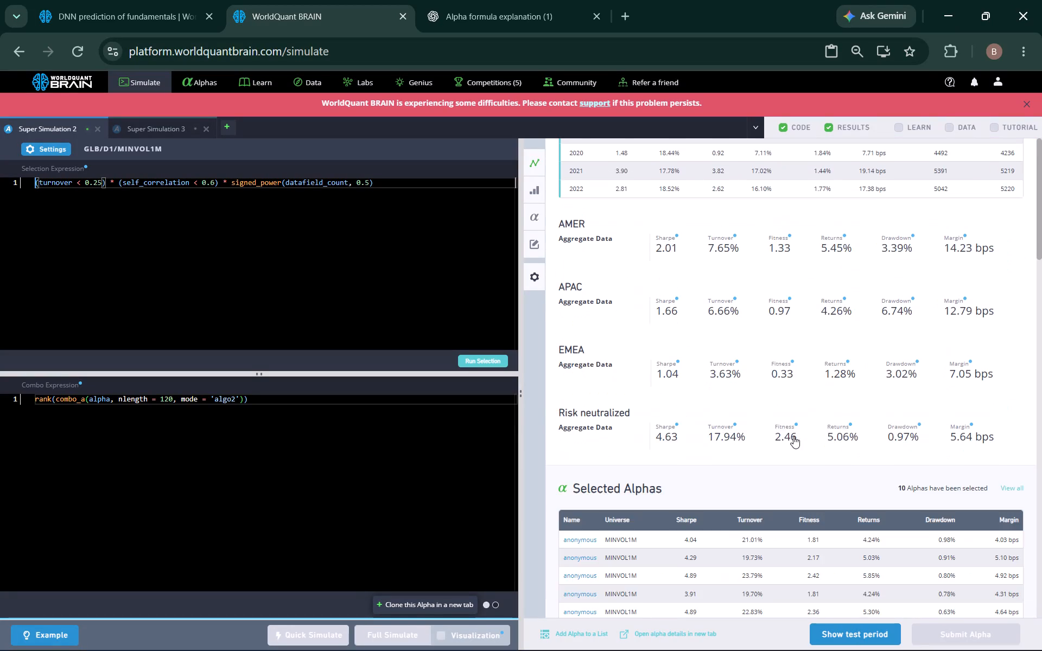
scroll(832, 561, down, 1)
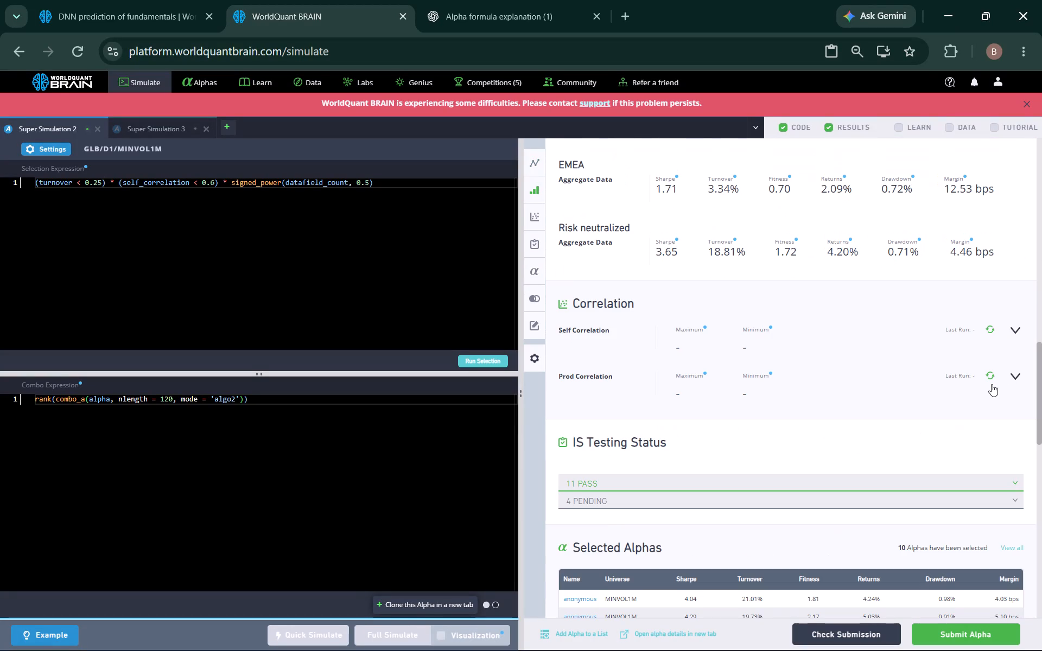
click(989, 374)
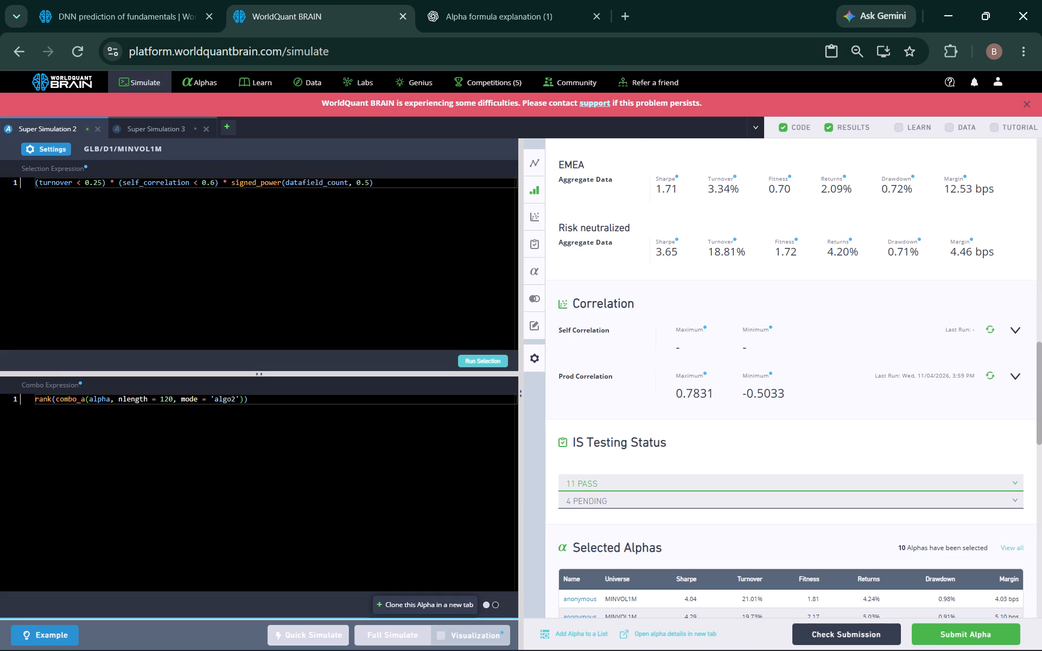
Set nlength in the combo expression to 20 and run a full simulation of the SuperAlpha.
click(167, 400)
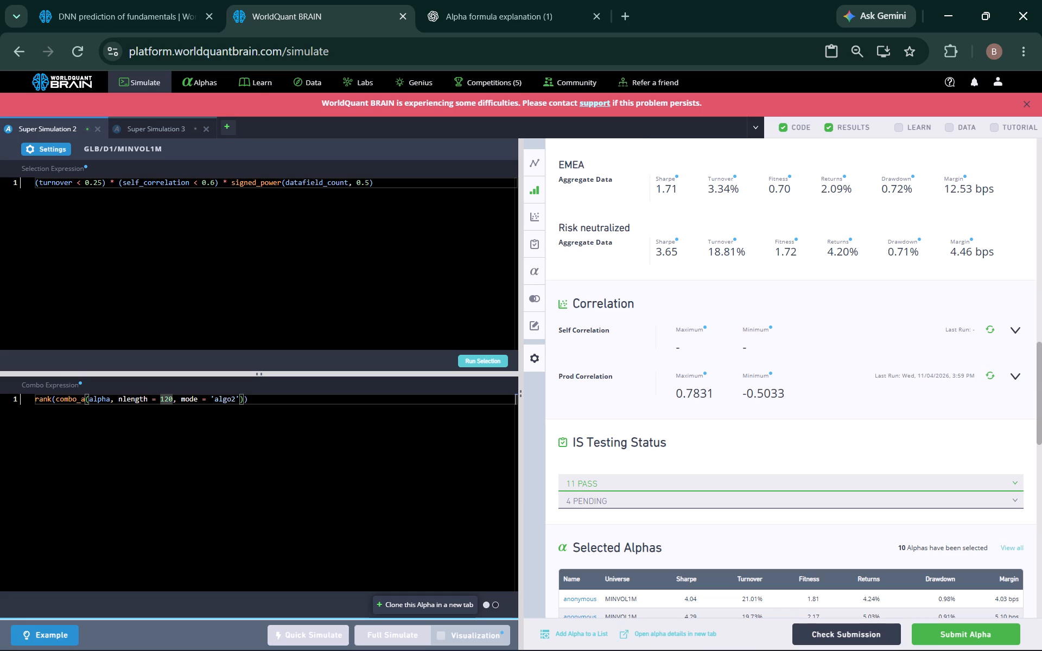
click(163, 400)
key(BackSpace)
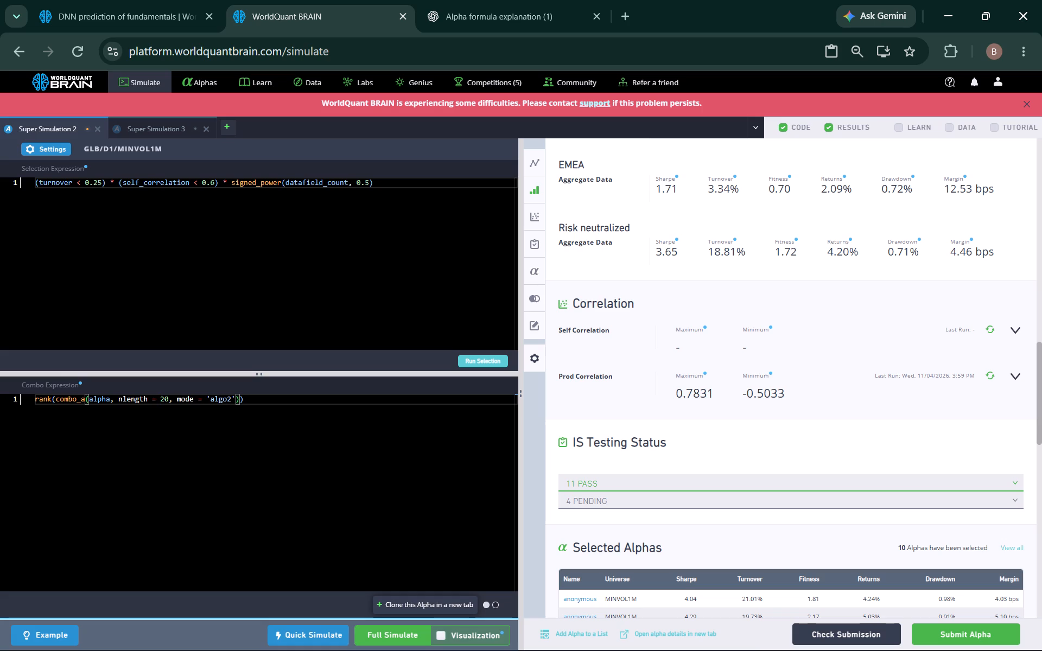
click(378, 634)
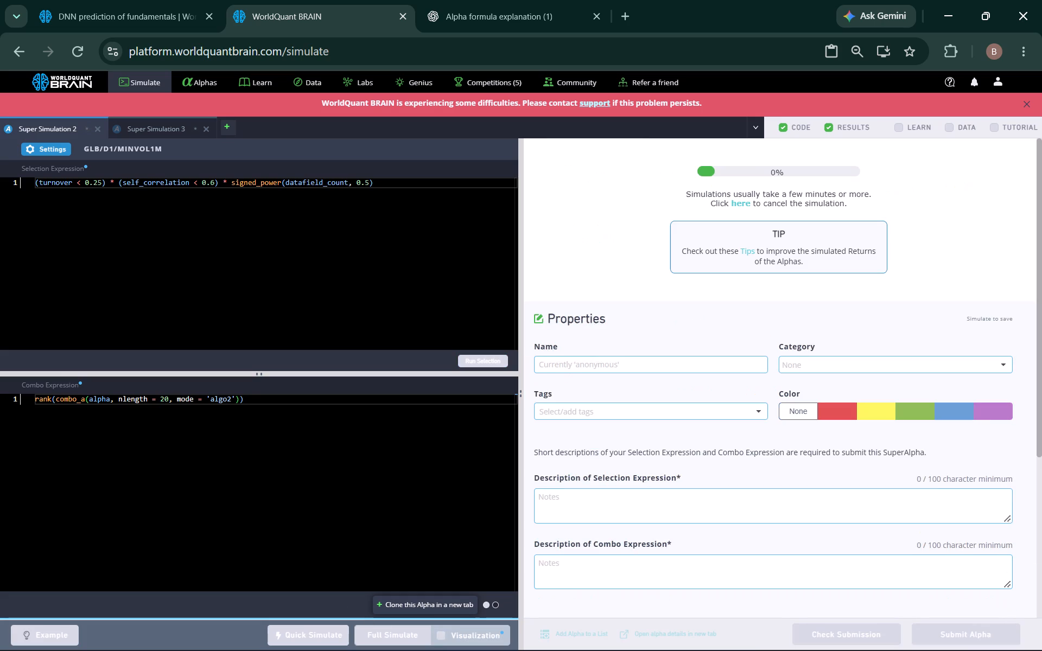
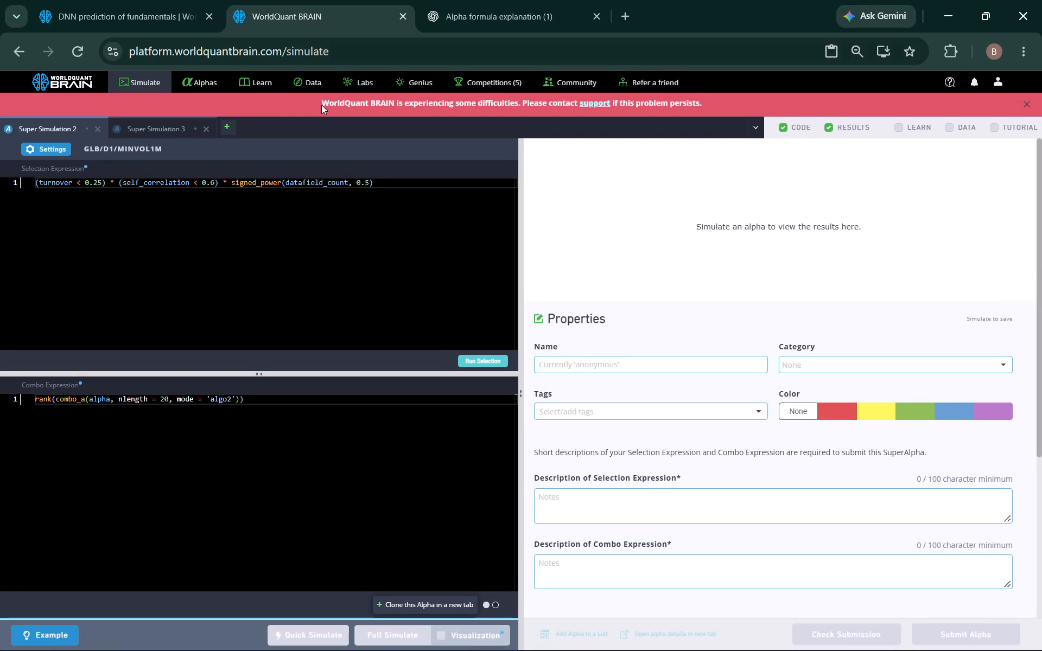
Show the test period for the new Super Simulation 2 result and run its production correlation check.
scroll(726, 396, down, 1)
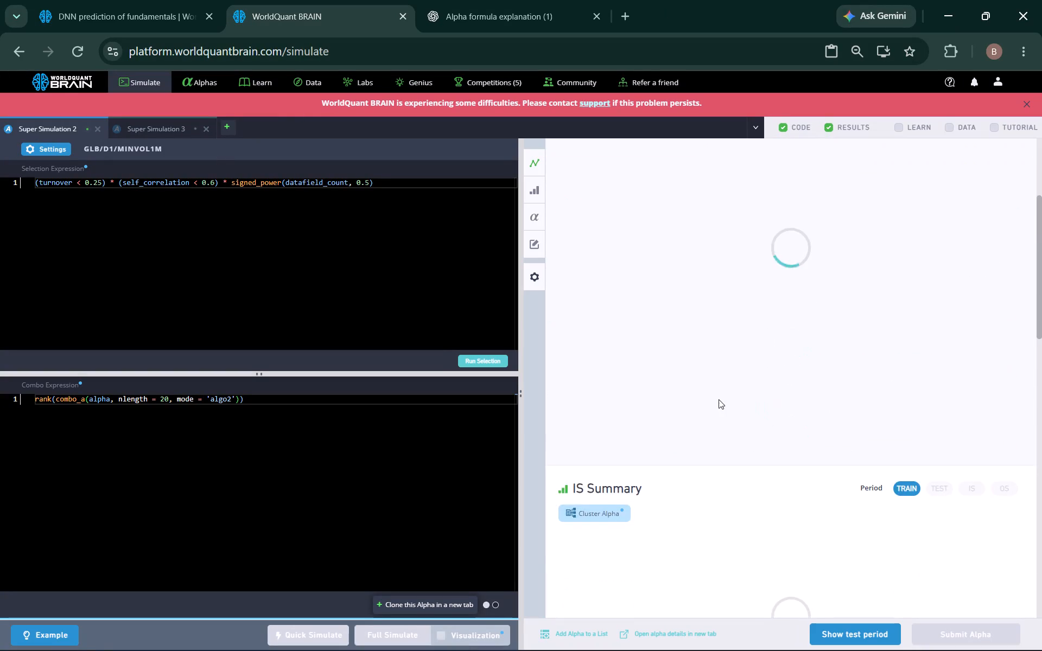
scroll(768, 434, down, 2)
click(855, 636)
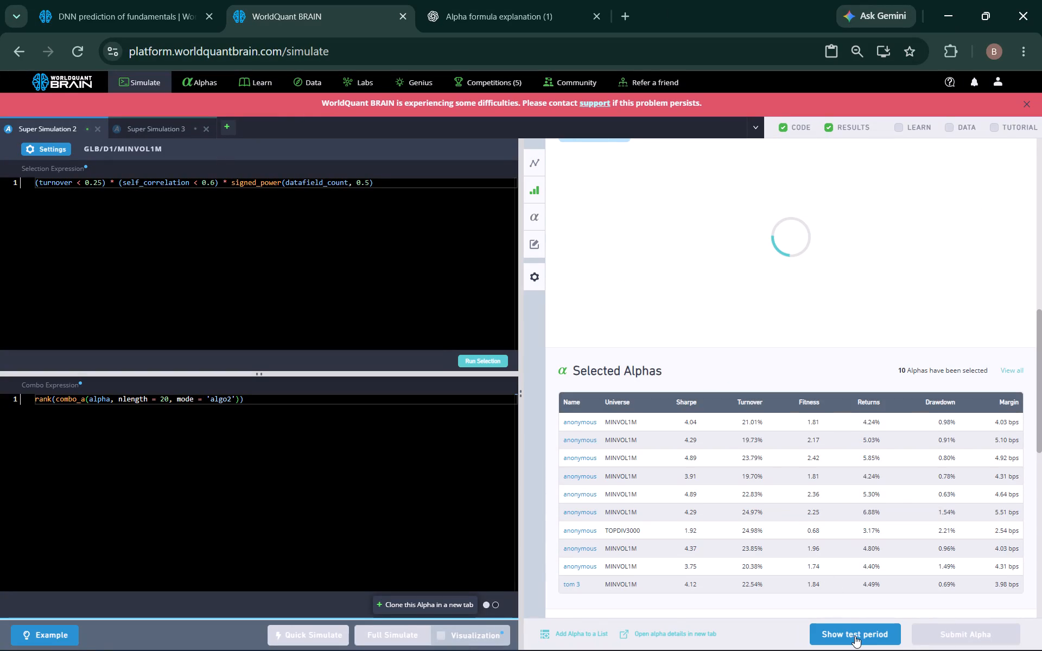
scroll(881, 520, down, 2)
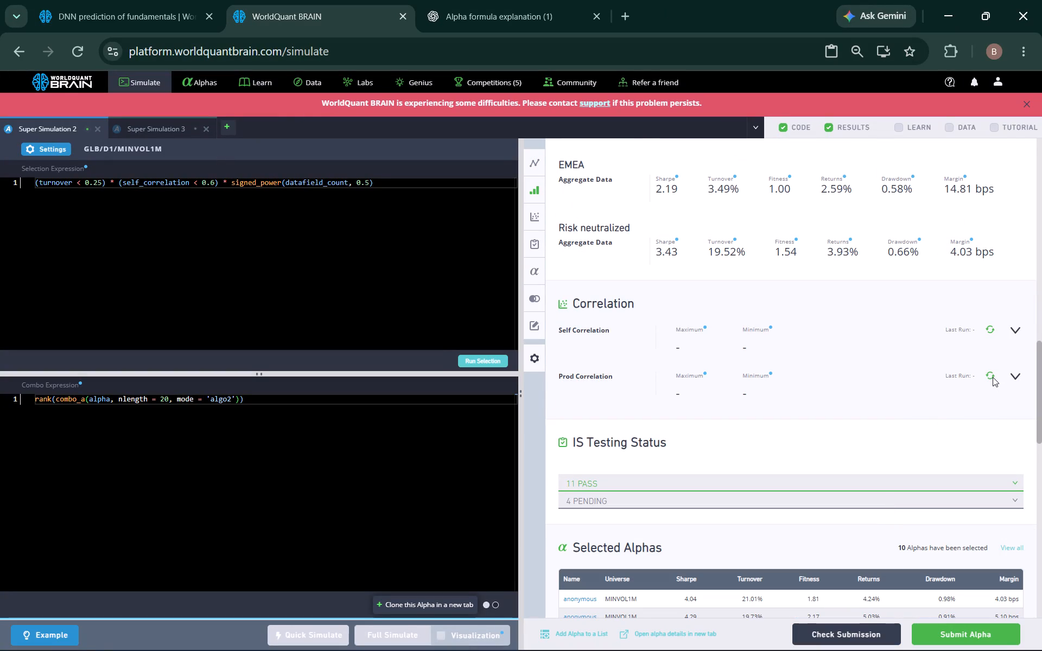
click(993, 377)
click(988, 377)
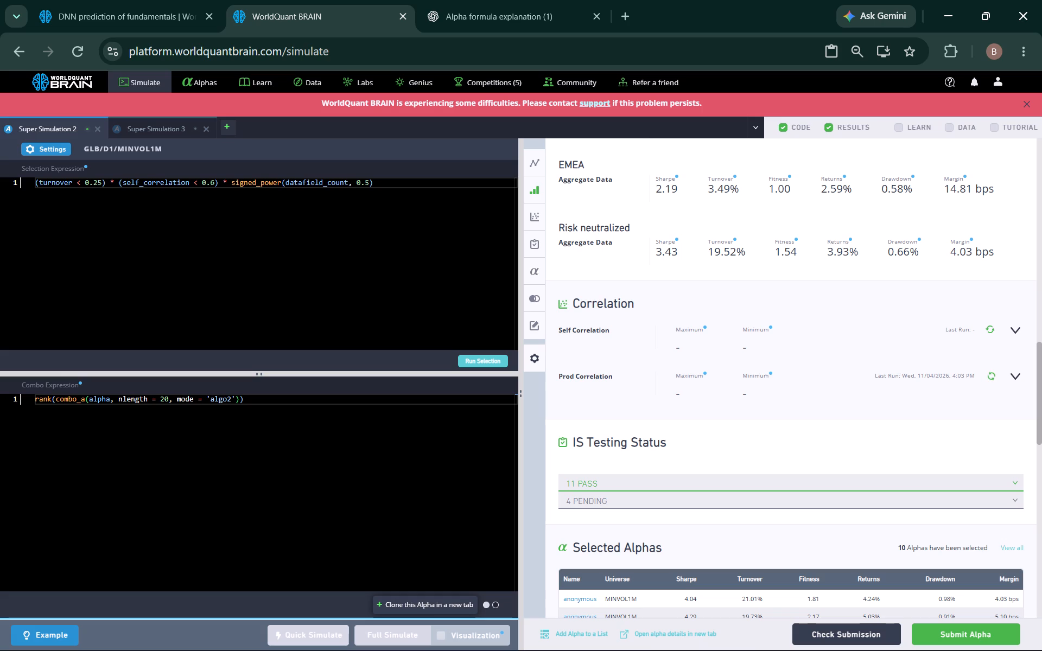
Run the selection expression of Super Simulation 3 and review its simulation settings, applying them as they are.
click(174, 130)
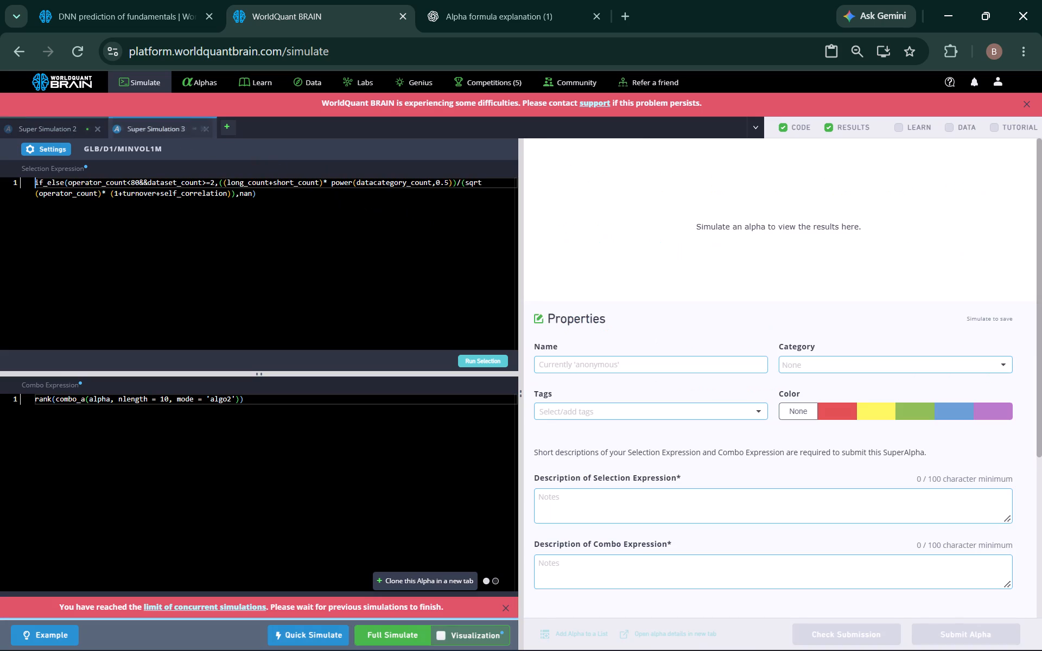
click(478, 358)
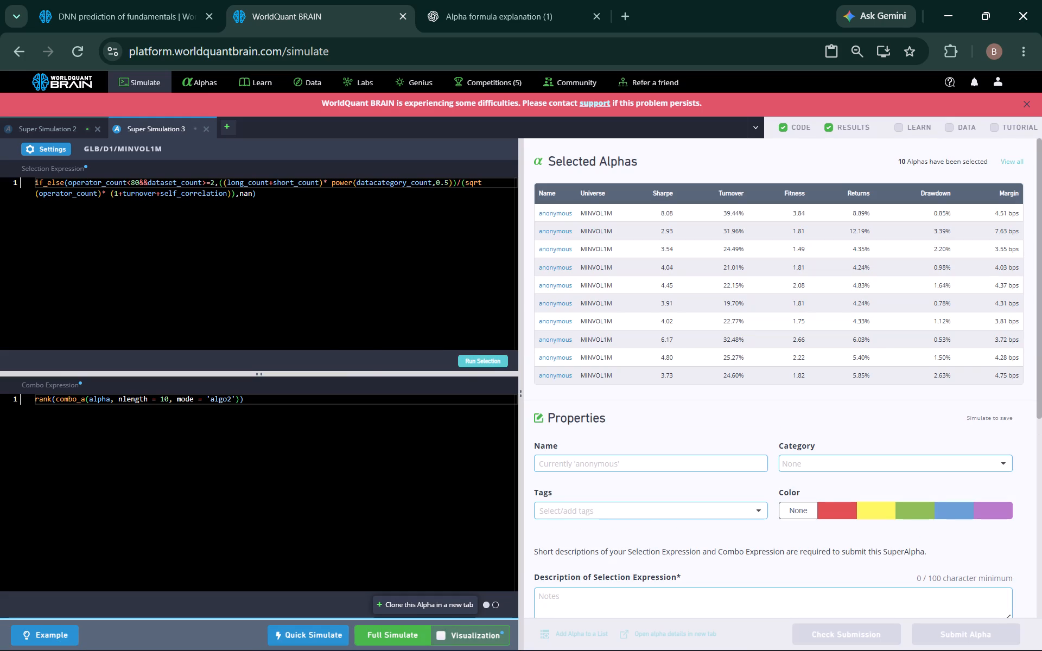
click(47, 147)
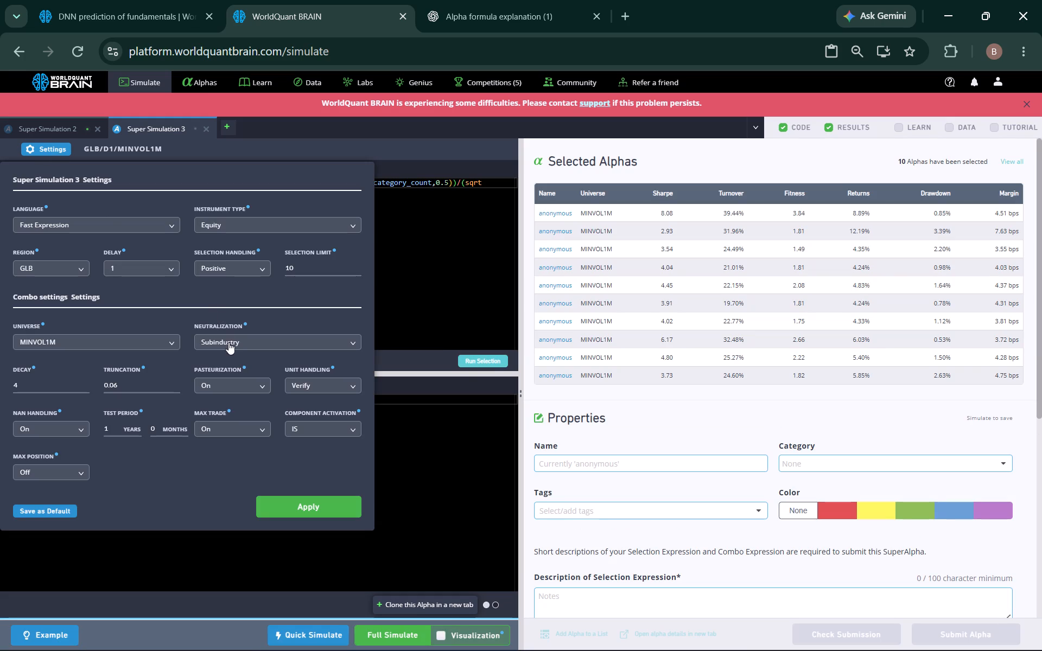
click(309, 503)
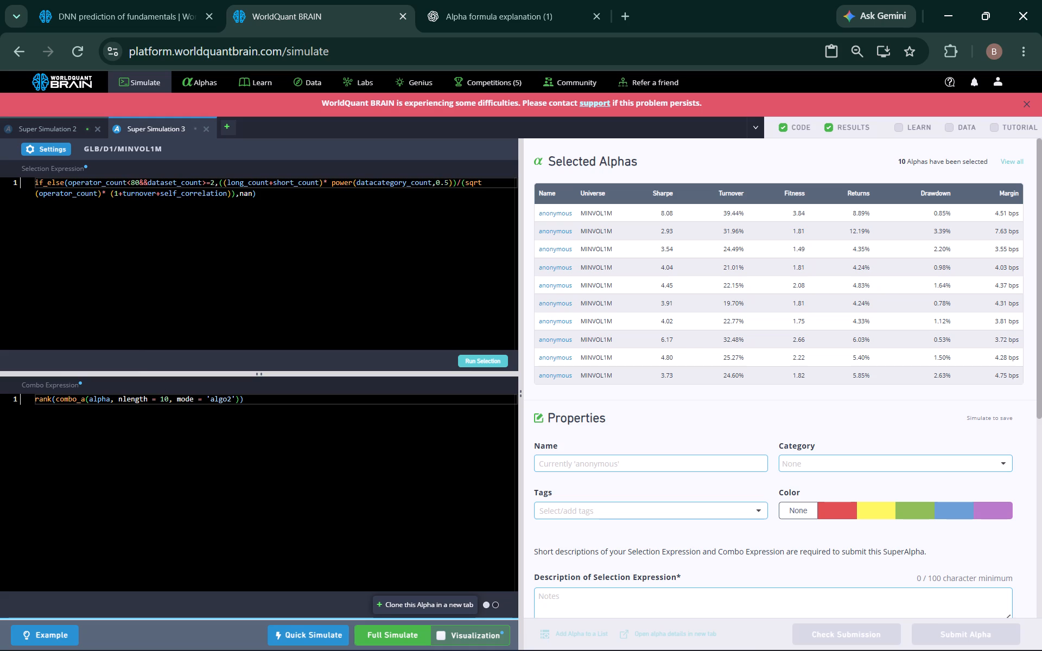
Set nlength in the Super Simulation 3 combo expression to 20 and run a full simulation.
click(166, 399)
key(BackSpace)
key(2)
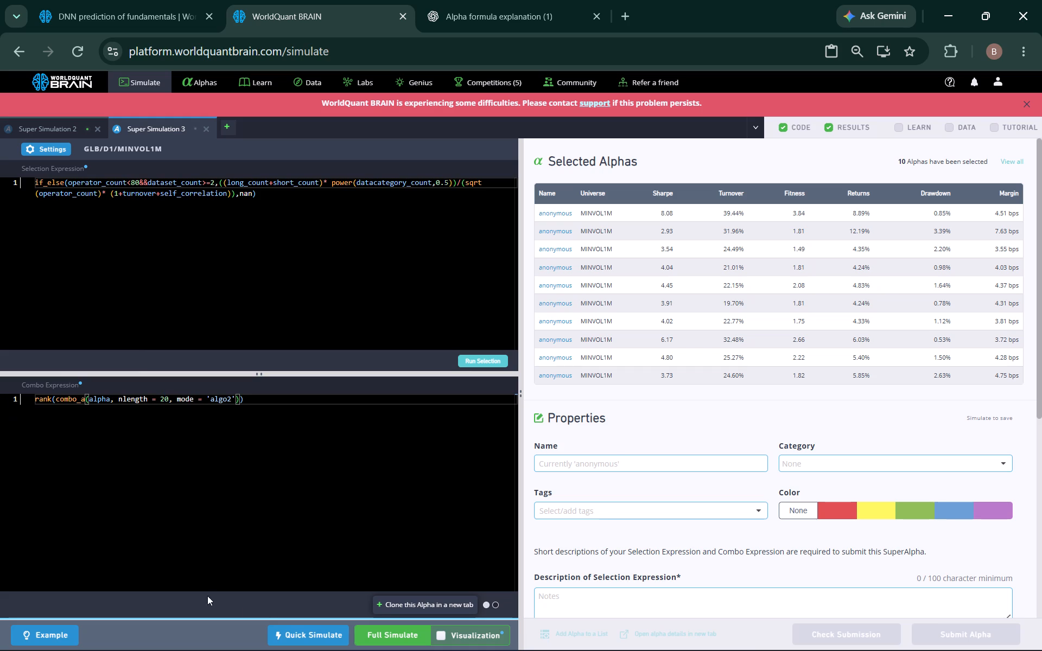
click(367, 631)
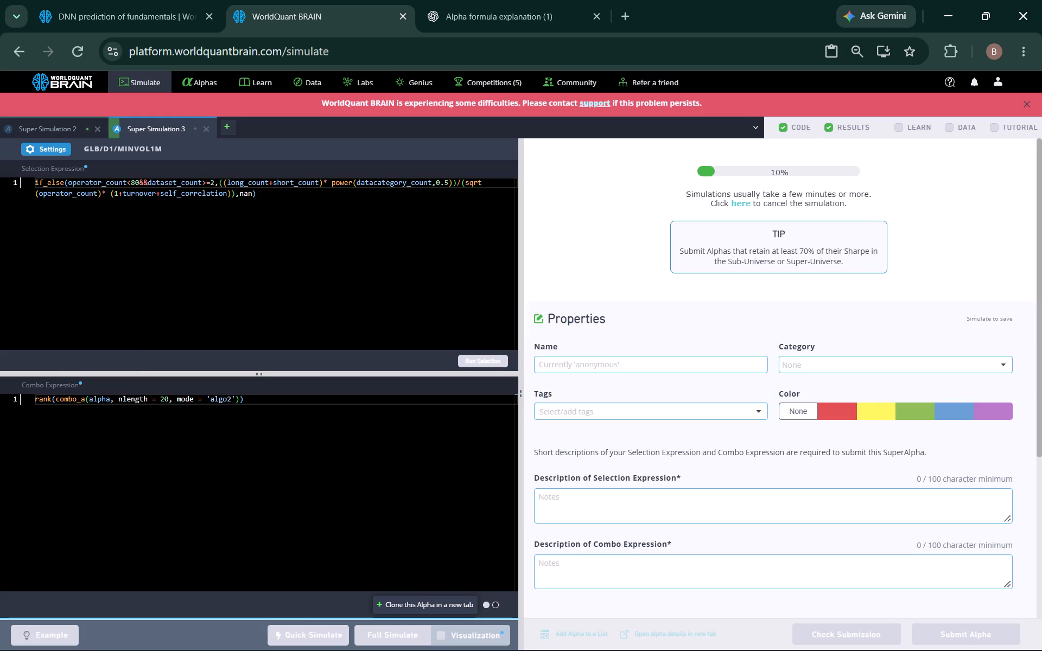
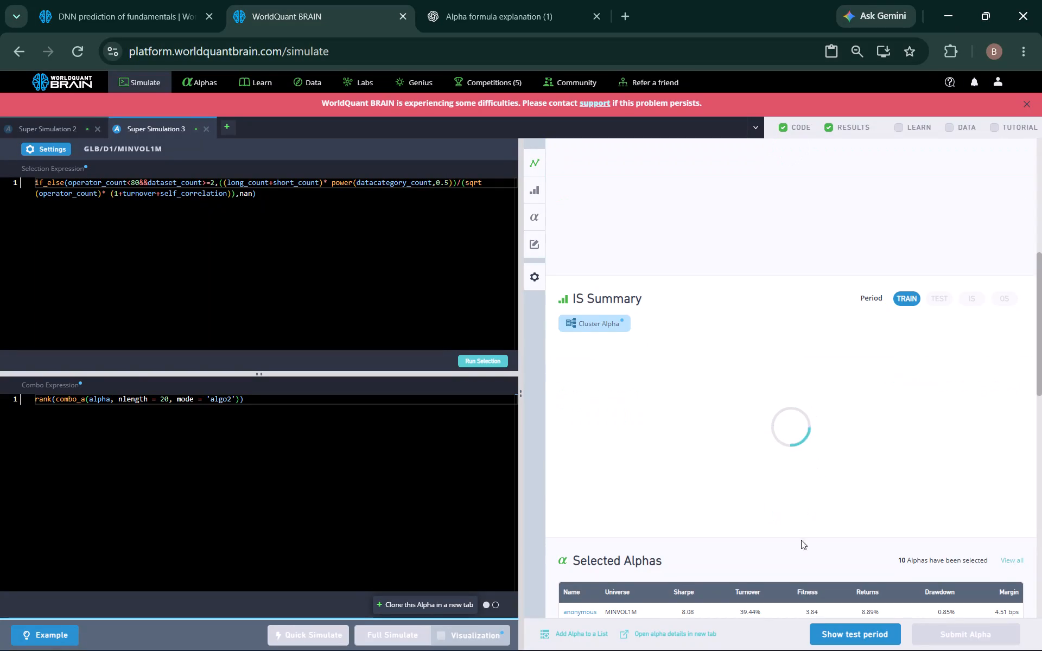
Show the test period for the Super Simulation 3 result and run its production correlation check.
click(843, 633)
scroll(872, 435, down, 1)
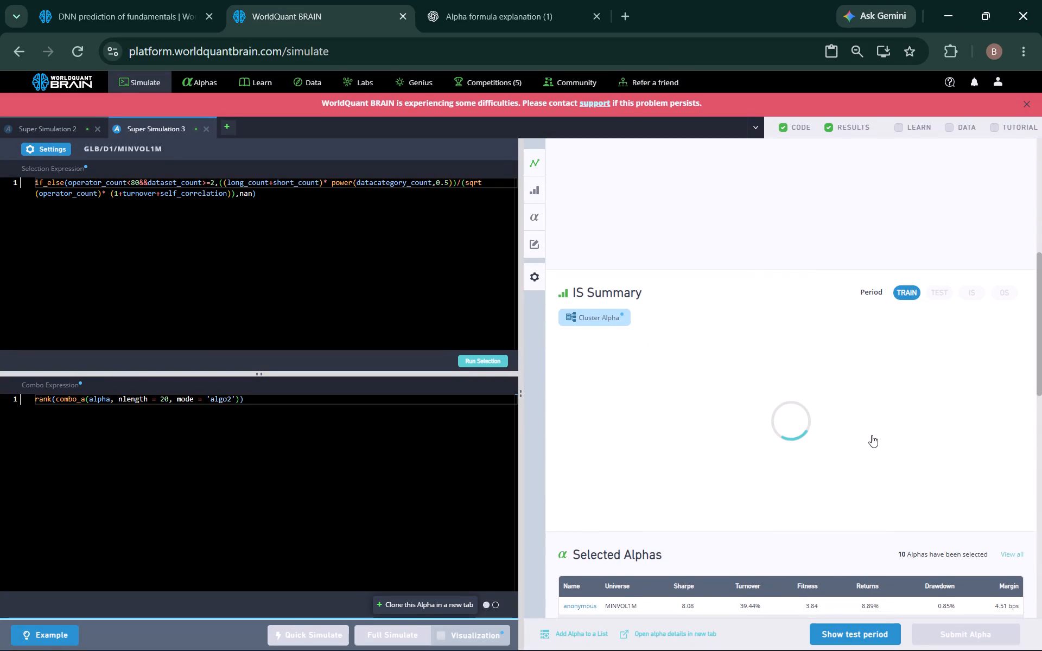
scroll(872, 435, down, 4)
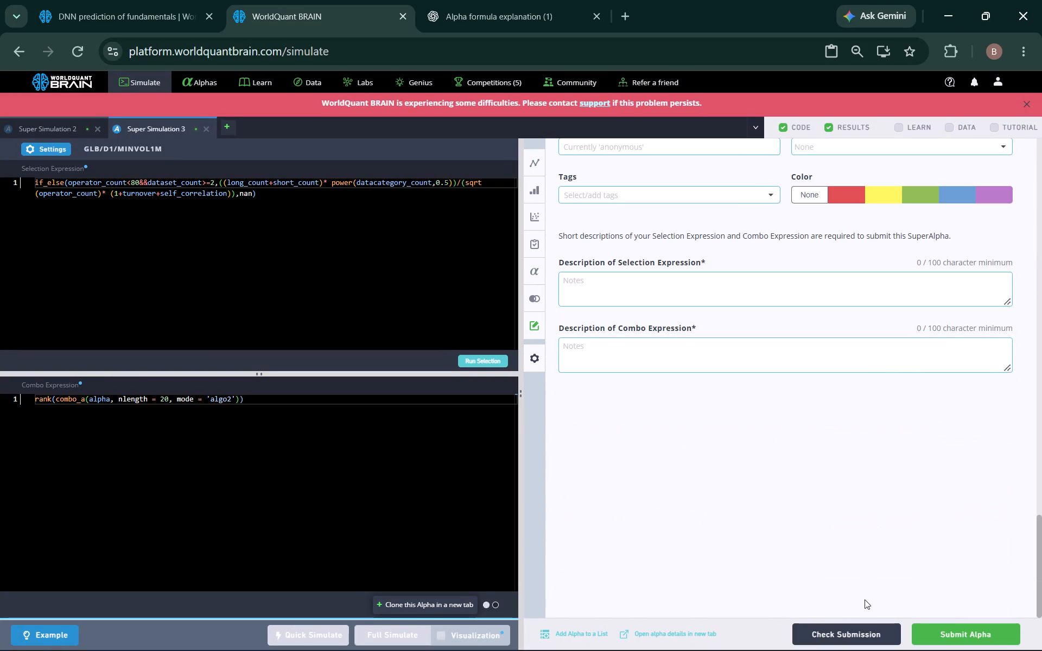
scroll(844, 533, up, 4)
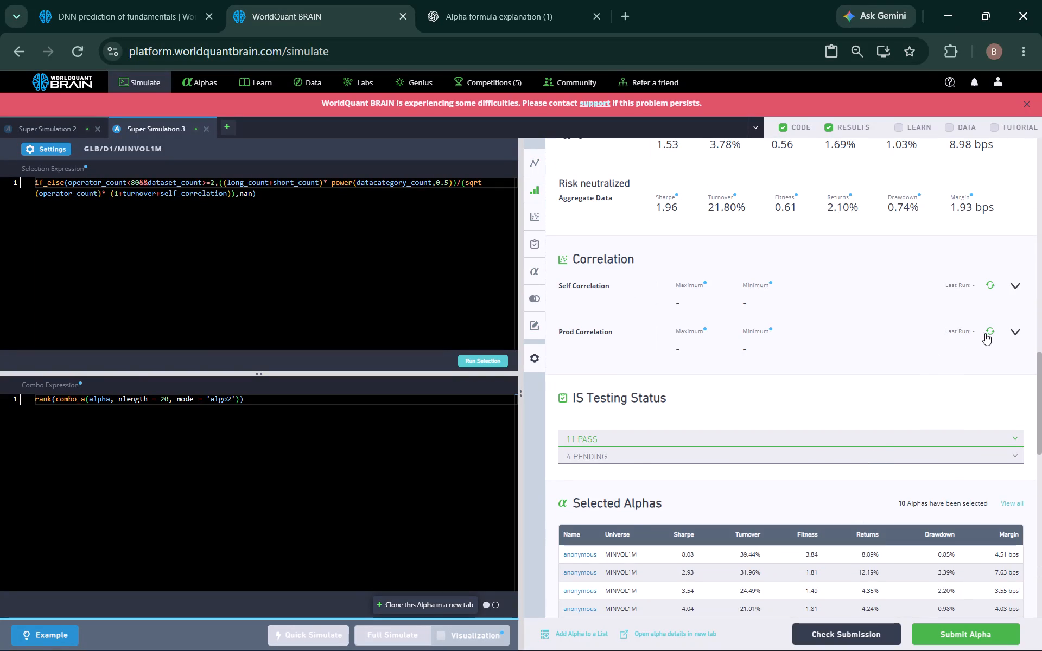
click(989, 332)
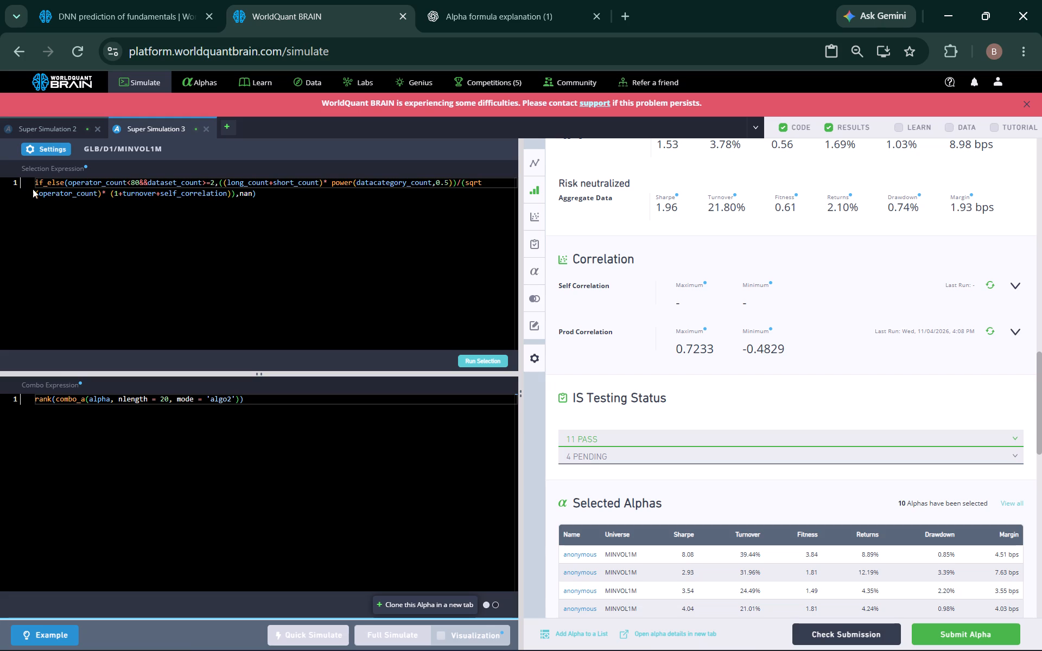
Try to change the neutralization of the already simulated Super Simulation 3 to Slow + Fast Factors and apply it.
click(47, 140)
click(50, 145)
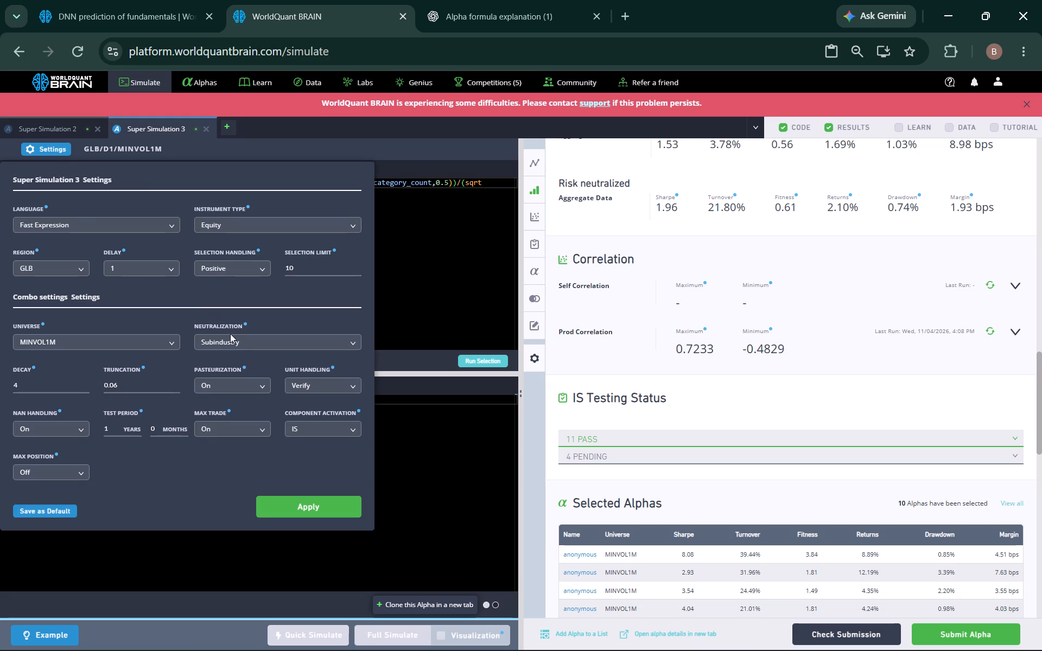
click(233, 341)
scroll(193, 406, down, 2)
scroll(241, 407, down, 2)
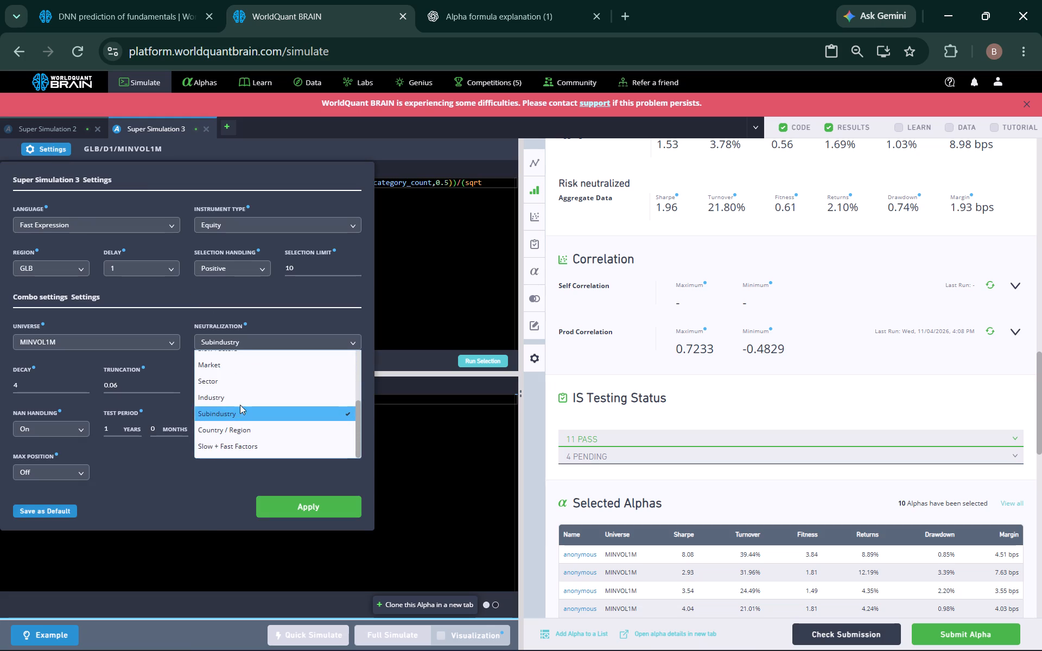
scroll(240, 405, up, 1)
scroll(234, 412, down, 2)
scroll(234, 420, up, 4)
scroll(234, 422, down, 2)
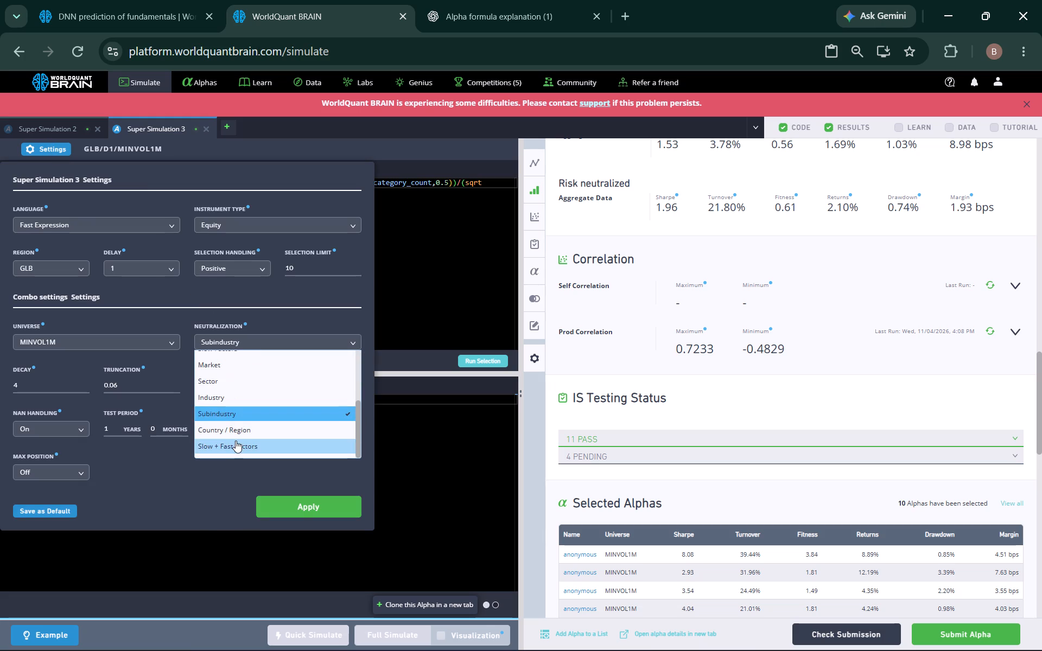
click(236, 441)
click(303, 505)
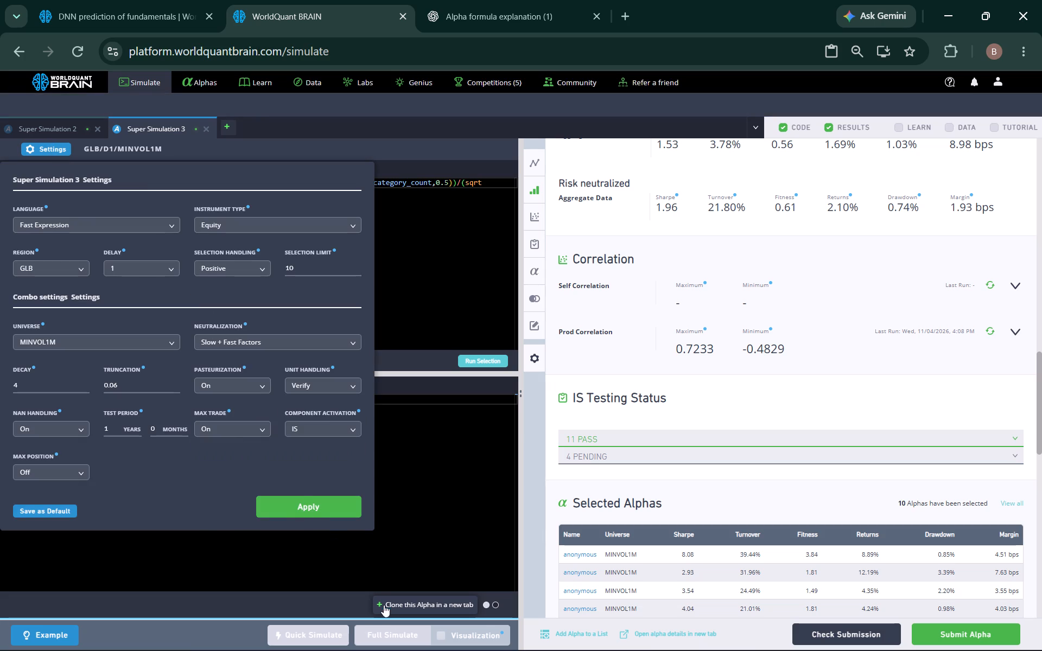
Clone Super Simulation 3 into a new tab and apply Slow + Fast Factors neutralization to the copy.
click(417, 607)
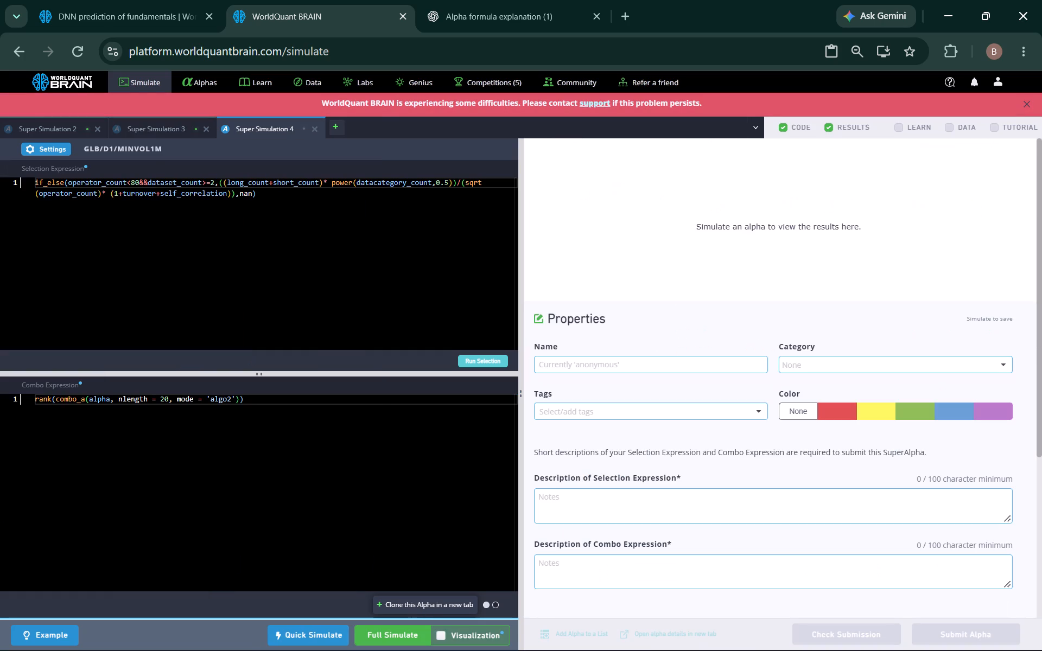
click(63, 145)
click(246, 340)
scroll(239, 434, down, 3)
click(239, 445)
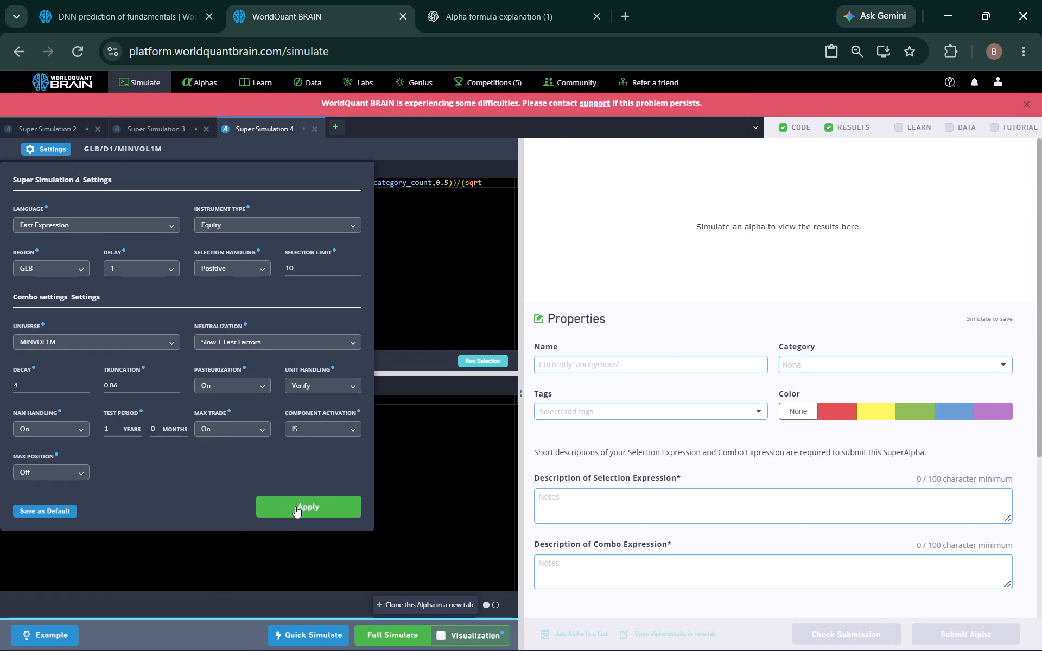
click(295, 506)
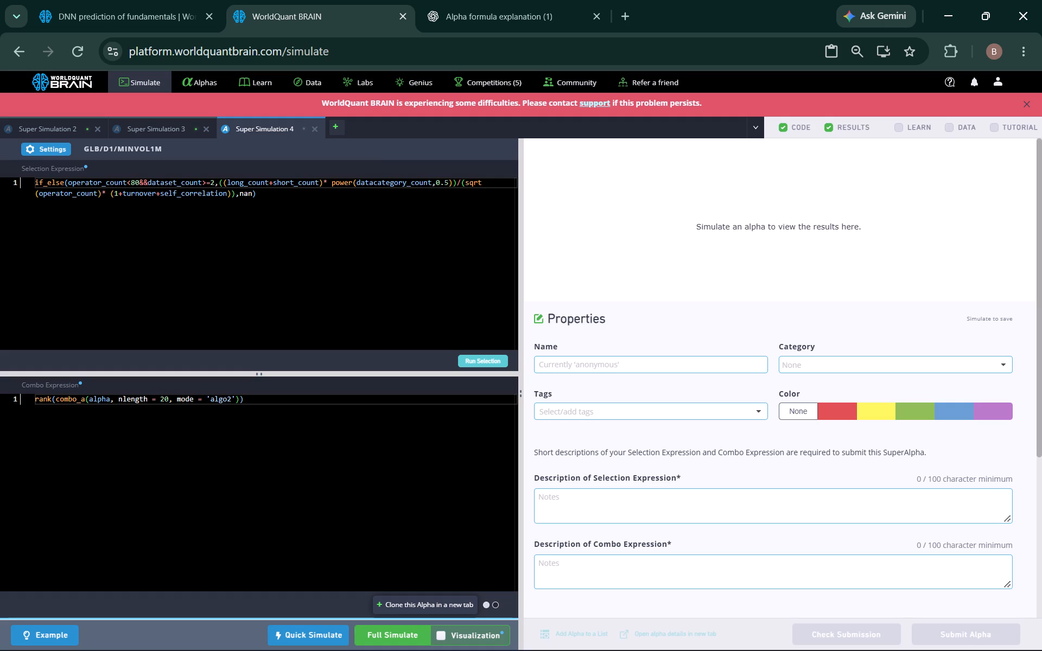
Set nlength in the Super Simulation 4 combo expression to 10 and run a full simulation.
click(164, 398)
key(BackSpace)
key(1)
click(392, 632)
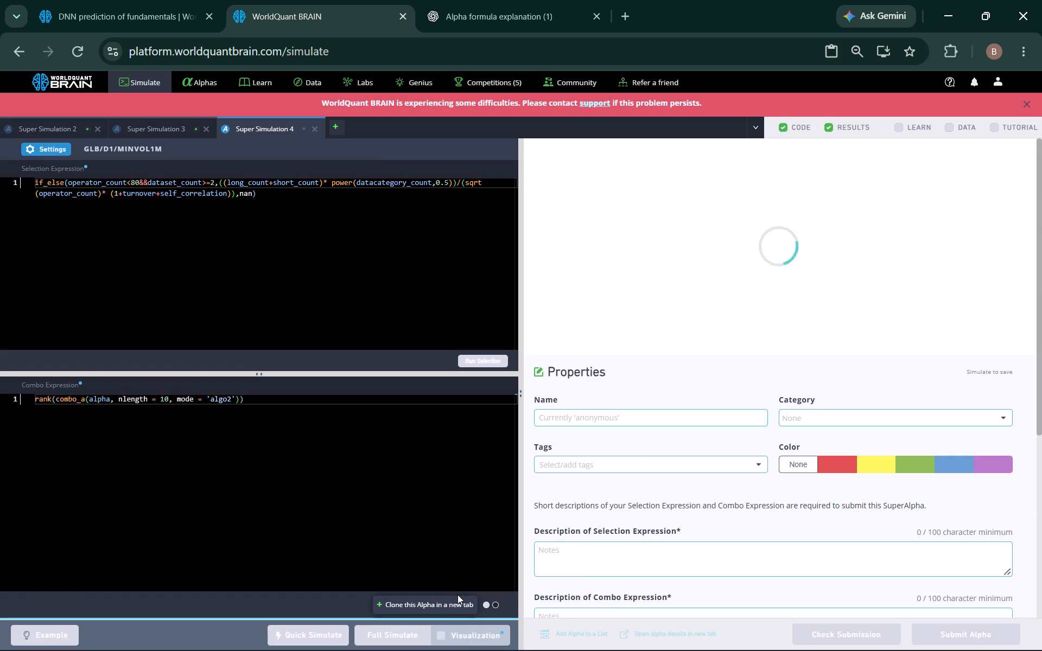
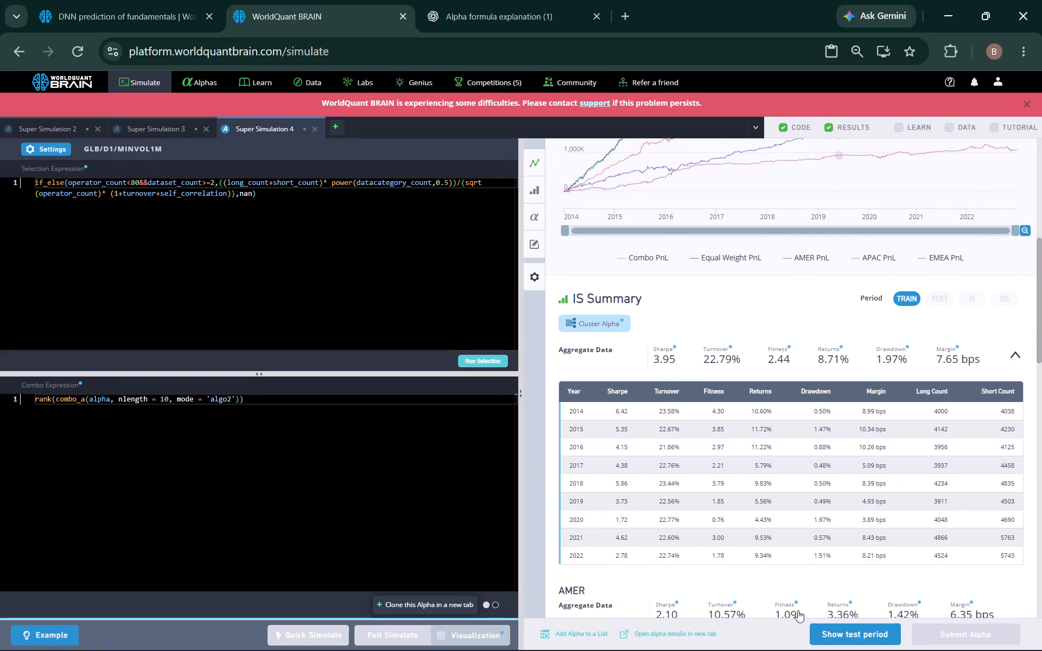
Show the test period for the Super Simulation 4 result and run its production correlation check.
click(838, 624)
scroll(803, 529, down, 3)
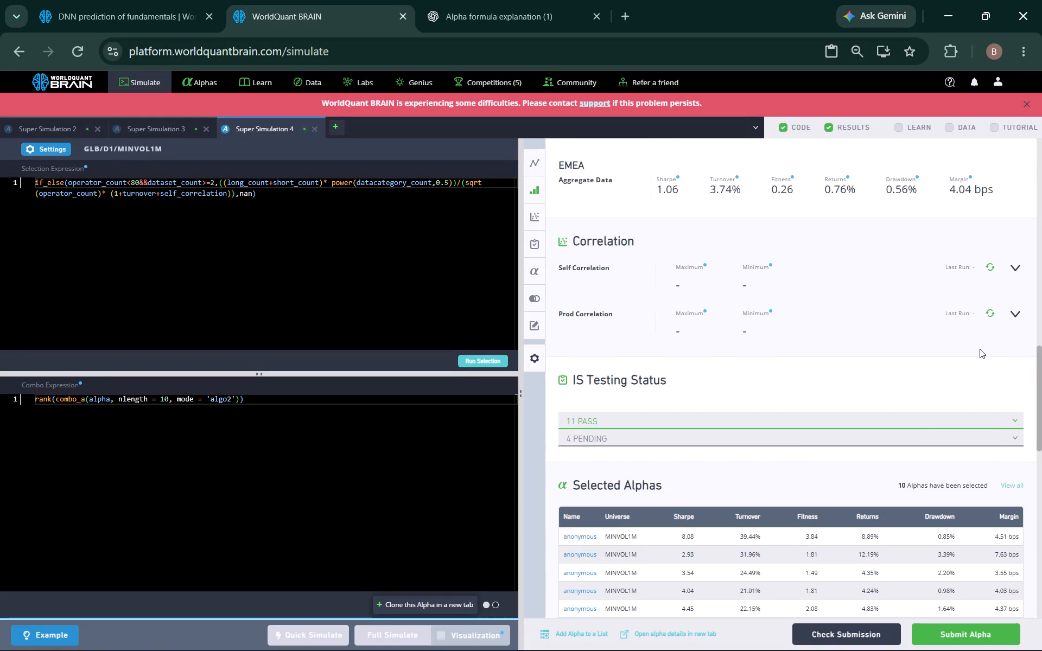
click(989, 317)
click(990, 313)
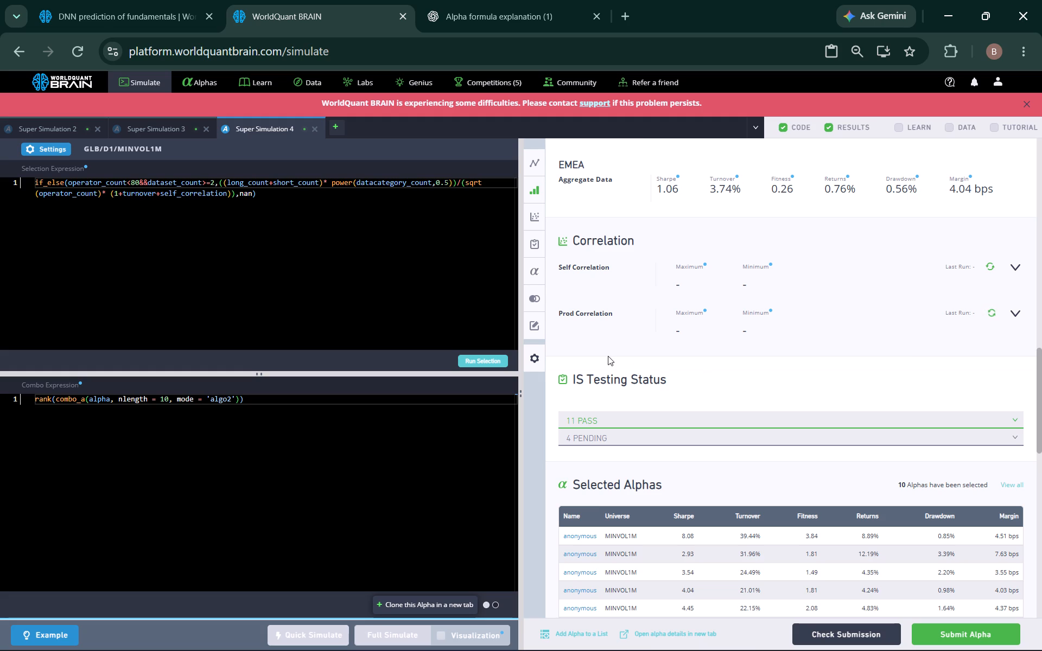
Select the entire rank(combo_a(...)) combo expression in Super Simulation 4.
drag(293, 394, 22, 396)
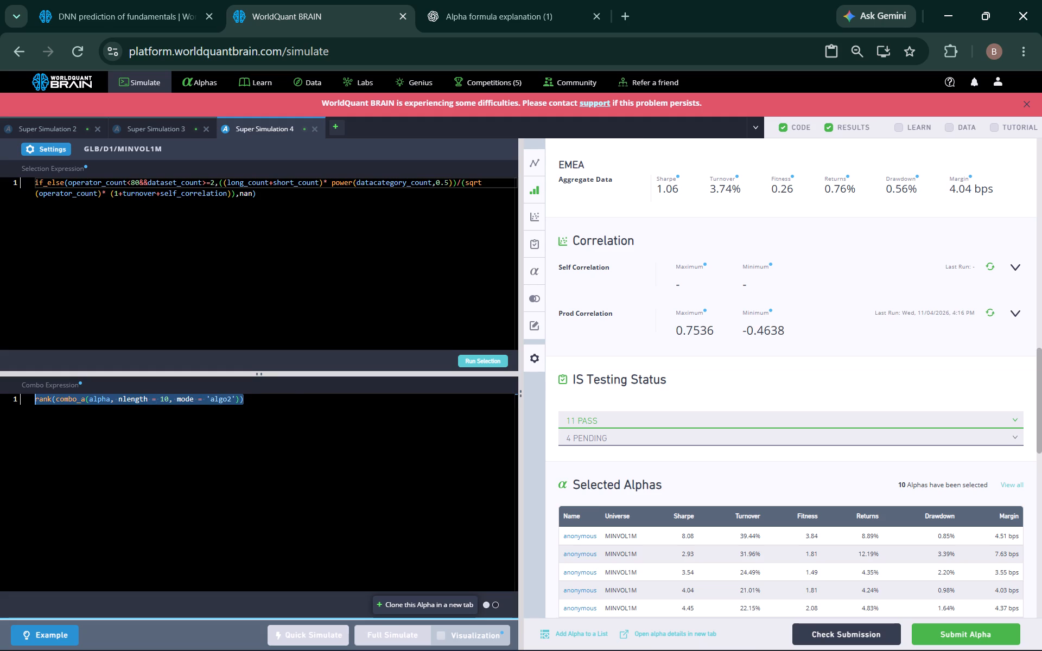
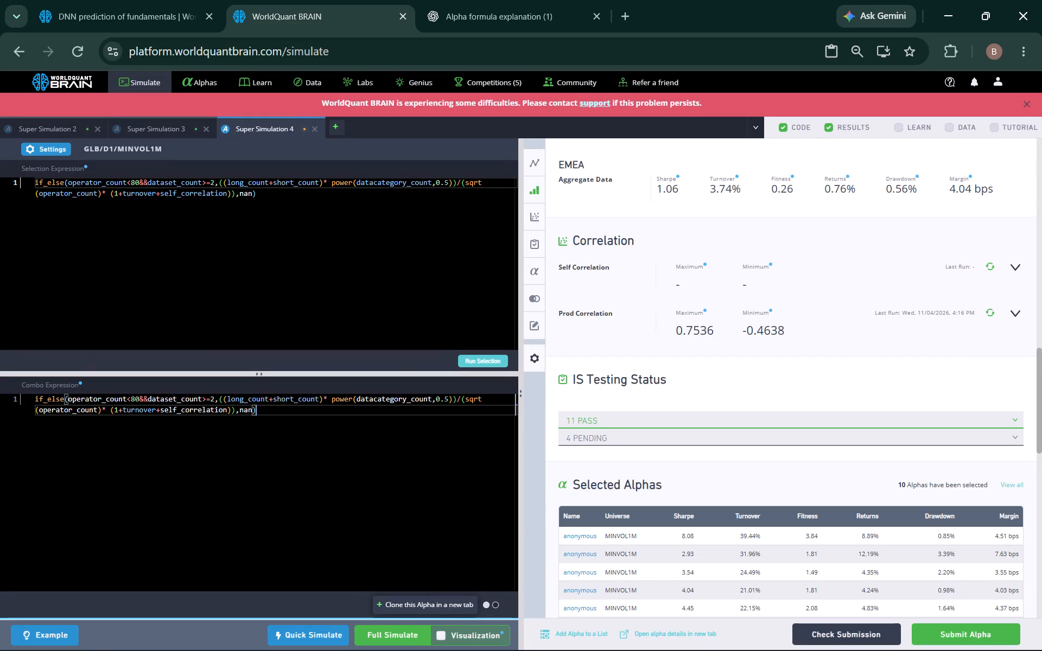
Delete the pasted if_else(operator_count<80&&dataset_count>=2,...) text from the Super Simulation 4 combo expression, working backwards from its end.
key(BackSpace)
key(BackSpace)
key(BackSpace)
key(BackSpace)
key(BackSpace)
key(BackSpace)
key(BackSpace)
key(BackSpace)
key(BackSpace)
key(BackSpace)
key(BackSpace)
key(BackSpace)
key(BackSpace)
key(BackSpace)
key(BackSpace)
key(BackSpace)
key(BackSpace)
key(BackSpace)
key(BackSpace)
key(BackSpace)
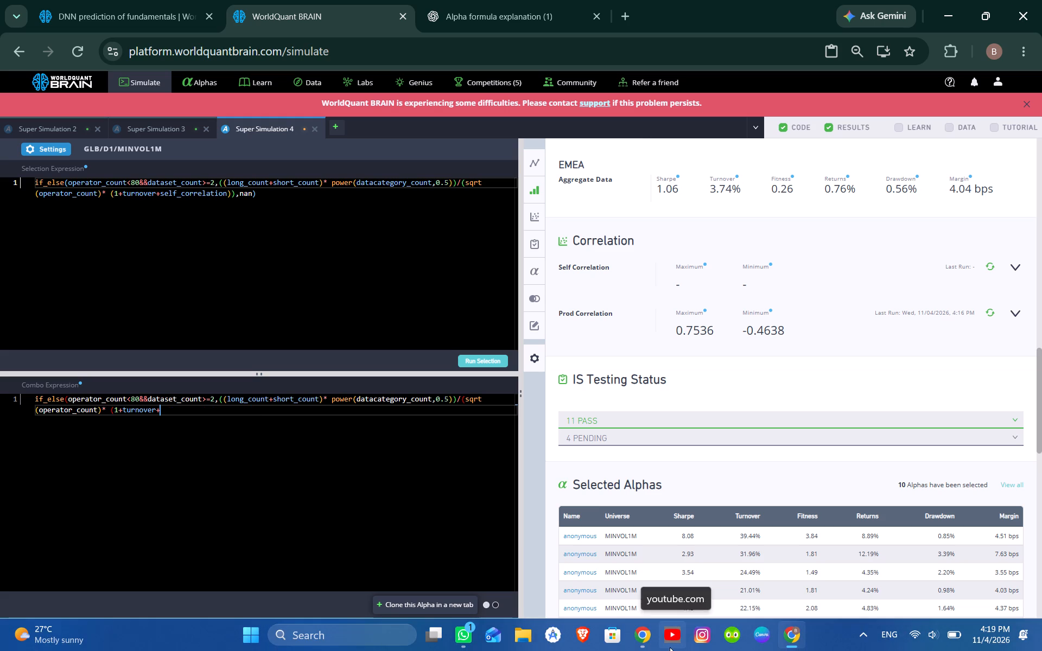
key(BackSpace)
key(BackSpace)
key(BackSpace)
key(BackSpace)
key(BackSpace)
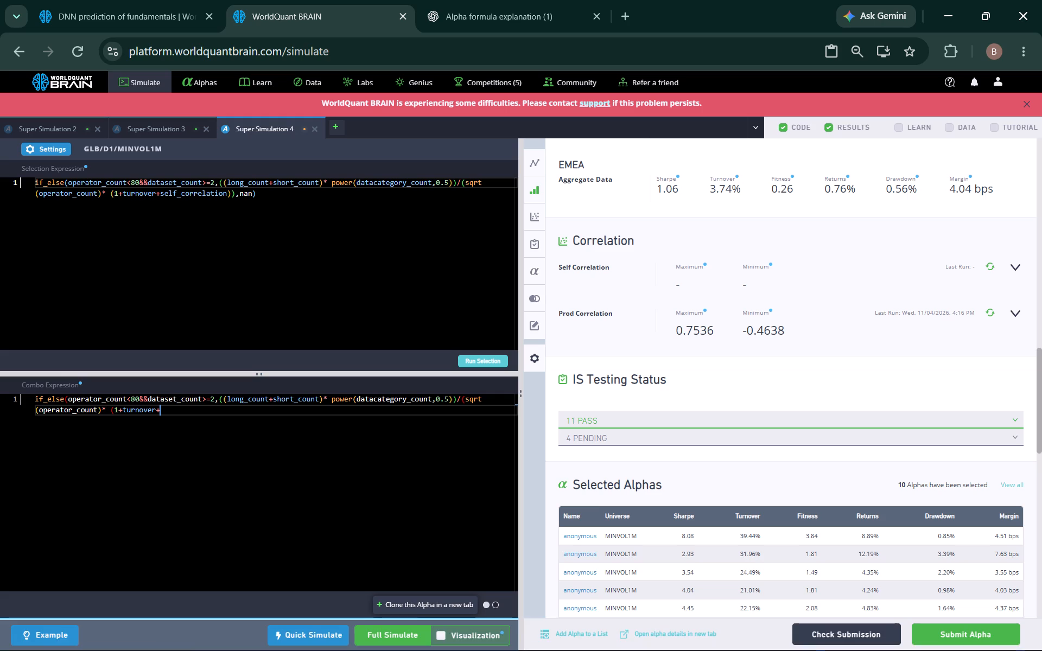
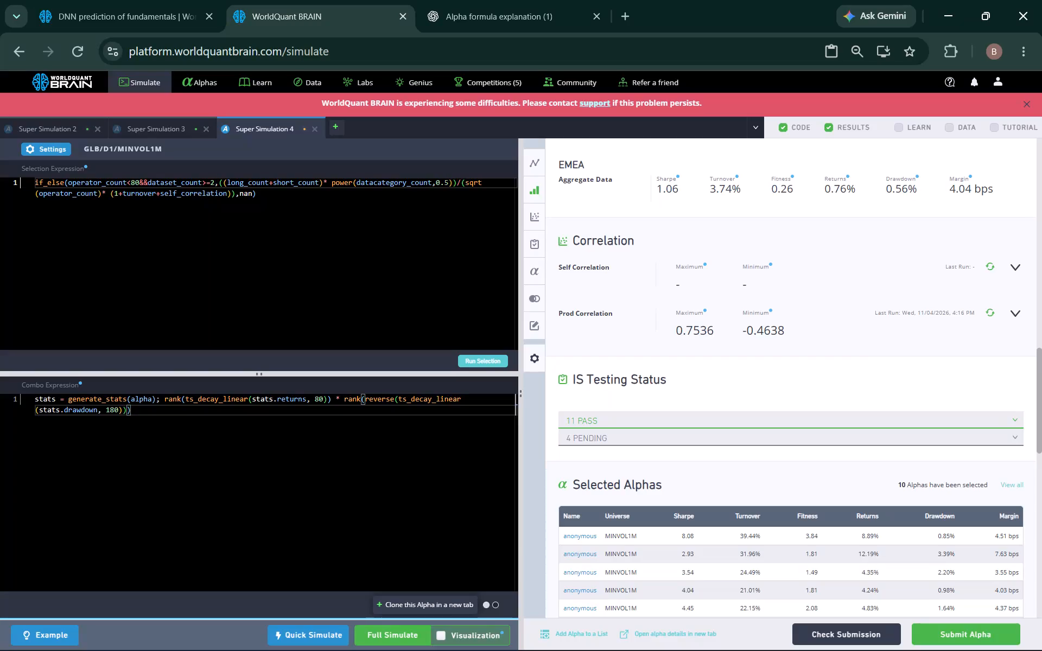
In the combo expression, set the ts_decay_linear window for stats.returns to 30 and for stats.drawdown to 150.
click(319, 400)
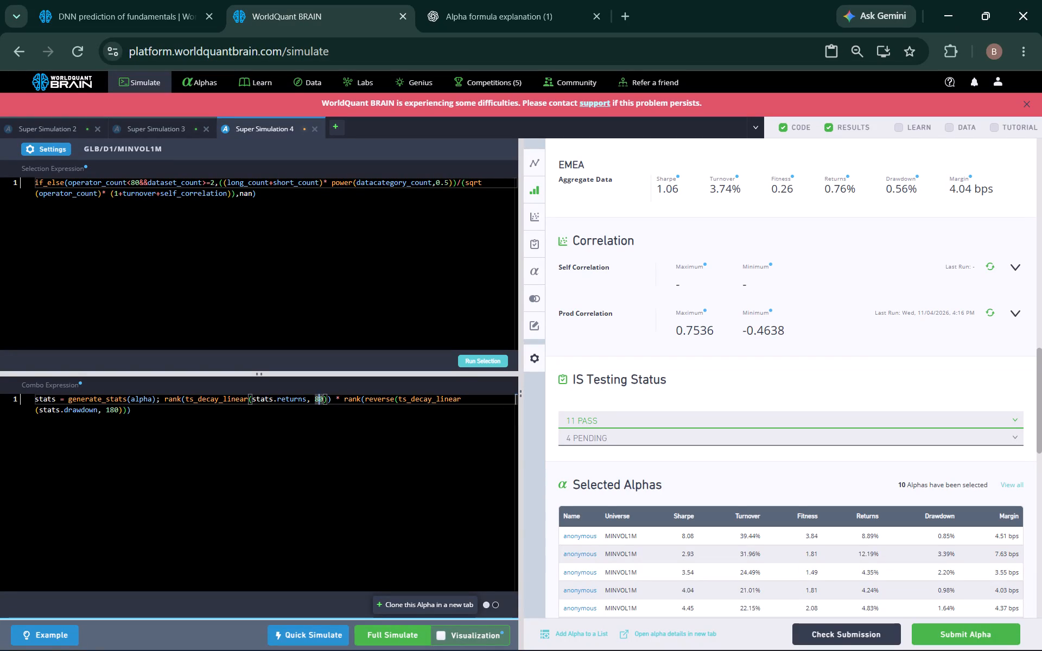
key(BackSpace)
key(1)
key(BackSpace)
key(3)
click(111, 412)
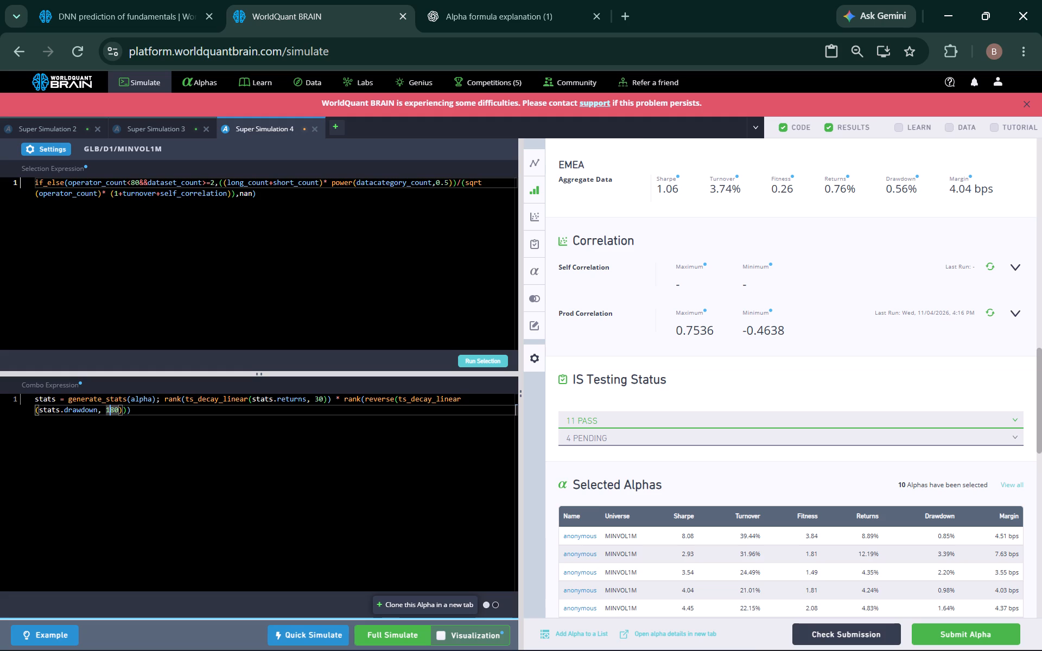
double_click(113, 409)
key(BackSpace)
key(5)
Review the Super Simulation 4 settings without changing them and run a full simulation of the edited combo expression.
click(49, 157)
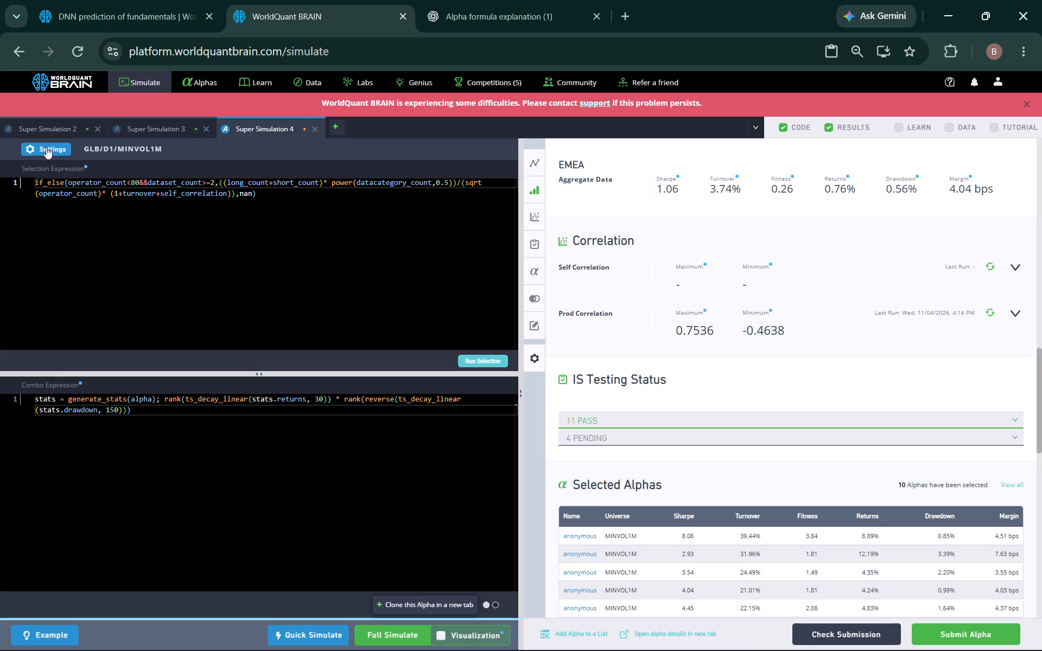
click(42, 142)
click(49, 146)
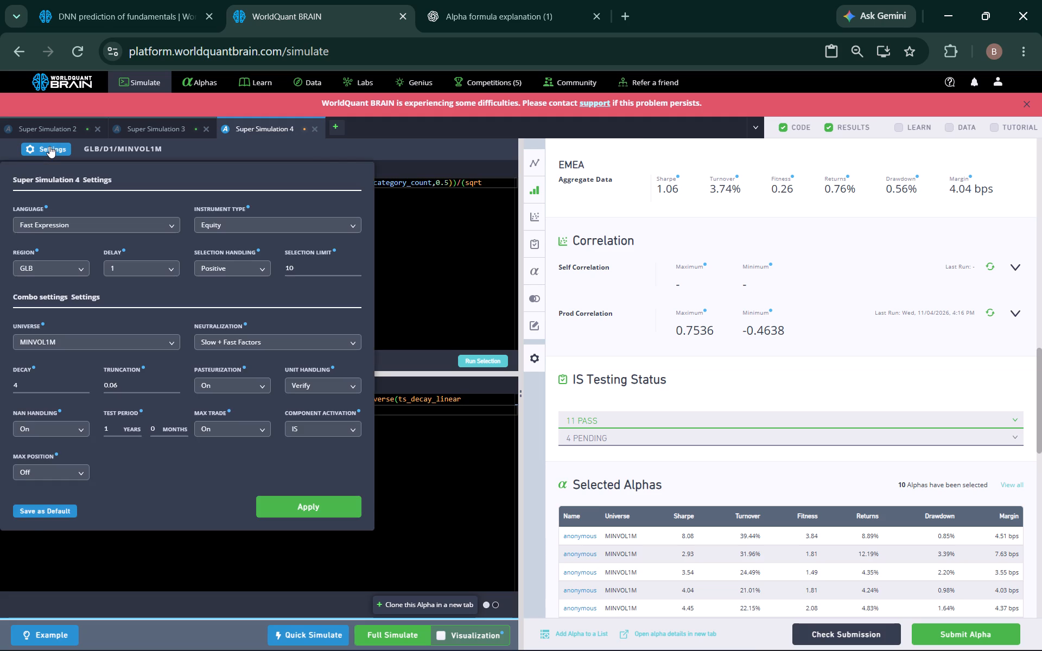
click(49, 146)
click(373, 634)
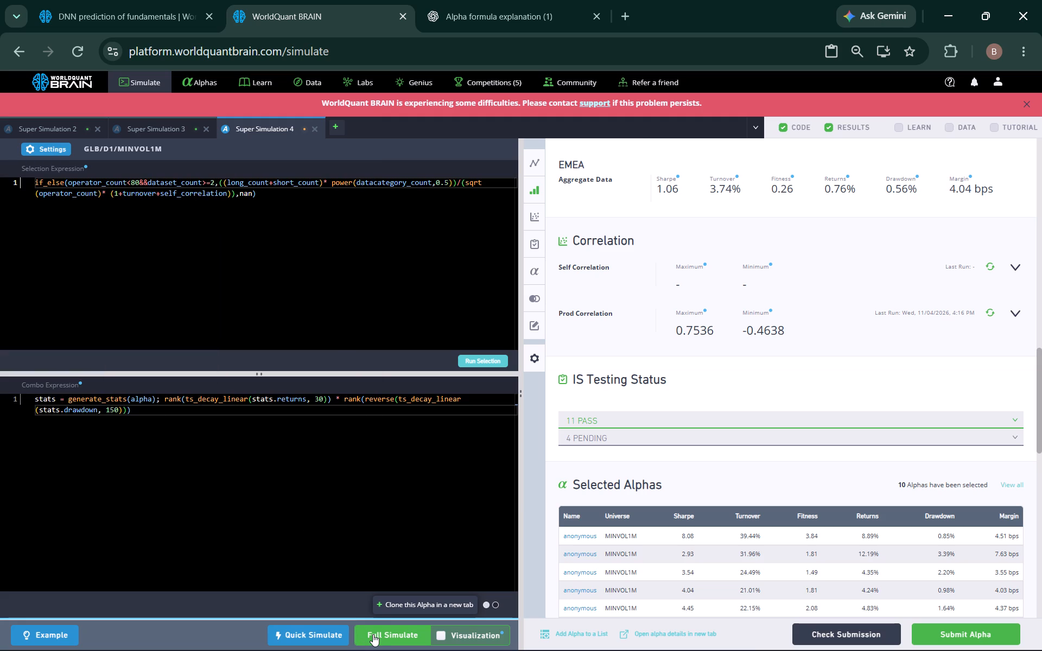
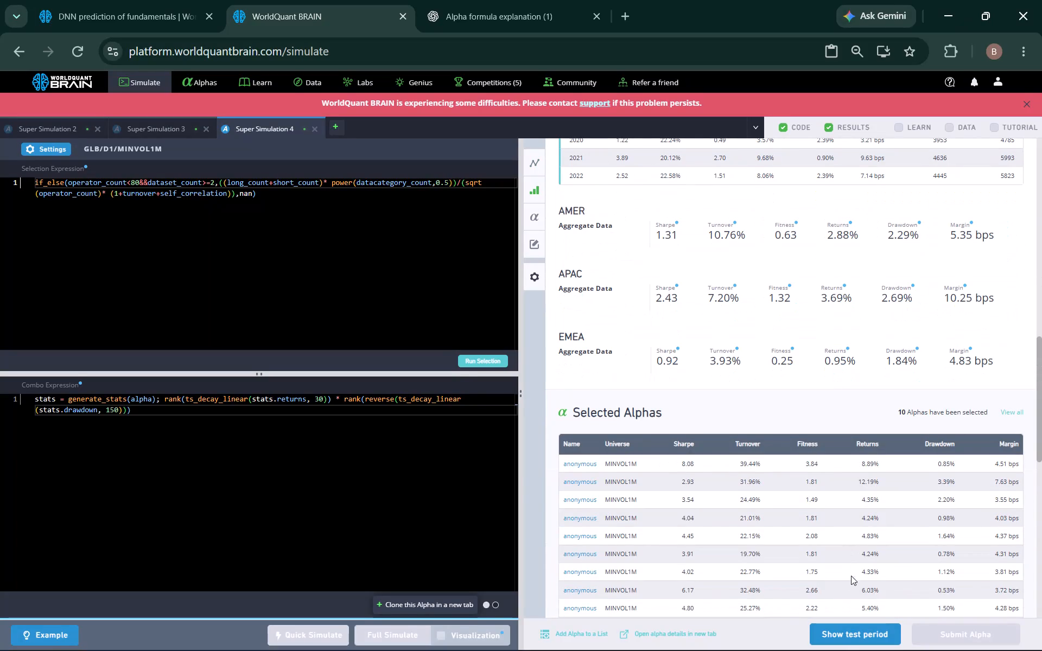
Show the test period for the Super Simulation 4 results and examine the failed check in the IS Testing Status.
click(846, 631)
scroll(828, 515, down, 2)
scroll(818, 494, up, 1)
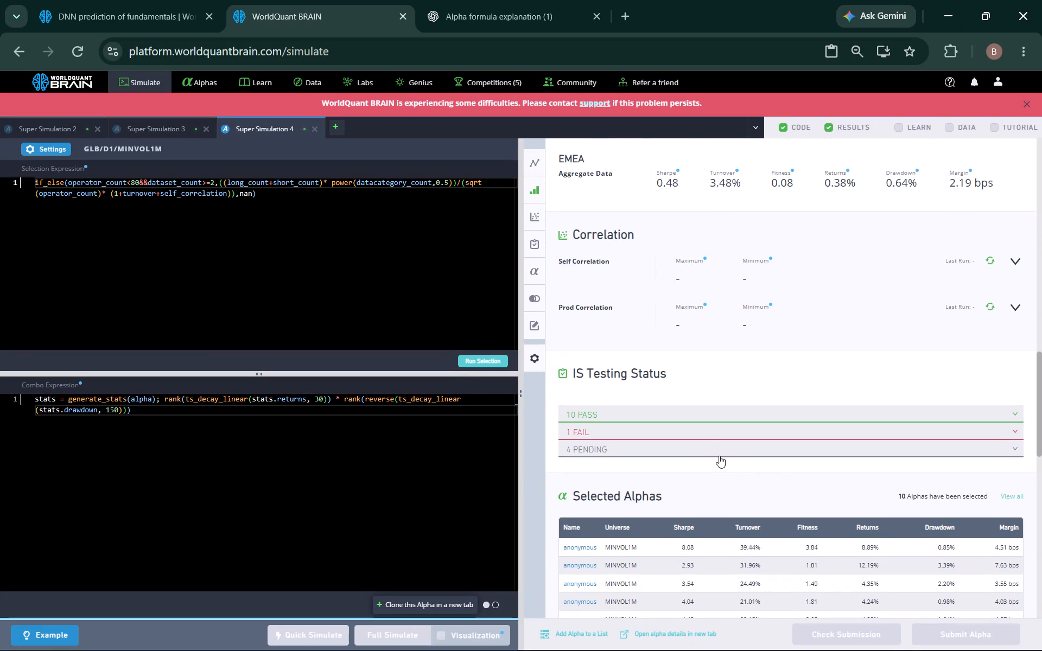
click(704, 433)
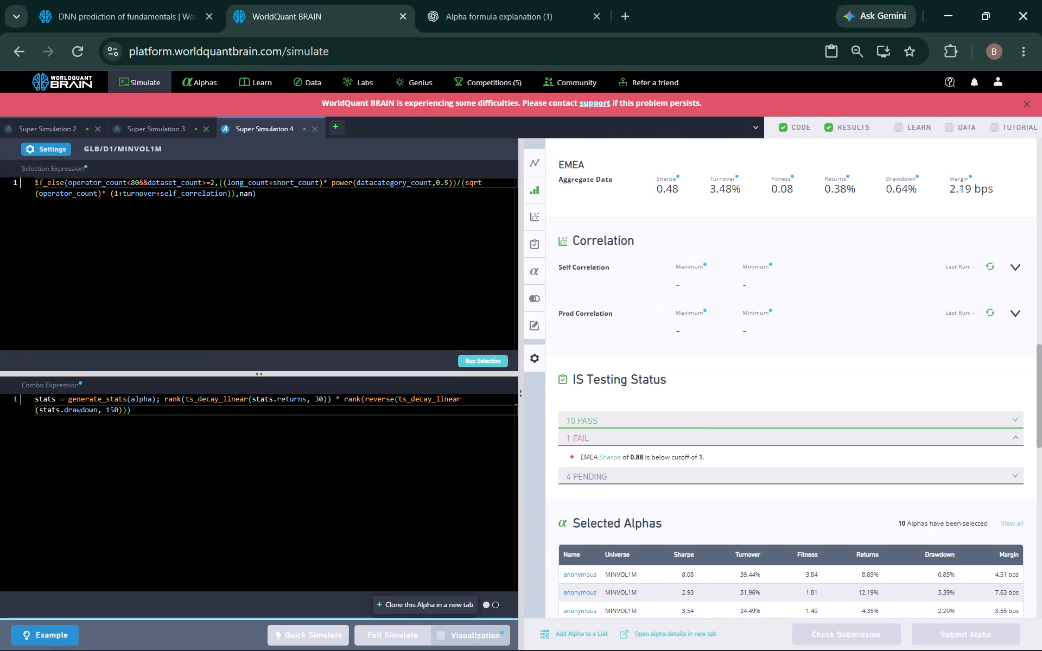
Set the ts_decay_linear window for stats.returns to 80 in the combo expression and run a full simulation.
click(319, 398)
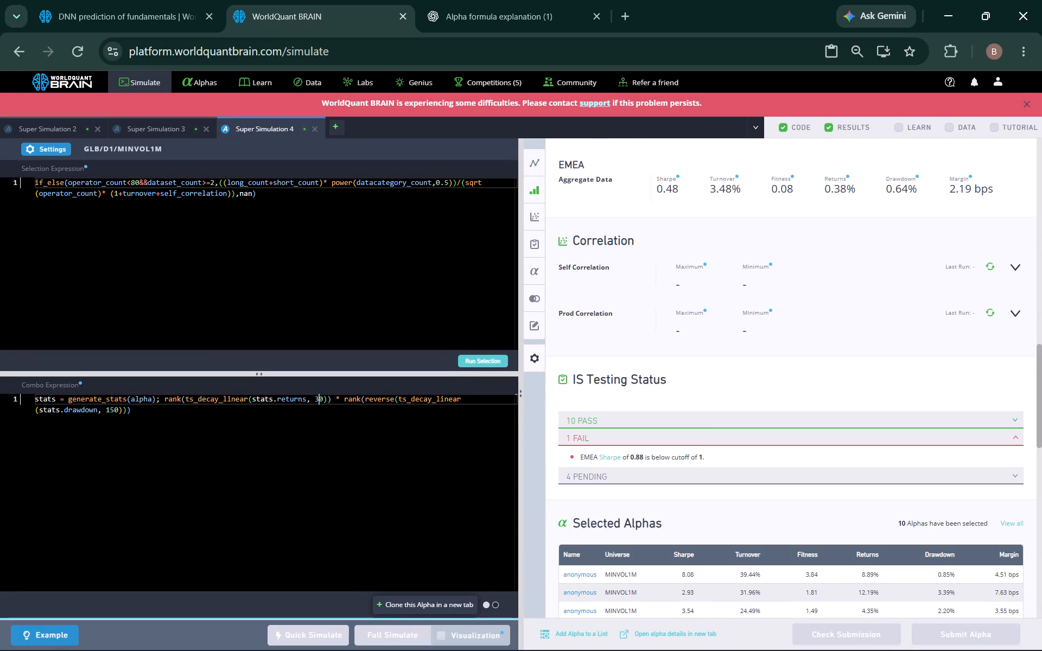
key(BackSpace)
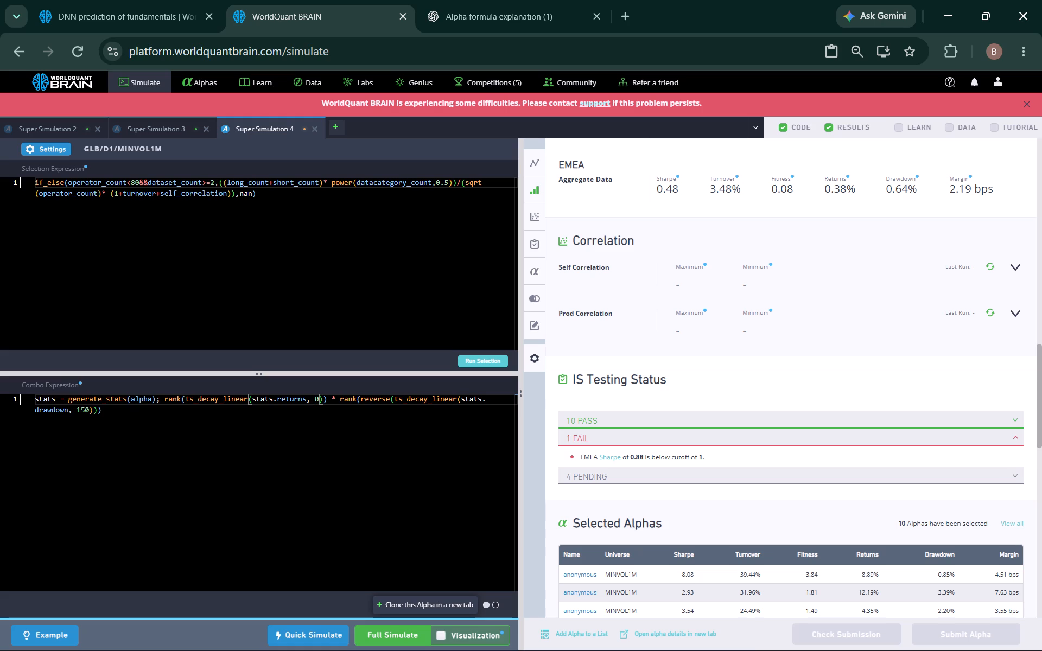
key(8)
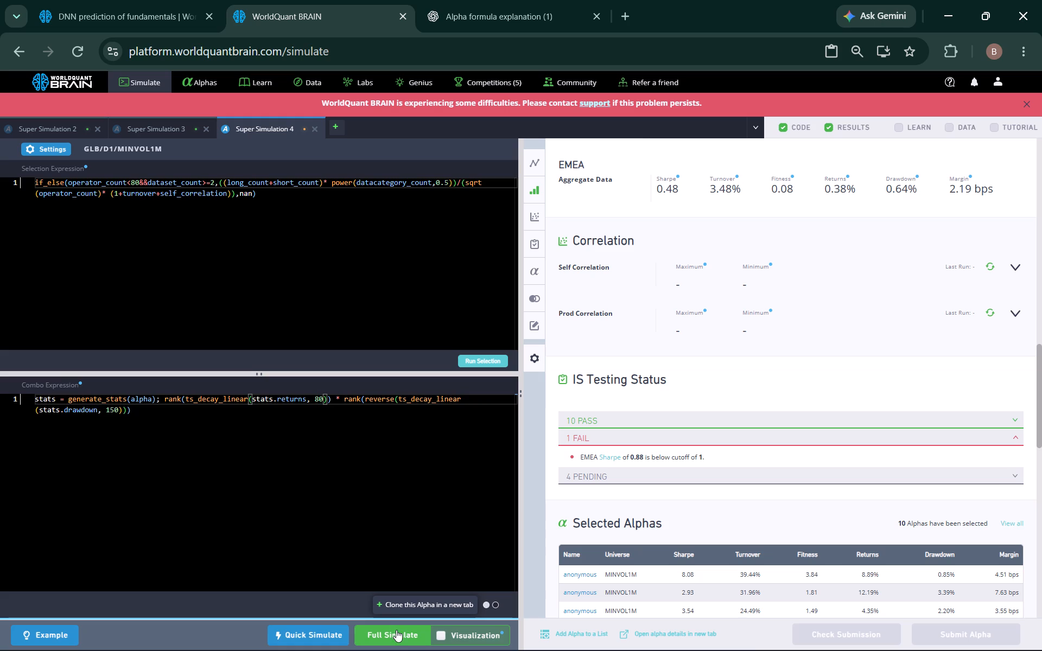
click(396, 630)
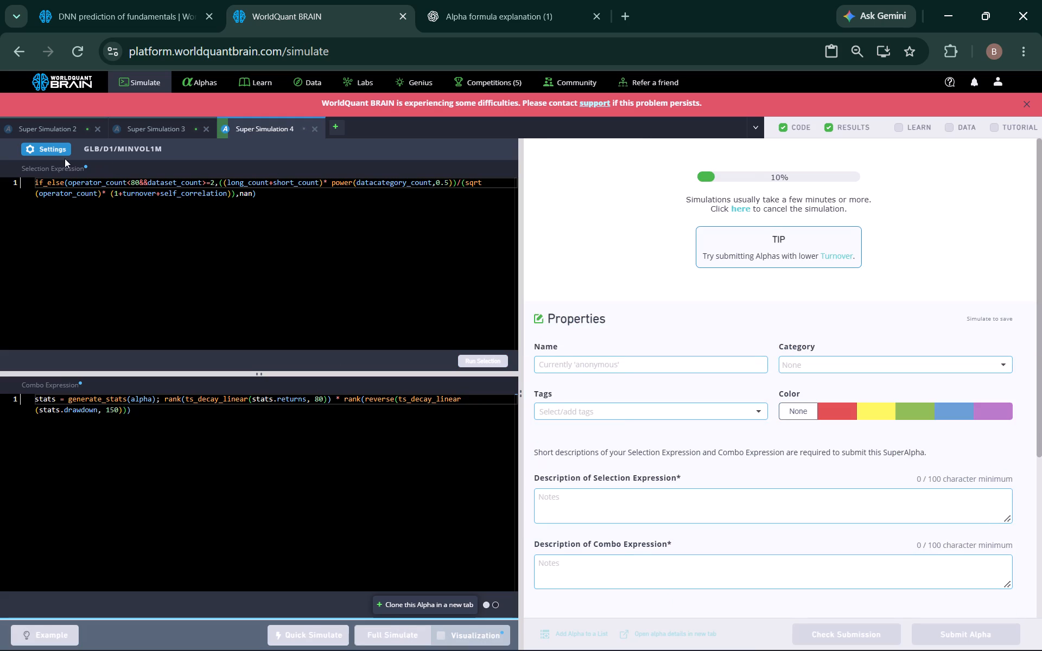
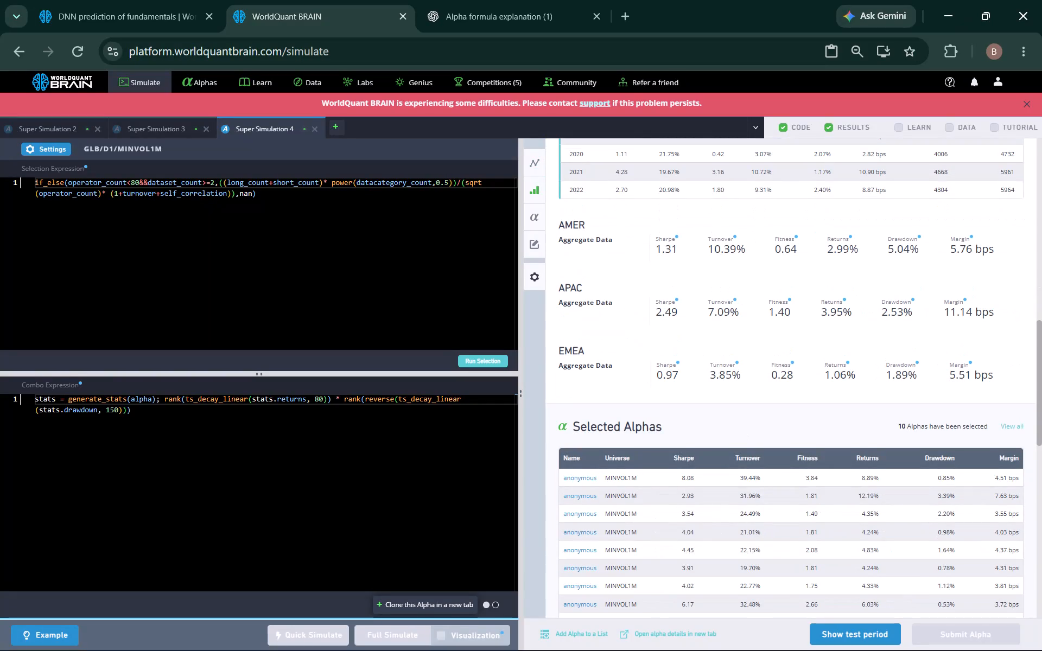
Show the test period for the new Super Simulation 4 results and examine the failed check in the IS Testing Status.
click(859, 633)
scroll(804, 390, down, 3)
scroll(757, 384, up, 2)
click(745, 431)
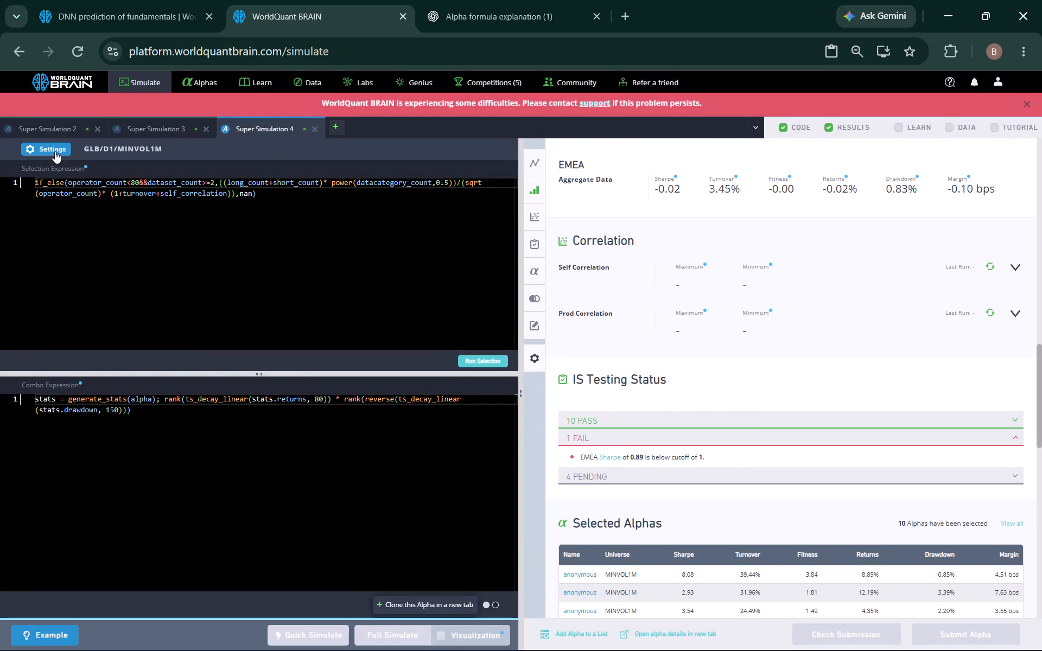
Set the ts_decay_linear window for stats.returns to 180 in the combo expression and run a full simulation.
click(317, 401)
click(314, 399)
key(1)
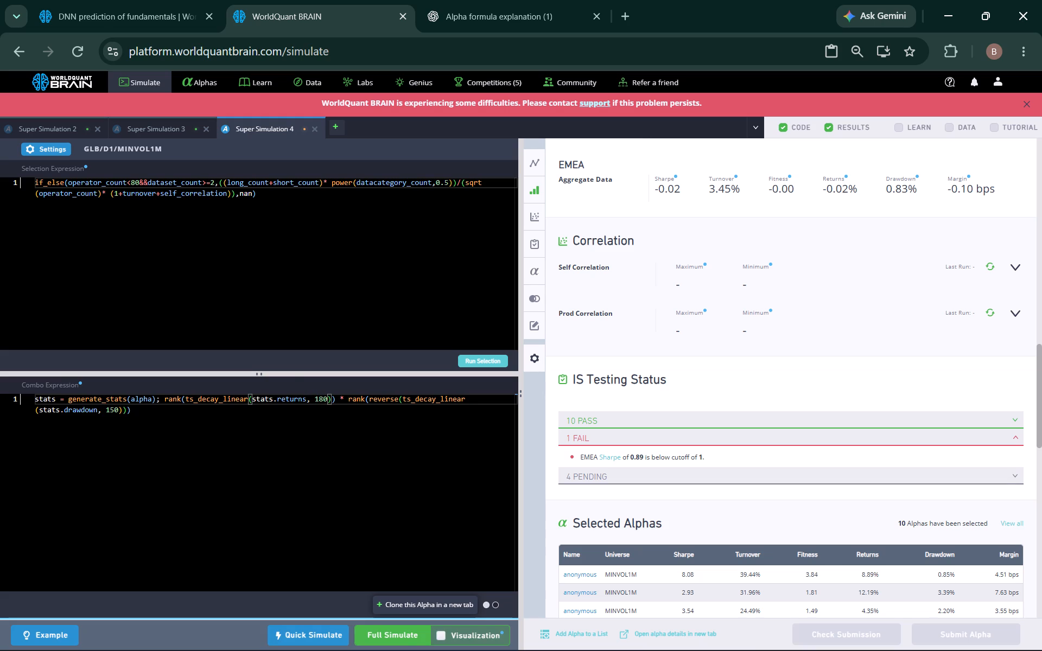
click(396, 634)
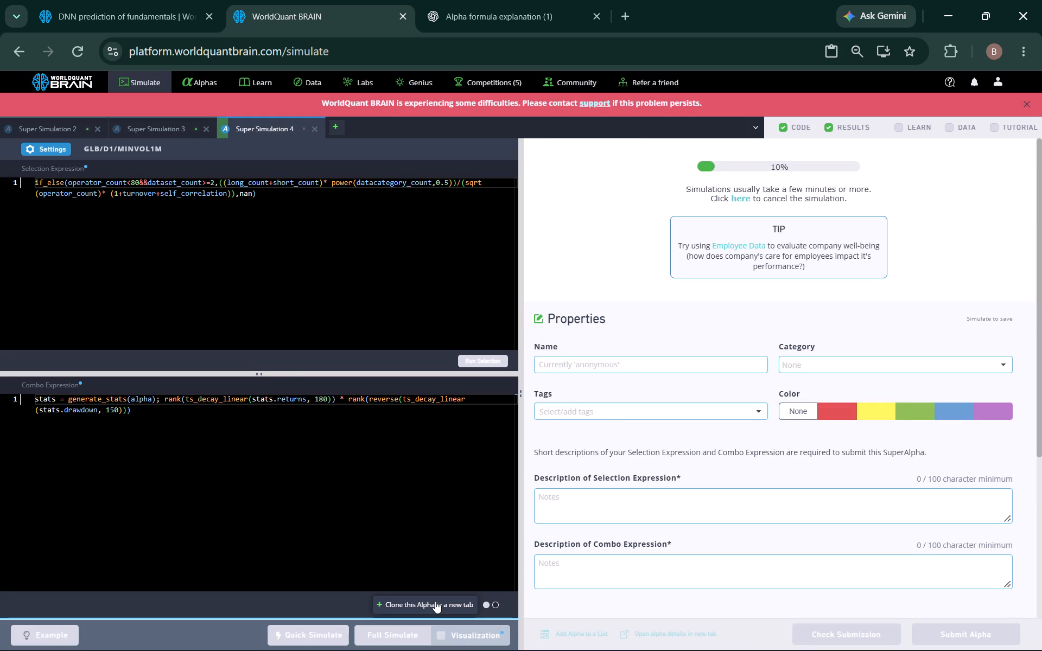
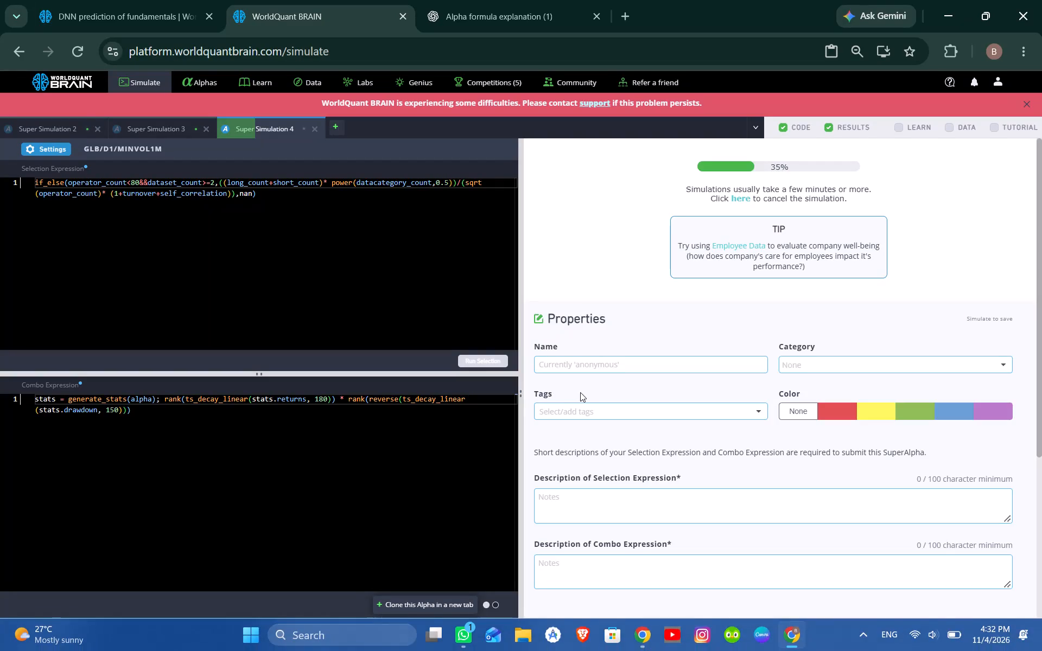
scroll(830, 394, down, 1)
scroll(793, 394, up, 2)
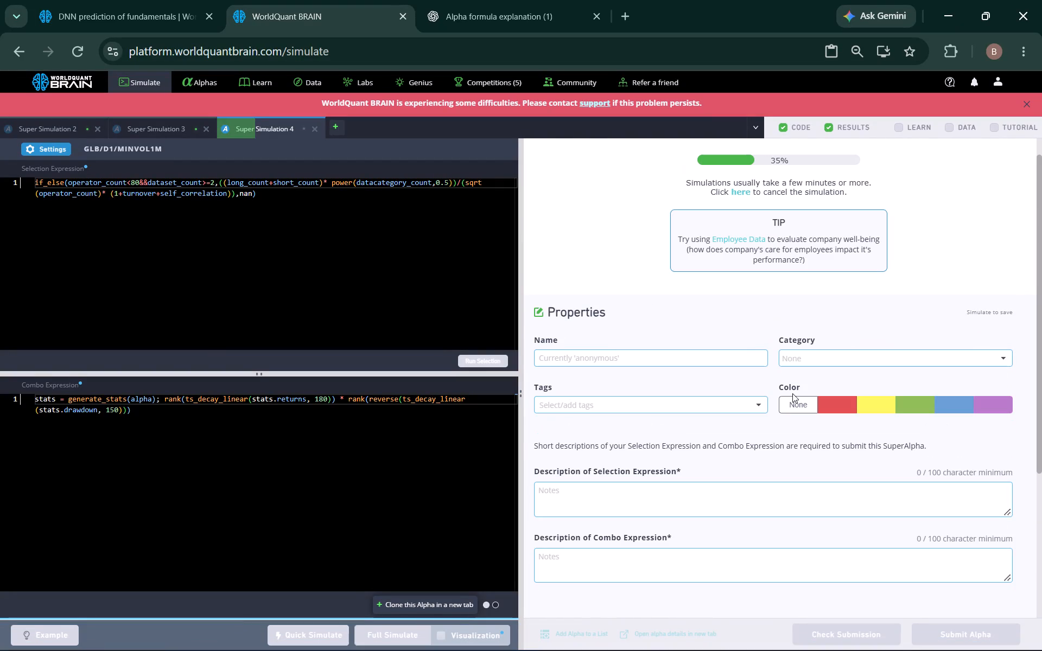
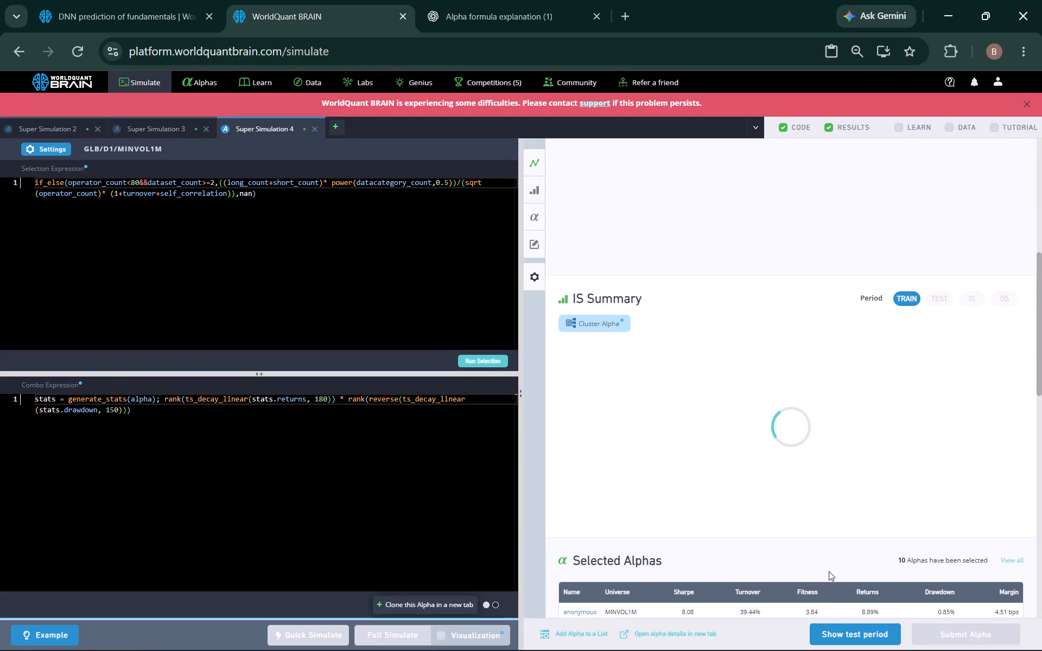
Show the test period results for Super Simulation 4 and examine the failed check in IS Testing Status.
click(836, 630)
scroll(805, 397, down, 4)
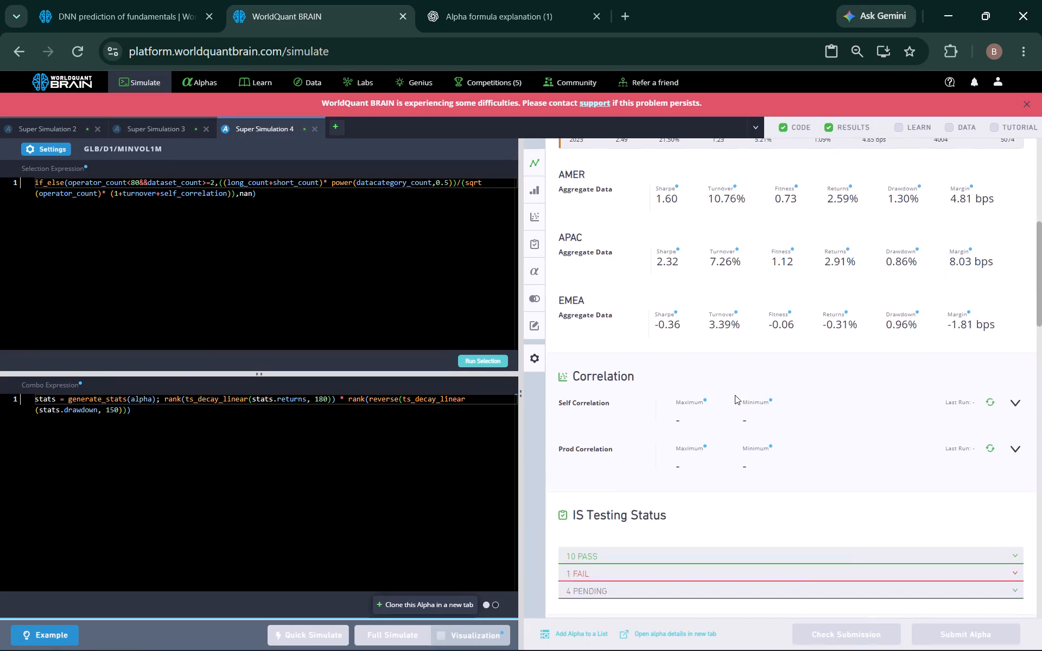
scroll(679, 411, up, 2)
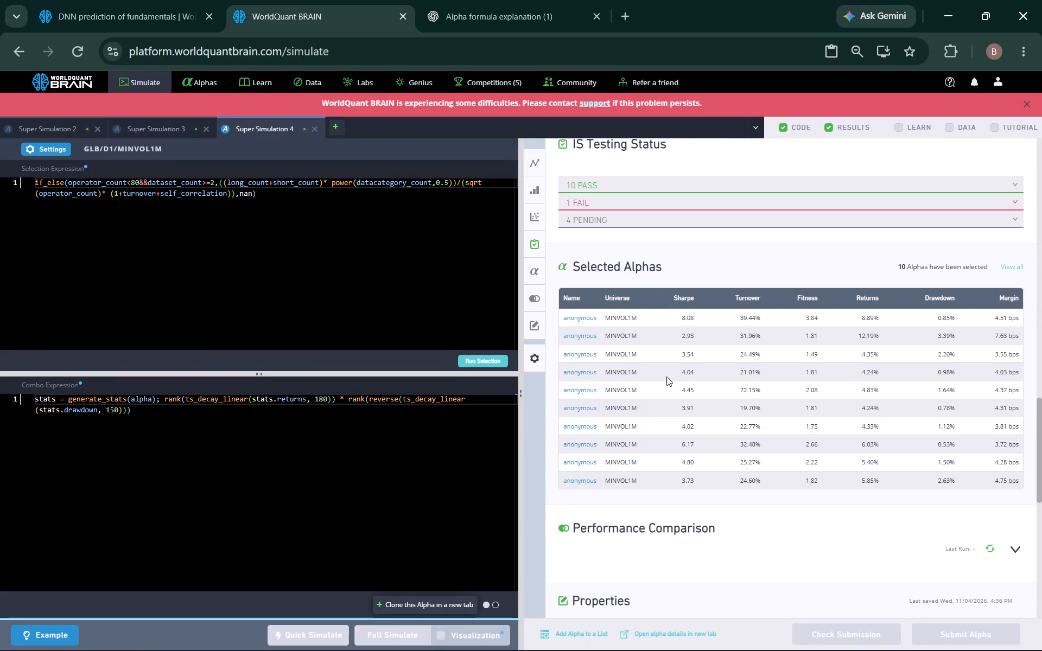
double_click(649, 209)
click(643, 200)
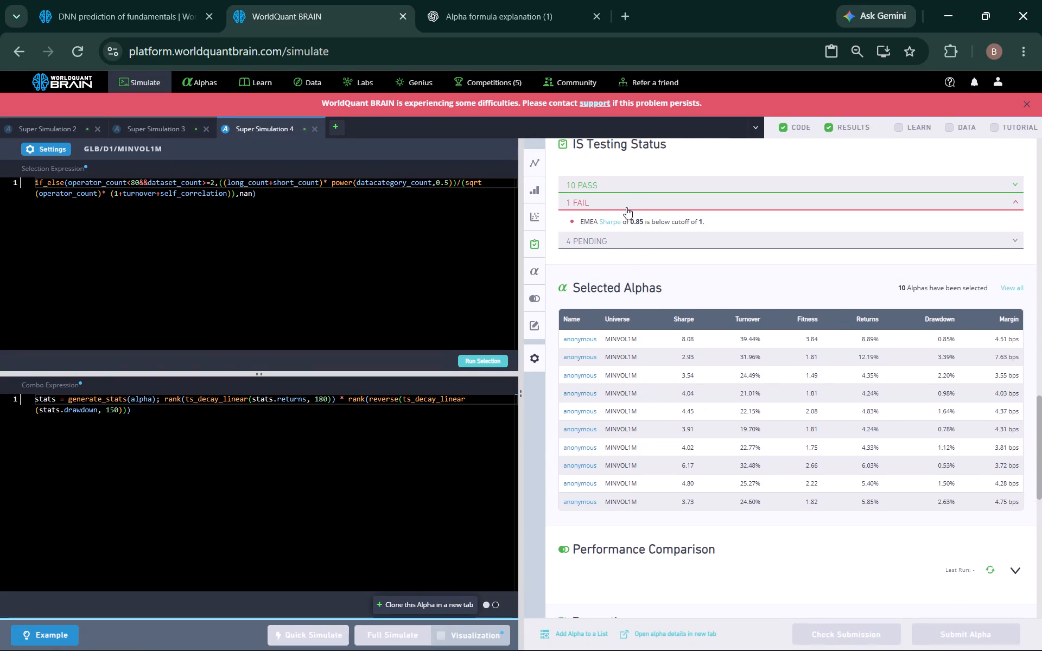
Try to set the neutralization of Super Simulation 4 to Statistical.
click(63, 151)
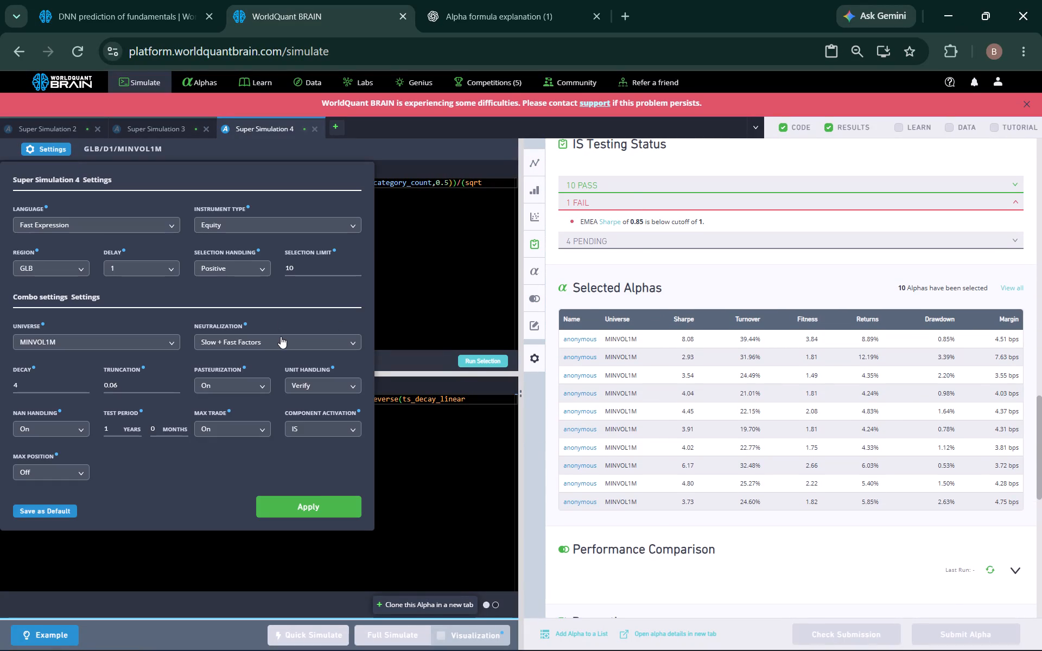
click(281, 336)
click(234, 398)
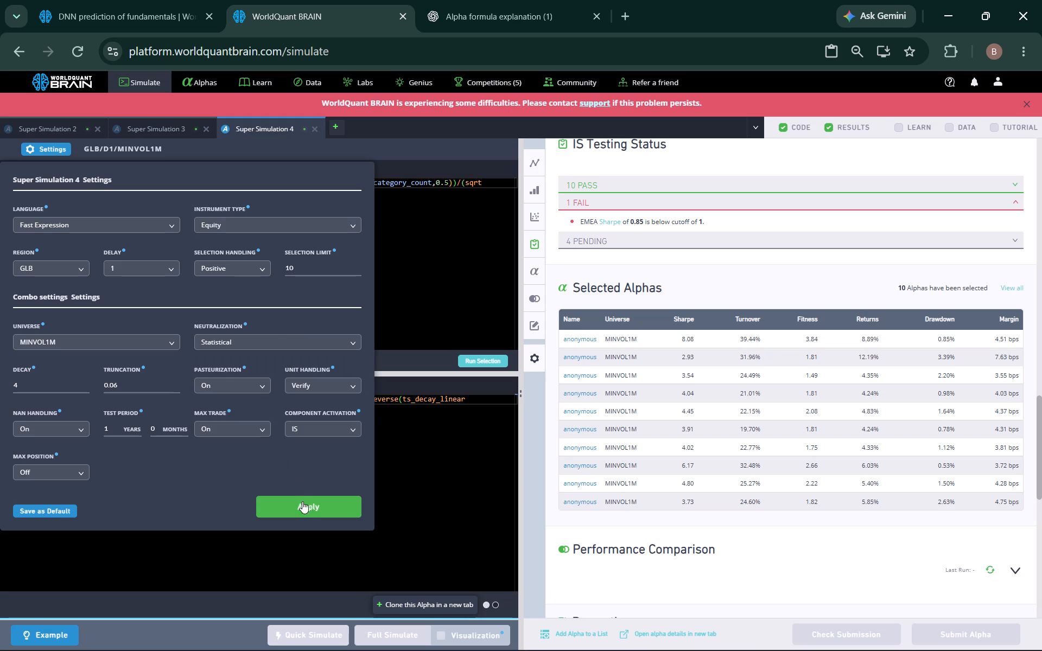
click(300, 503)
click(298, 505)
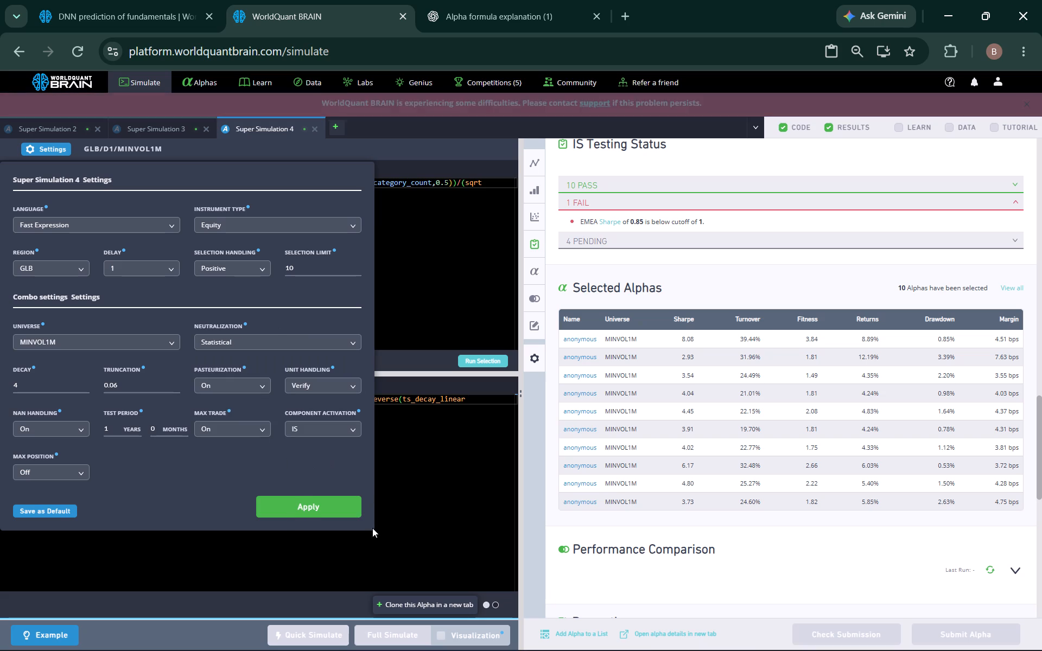
Run a full simulation of a clone of Super Simulation 4 with neutralization set to Statistical.
click(412, 603)
click(52, 155)
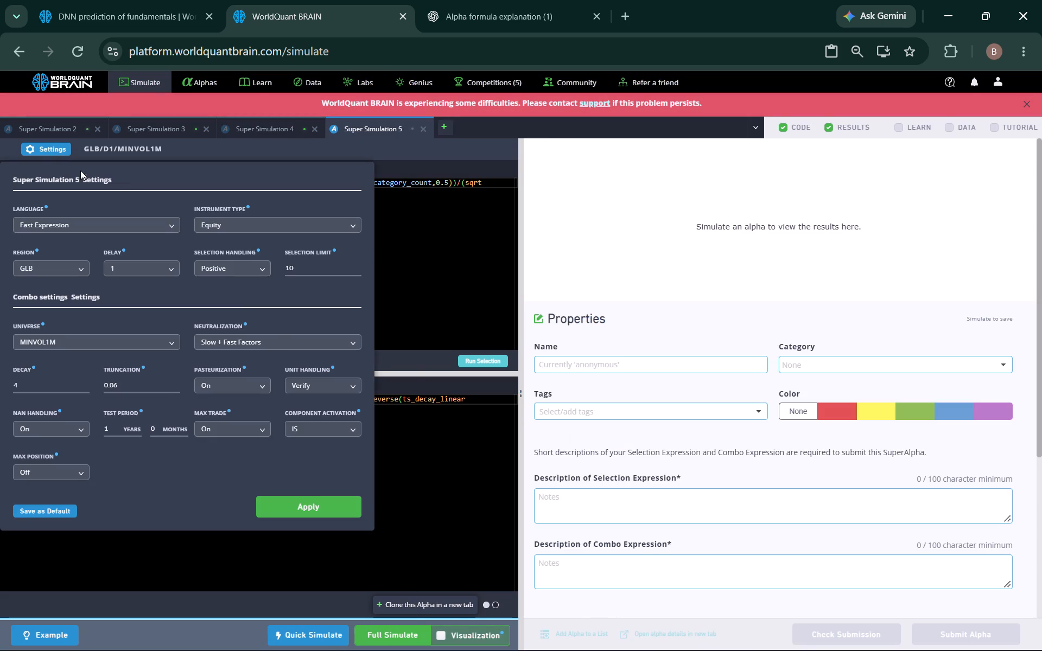
click(276, 335)
click(251, 399)
click(298, 510)
click(389, 634)
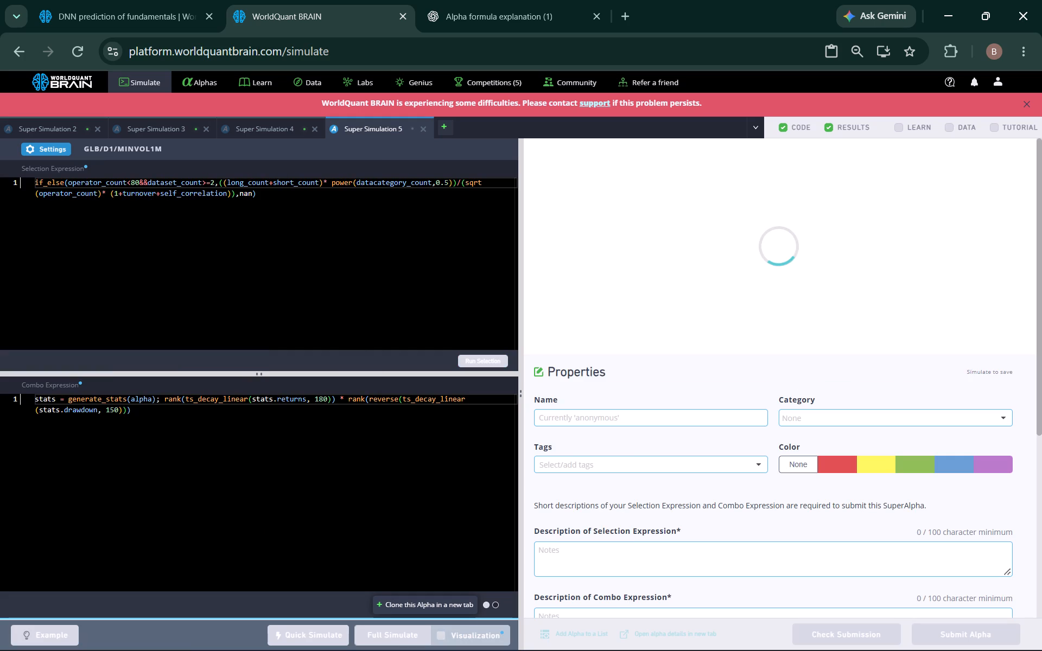
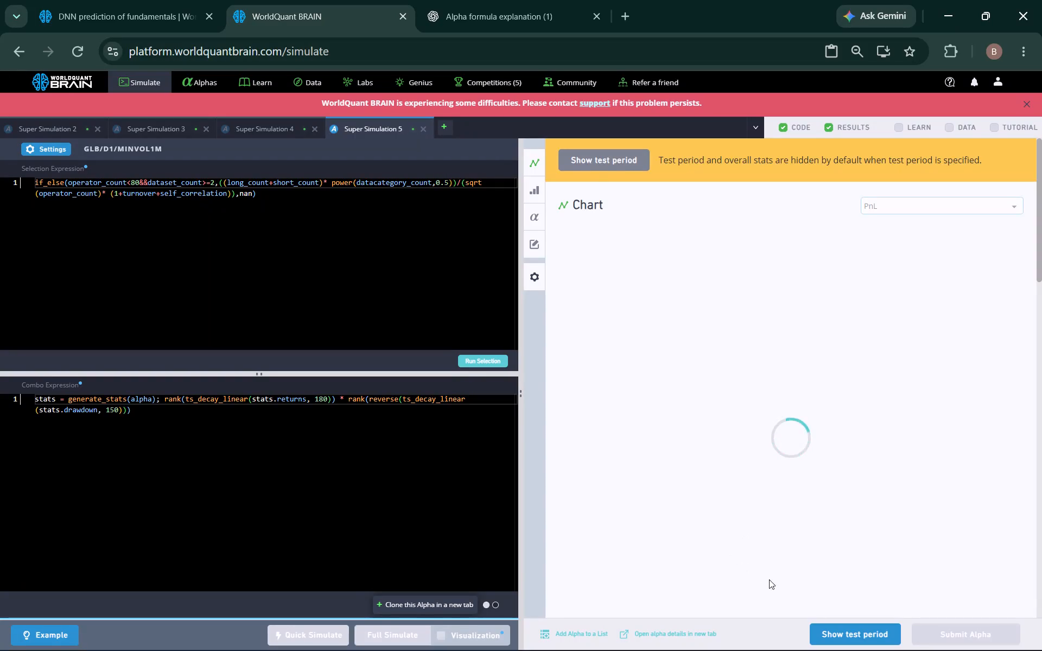
Show the test period results for Super Simulation 5 and compute its production correlation.
scroll(834, 560, down, 1)
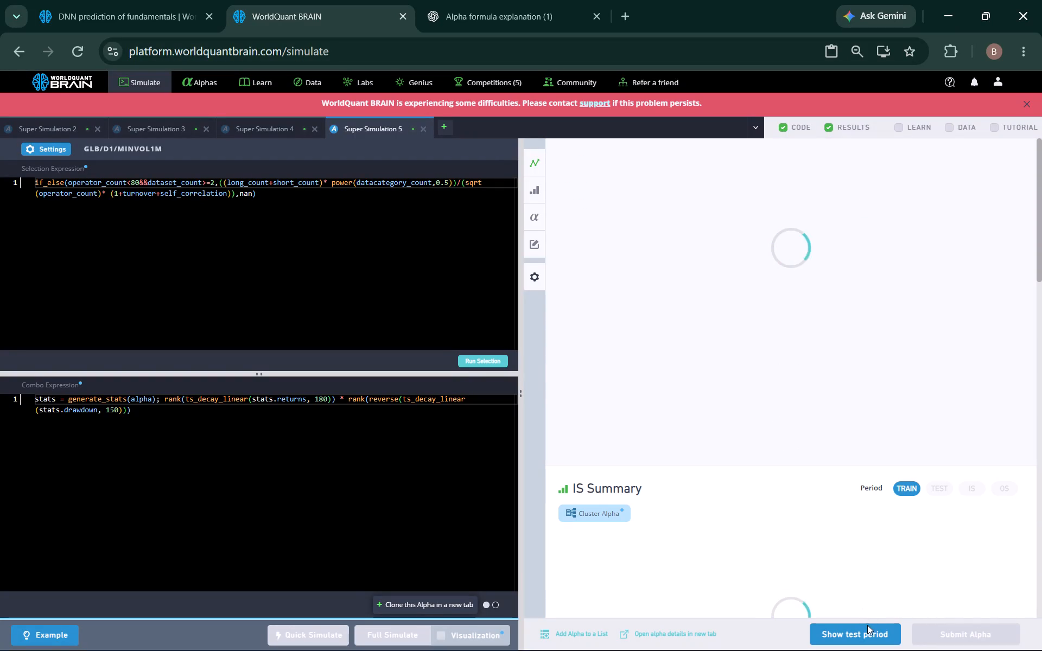
click(868, 626)
click(869, 632)
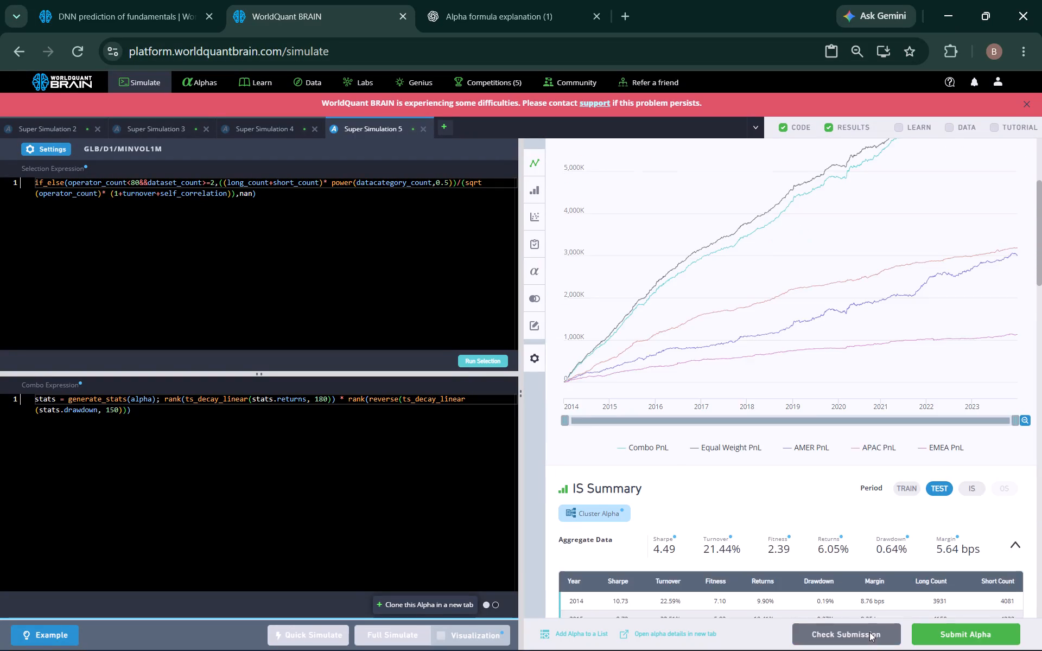
scroll(761, 483, up, 3)
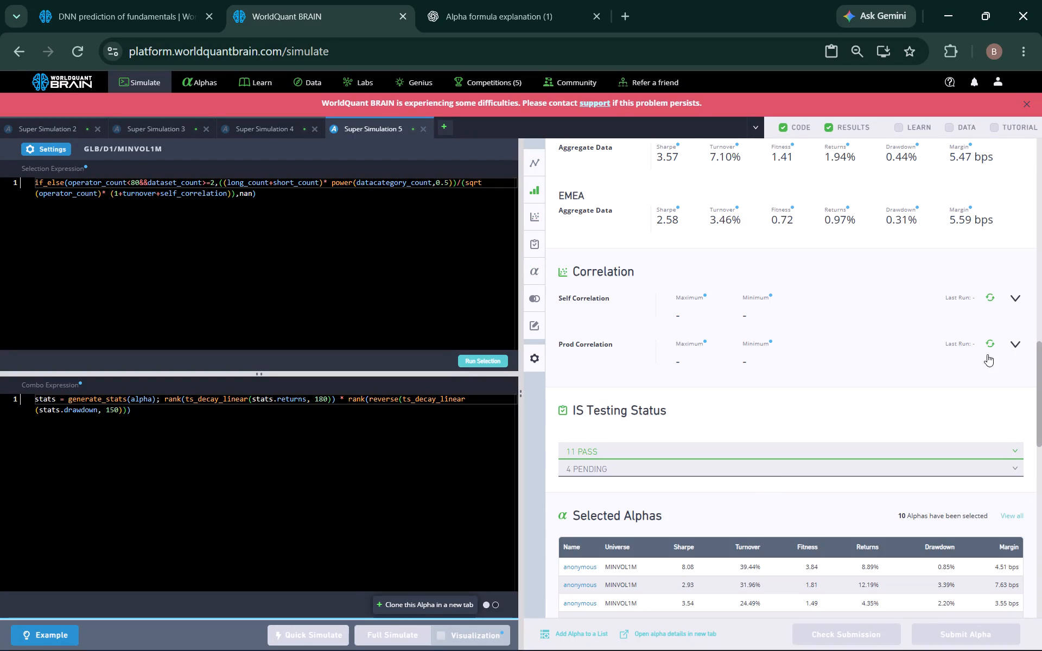
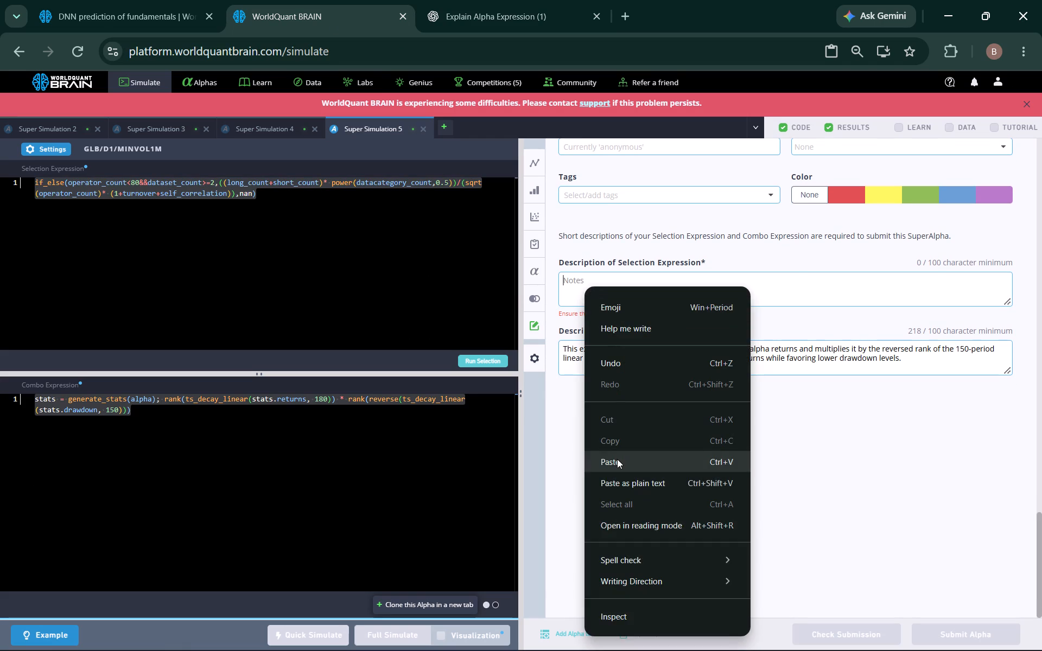
click(616, 459)
click(631, 291)
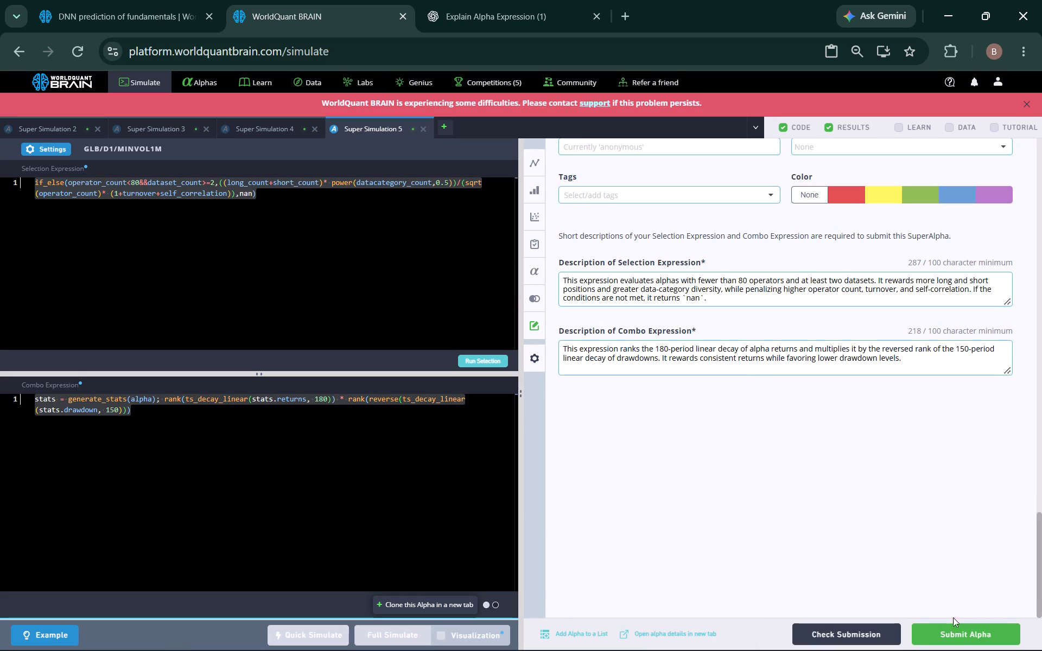
Run the submission check on Super Simulation 5 and submit the alpha.
click(873, 633)
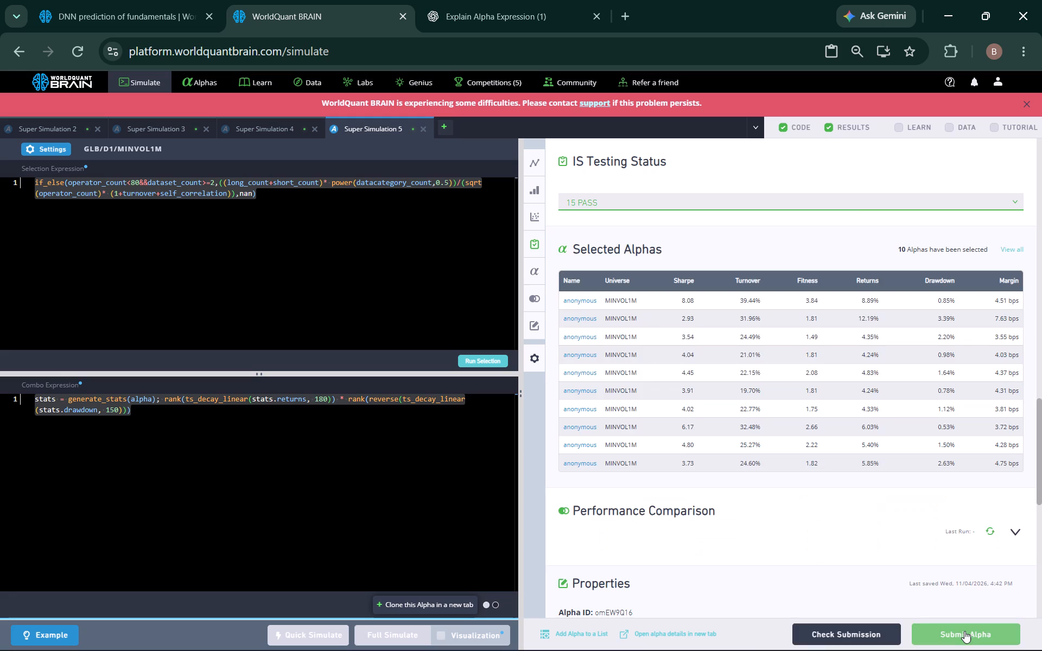
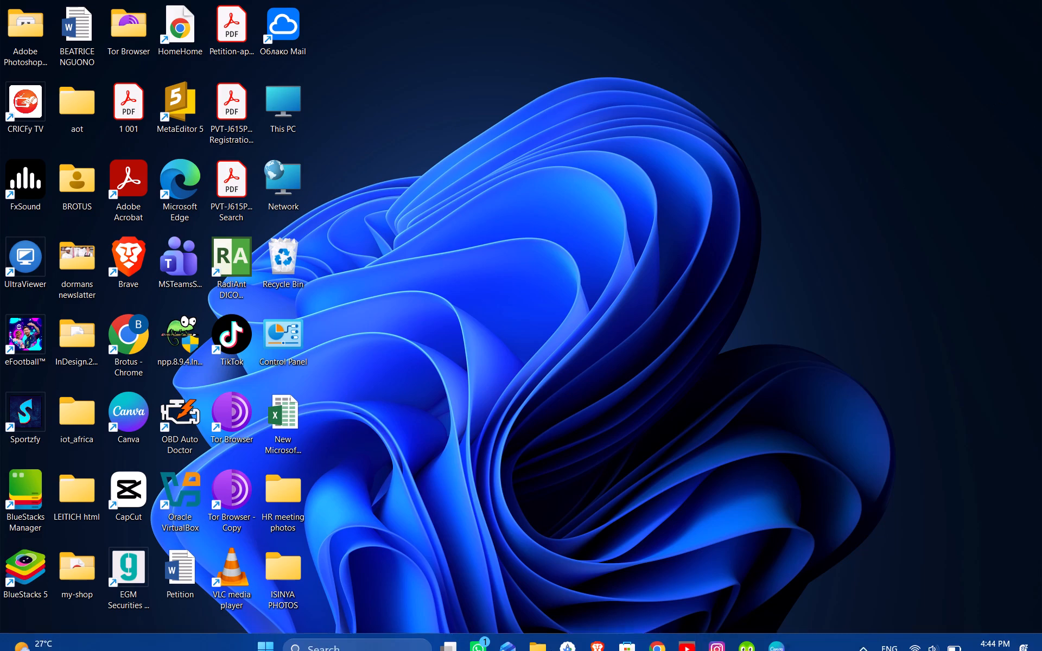
Switch to Google Chrome and open the browser profile that holds the WorldQuant BRAIN session.
click(655, 638)
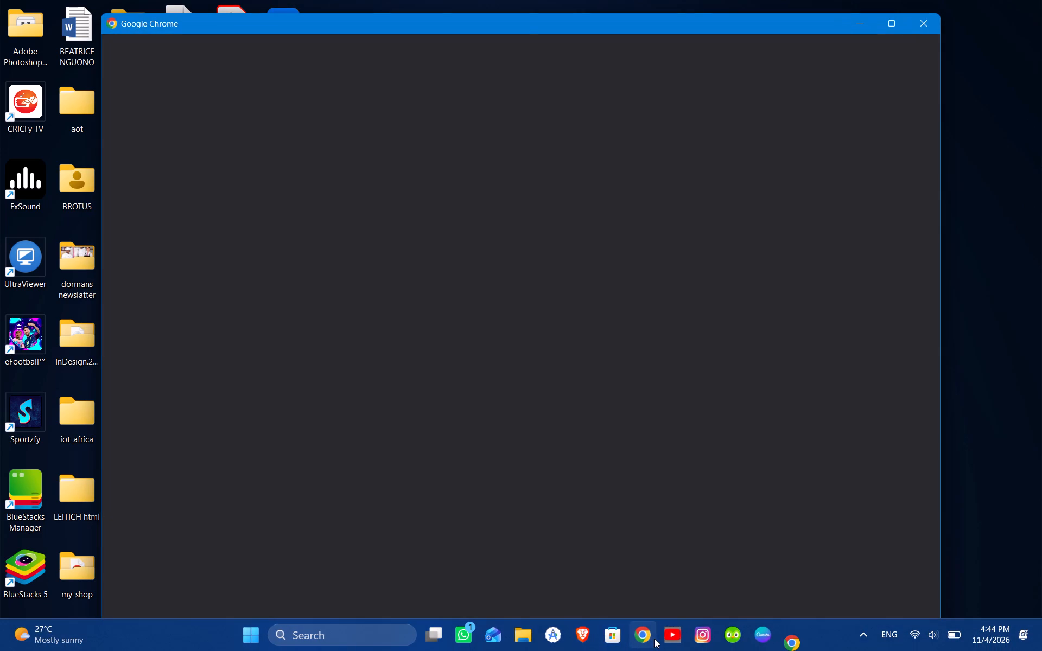
click(590, 330)
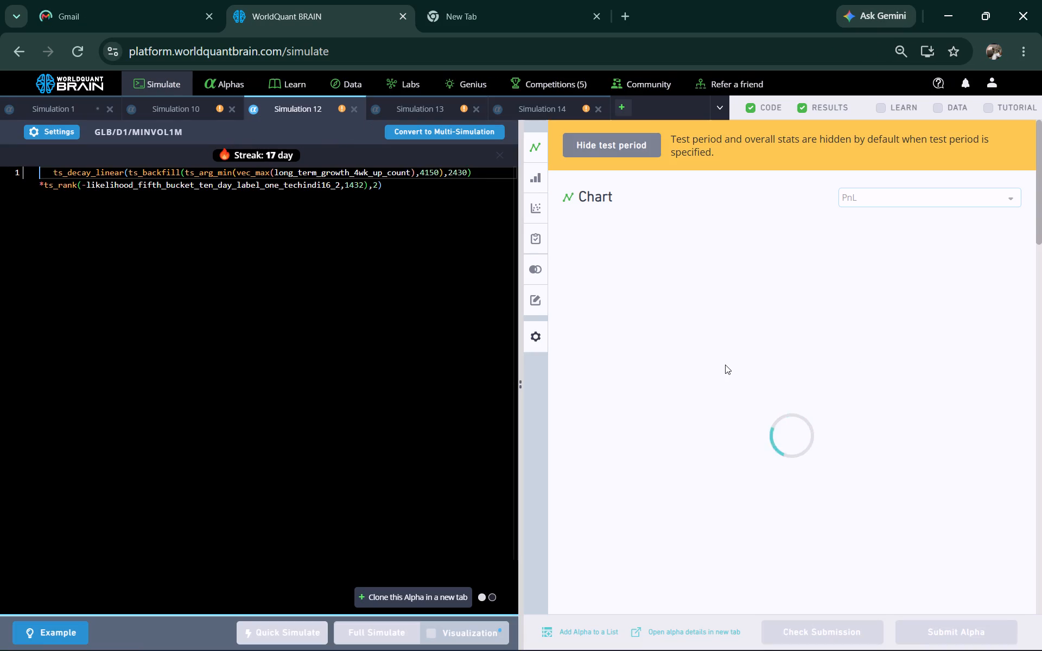
Examine Simulation 12's yearly aggregate data, regional figures, correlations and IS testing status.
scroll(735, 378, down, 3)
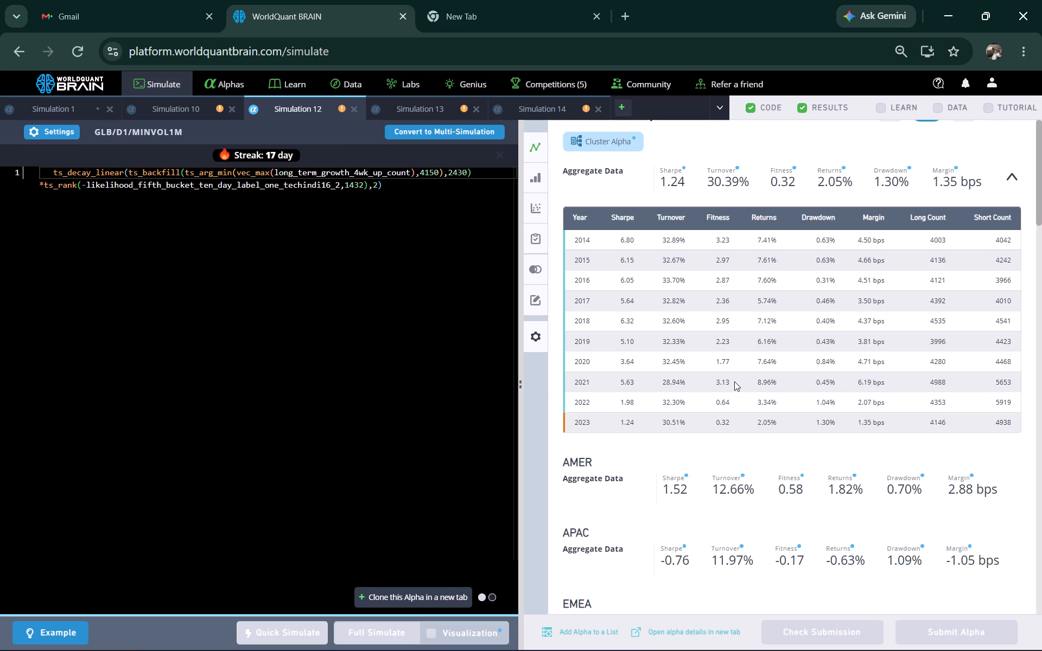
scroll(734, 381, down, 4)
scroll(750, 476, up, 3)
scroll(746, 452, down, 2)
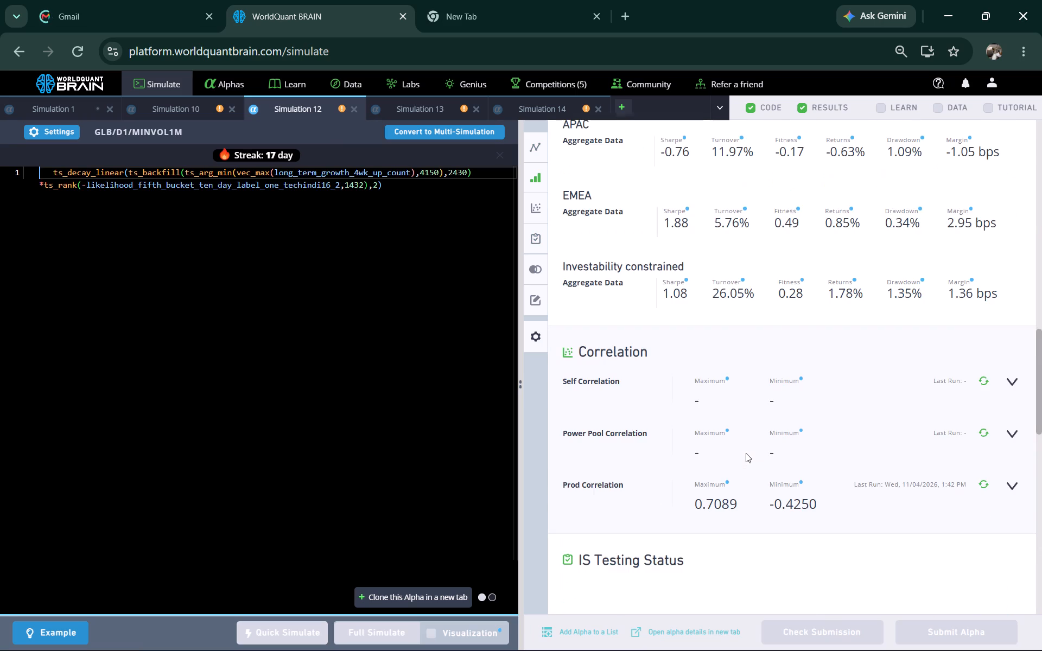
scroll(746, 453, up, 1)
scroll(746, 453, down, 2)
scroll(726, 436, up, 1)
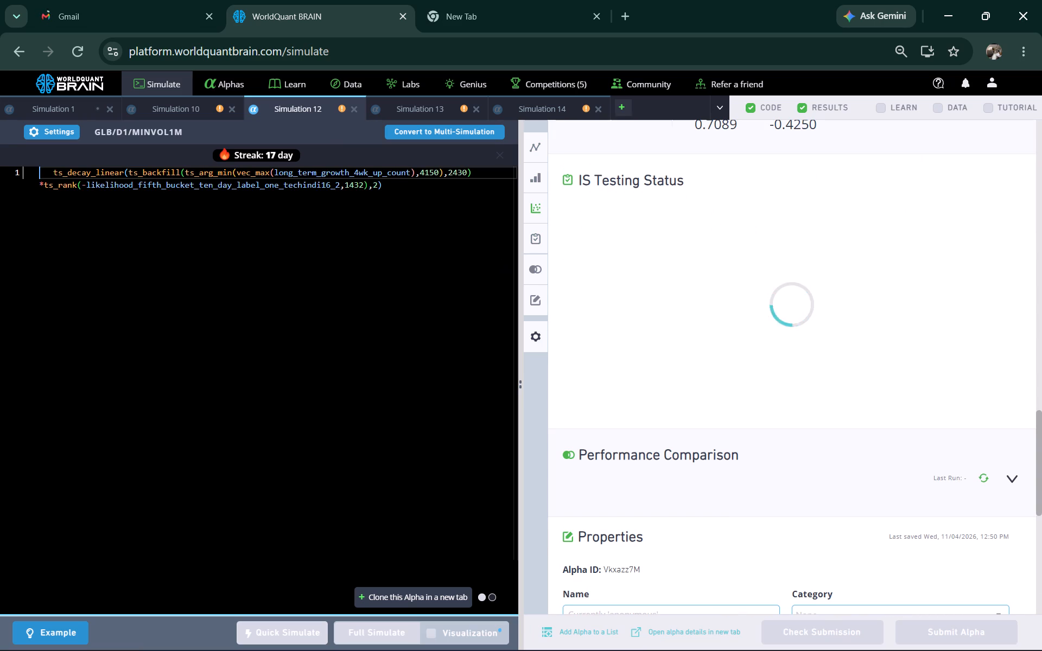
Close Simulations 10, 12, 13 and 14, leaving only Simulation 1 open.
click(356, 109)
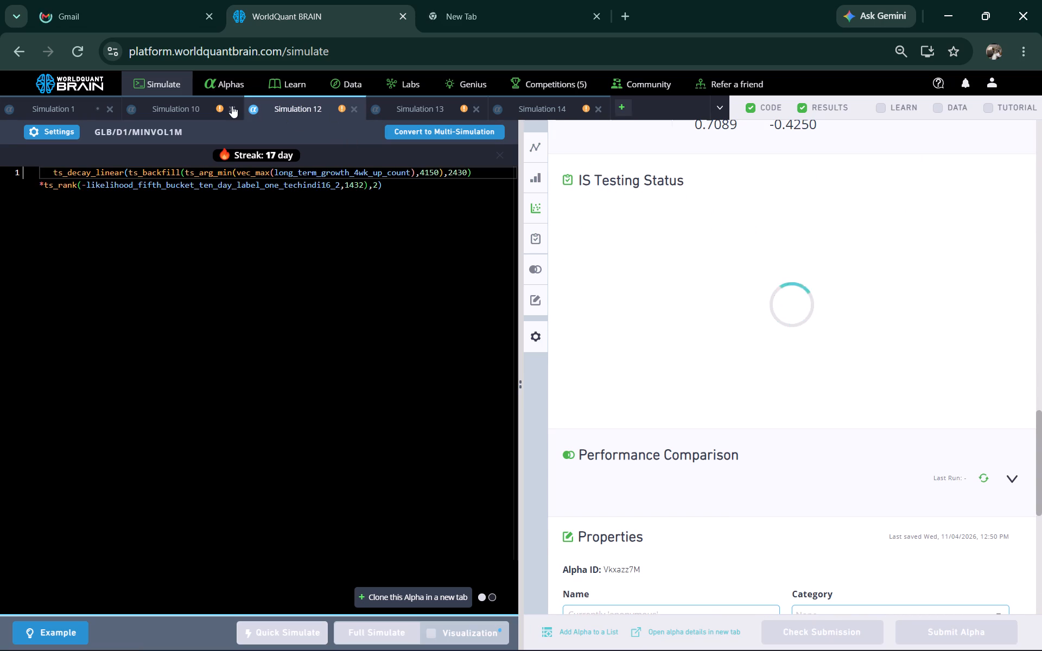
click(232, 106)
click(233, 108)
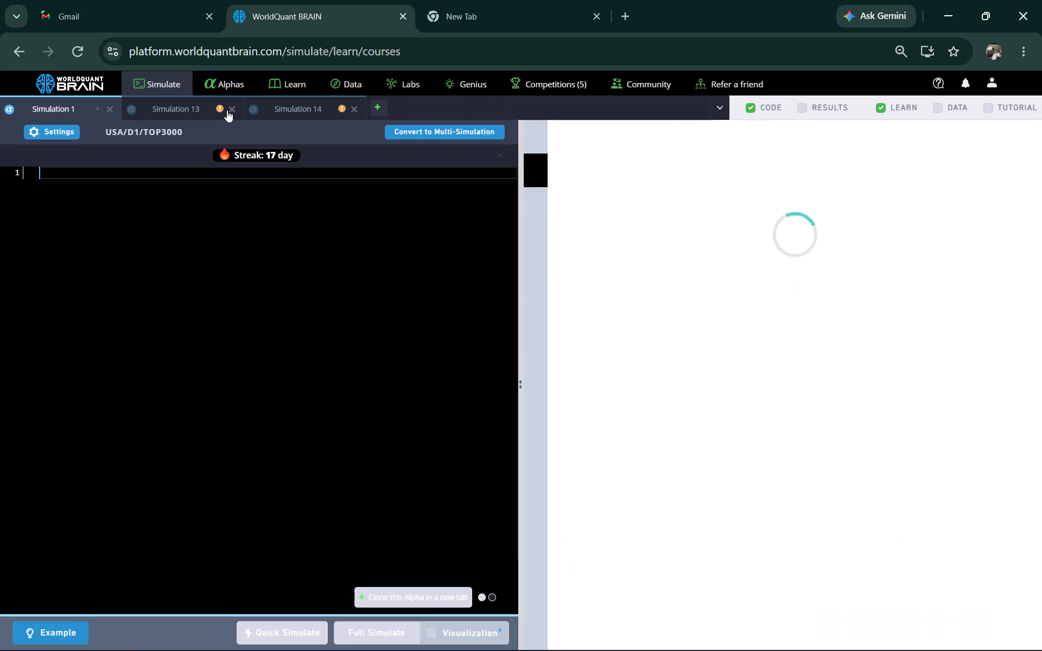
click(227, 110)
click(227, 110)
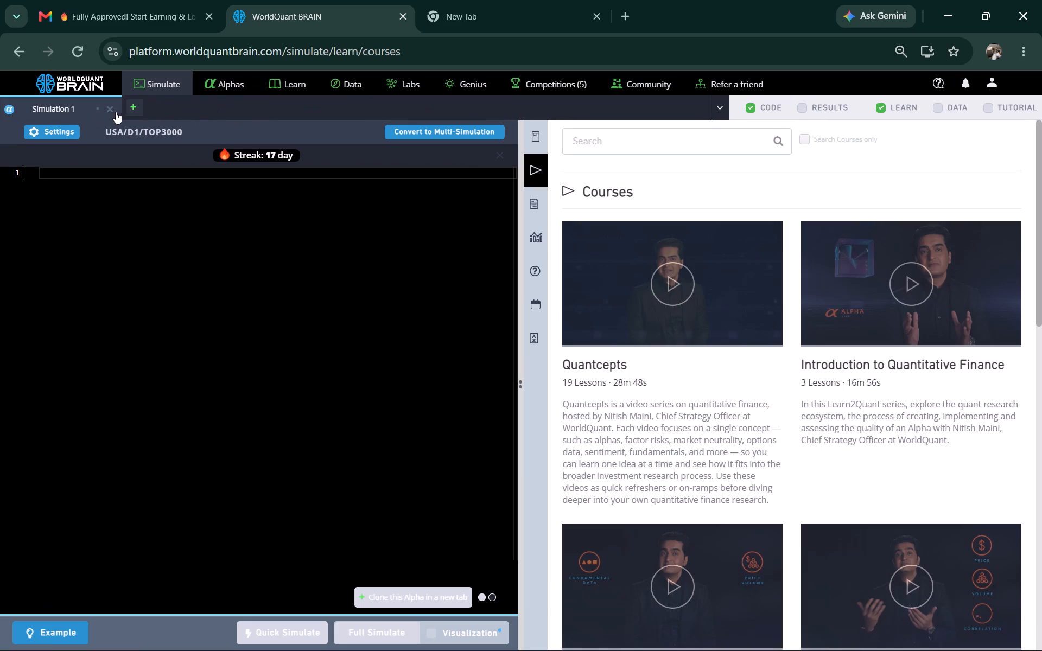
Open the submitted alphas list and bring up the details of an anonymous PowerPoolSelected alpha submitted 10/29/2026.
click(232, 84)
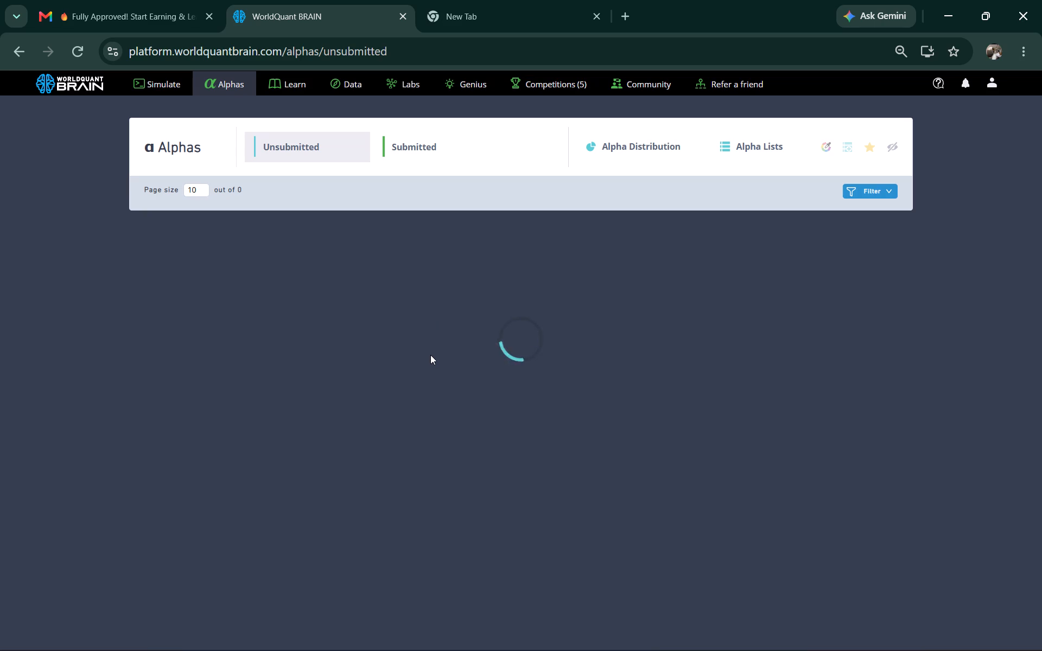
scroll(558, 399, down, 1)
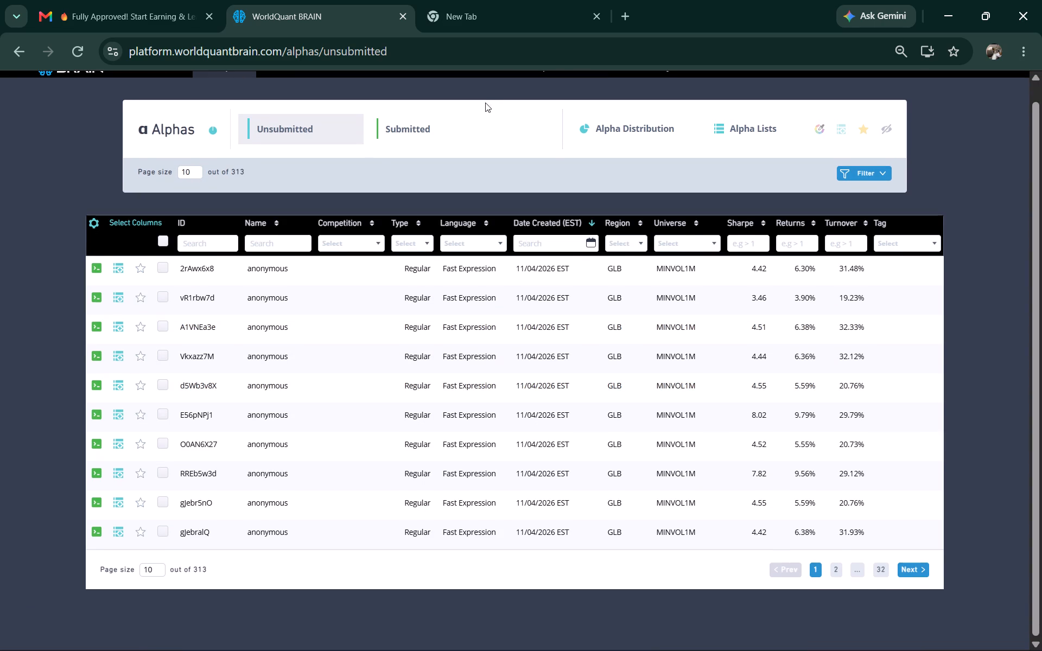
click(436, 122)
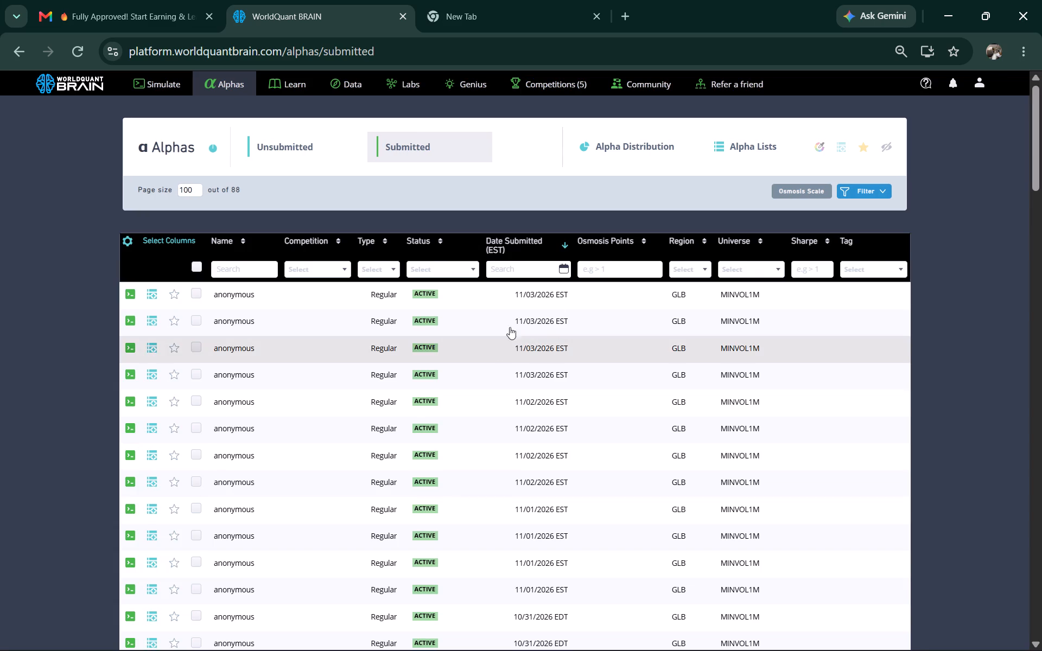
scroll(455, 310, down, 3)
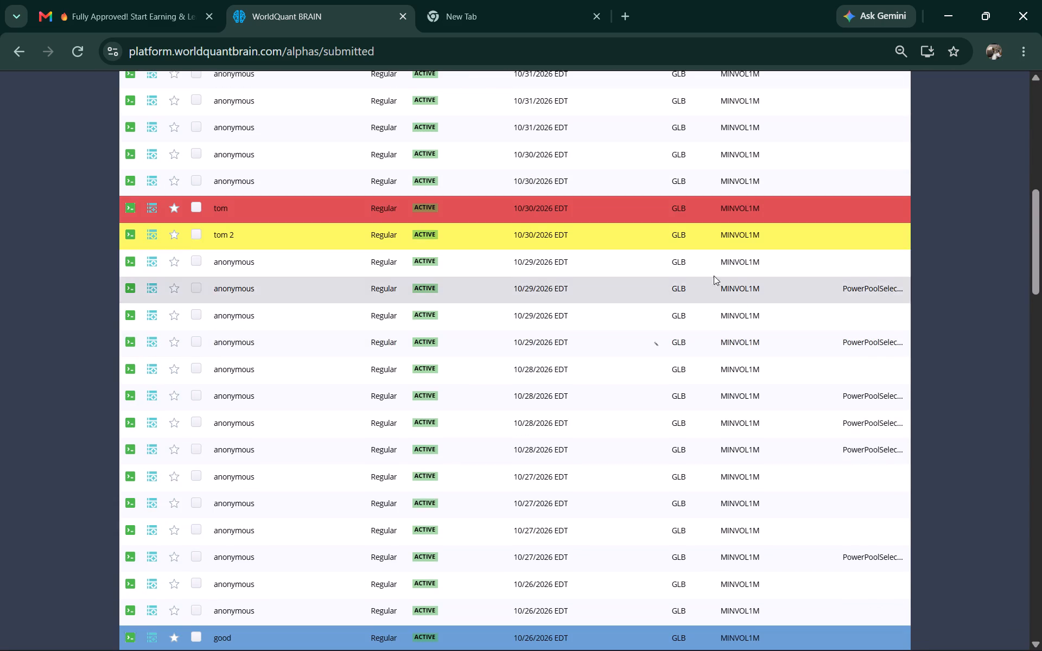
click(463, 288)
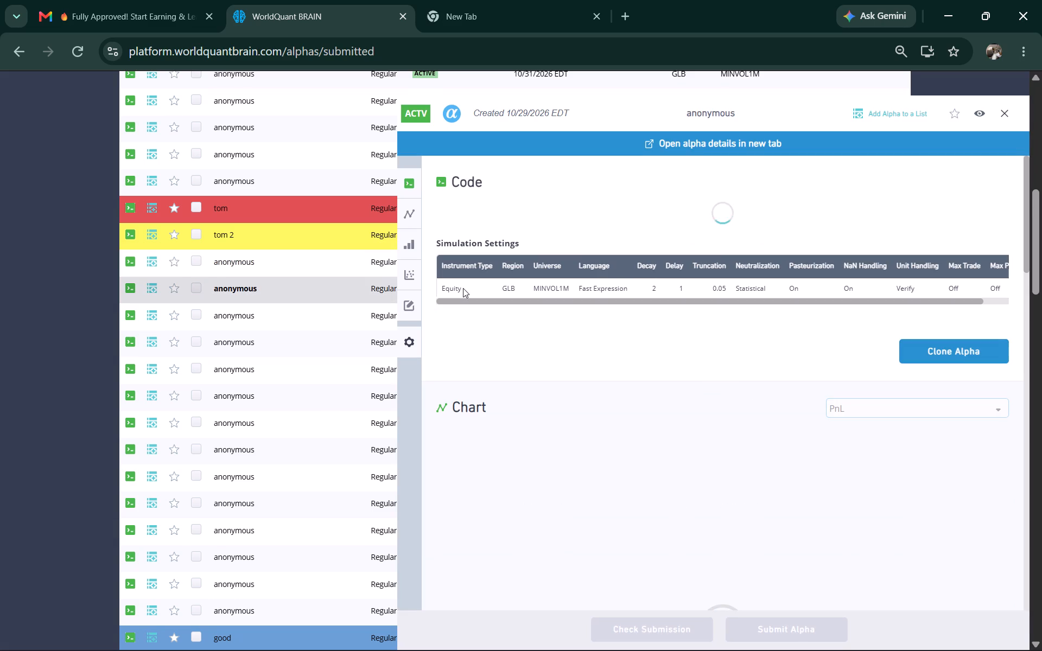
Examine the submitted alpha's yearly and regional performance, correlations, properties and code.
scroll(696, 285, down, 6)
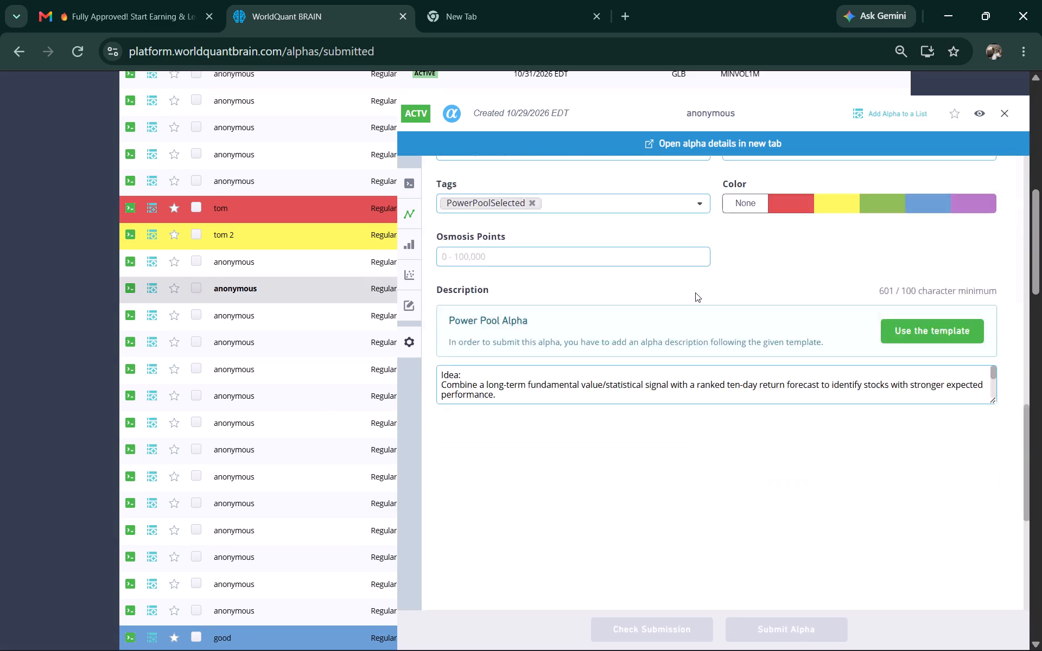
scroll(695, 293, down, 5)
scroll(695, 293, up, 4)
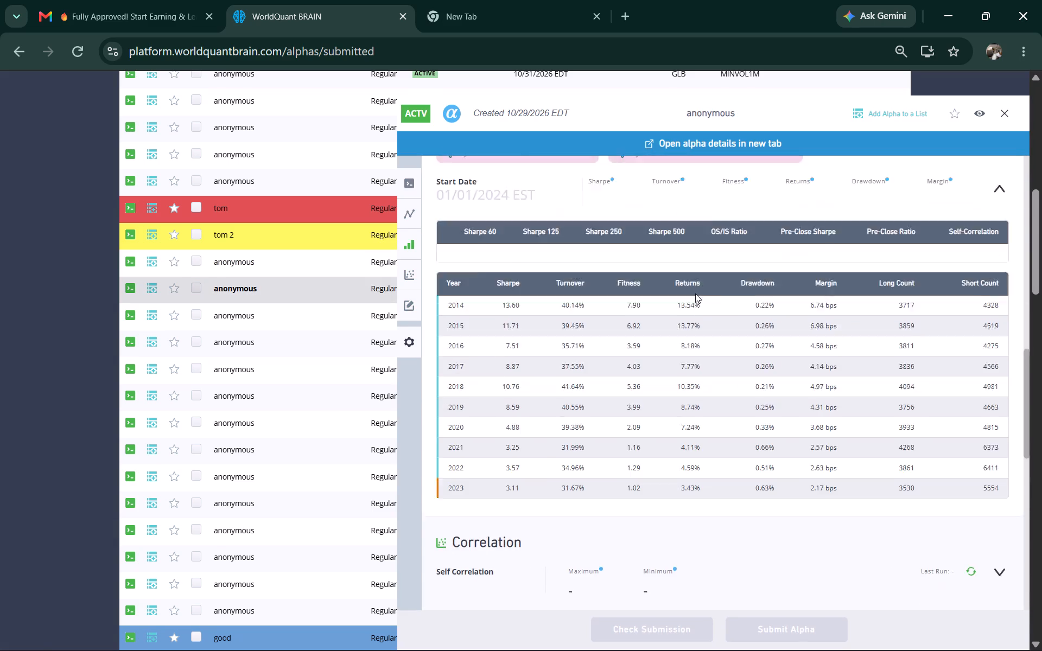
click(950, 189)
scroll(686, 322, down, 1)
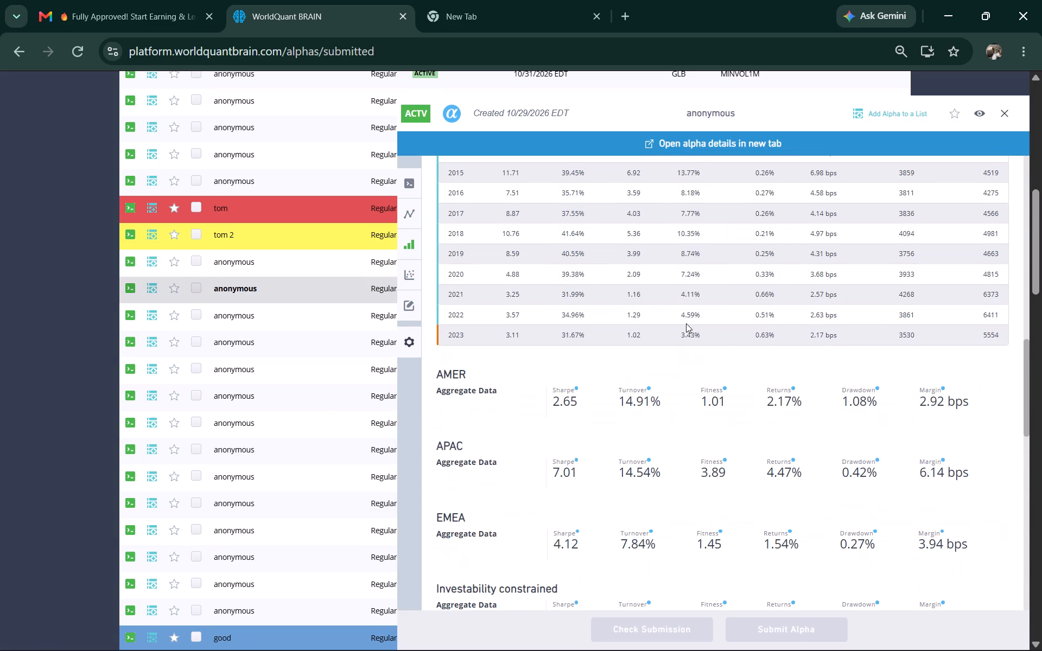
scroll(686, 325, down, 1)
scroll(715, 375, down, 1)
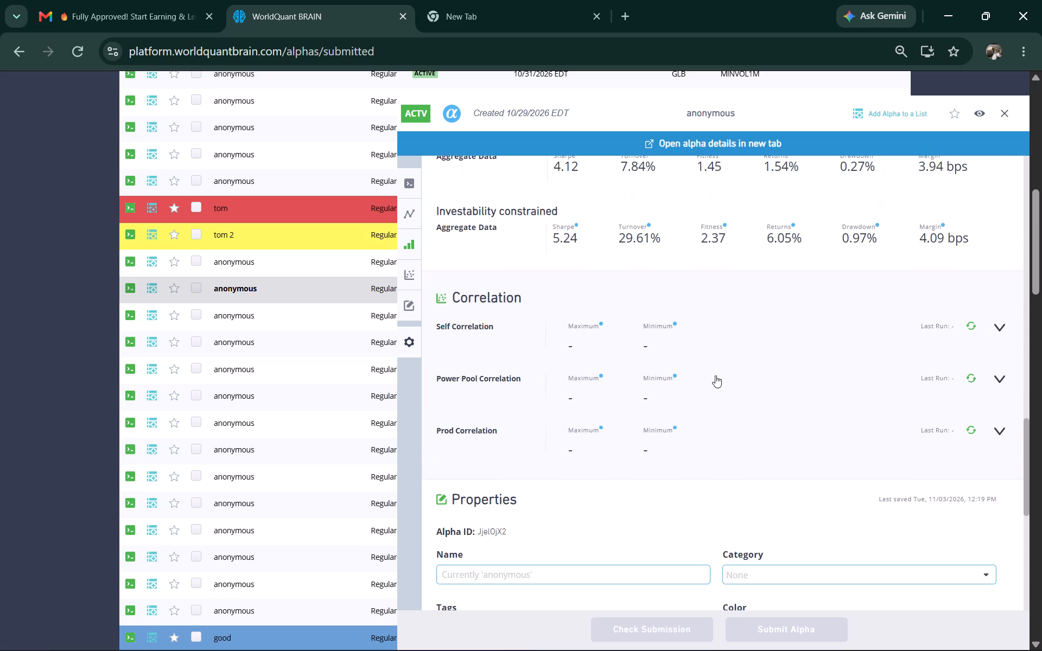
scroll(715, 382, up, 9)
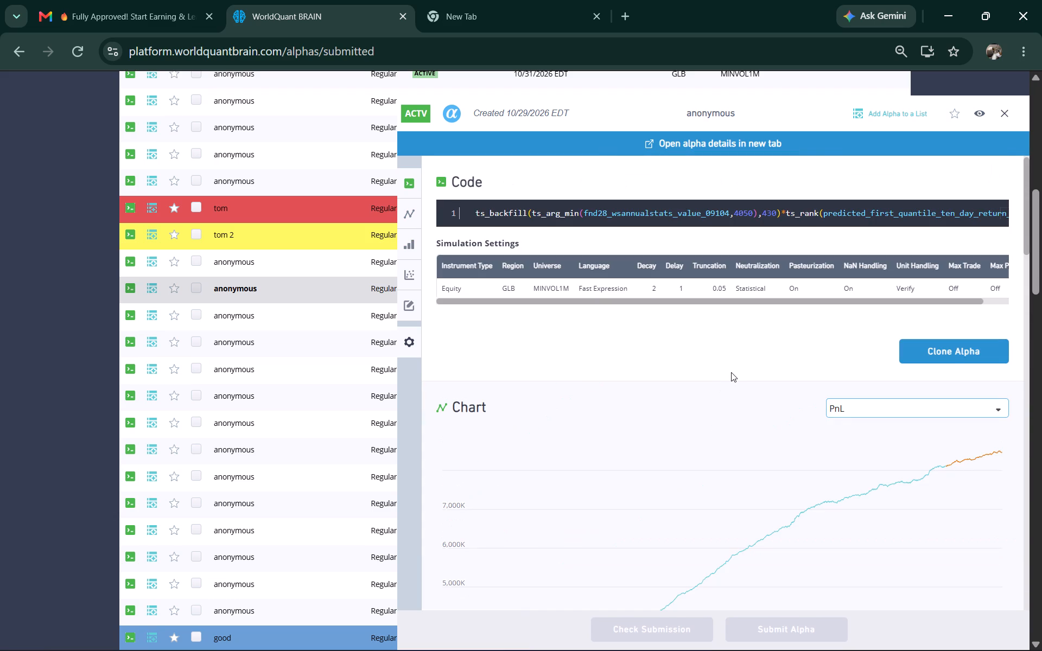
Clone the submitted alpha into a new simulation.
click(943, 348)
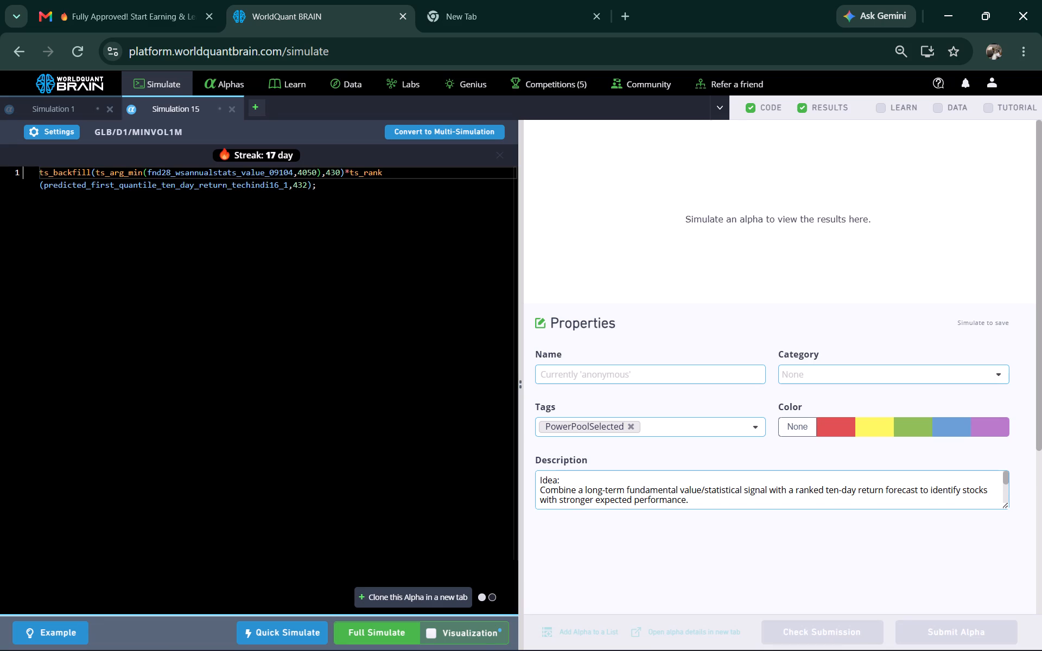
Copy the field name fnd28_wsannualstats_value_09104 from the cloned alpha's expression.
double_click(220, 171)
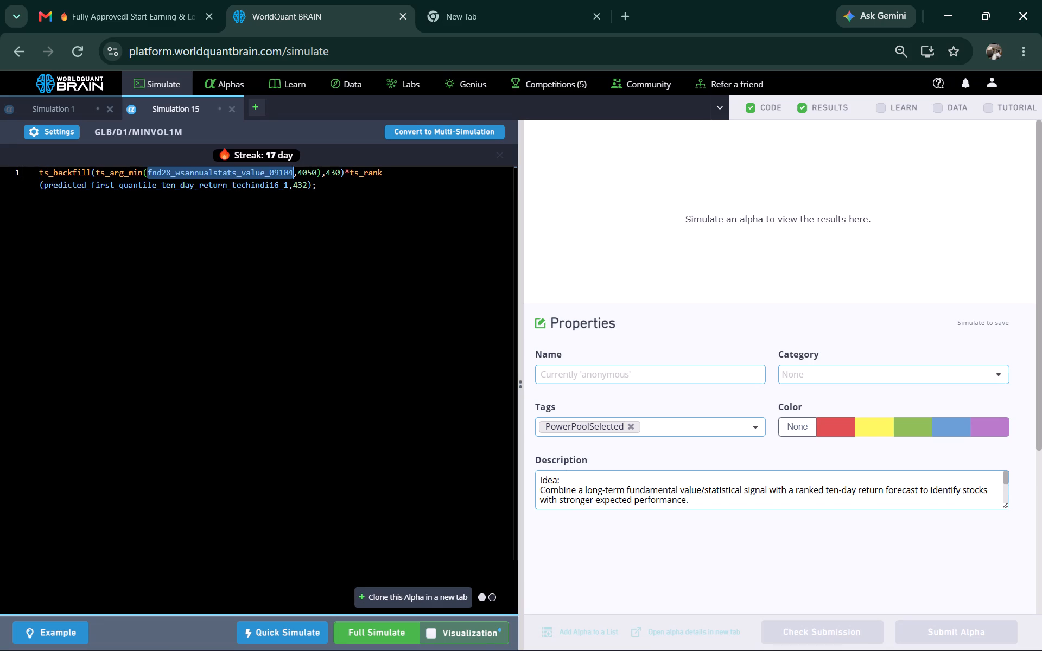
right_click(220, 171)
click(263, 222)
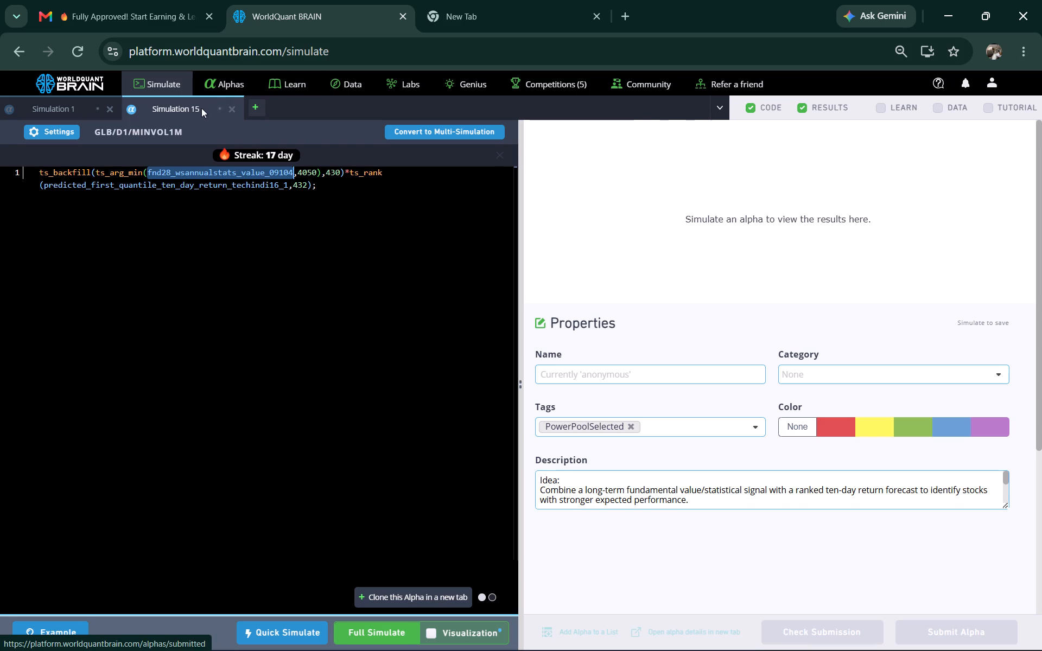
Duplicate the browser tab that shows the cloned simulation.
right_click(348, 19)
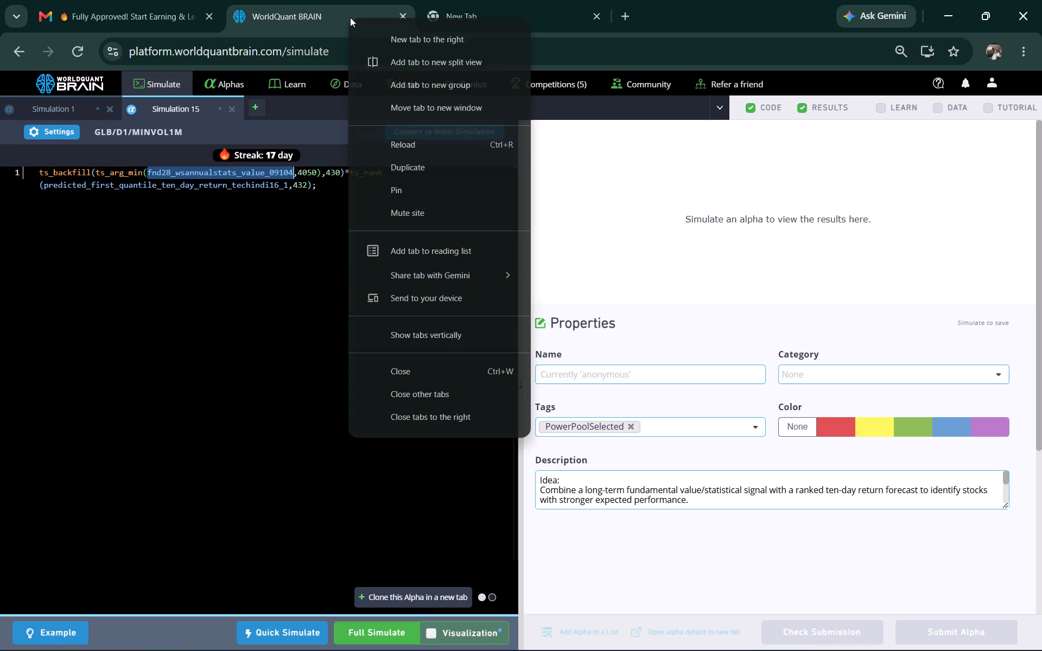
click(415, 164)
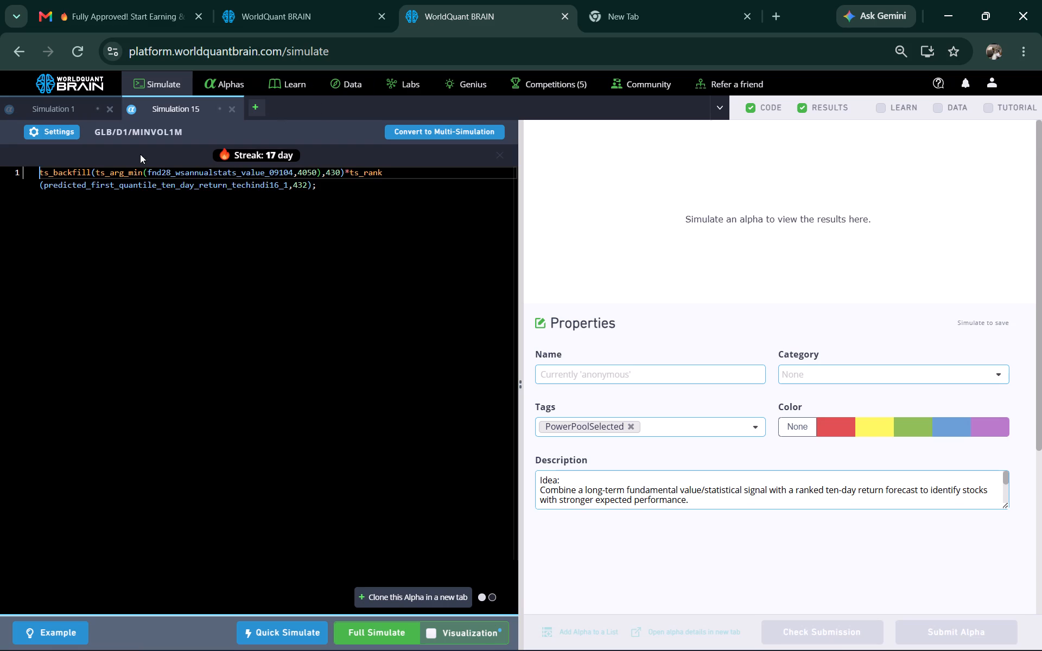
In the original browser tab, search the GLB TOP3000 data fields for fnd28_wsannualstats_value_09104.
click(285, 17)
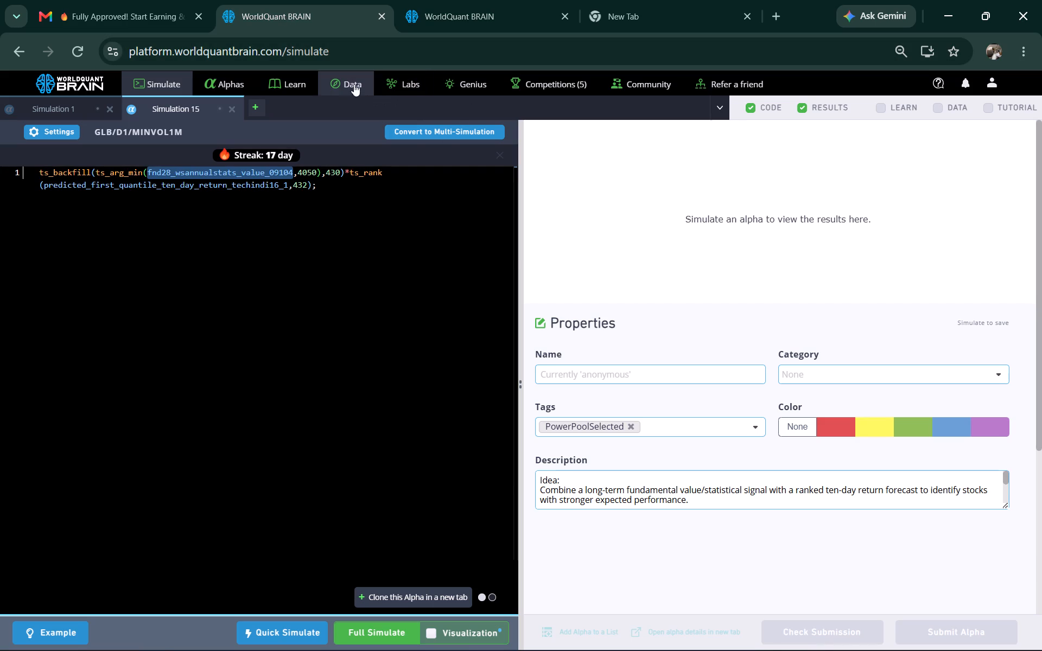
click(348, 80)
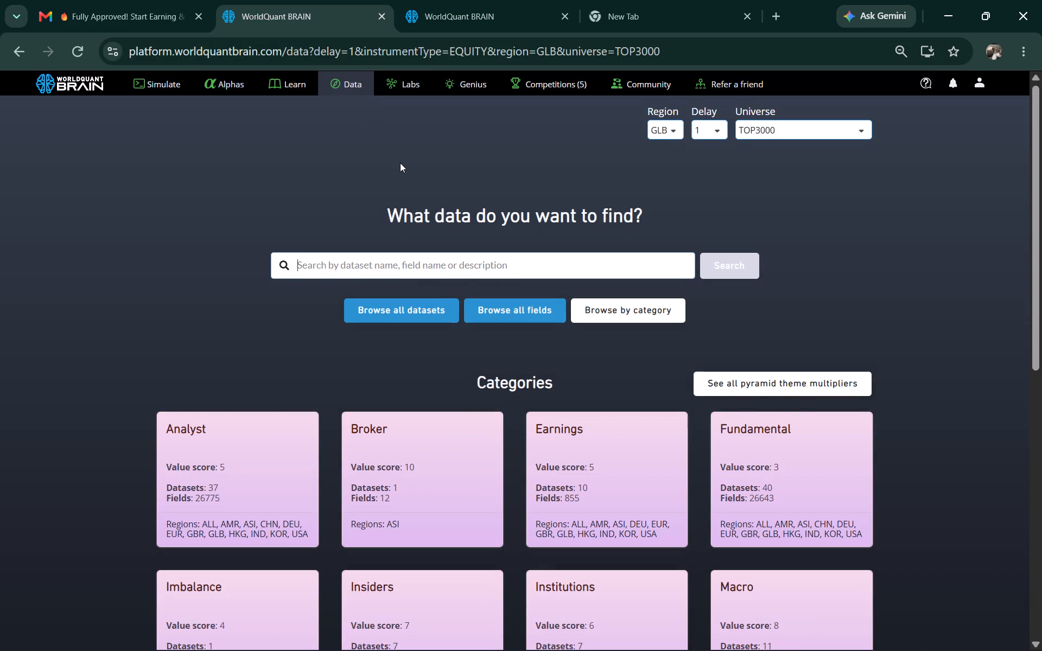
click(364, 266)
right_click(364, 265)
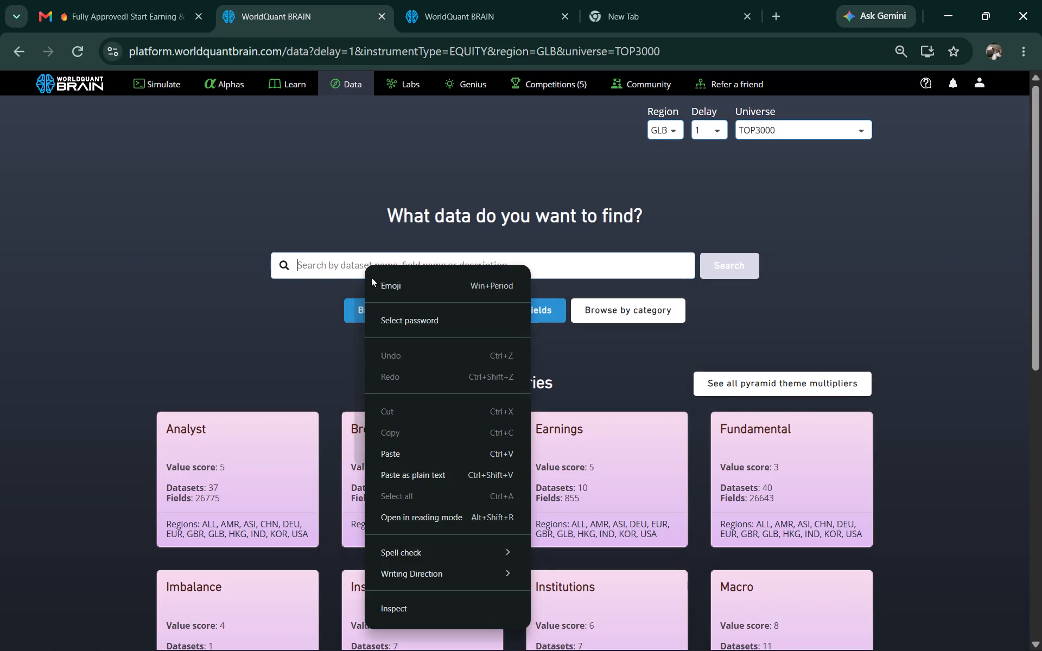
click(388, 457)
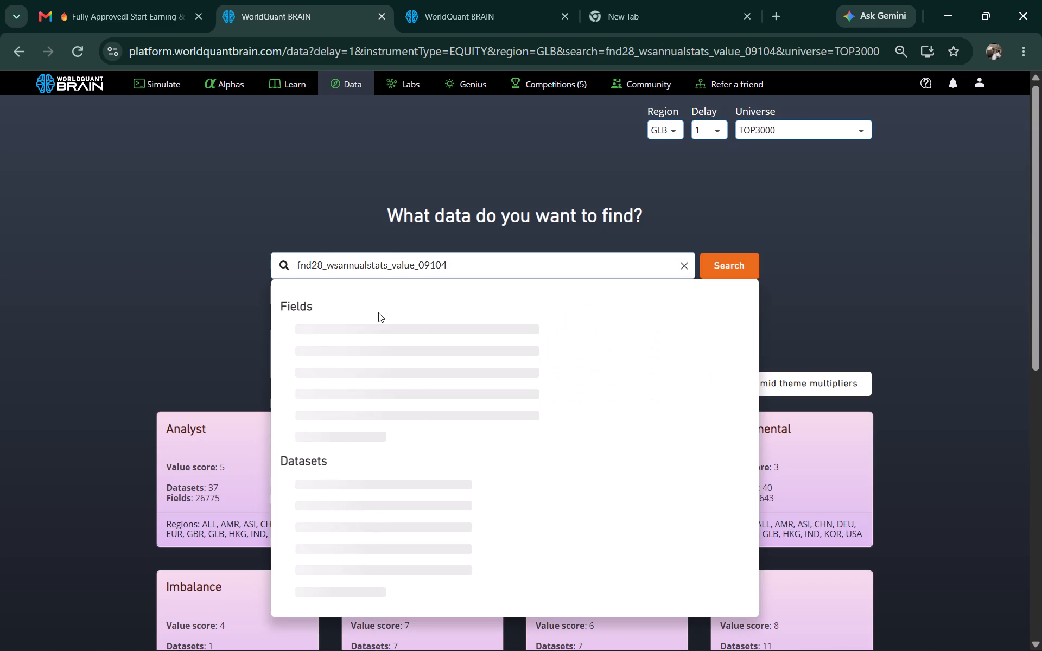
click(351, 362)
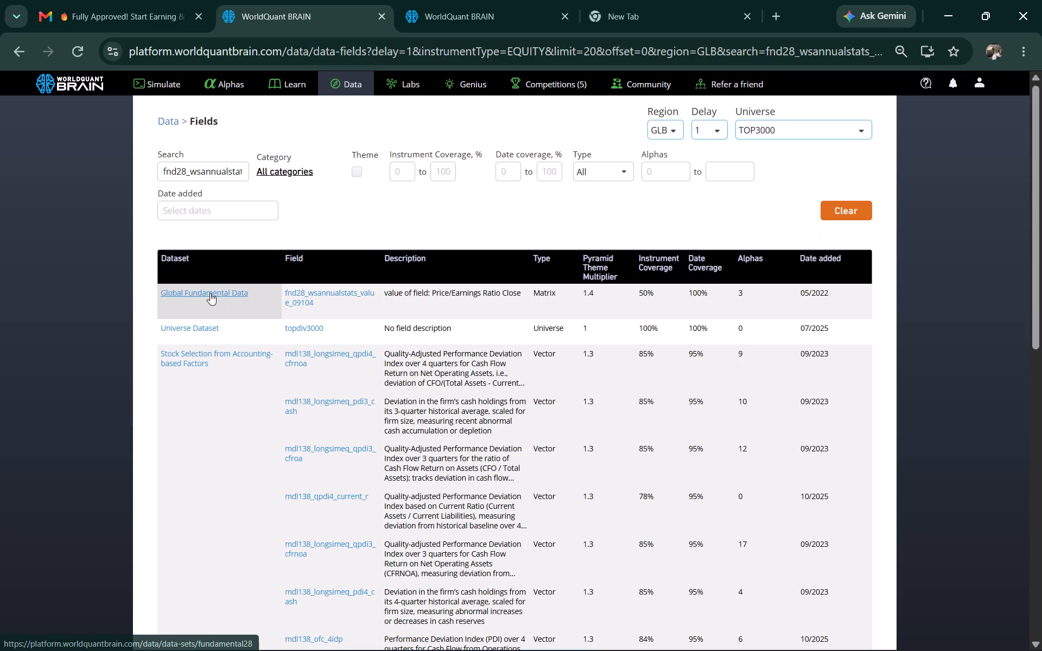
Open the field's Global Fundamental Data dataset and filter its fields to at most 5 alphas.
click(210, 292)
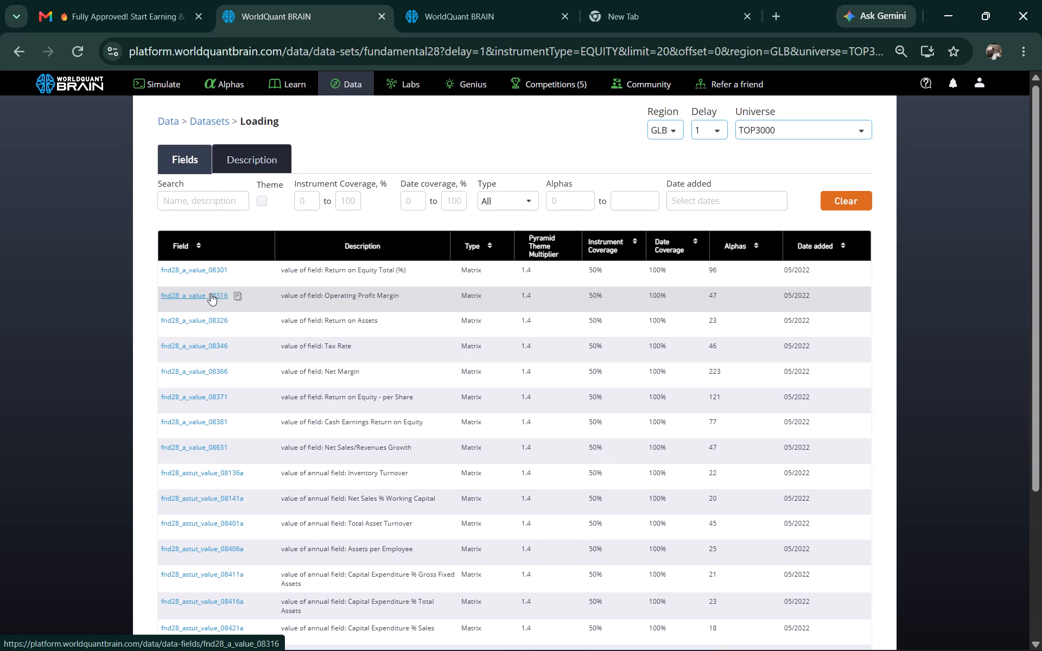
scroll(244, 343, up, 1)
scroll(244, 343, down, 6)
scroll(233, 334, up, 1)
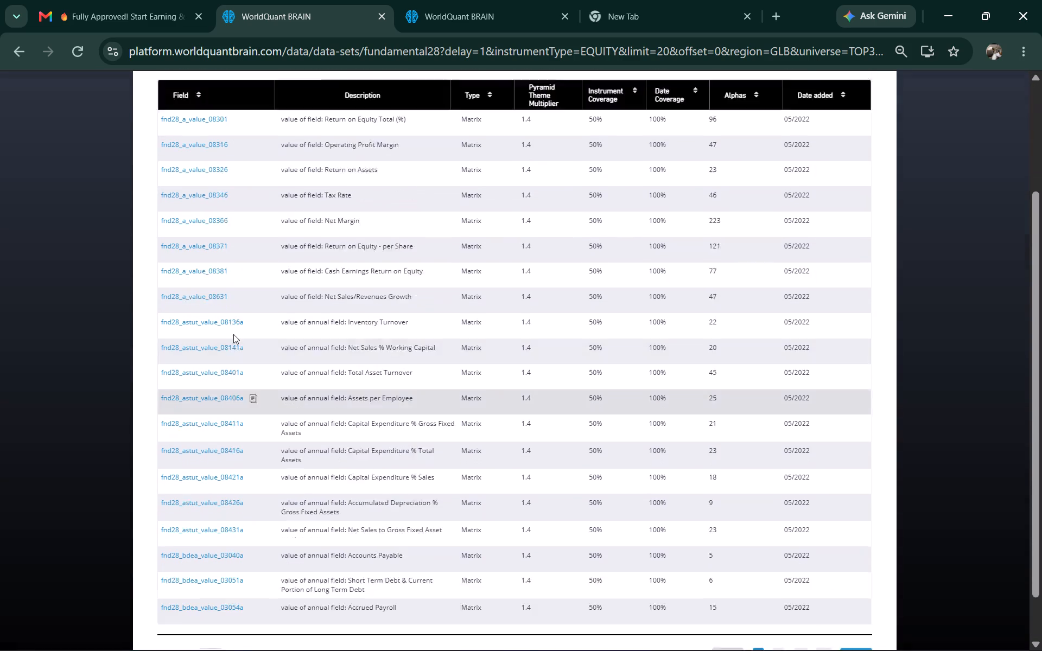
scroll(233, 334, up, 1)
click(636, 209)
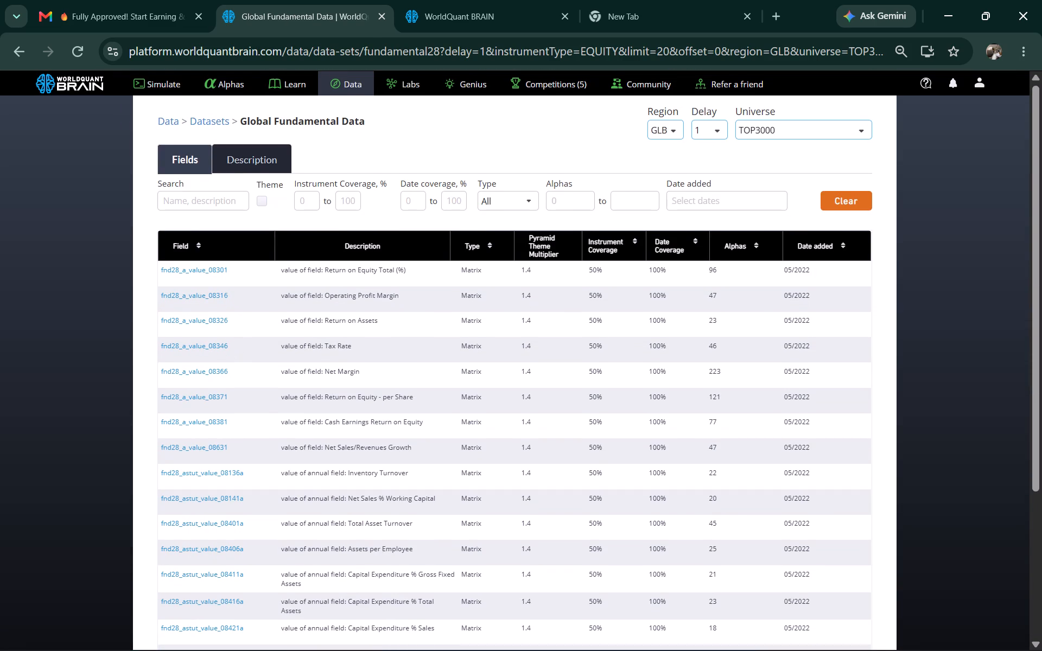
key(5)
Browse the filtered fields and open the details of fnd28_bdea_value_03040a.
scroll(701, 239, down, 1)
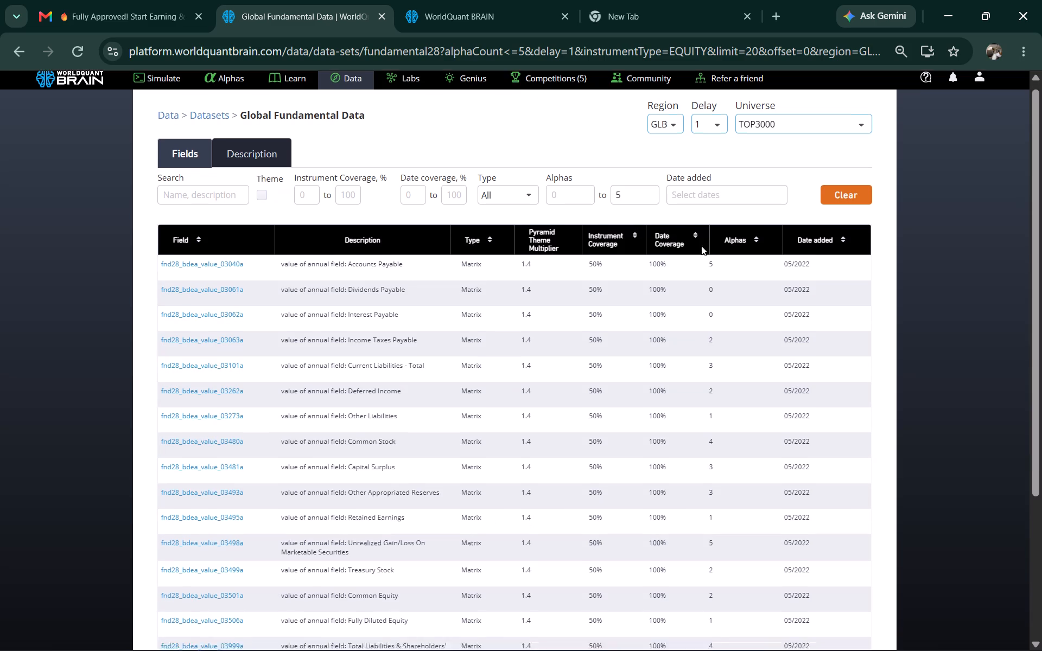
scroll(701, 246, down, 2)
scroll(720, 425, down, 1)
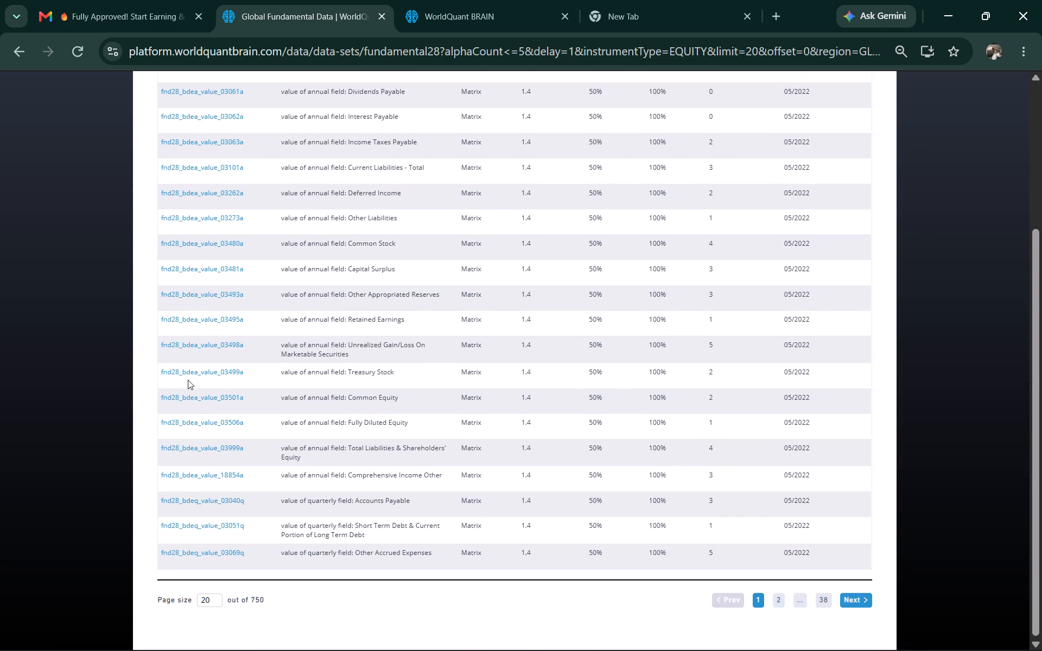
scroll(226, 290, up, 3)
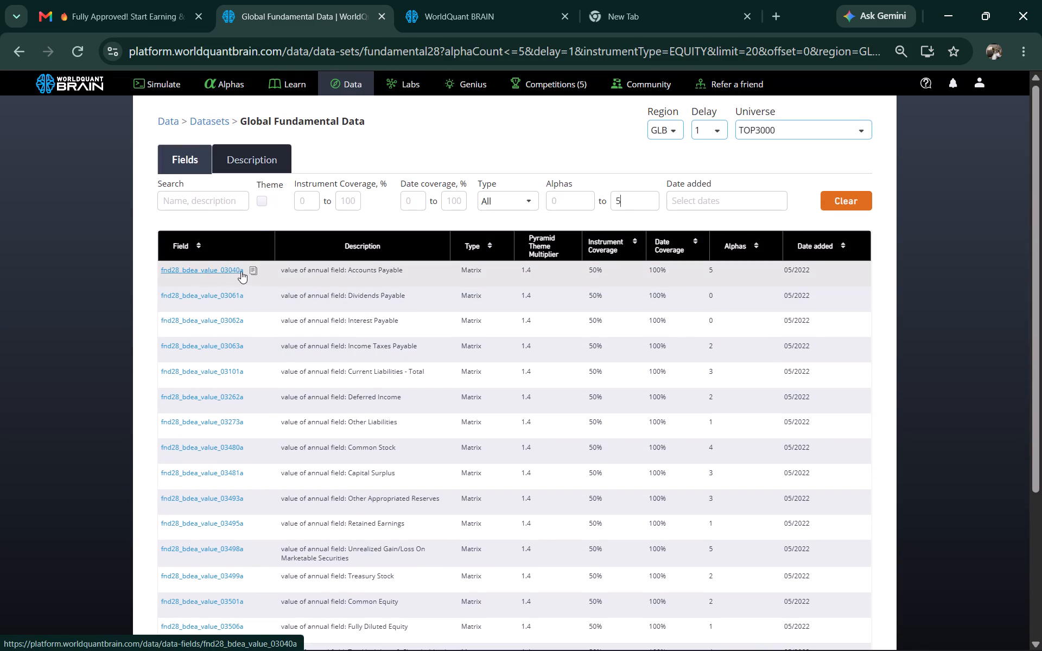
click(245, 270)
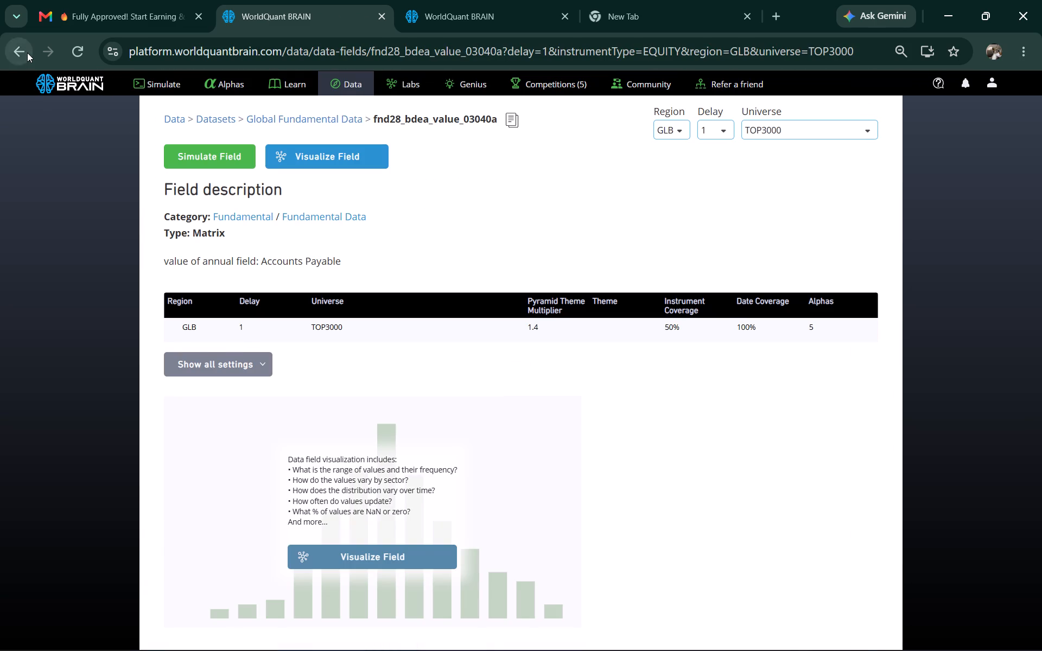
Copy fnd28_bdeq_value_03069q from the filtered Global Fundamental Data fields and substitute it for fnd28_wsannualstats_value_09104 in the cloned alpha's expression.
click(27, 53)
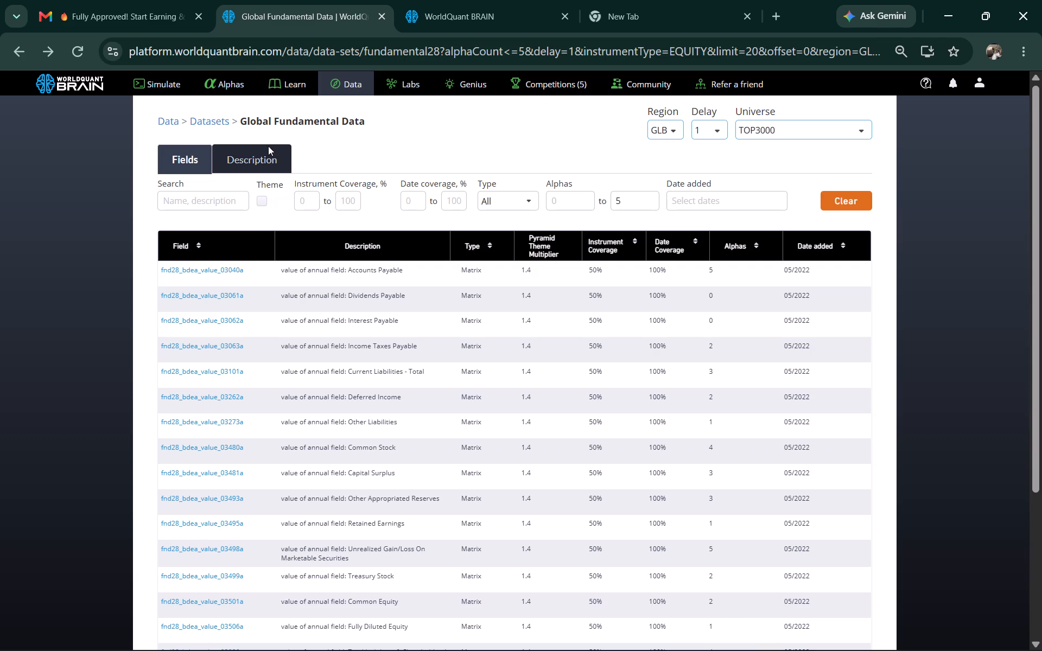
click(459, 12)
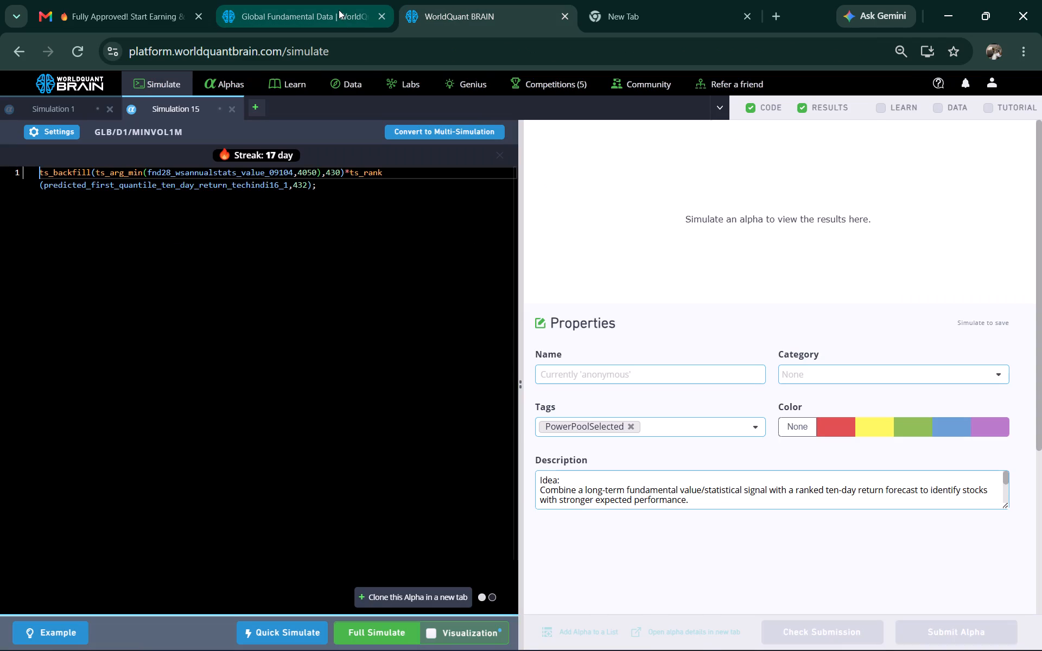
click(338, 10)
scroll(276, 354, down, 3)
scroll(326, 422, down, 2)
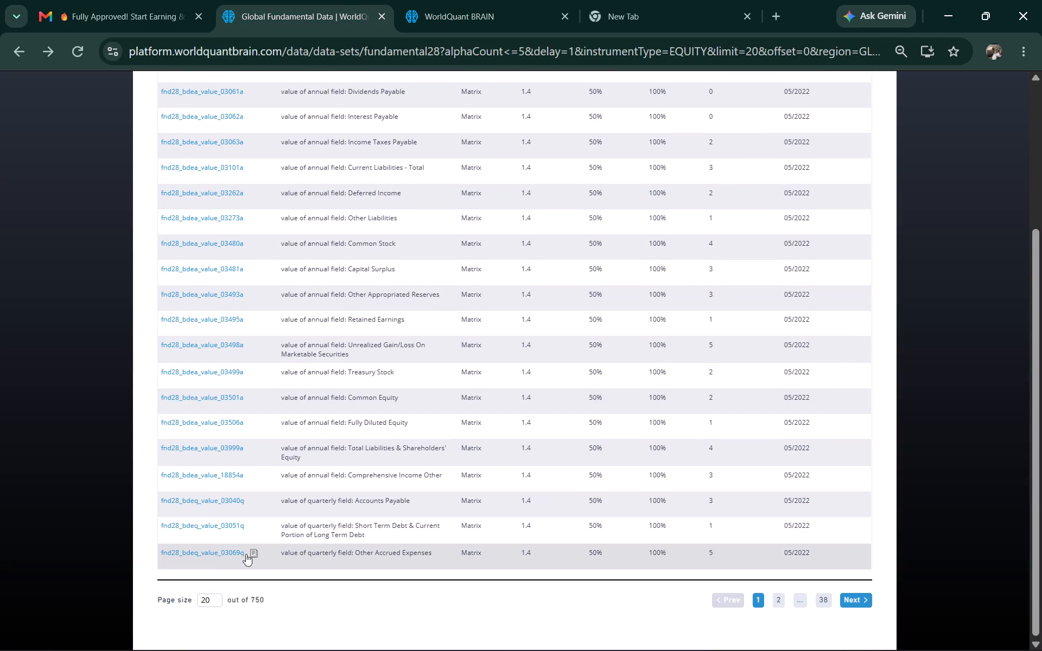
click(256, 554)
click(433, 4)
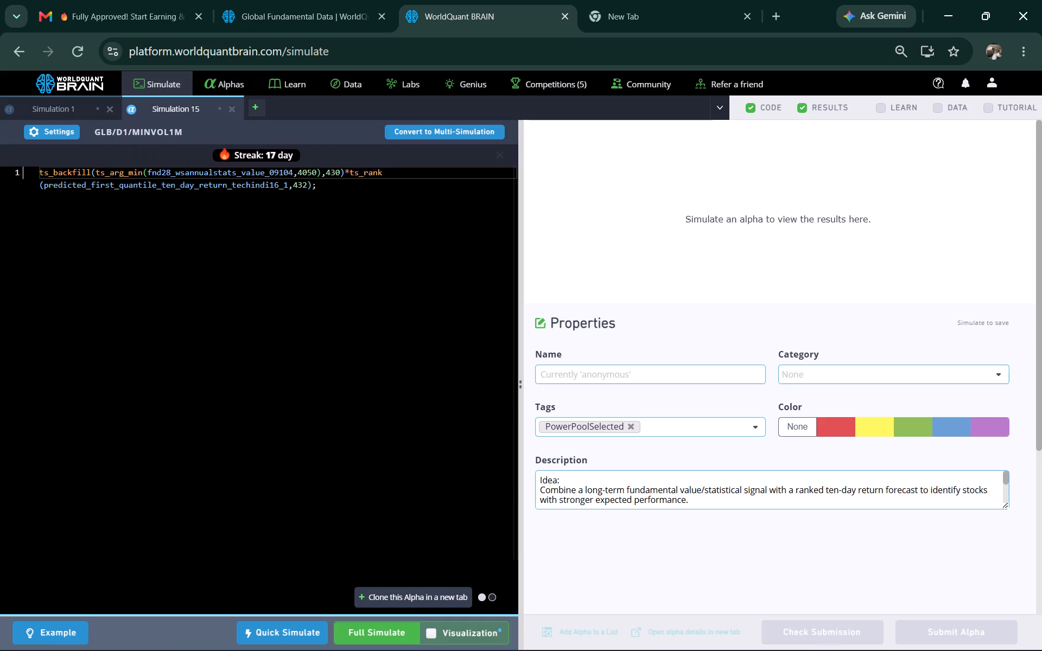
double_click(203, 175)
right_click(202, 174)
click(240, 234)
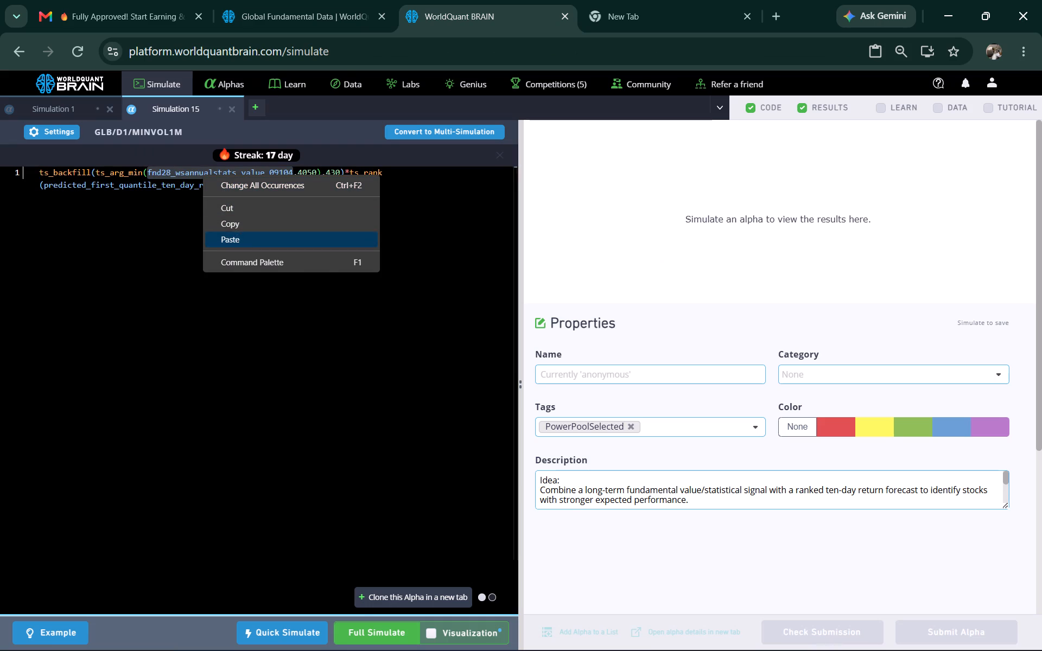
Run a full simulation of the edited GLB MINVOL1M alpha.
click(377, 624)
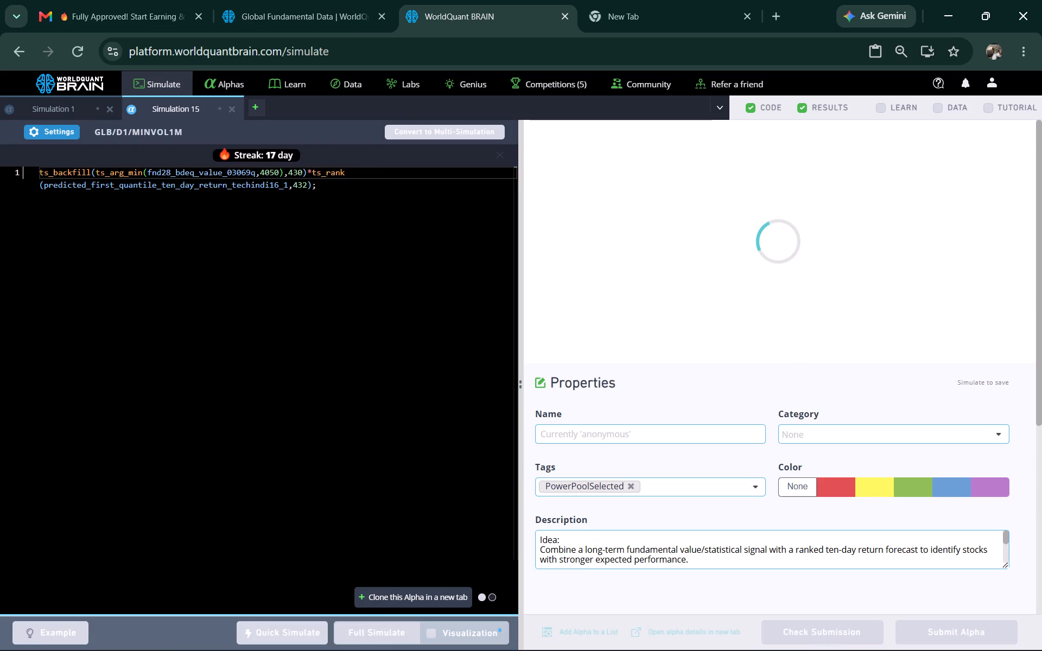
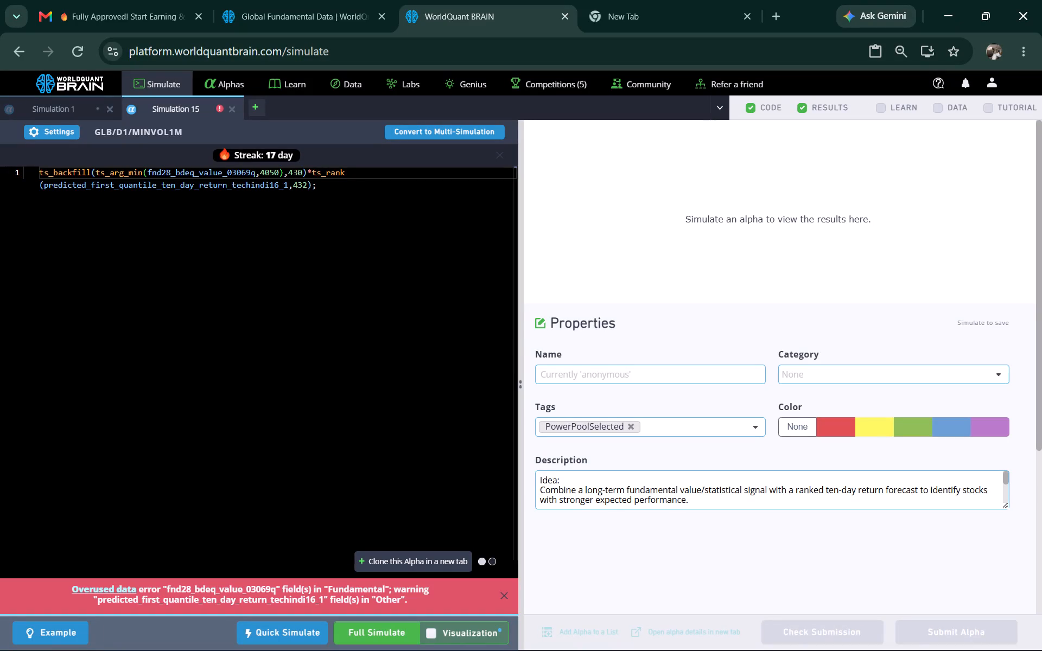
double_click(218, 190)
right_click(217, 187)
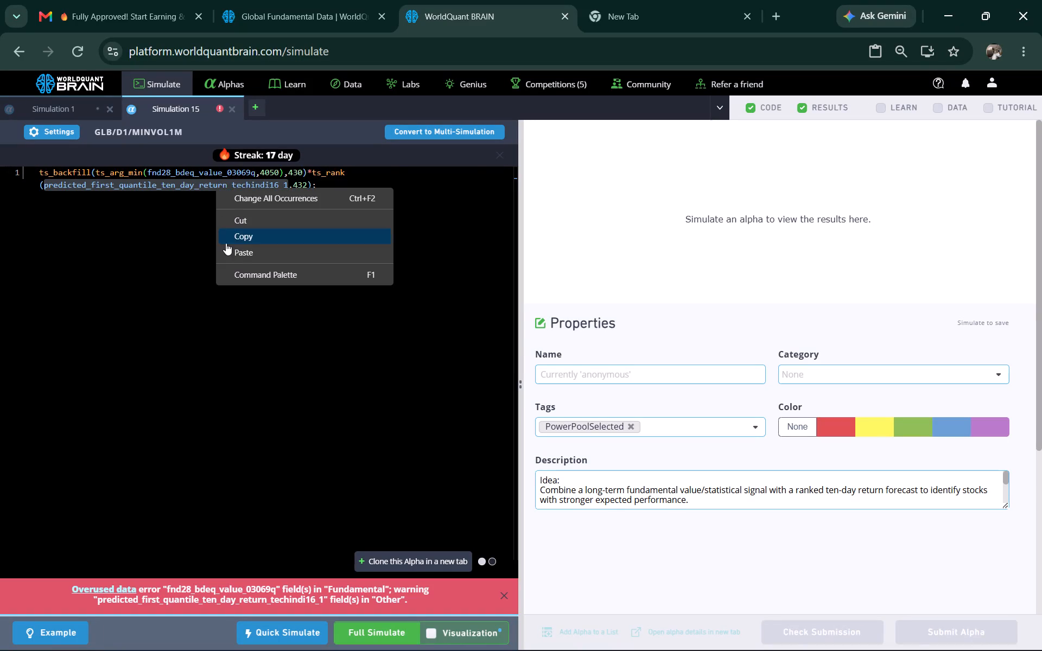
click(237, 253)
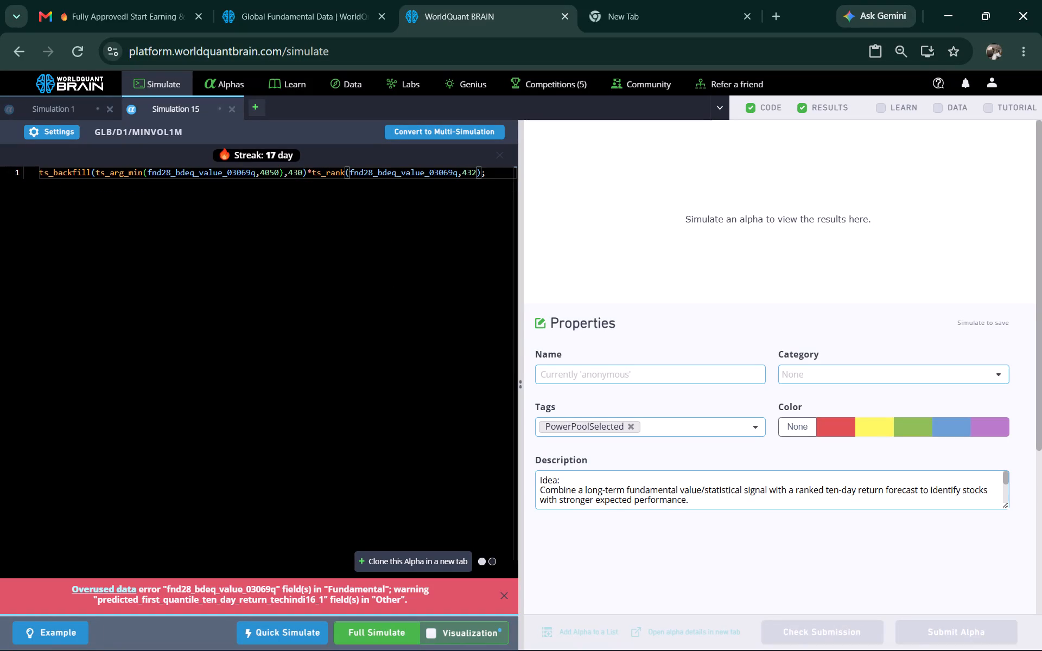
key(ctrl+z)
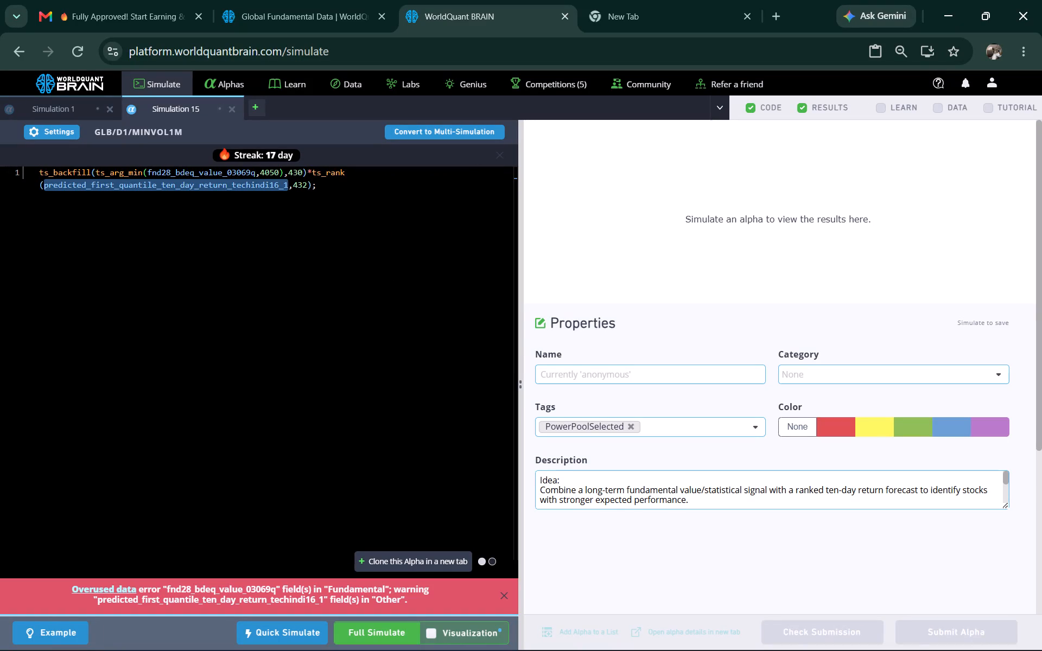
Search the GLB data fields for predicted_first_quantile_ten_day_return_techindi16_1 from the expression and limit the matches to at most 5 alphas.
right_click(199, 187)
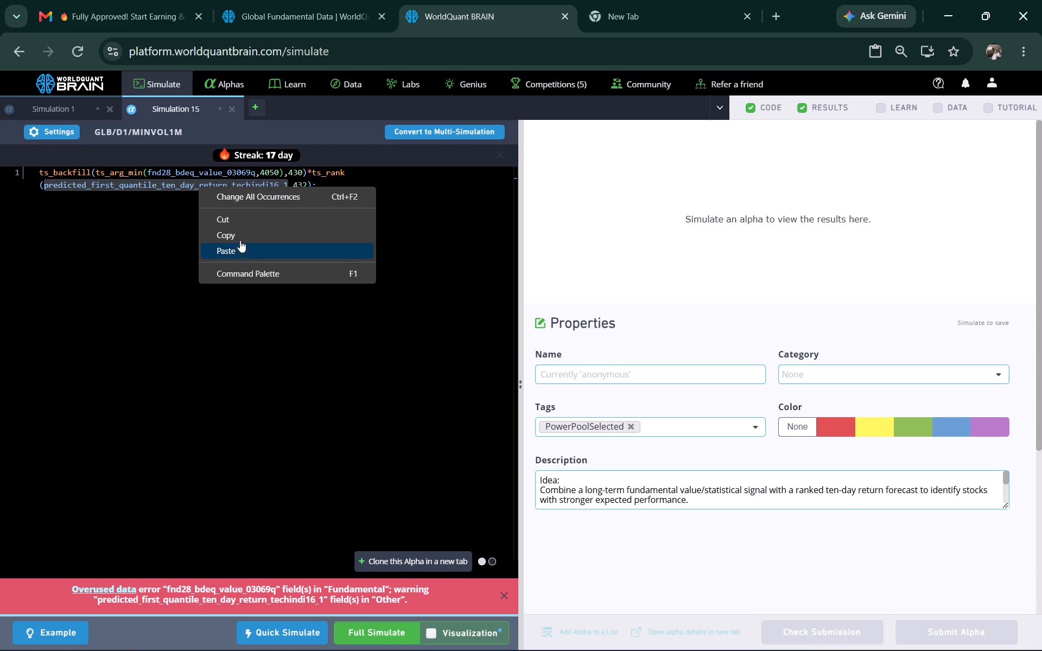
click(238, 233)
click(349, 86)
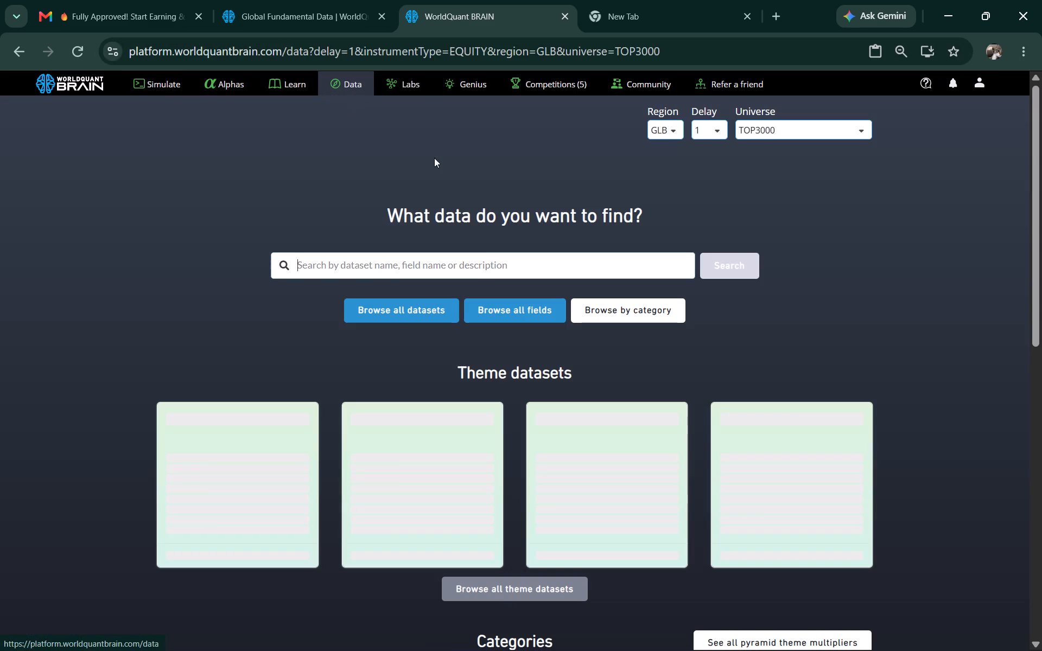
click(377, 269)
right_click(377, 269)
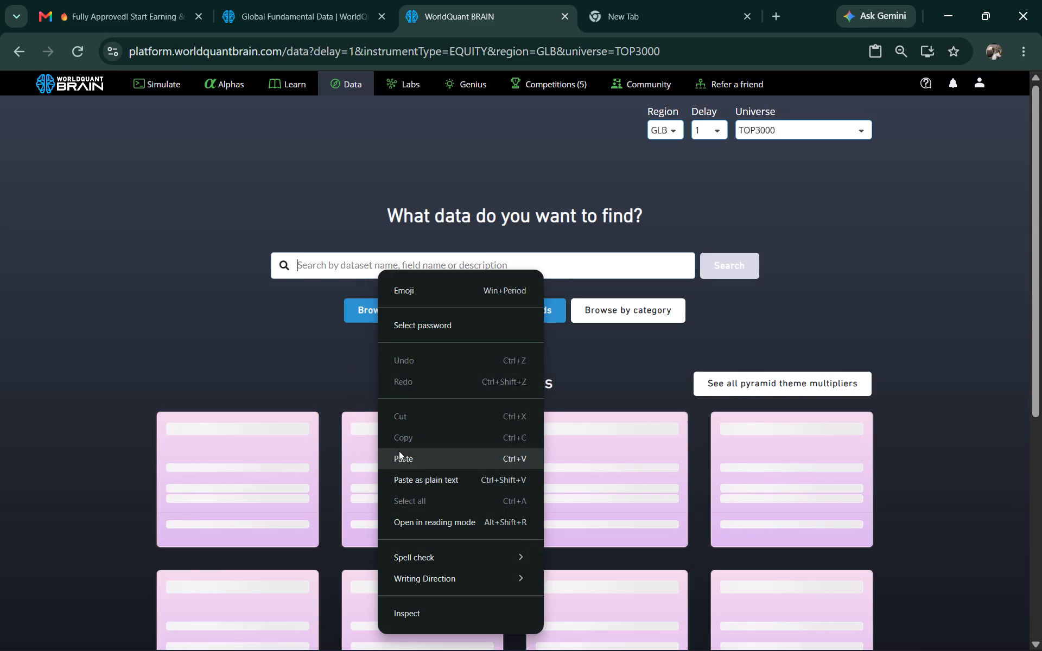
click(399, 451)
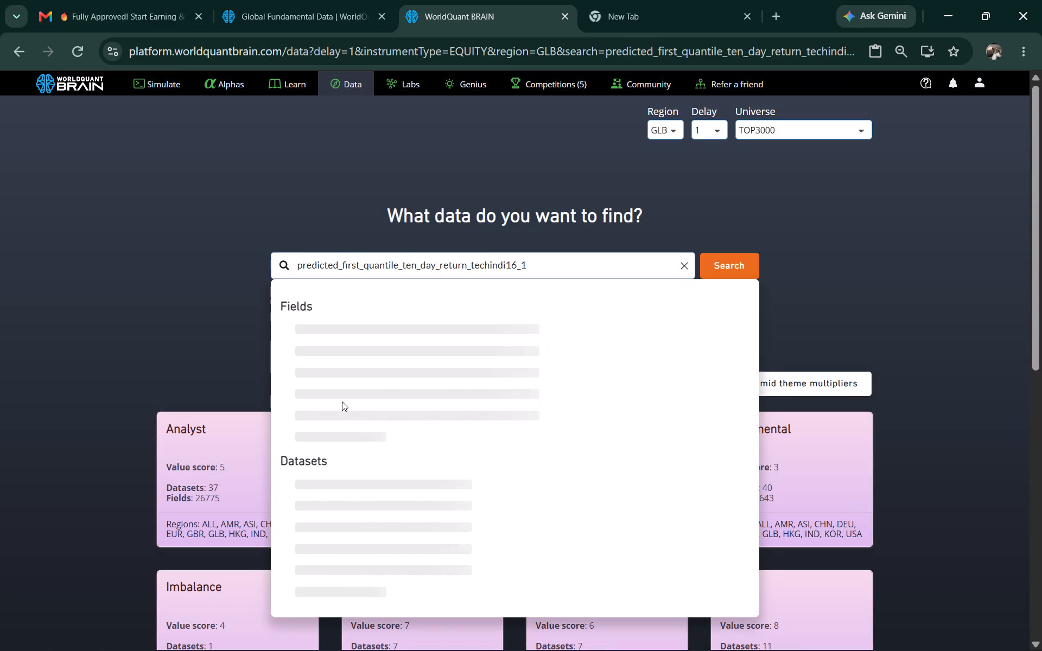
click(330, 480)
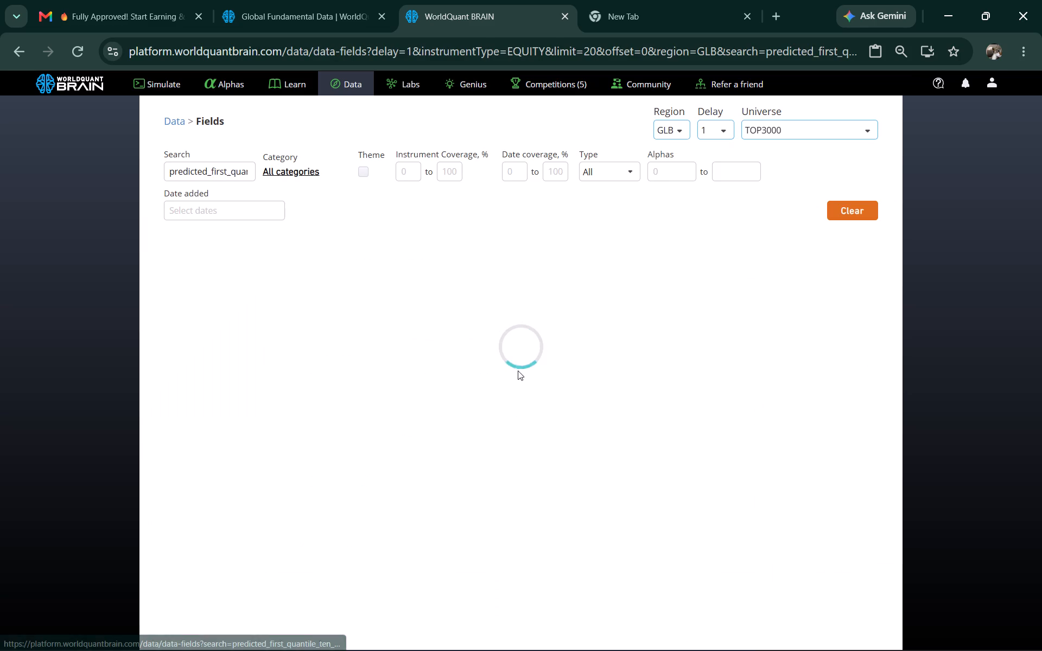
click(719, 169)
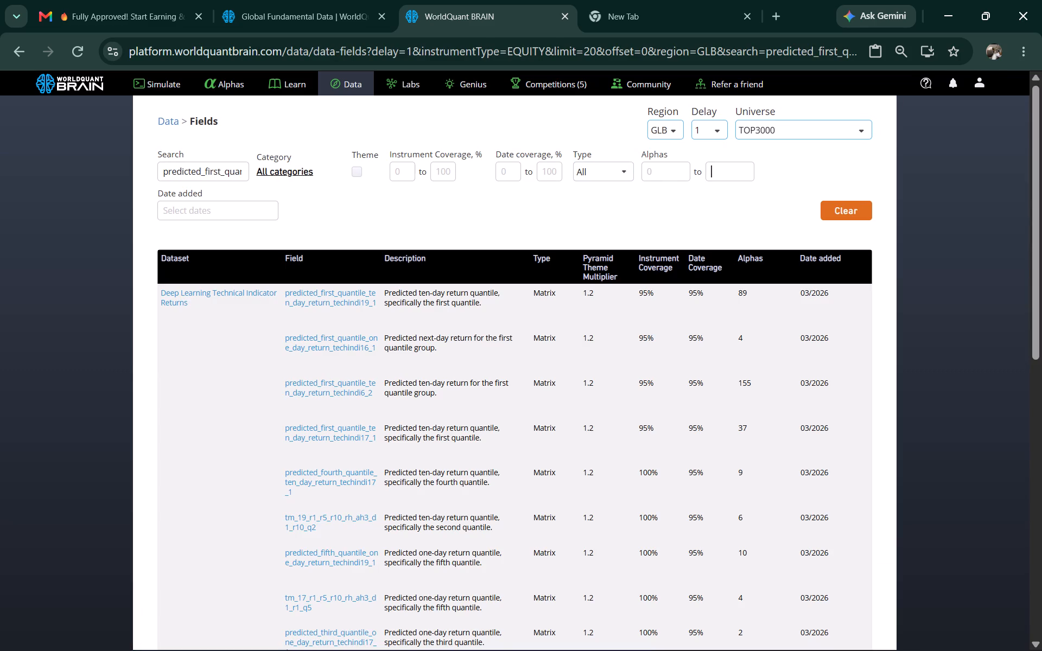
key(5)
scroll(398, 345, down, 11)
scroll(309, 337, up, 4)
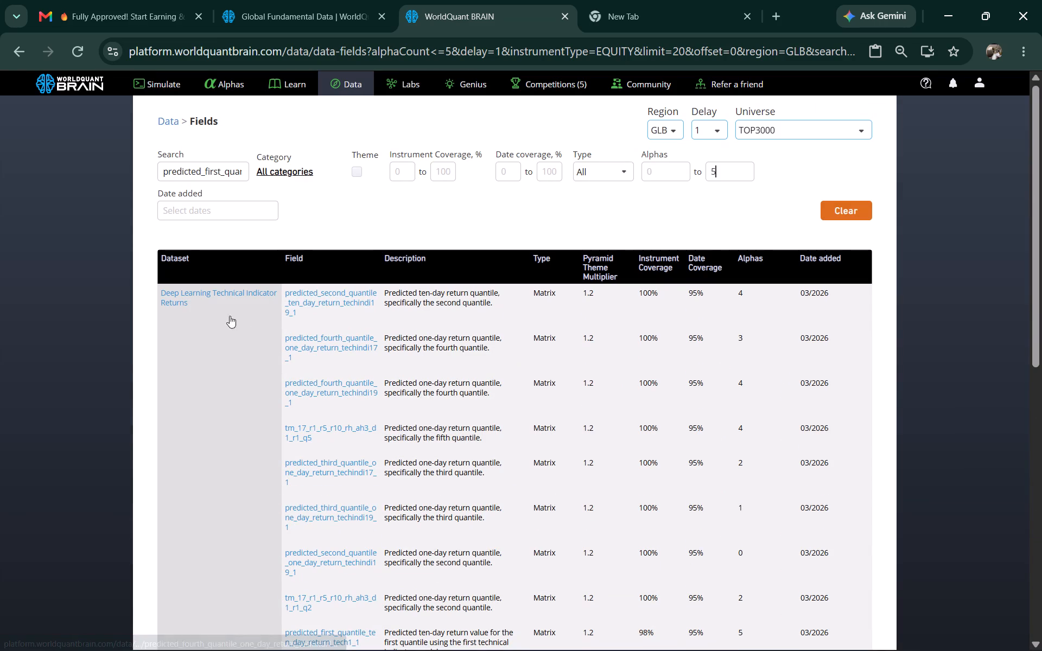
Copy the field name tm_8_r1_r5_r10_rh_d1_r5_q5_p3 from the last page of the Deep Learning Technical Indicator Returns dataset.
click(184, 288)
scroll(545, 331, down, 10)
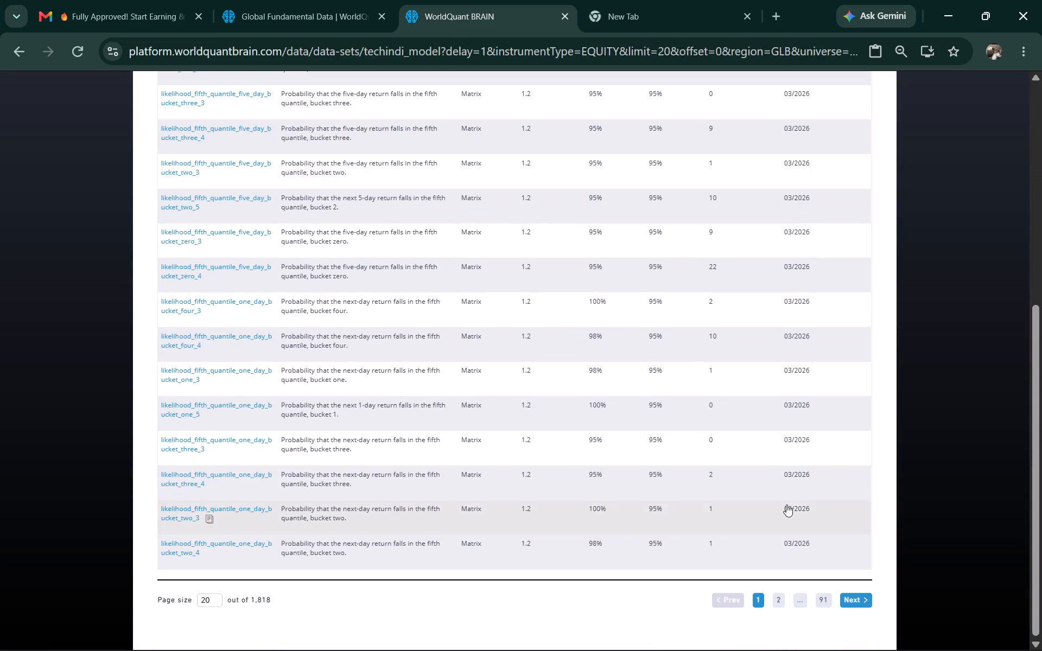
click(825, 597)
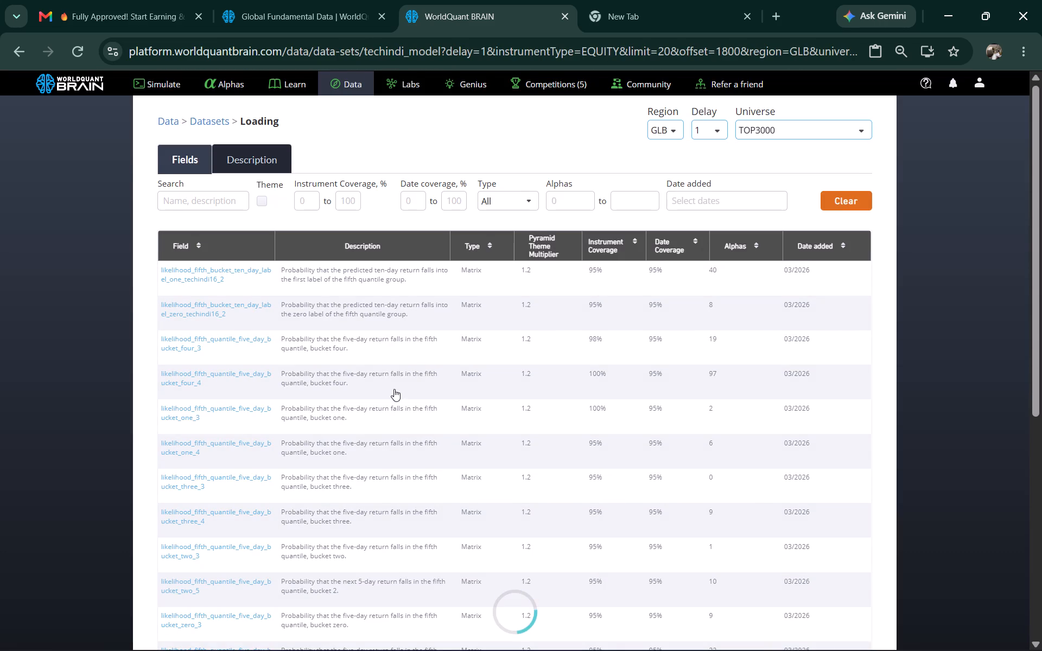
scroll(397, 385, down, 4)
click(168, 513)
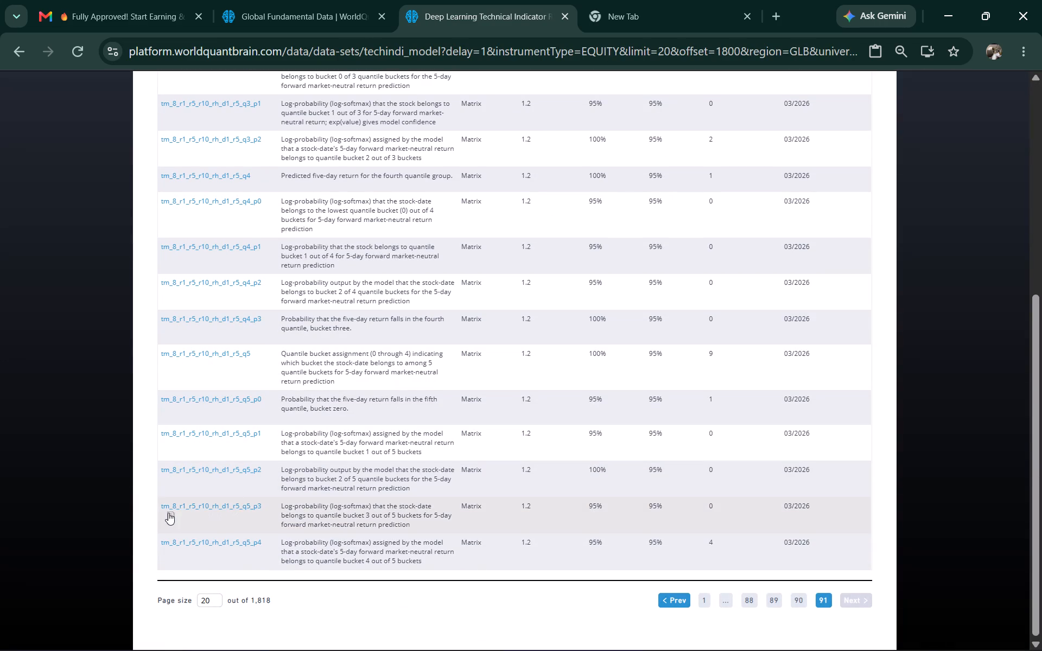
Replace predicted_first_quantile_ten_day_return_techindi16_1 in the alpha expression with tm_8_r1_r5_r10_rh_d1_r5_q5_p3.
click(349, 23)
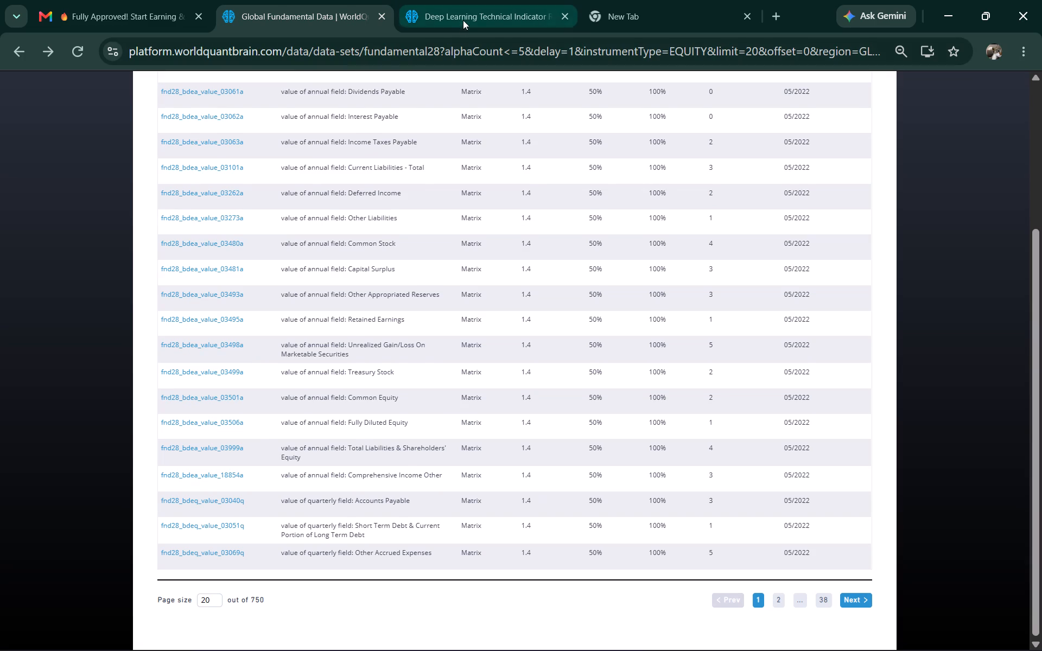
click(463, 19)
scroll(455, 250, up, 5)
click(164, 85)
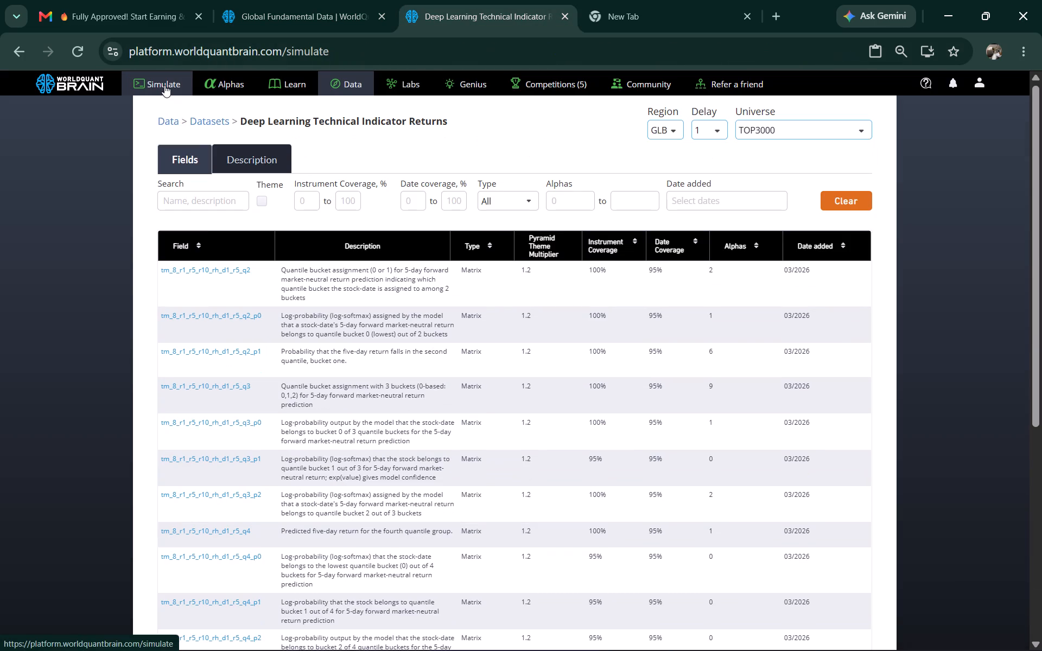
double_click(204, 173)
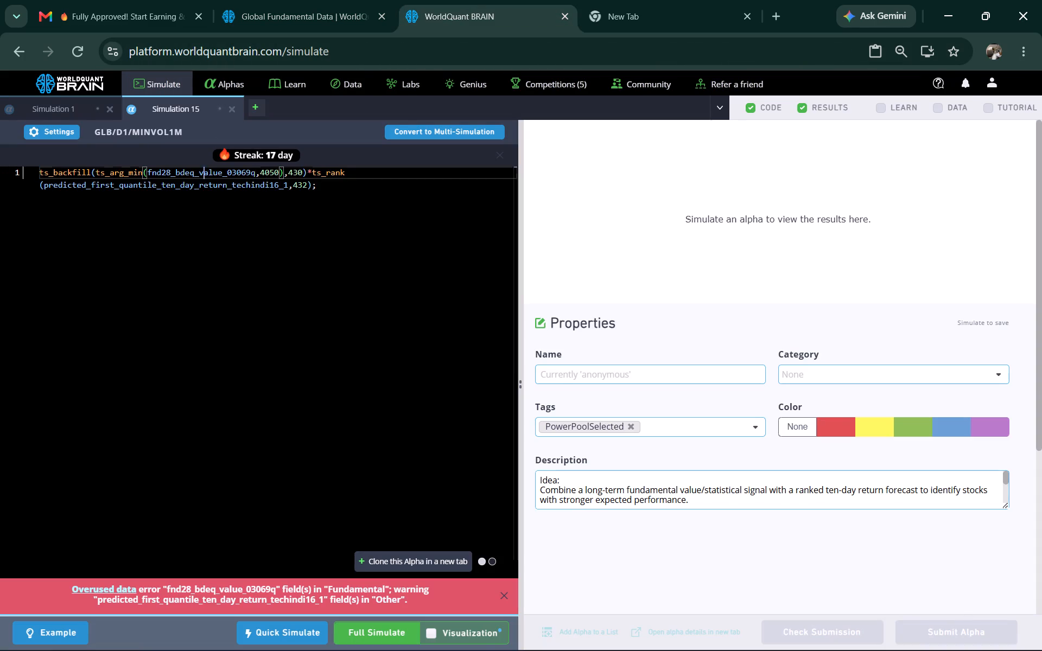
triple_click(188, 193)
click(187, 190)
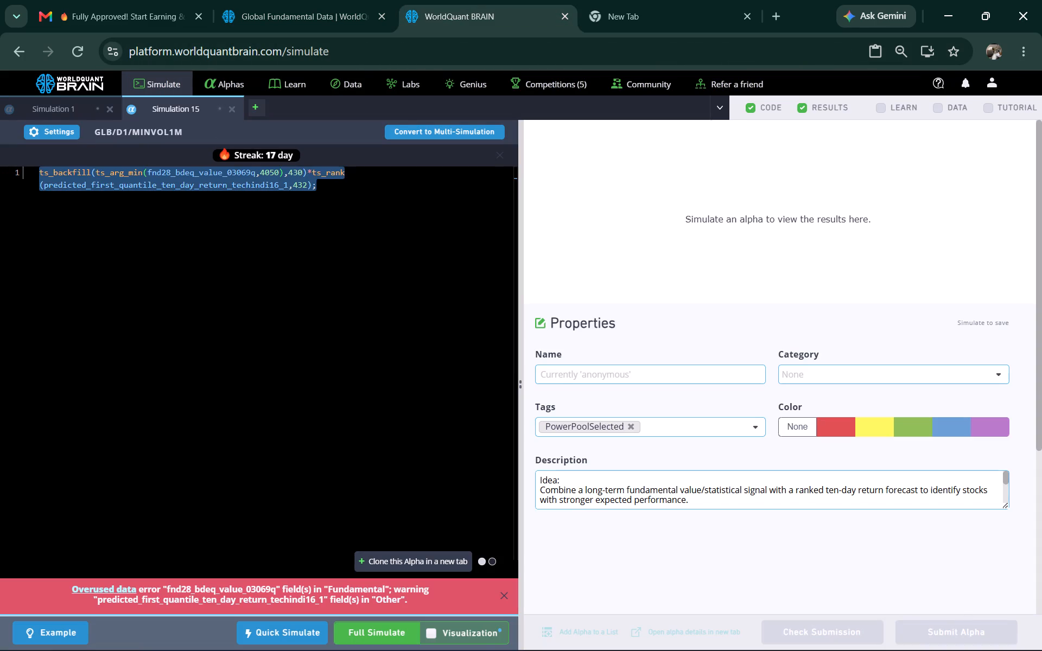
double_click(185, 184)
right_click(185, 184)
click(223, 245)
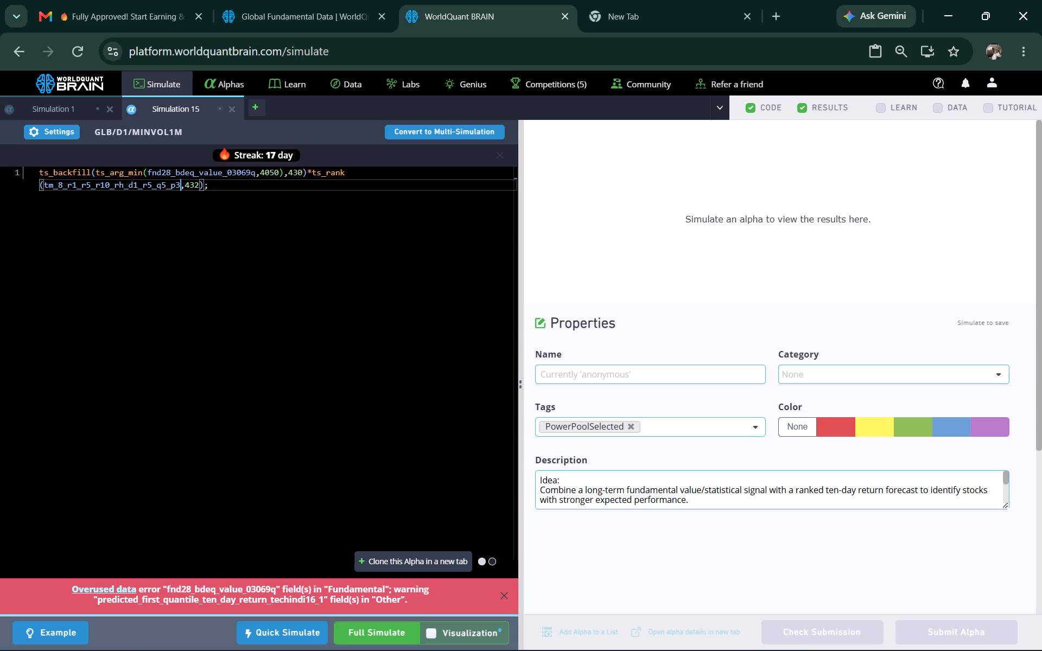
Run a full simulation of the alpha with the substituted return prediction field.
click(393, 631)
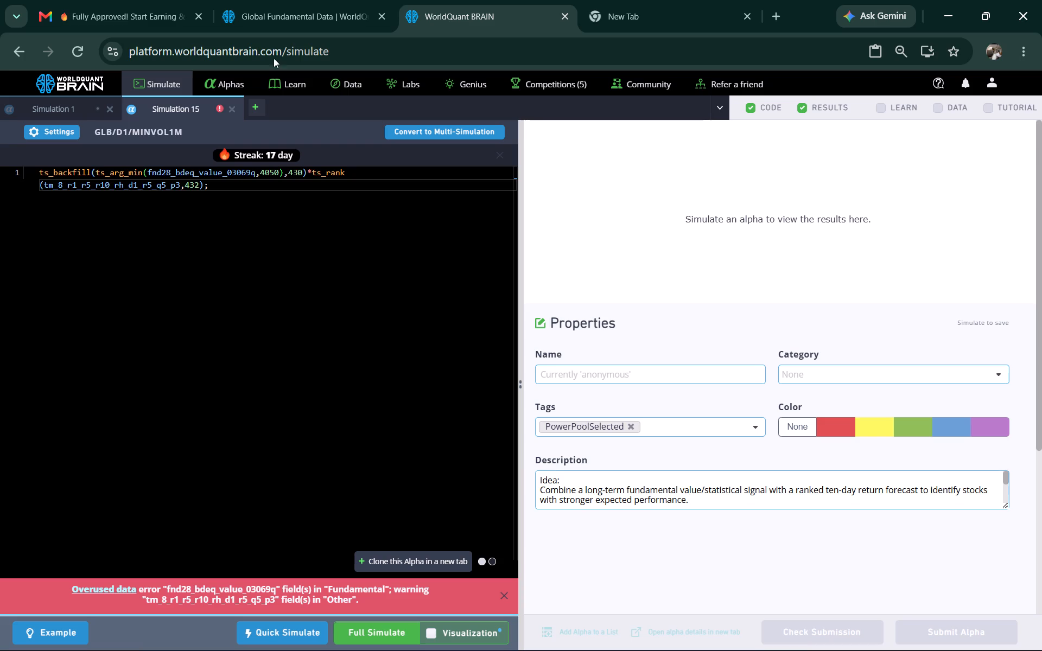
Copy fnd28_bdeq_value_18232q from page 2 of the filtered Global Fundamental Data fields and substitute it for fnd28_bdeq_value_03069q in the expression.
click(284, 20)
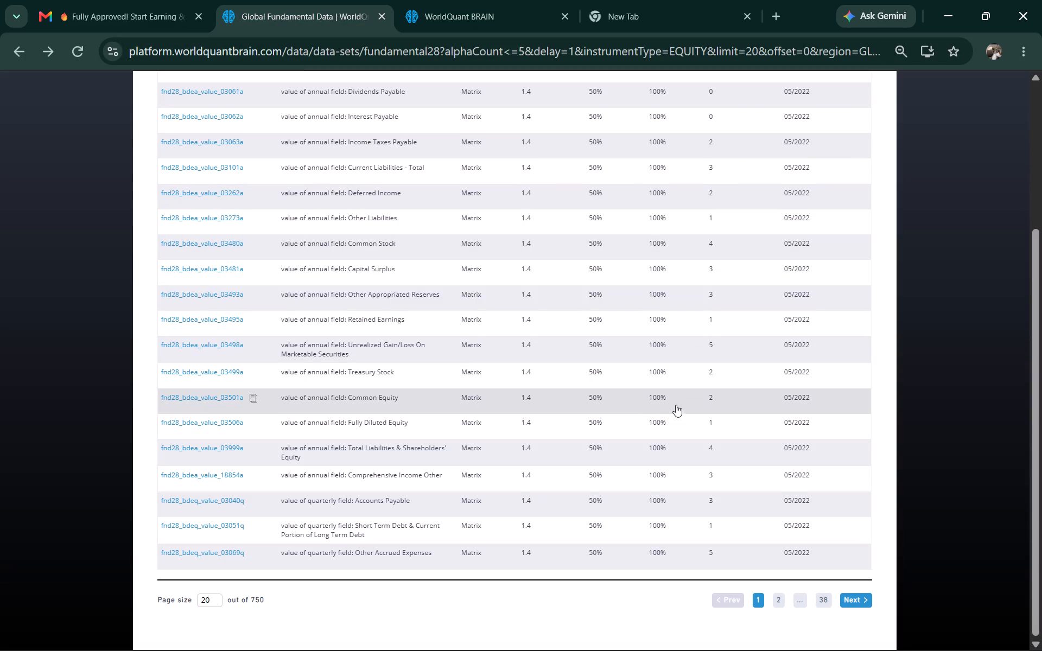
click(778, 597)
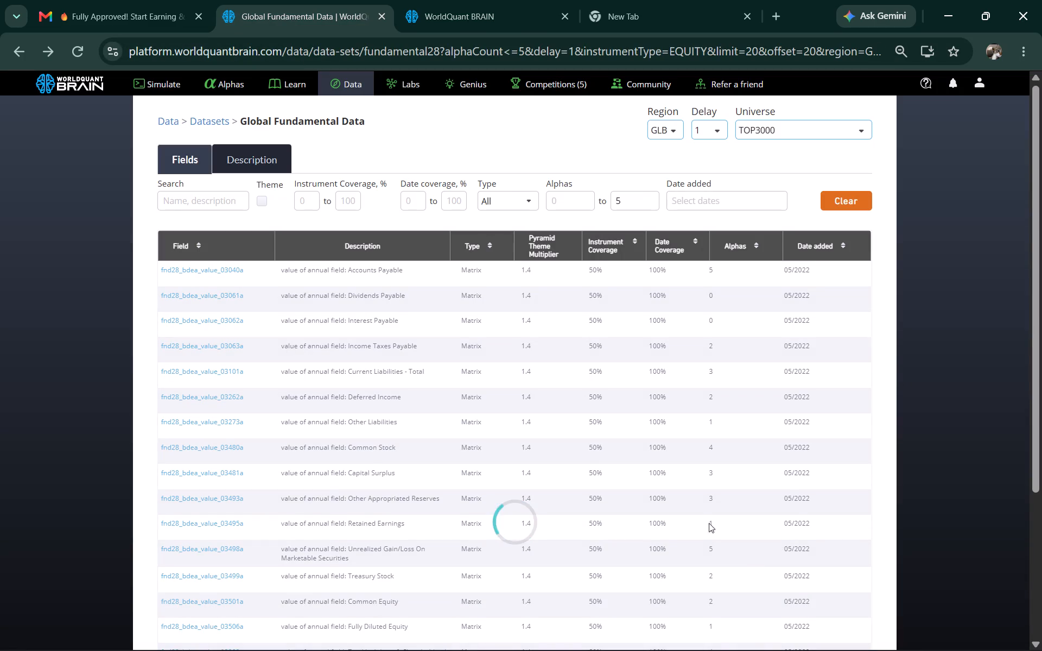
scroll(241, 397, down, 5)
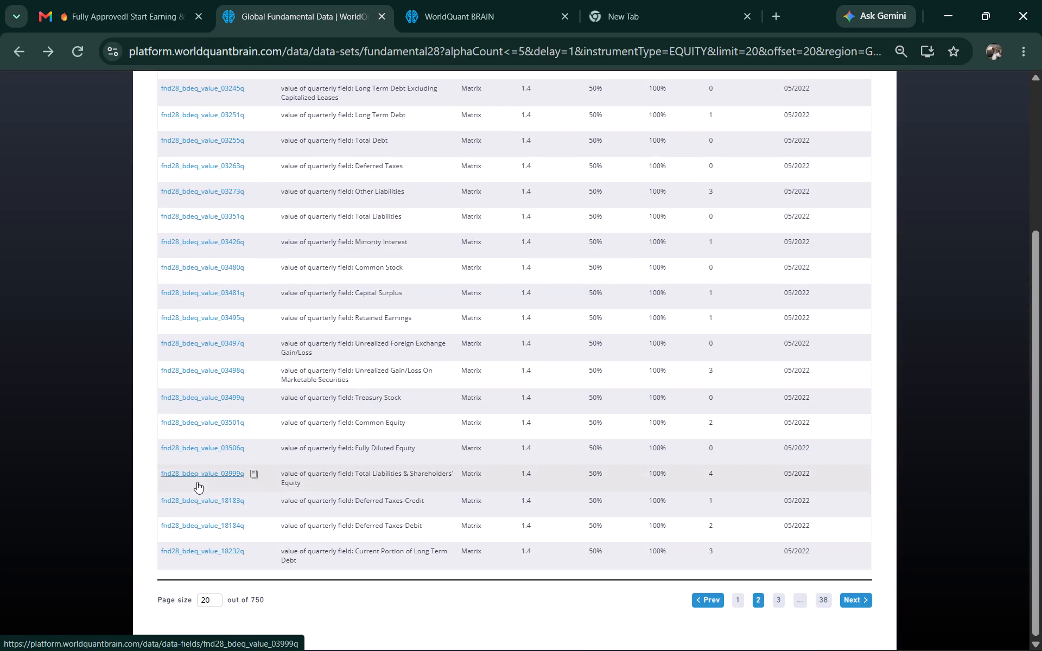
click(253, 553)
click(421, 9)
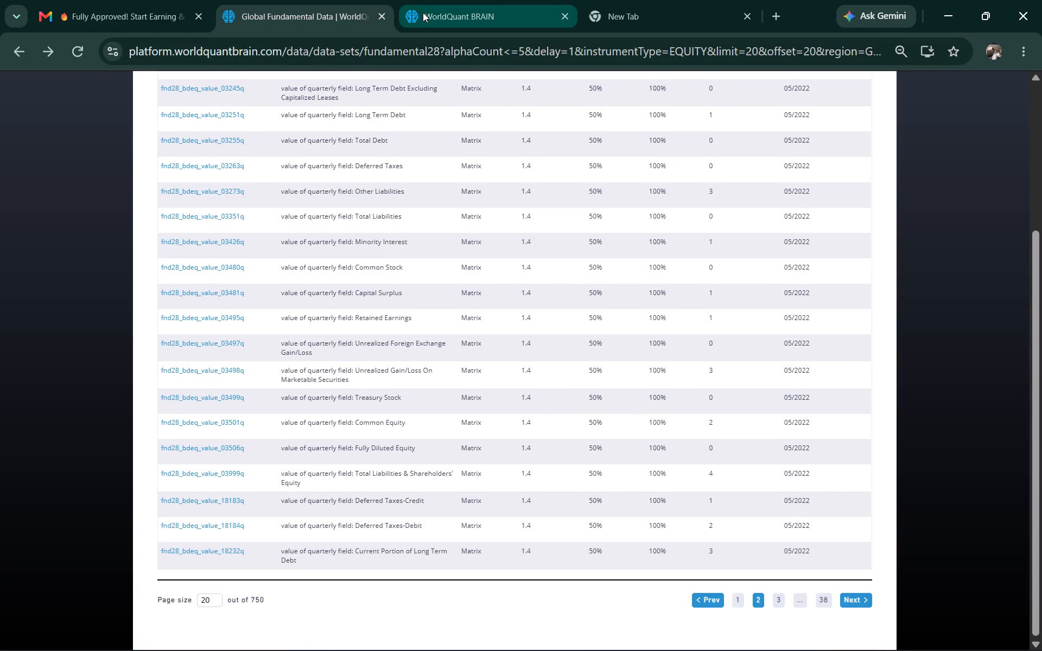
double_click(184, 174)
right_click(191, 174)
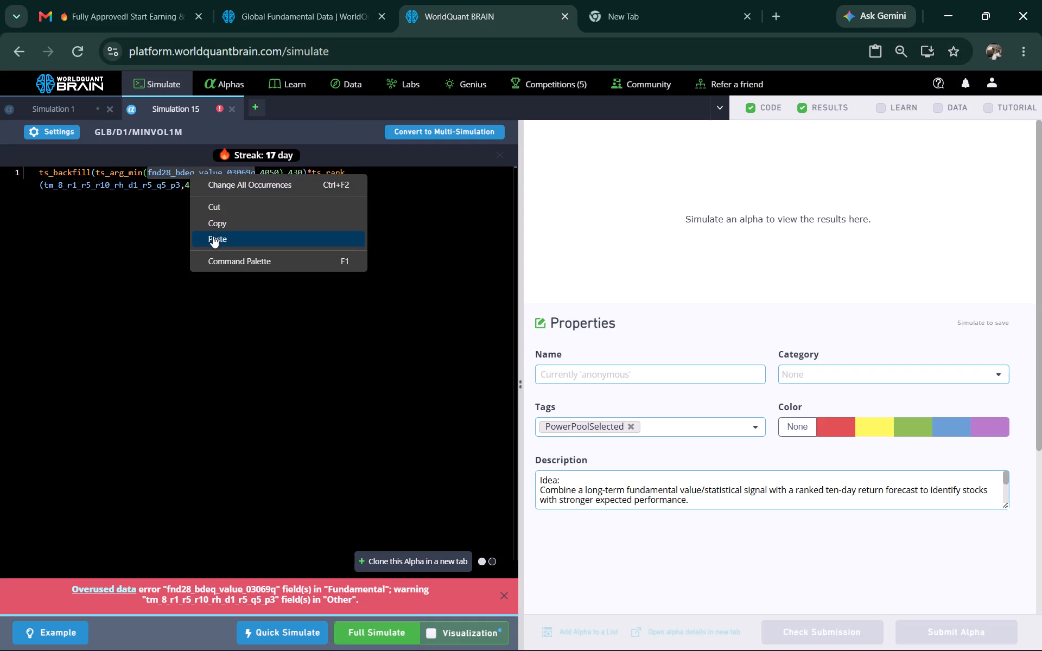
click(213, 236)
Run a full simulation of the alpha using fnd28_bdeq_value_18232q.
click(396, 642)
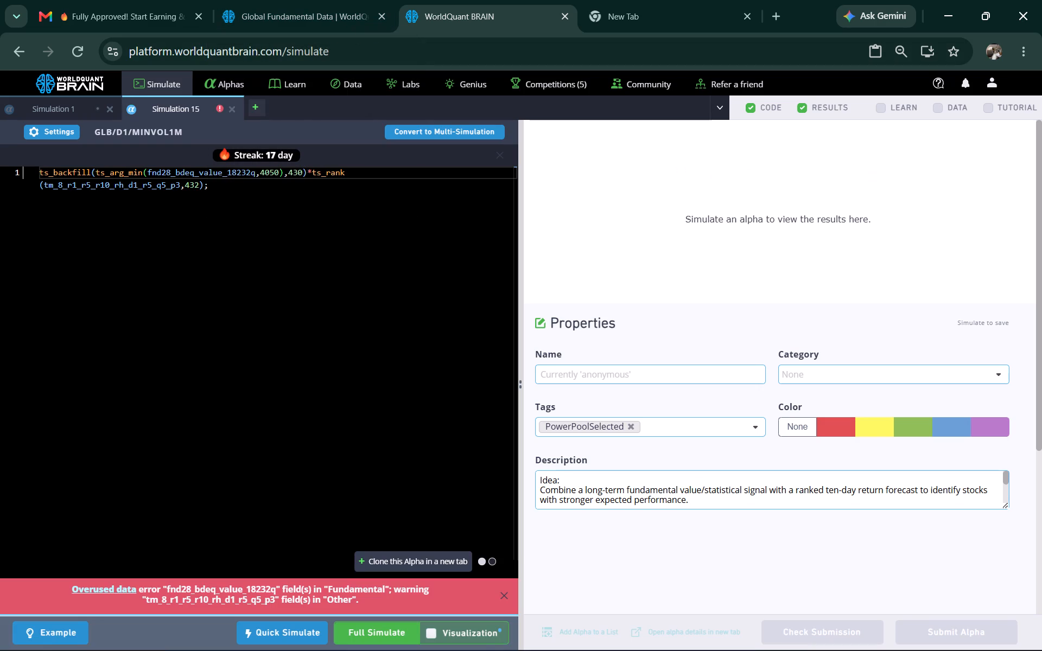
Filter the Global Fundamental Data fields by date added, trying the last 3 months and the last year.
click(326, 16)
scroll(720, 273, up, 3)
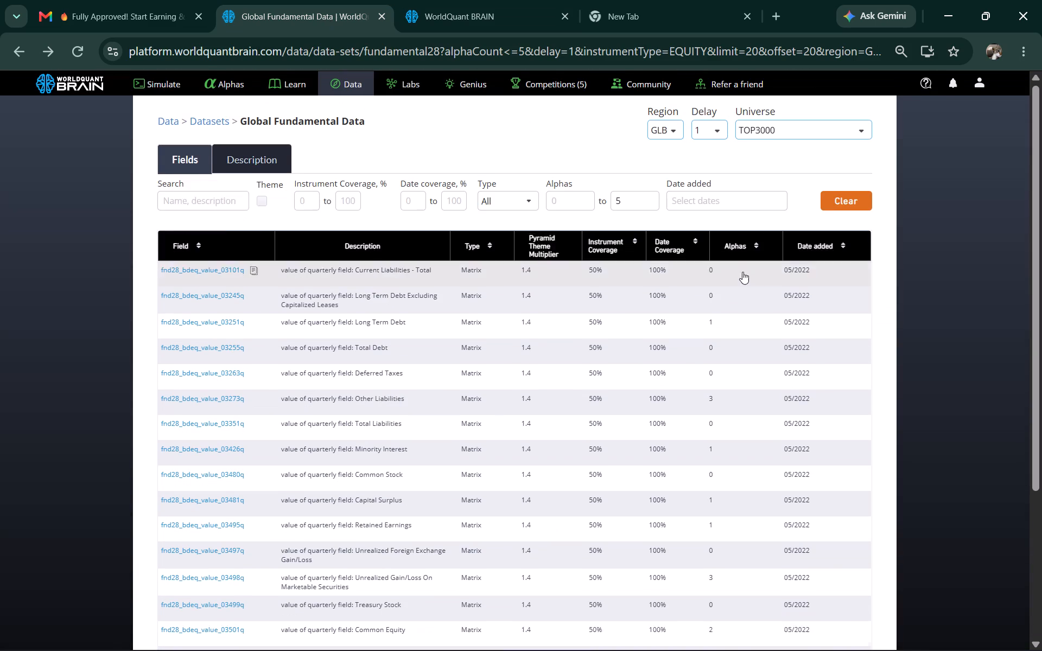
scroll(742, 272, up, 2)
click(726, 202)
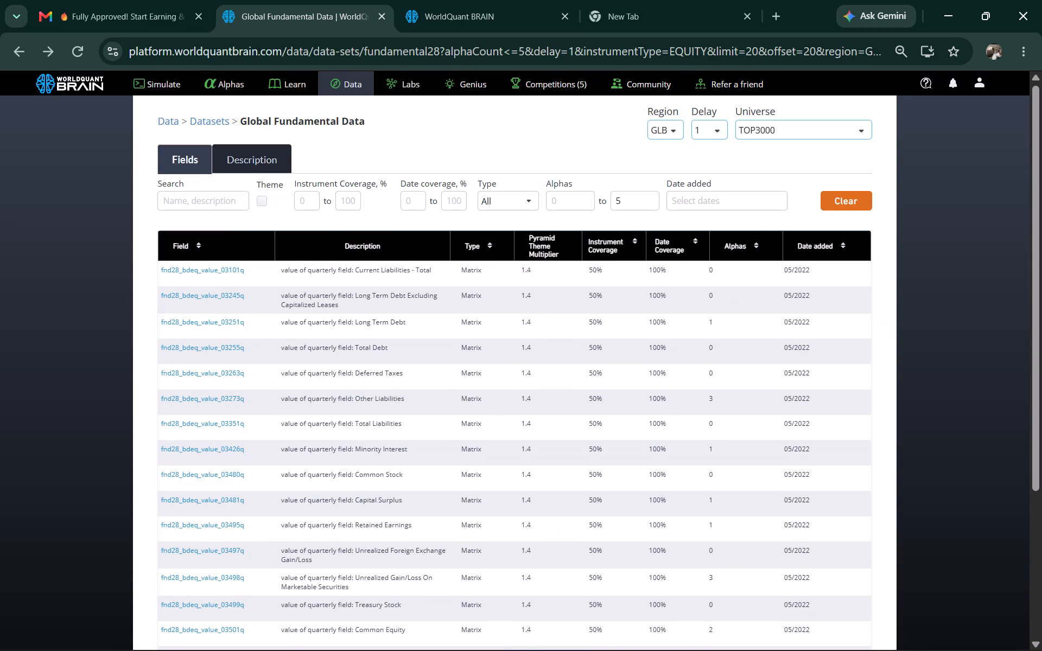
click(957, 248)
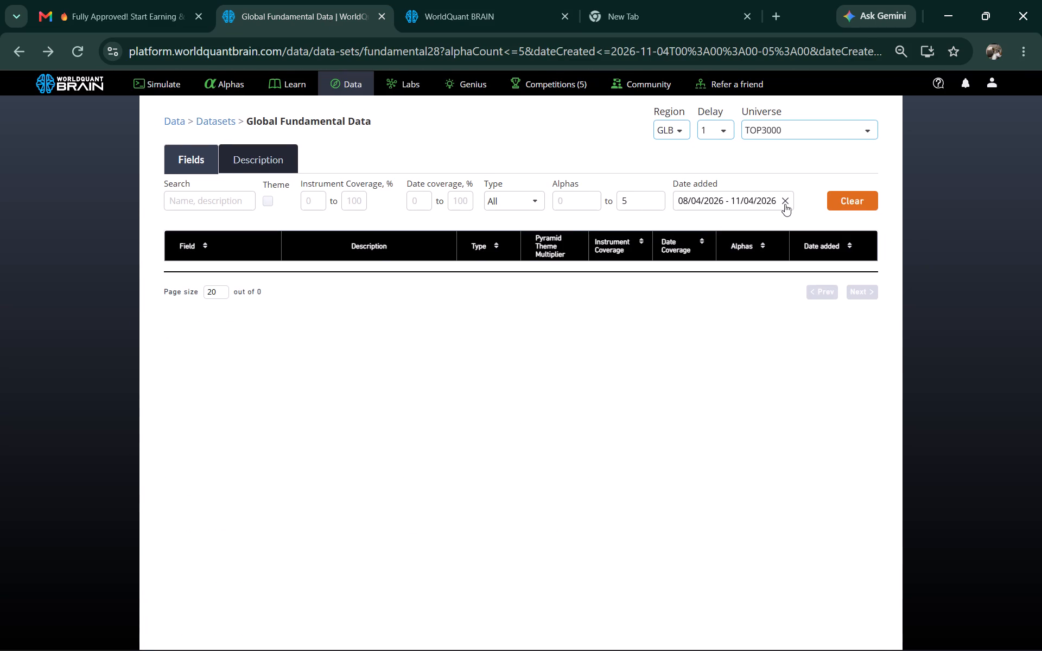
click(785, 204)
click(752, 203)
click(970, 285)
Clear all Global Fundamental Data field filters and restrict only the date added to the last year.
click(843, 202)
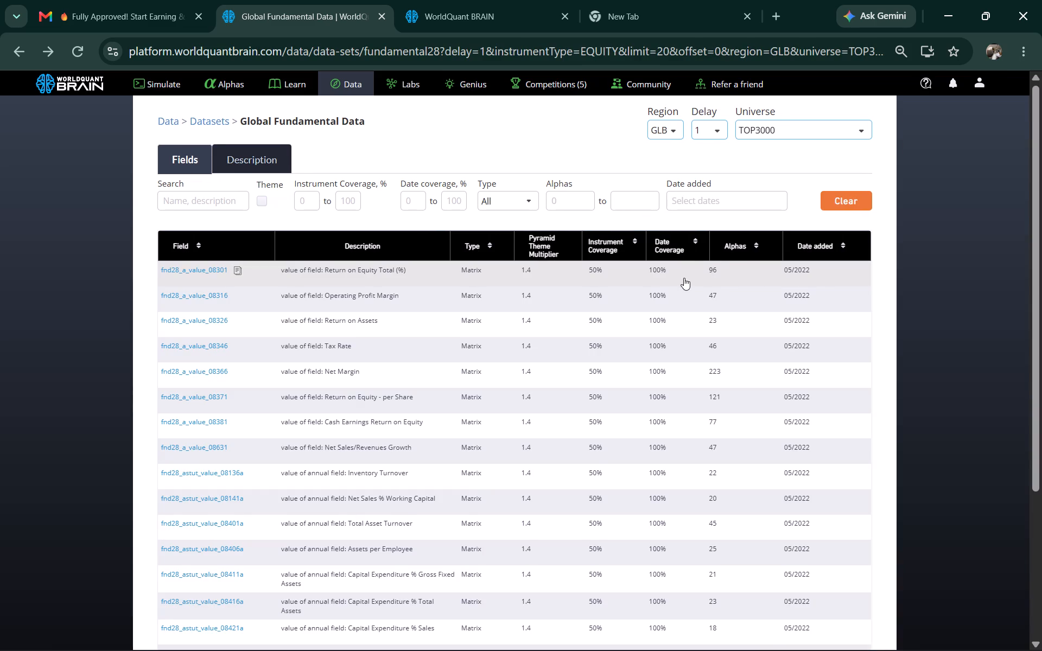
click(725, 197)
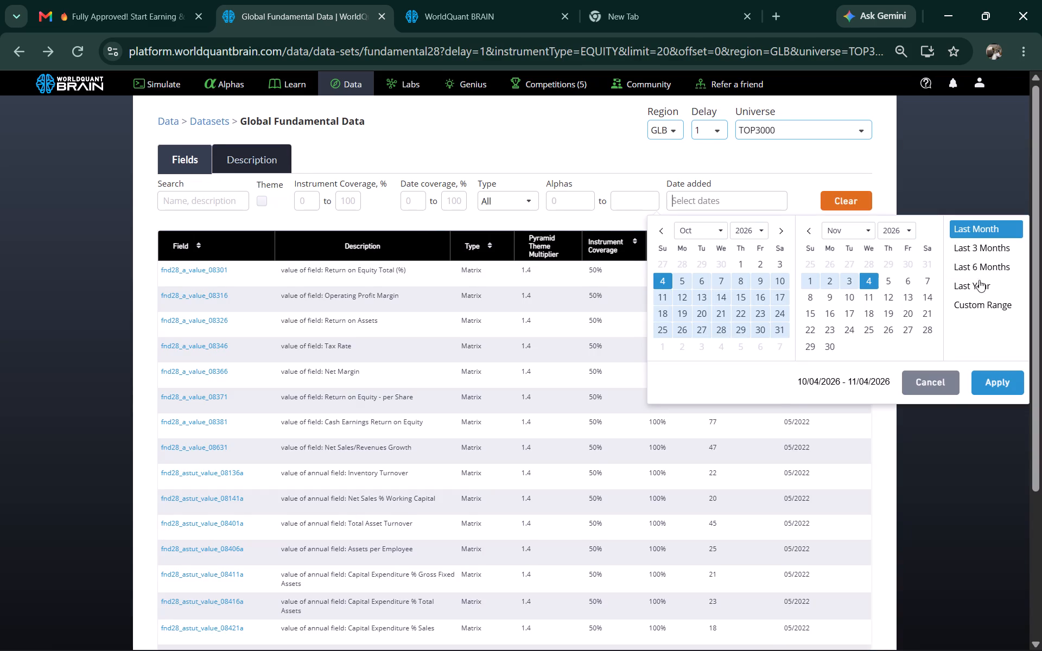
click(979, 285)
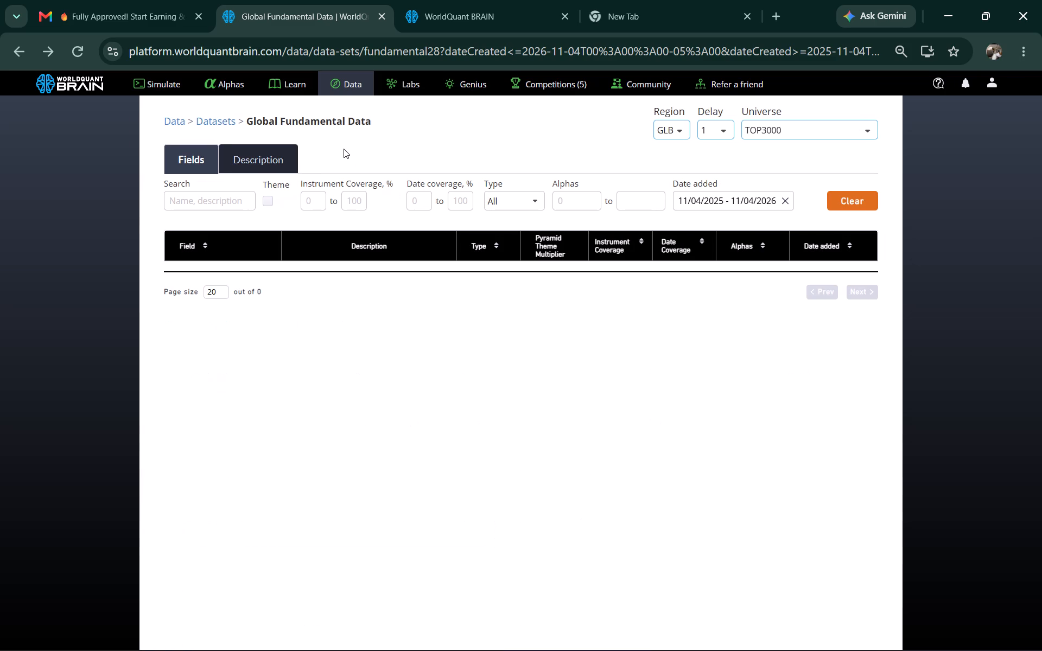
Copy the mcr10_value field name from the Macroeconomic Research data dataset in the Macro data category.
click(353, 81)
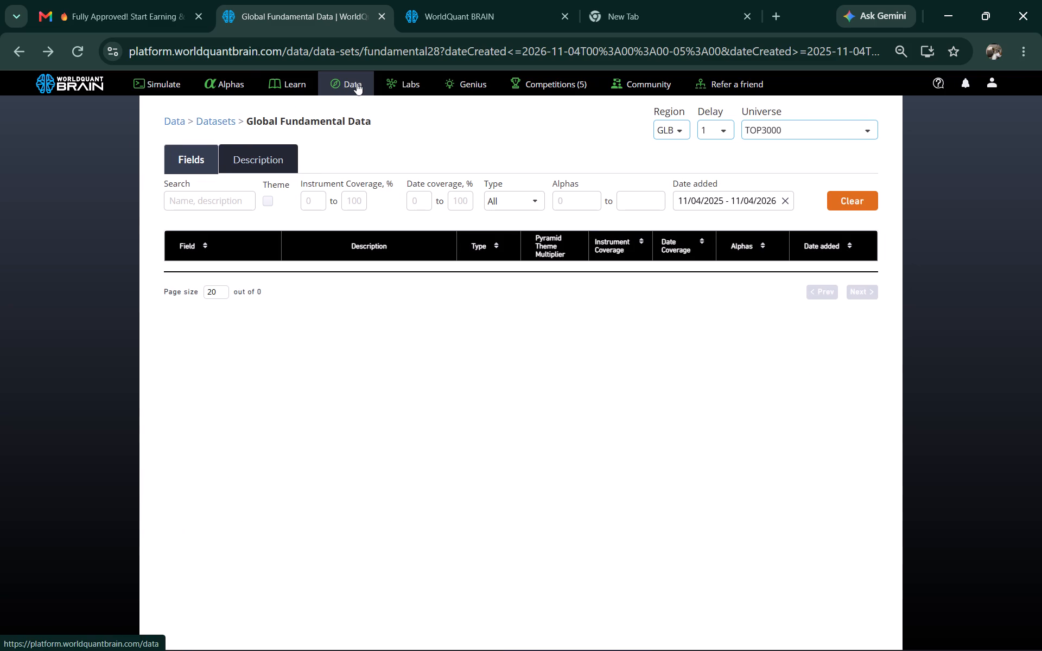
double_click(347, 90)
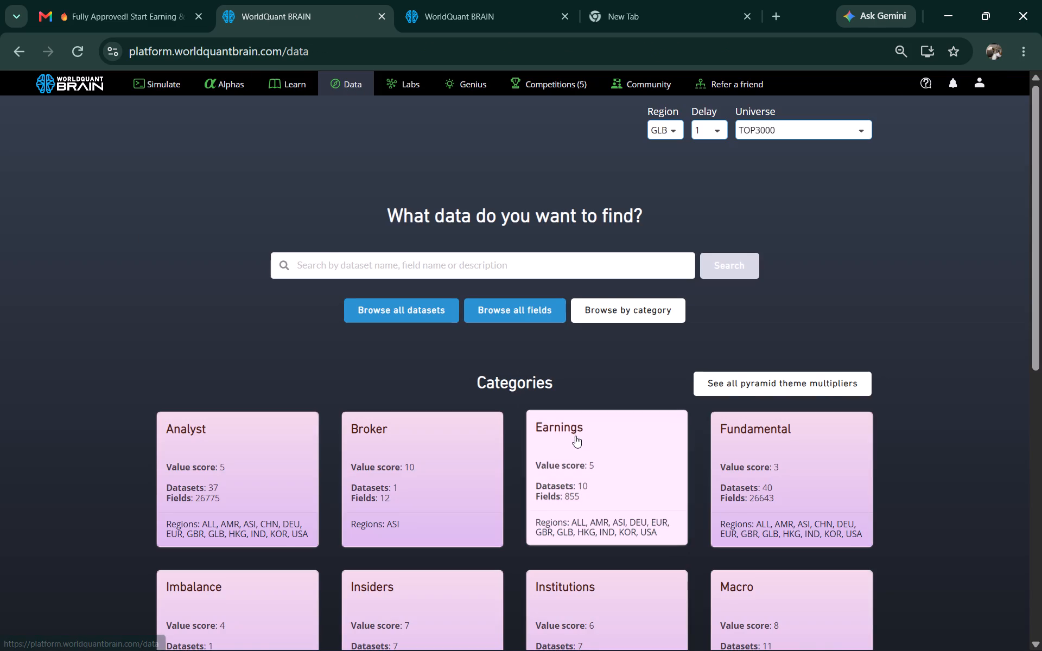
scroll(587, 429, down, 1)
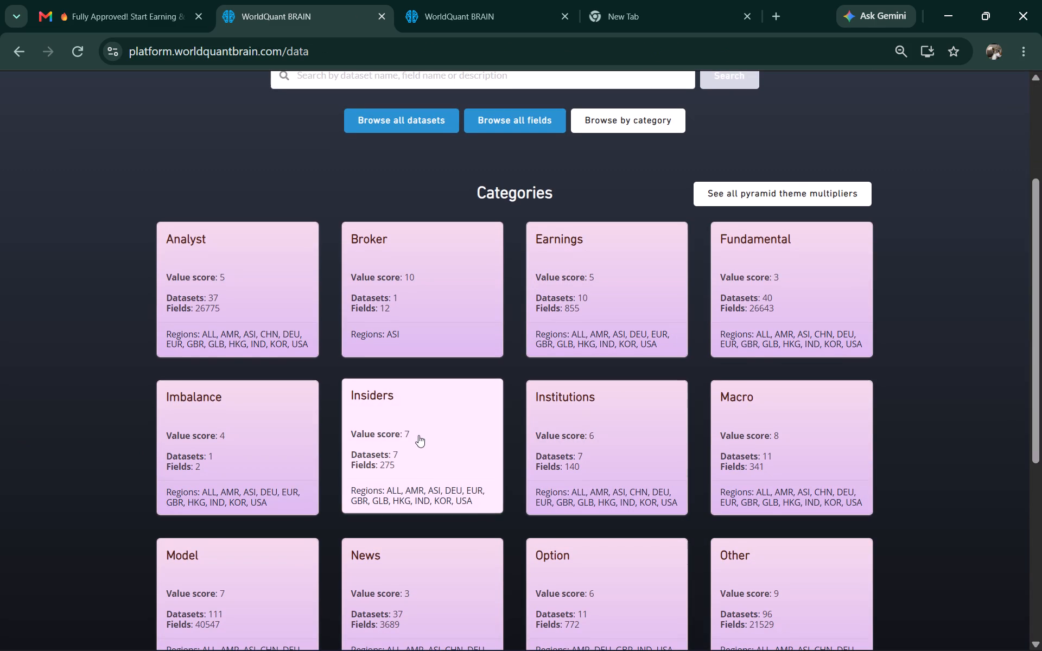
scroll(499, 362, down, 1)
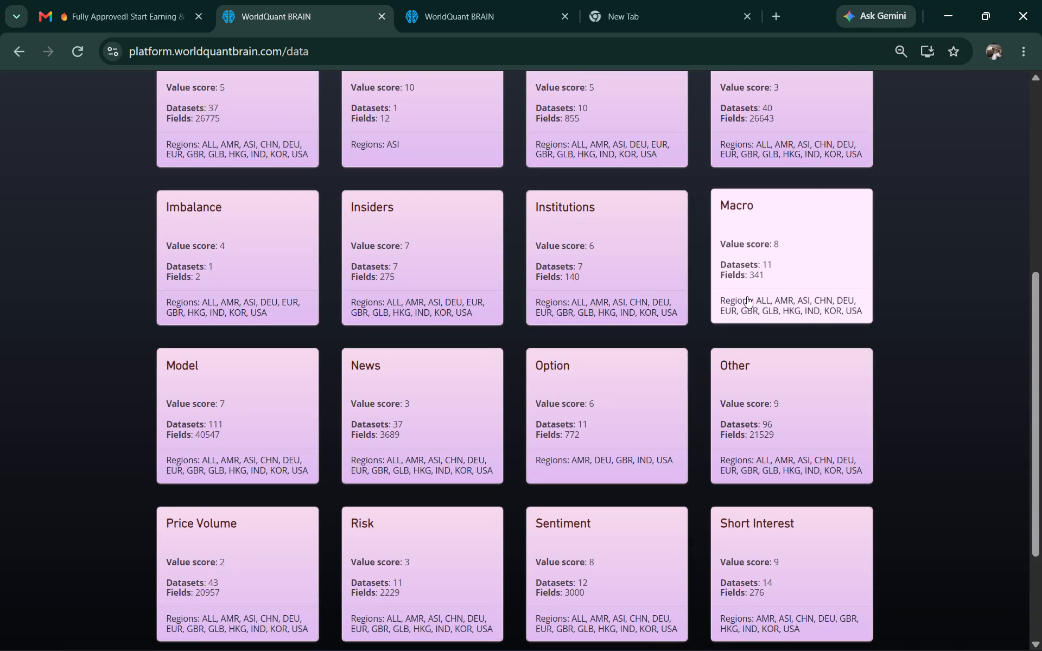
click(748, 257)
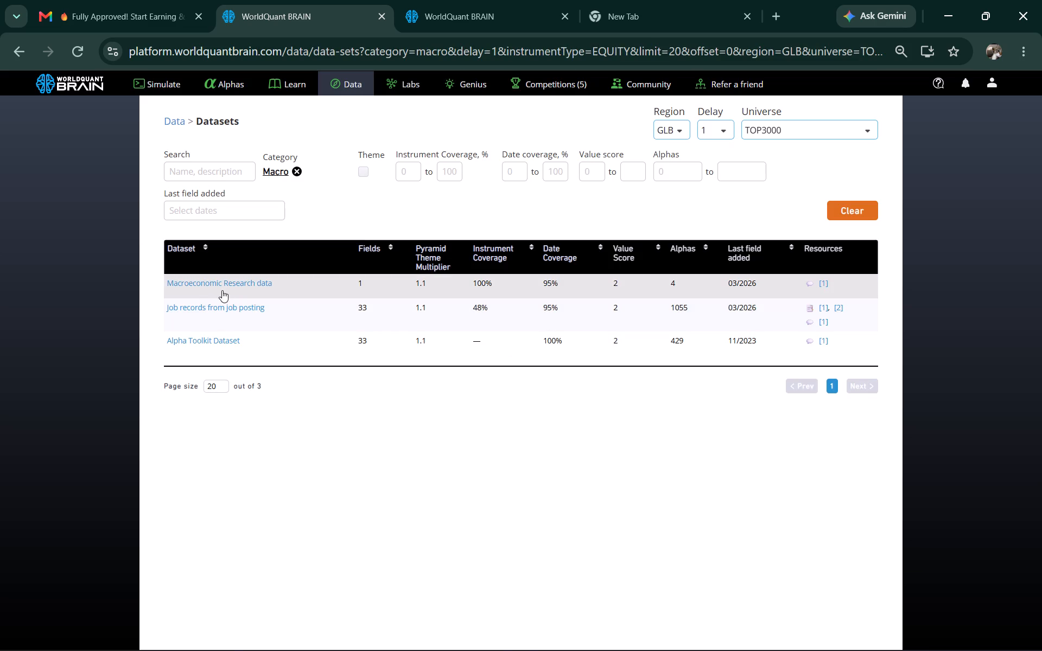
click(246, 282)
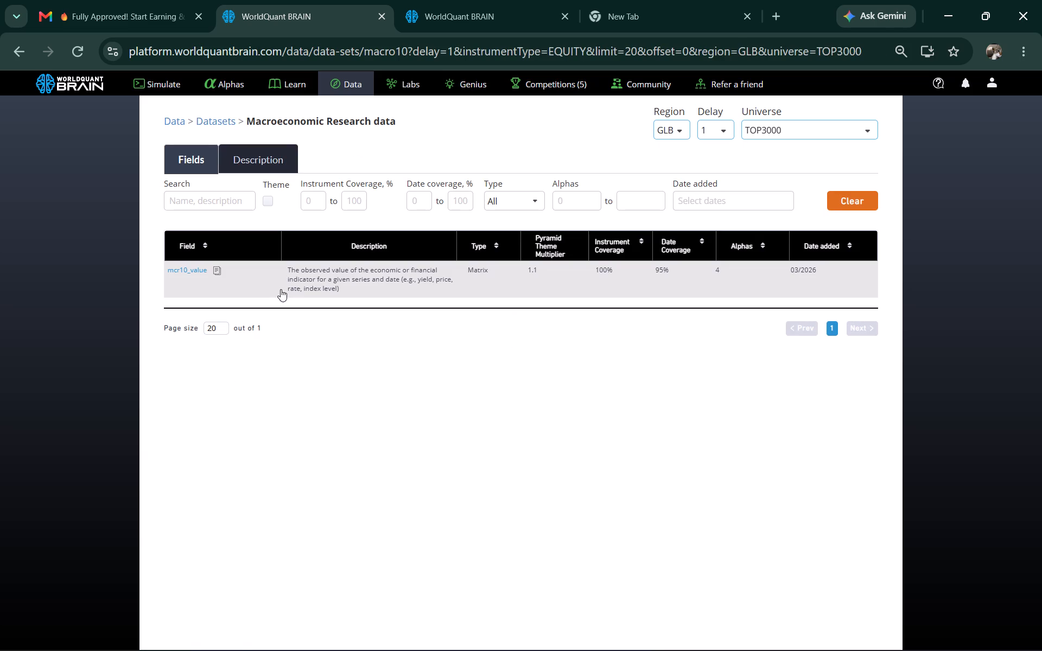
click(217, 270)
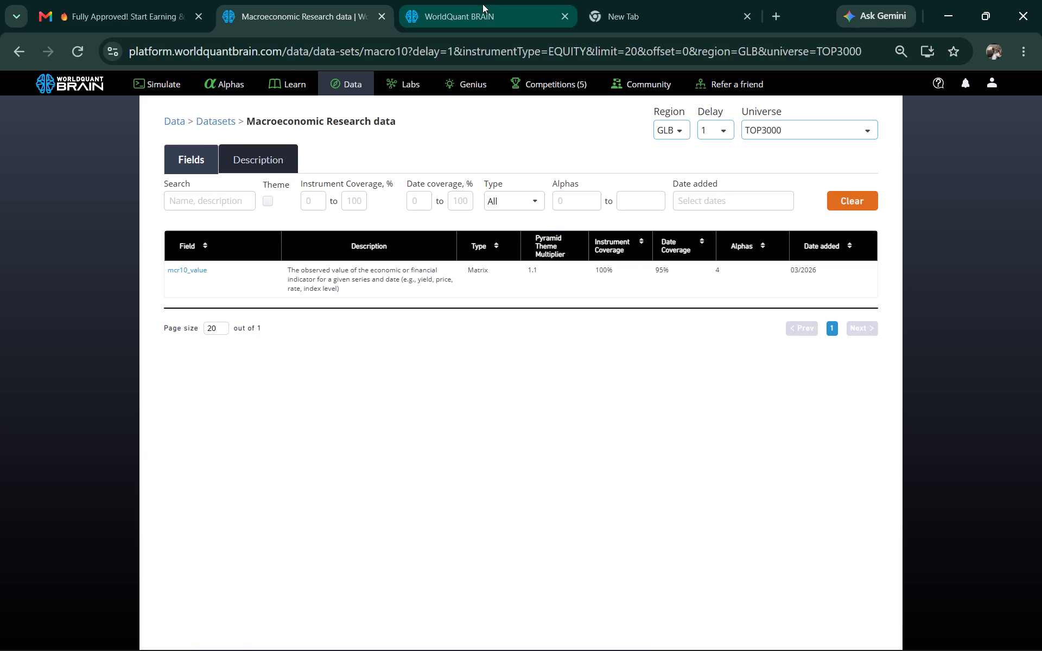
Replace fnd28_bdeq_value_18232q with mcr10_value inside ts_arg_min in the Simulation 15 expression.
click(482, 4)
double_click(195, 177)
right_click(195, 176)
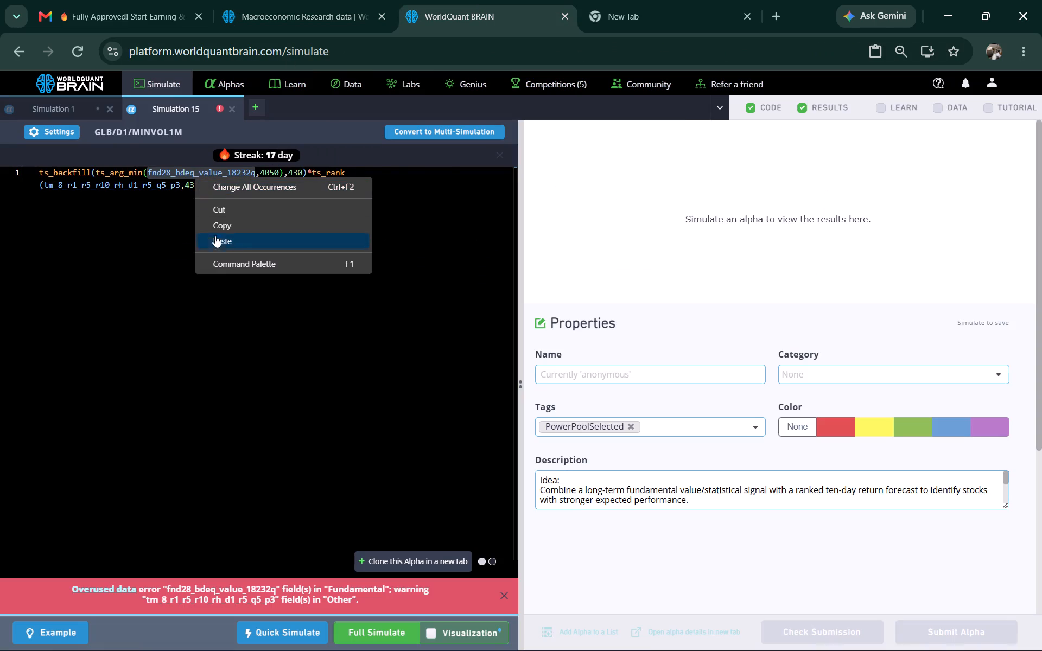
click(218, 239)
Run a full simulation of the alpha using mcr10_value.
click(385, 634)
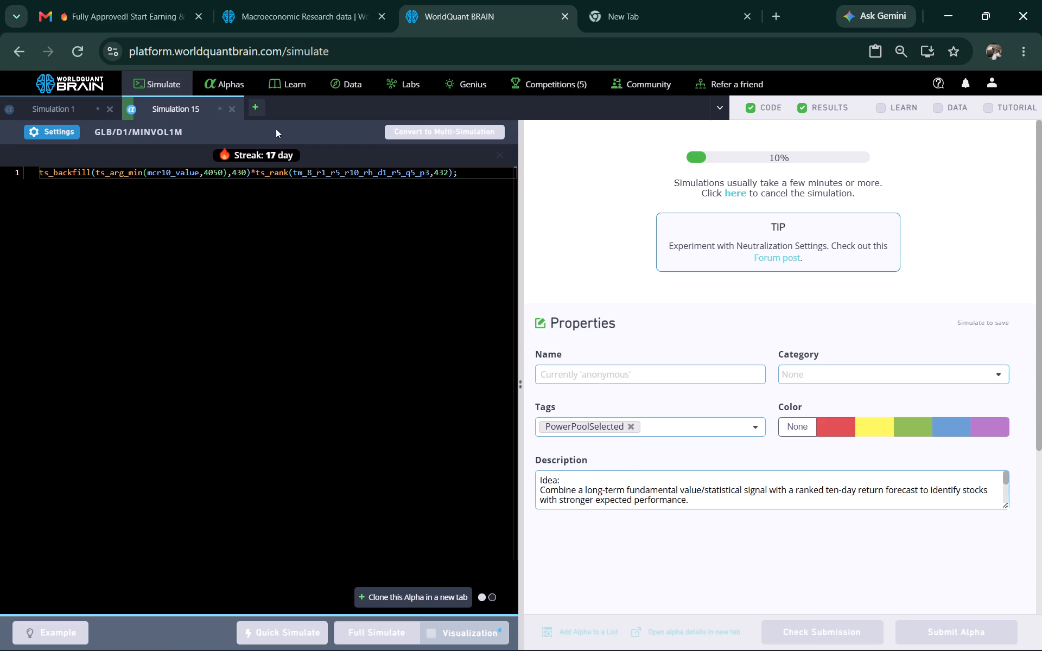
click(301, 28)
click(455, 16)
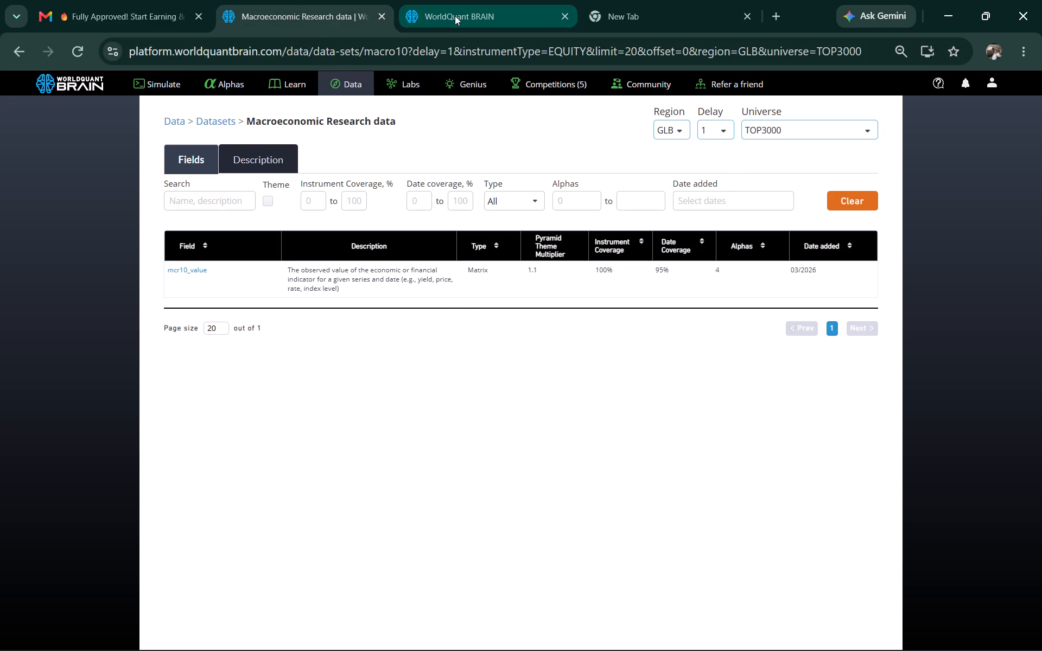
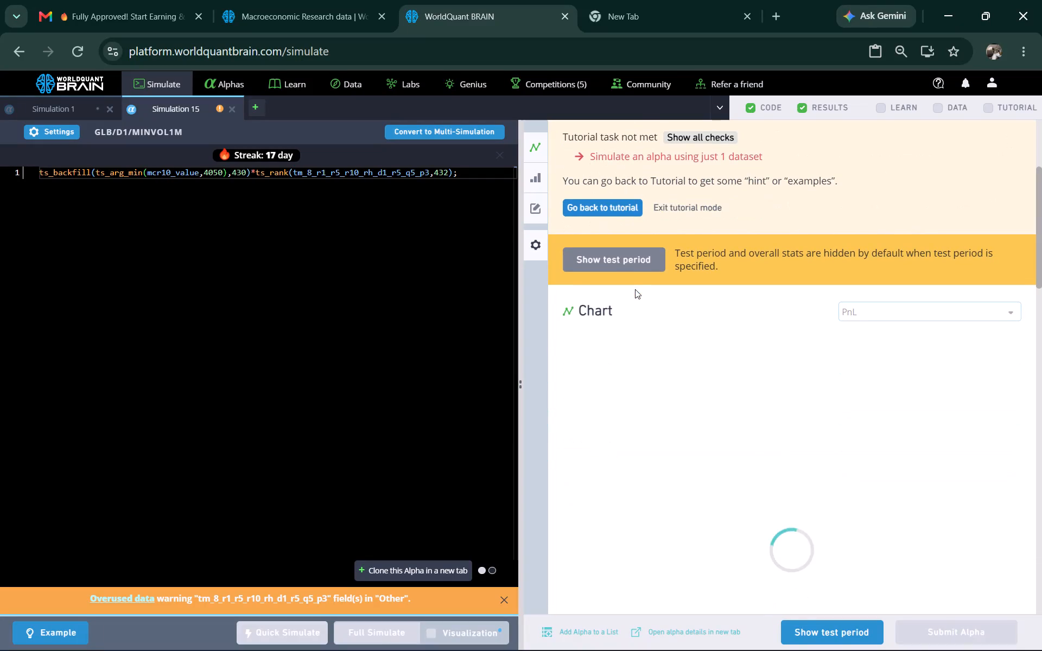
Reveal the test period of the mcr10_value alpha and examine its IS summary and IS testing warnings.
scroll(639, 306, down, 3)
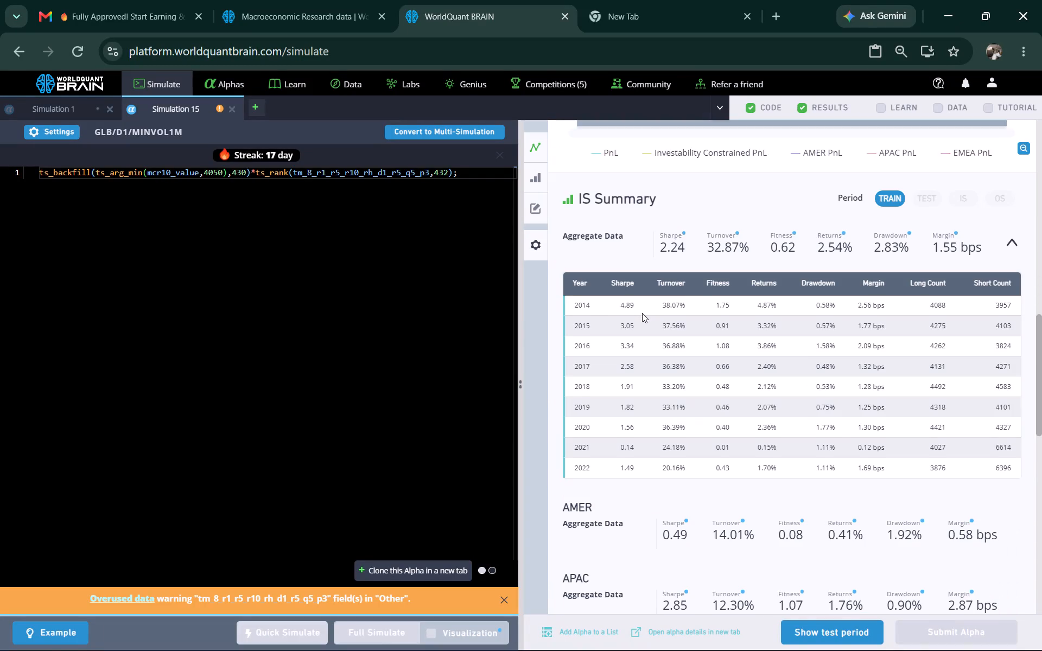
scroll(647, 320, up, 3)
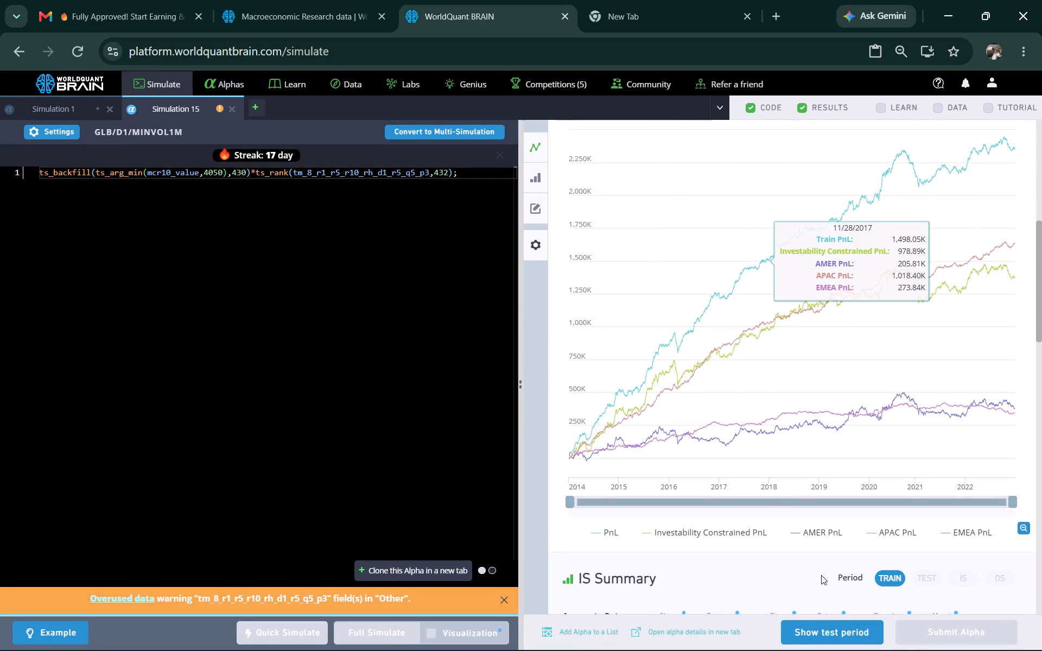
click(835, 629)
scroll(788, 476, down, 1)
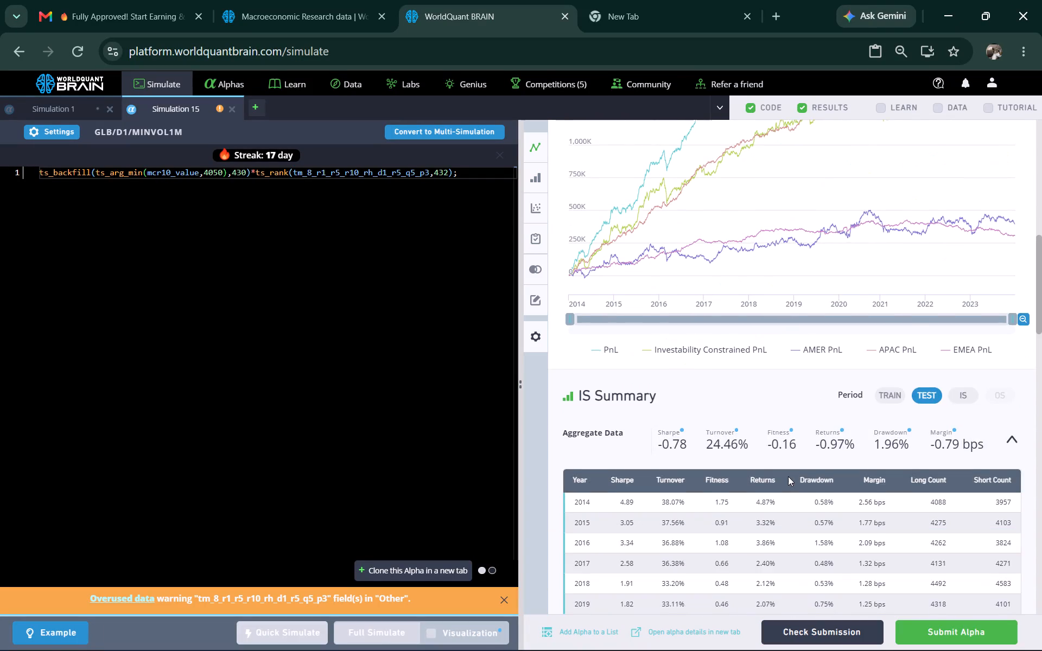
scroll(788, 476, down, 4)
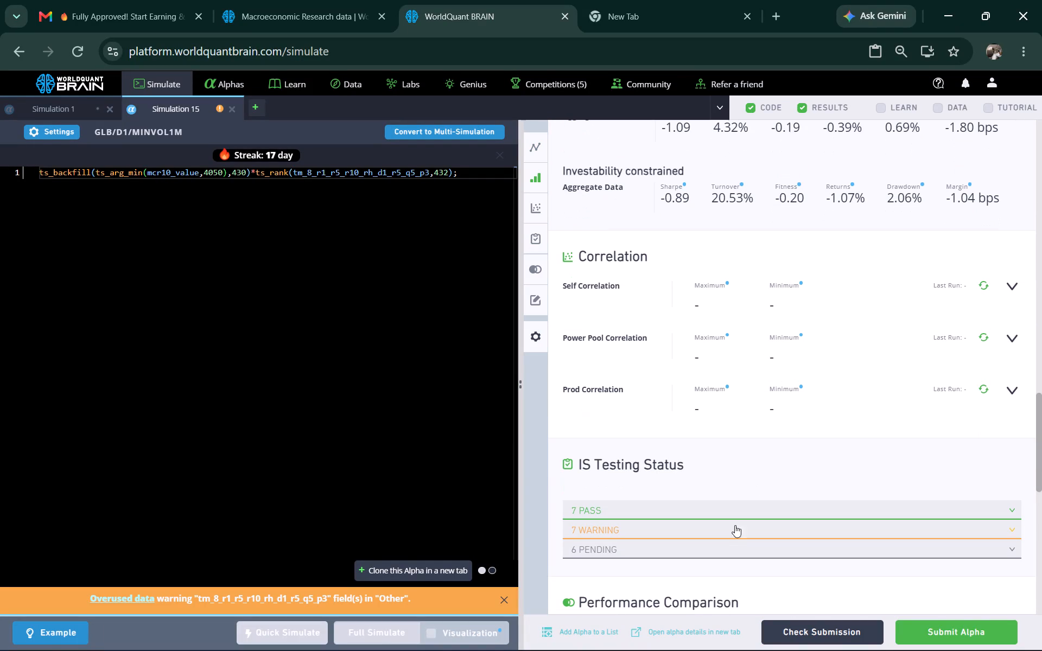
click(721, 533)
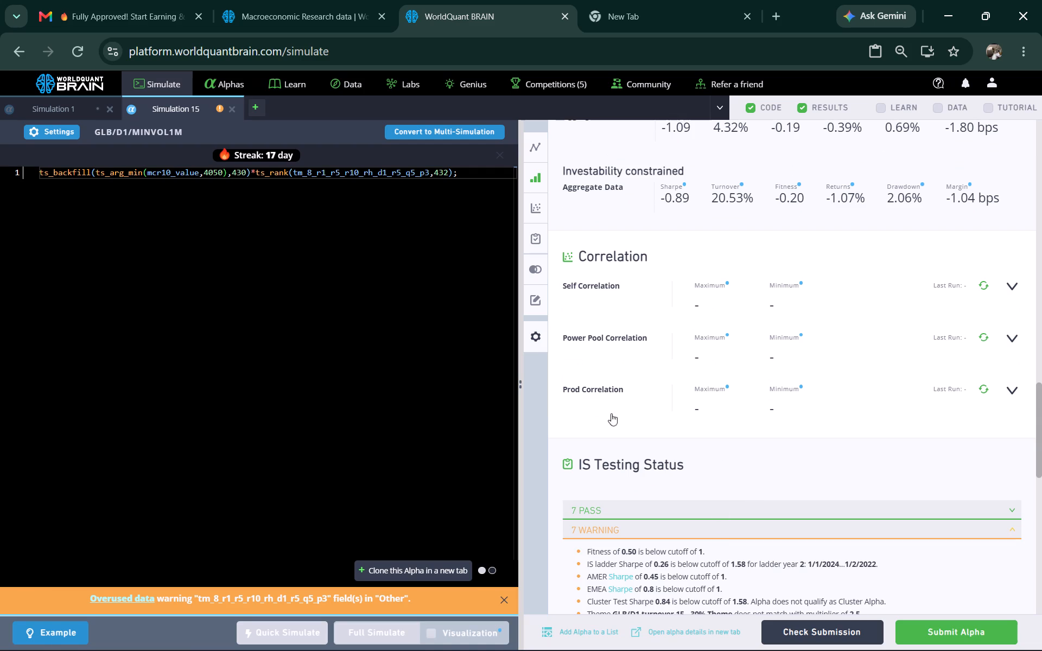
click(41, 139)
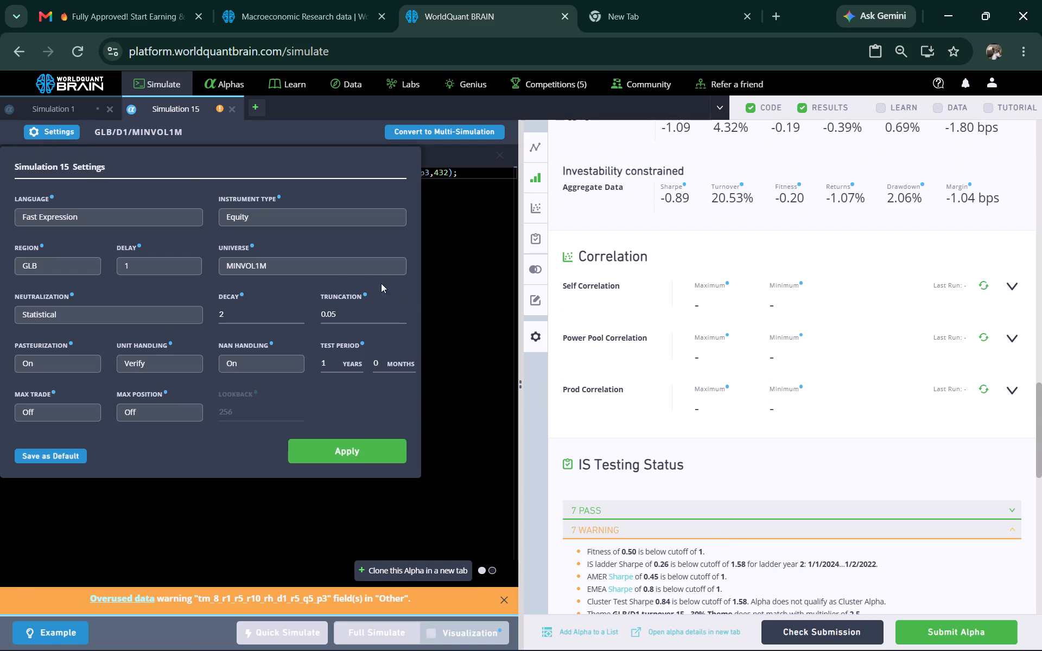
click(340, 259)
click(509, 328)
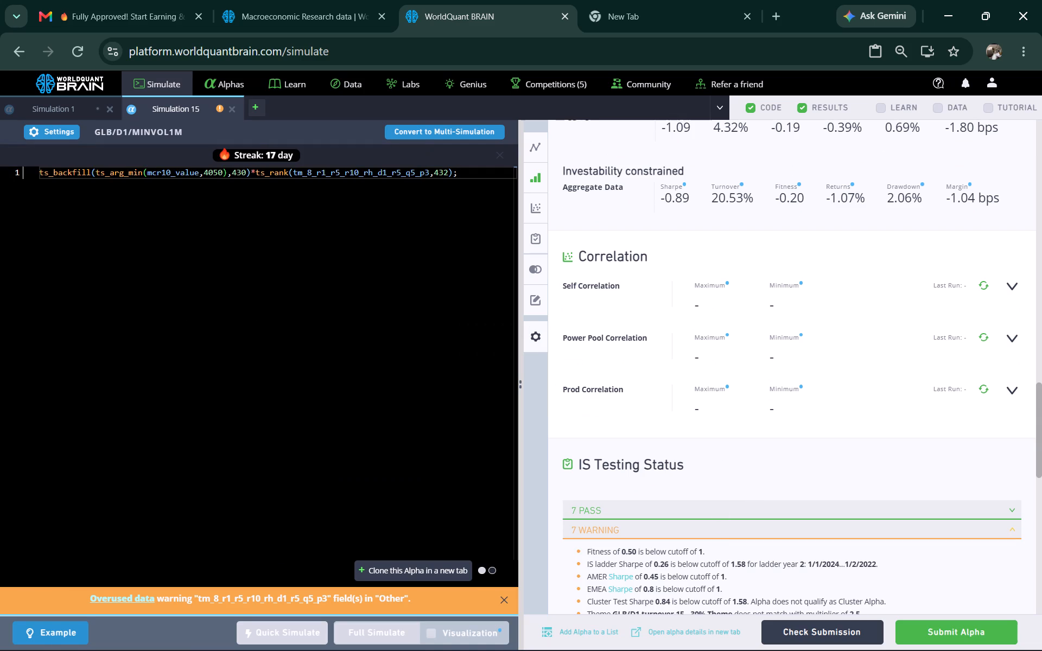
Run the Prod Correlation and Power Pool Correlation checks for the simulated alpha.
scroll(1019, 515, down, 1)
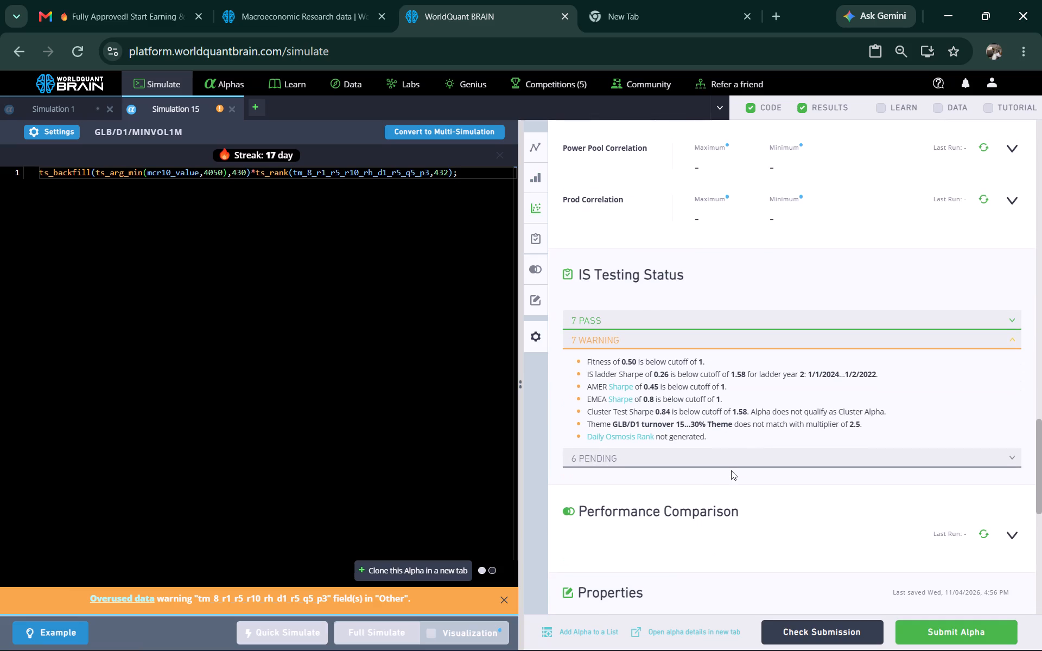
scroll(776, 366, up, 2)
scroll(796, 412, down, 1)
click(983, 391)
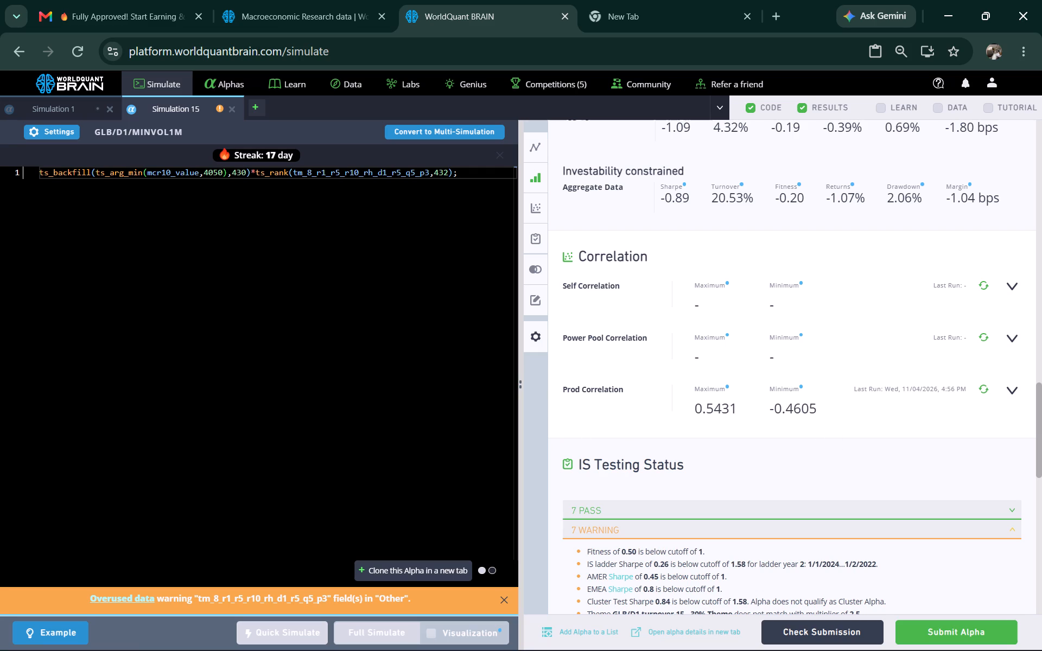
click(983, 334)
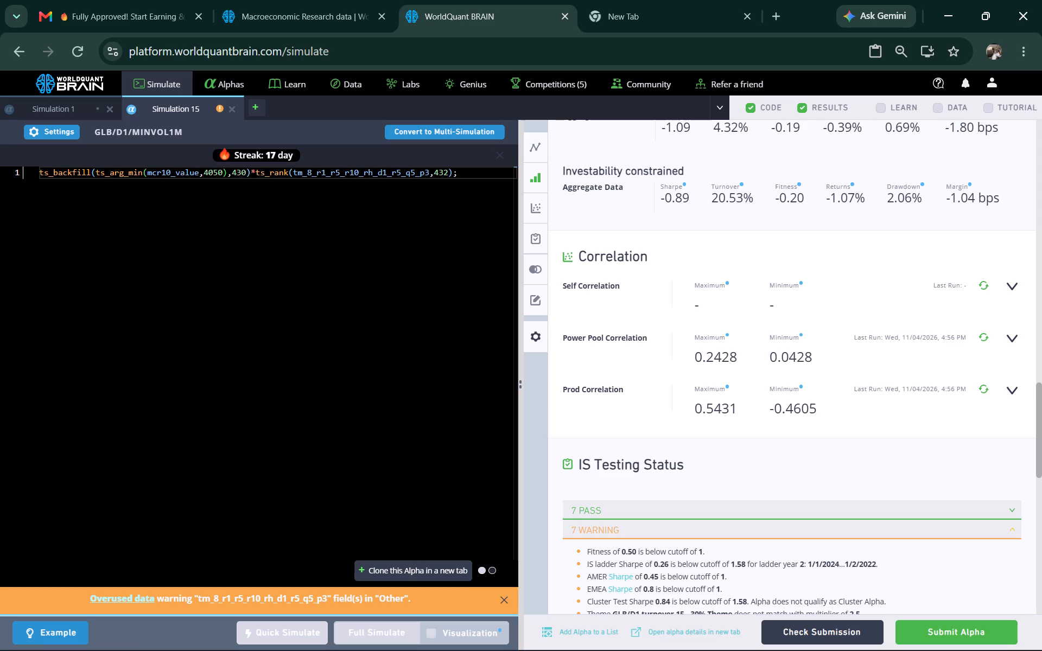
Set the ts_arg_min lookback of mcr10_value to 450 in the Simulation 15 expression.
click(216, 167)
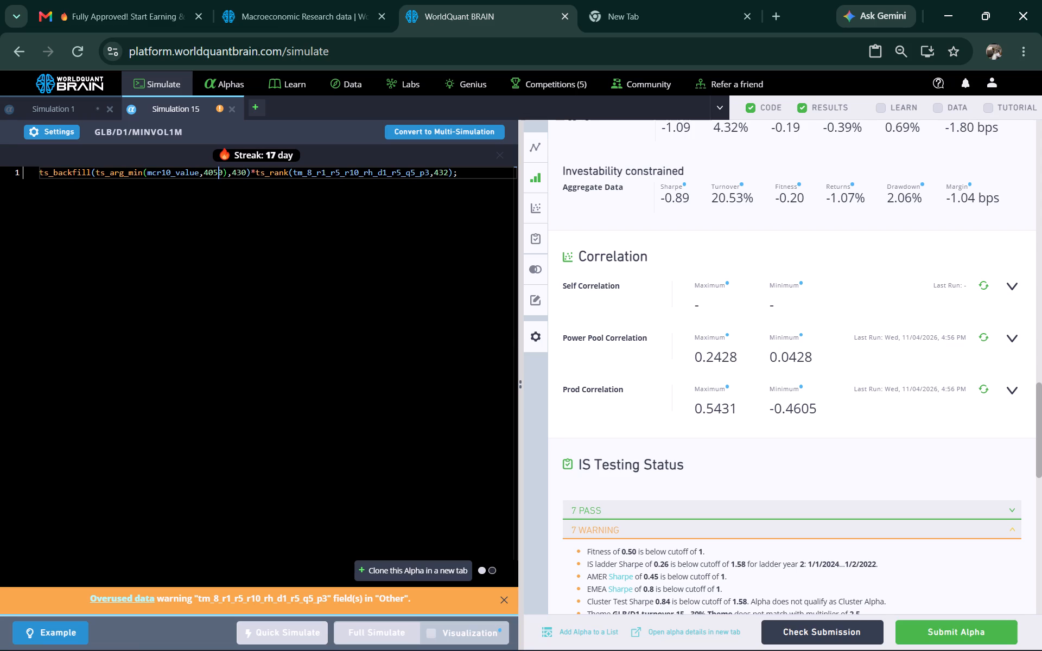
click(214, 173)
key(BackSpace)
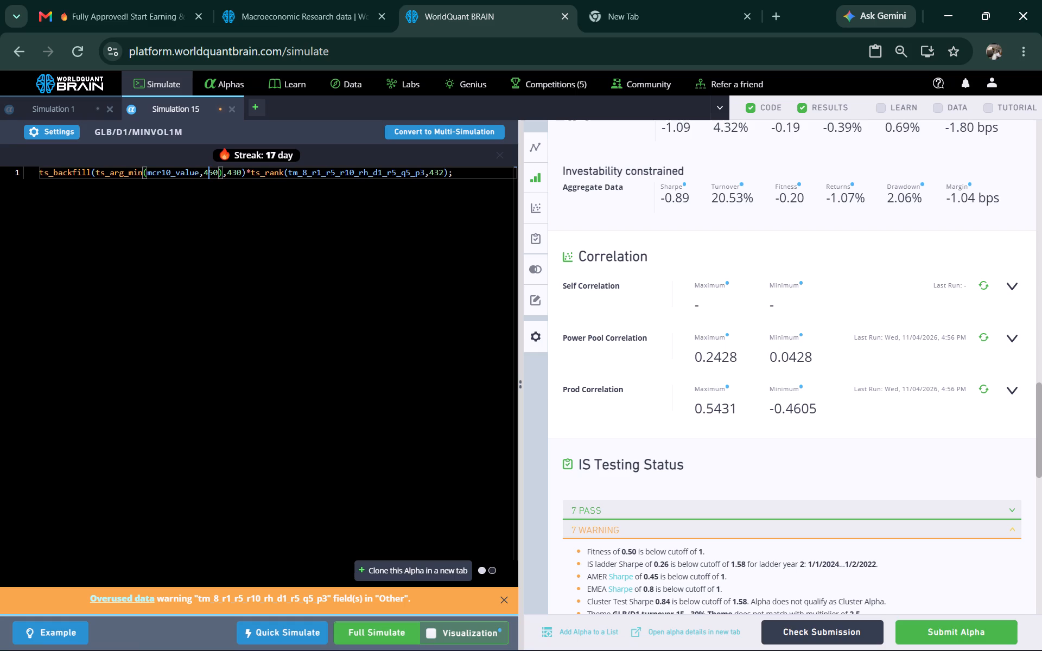
Set the Simulation 15 universe to TOPDIV3000 and apply the settings.
click(56, 131)
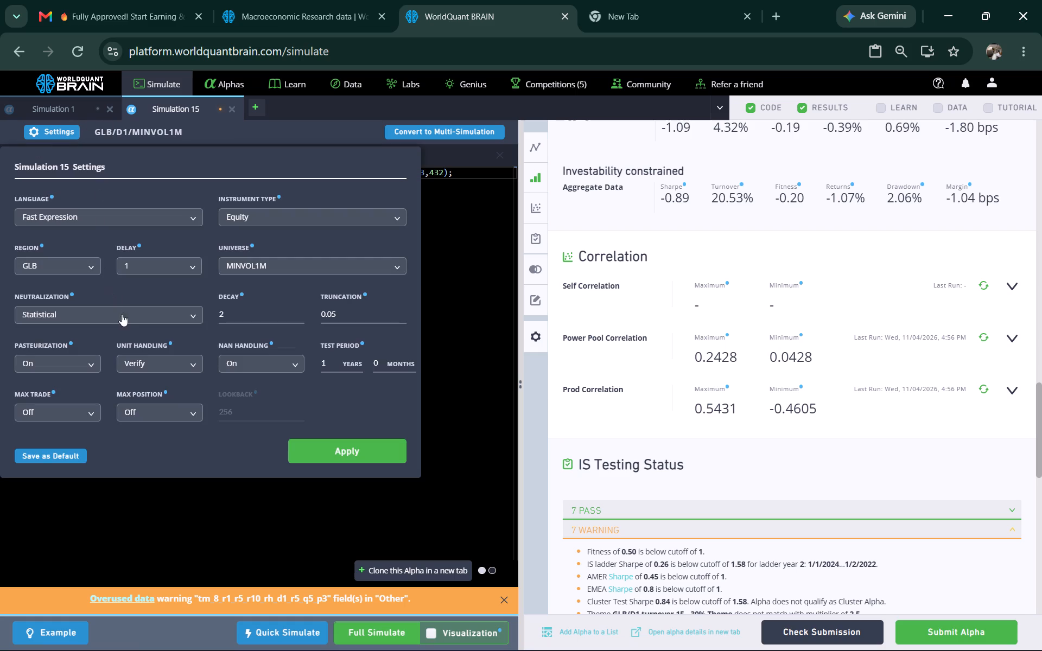
click(302, 269)
click(311, 336)
click(374, 443)
Run a full simulation of the alpha with the TOPDIV3000 universe.
click(382, 634)
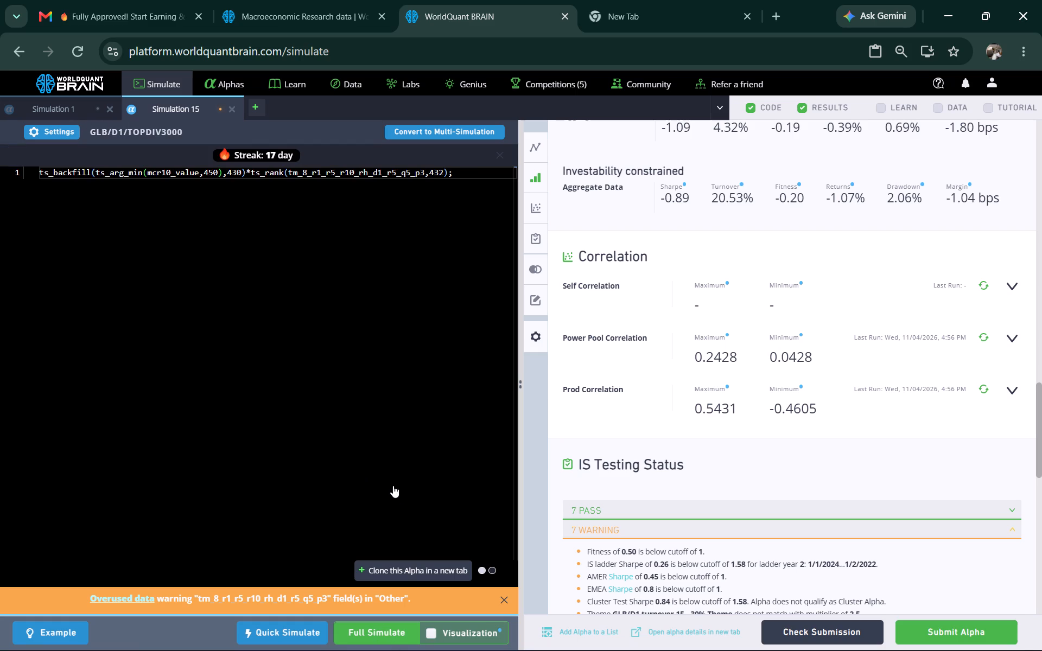
In the unsubmitted alphas list, reveal the test period of alpha 2rAwx6x8 and examine its IS testing warnings.
click(233, 86)
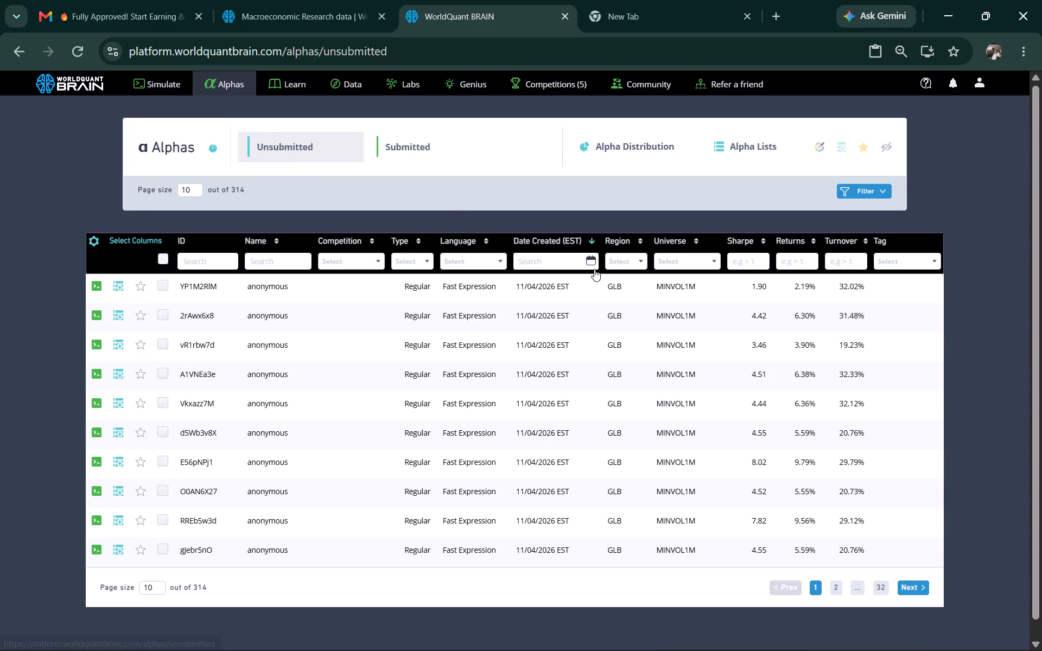
click(367, 316)
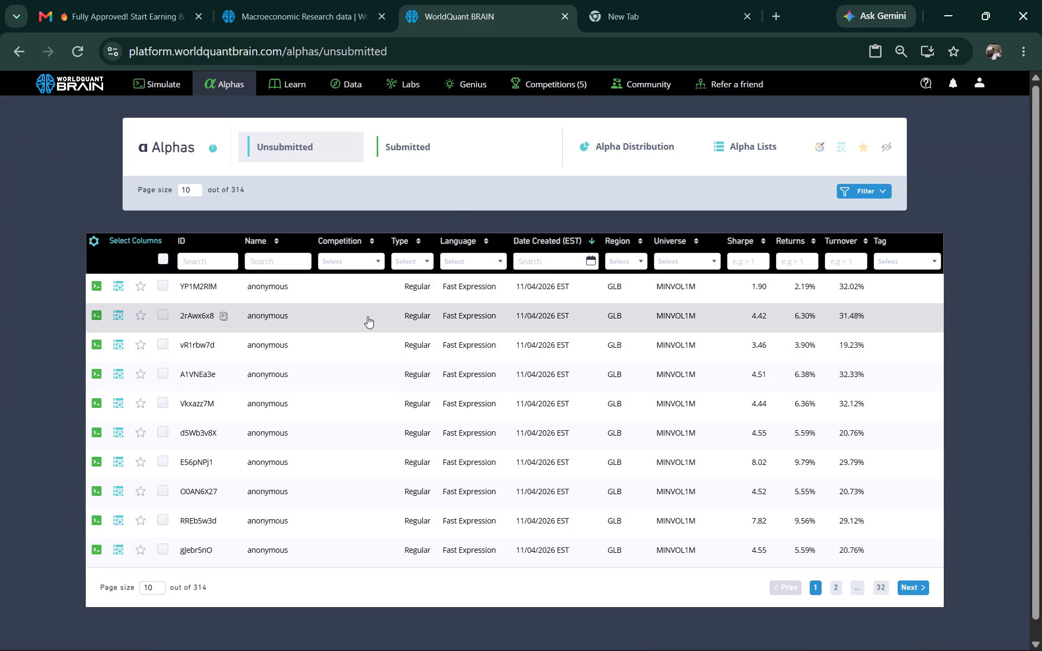
scroll(674, 334, down, 1)
scroll(674, 334, up, 1)
scroll(674, 334, down, 8)
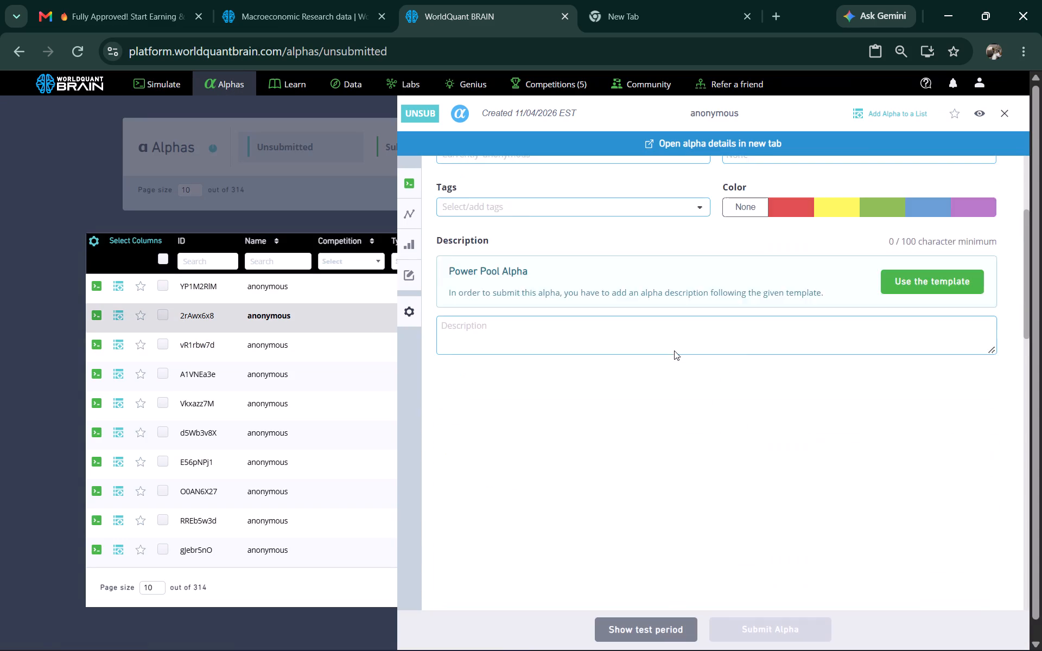
scroll(674, 350, up, 3)
scroll(674, 350, down, 6)
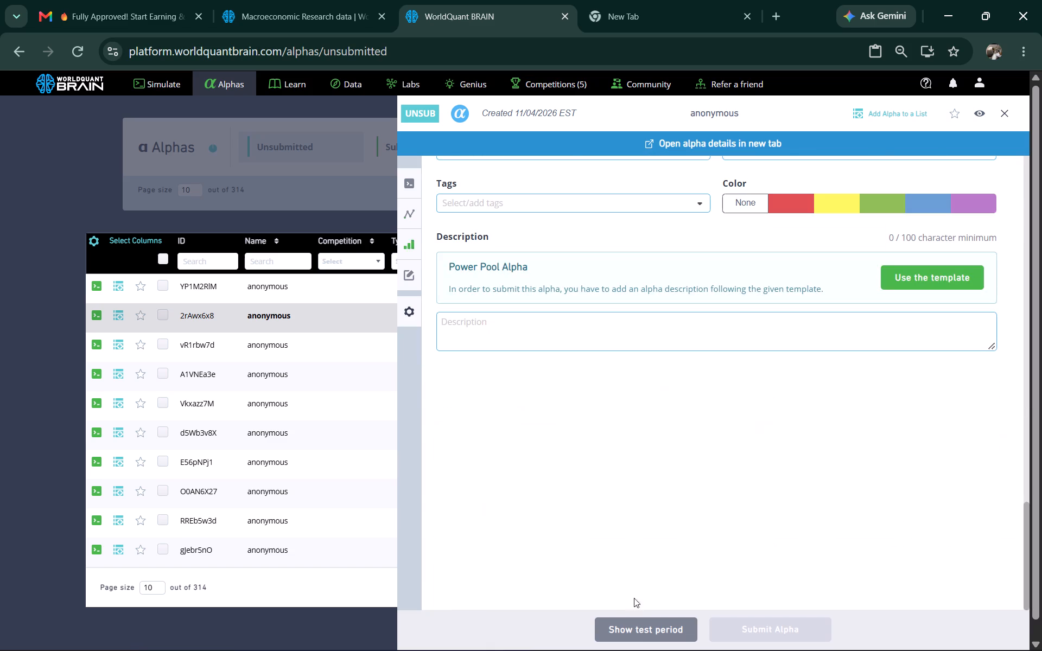
click(639, 626)
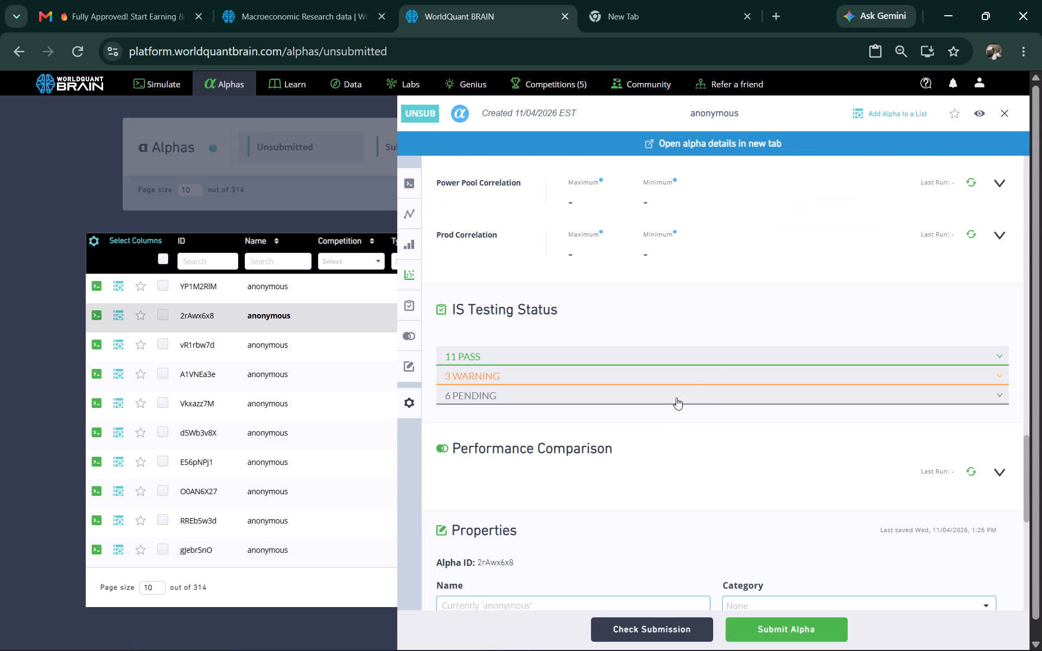
click(714, 367)
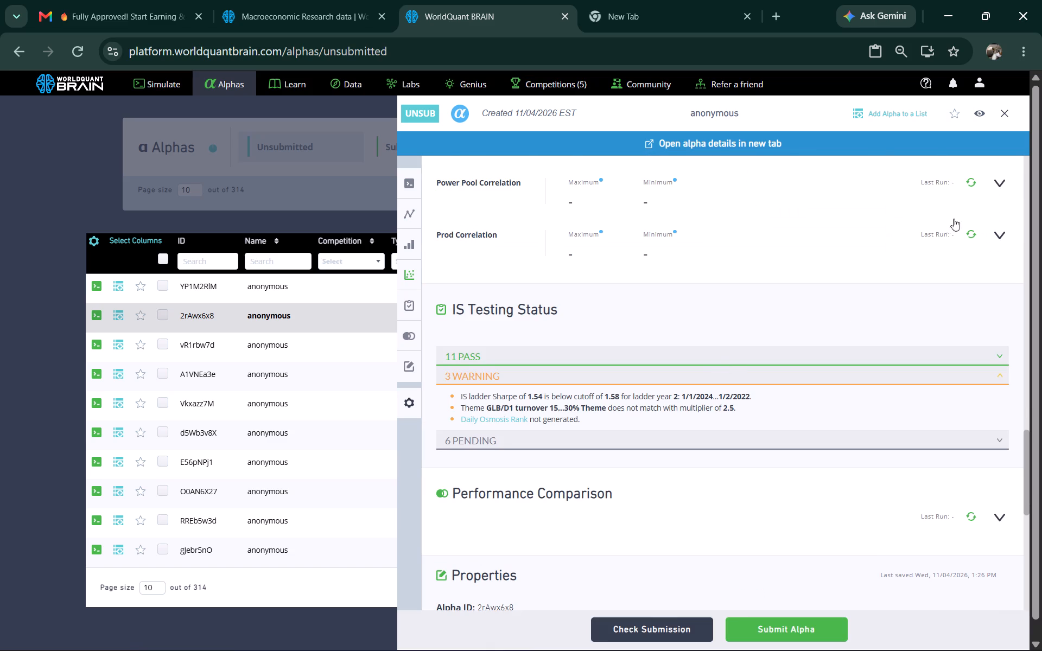
click(1003, 111)
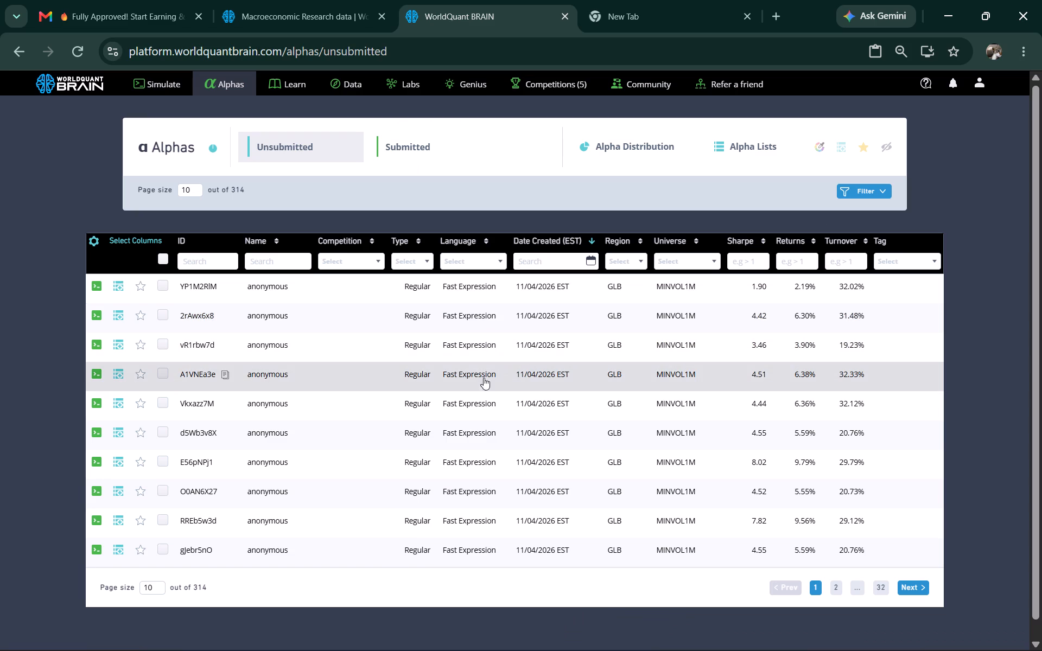
Reveal the test period of unsubmitted alpha A1VNEa3e and examine its correlation and IS testing status.
click(359, 381)
click(461, 377)
scroll(860, 365, down, 4)
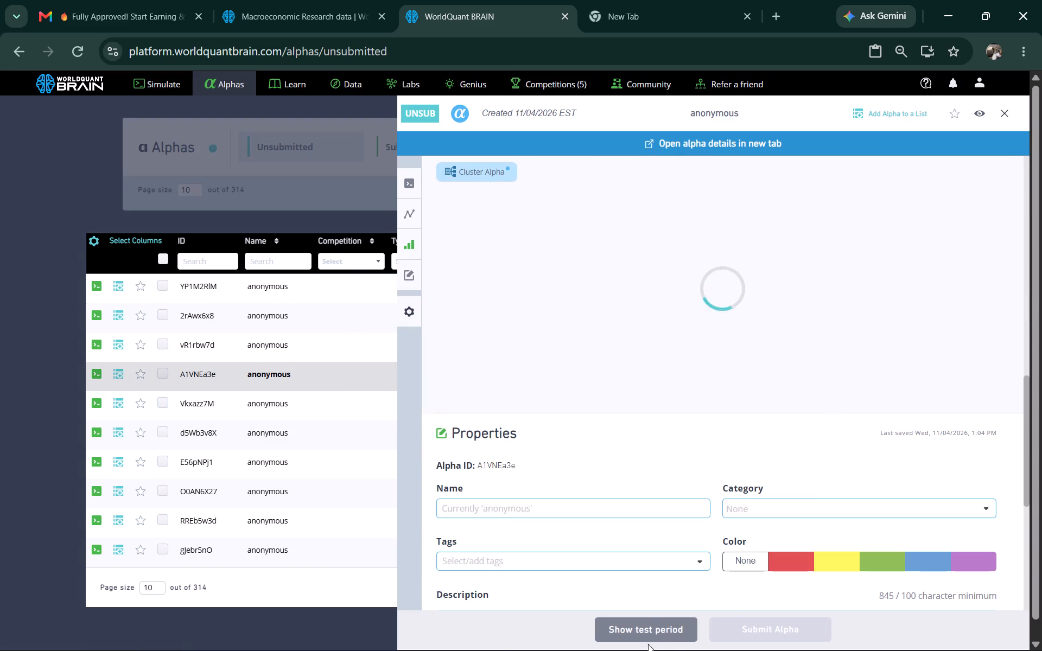
click(646, 626)
scroll(740, 405, down, 5)
scroll(688, 375, up, 2)
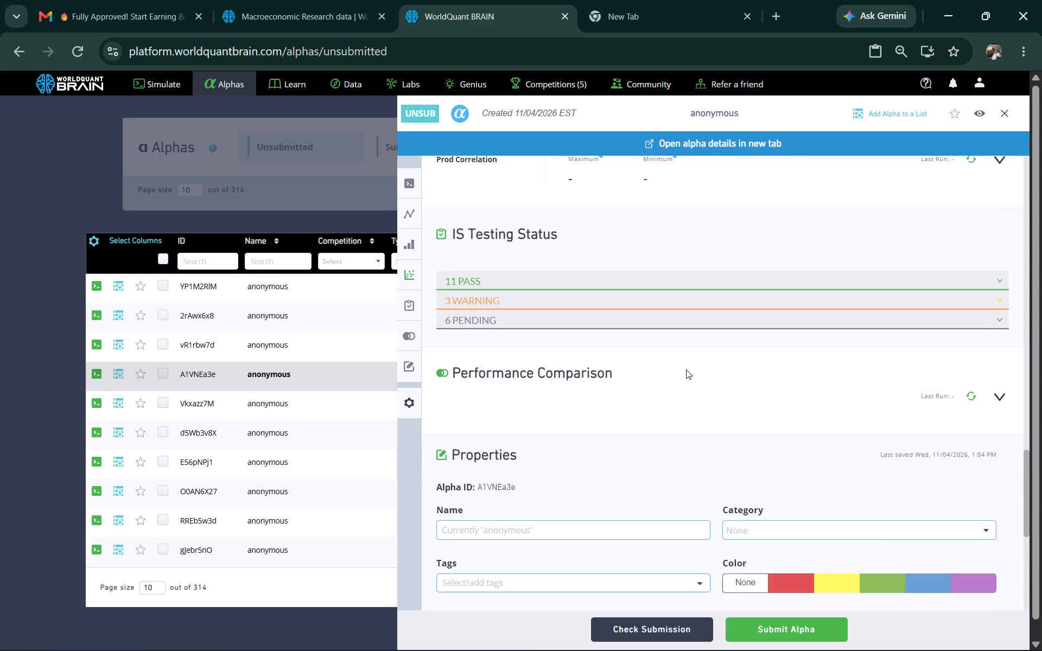
scroll(686, 369, up, 1)
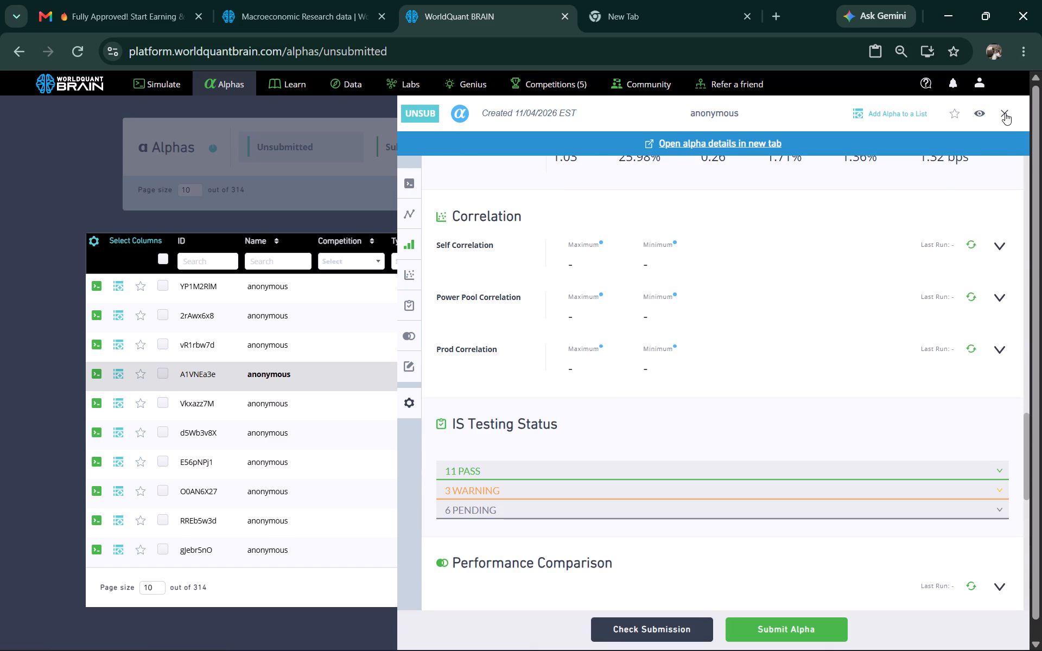
click(1005, 113)
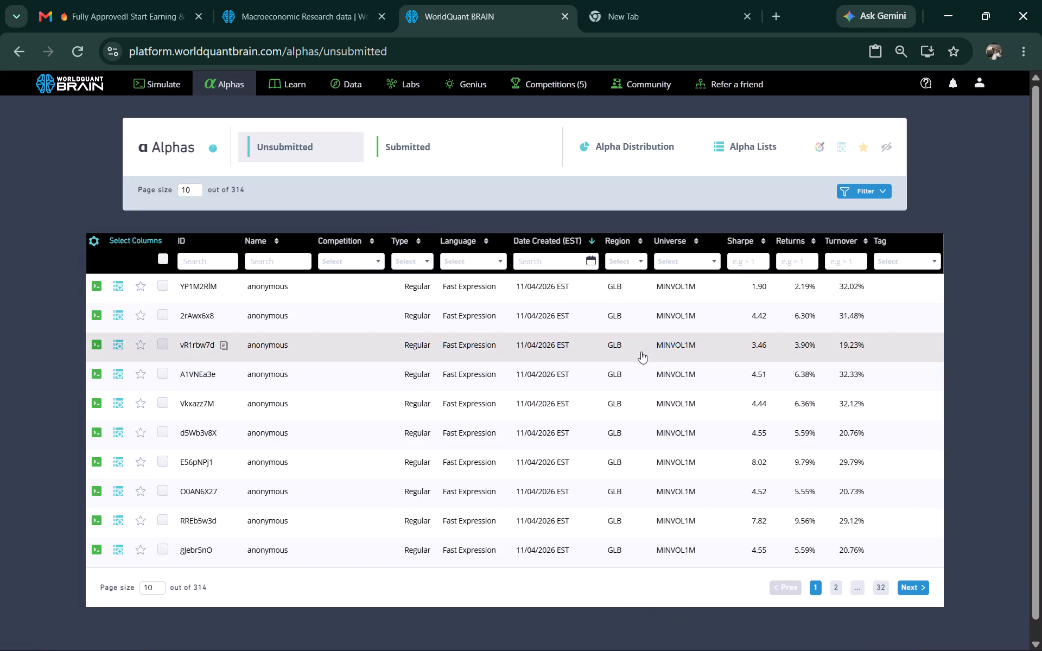
Reveal the test period of unsubmitted alpha vR1rbw7d and examine its IS testing warnings.
click(638, 348)
scroll(847, 376, down, 3)
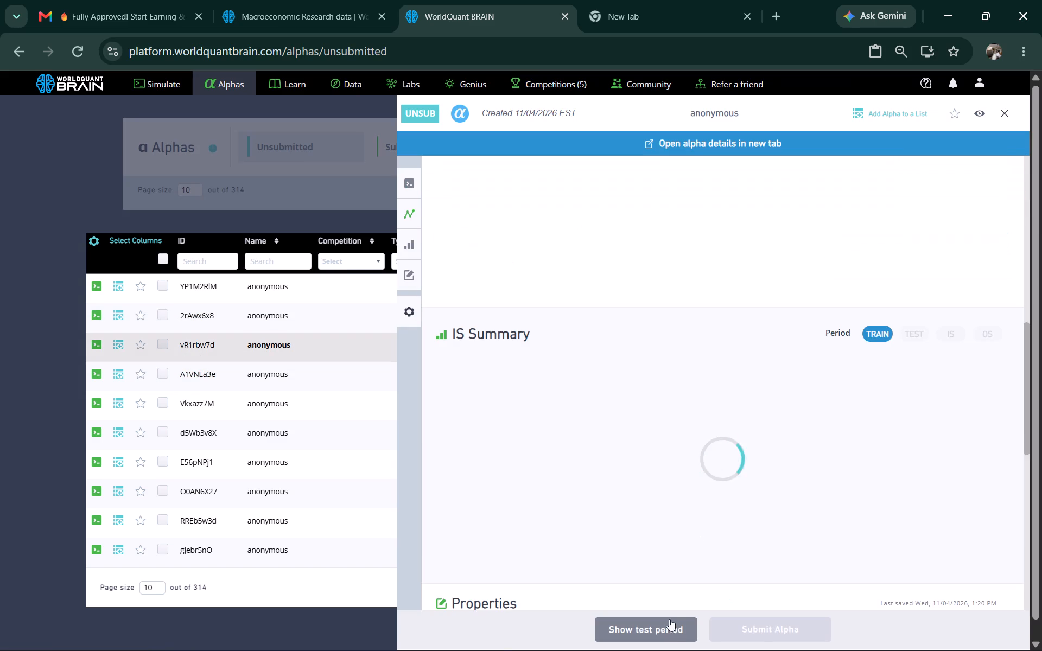
click(658, 625)
scroll(730, 336, down, 4)
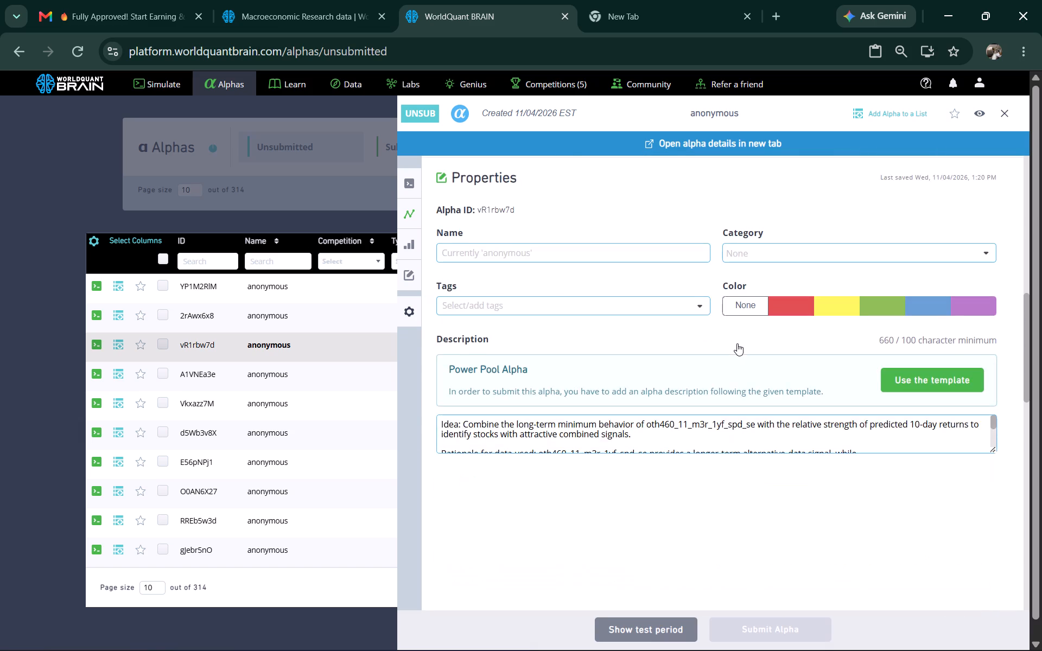
scroll(737, 343, up, 1)
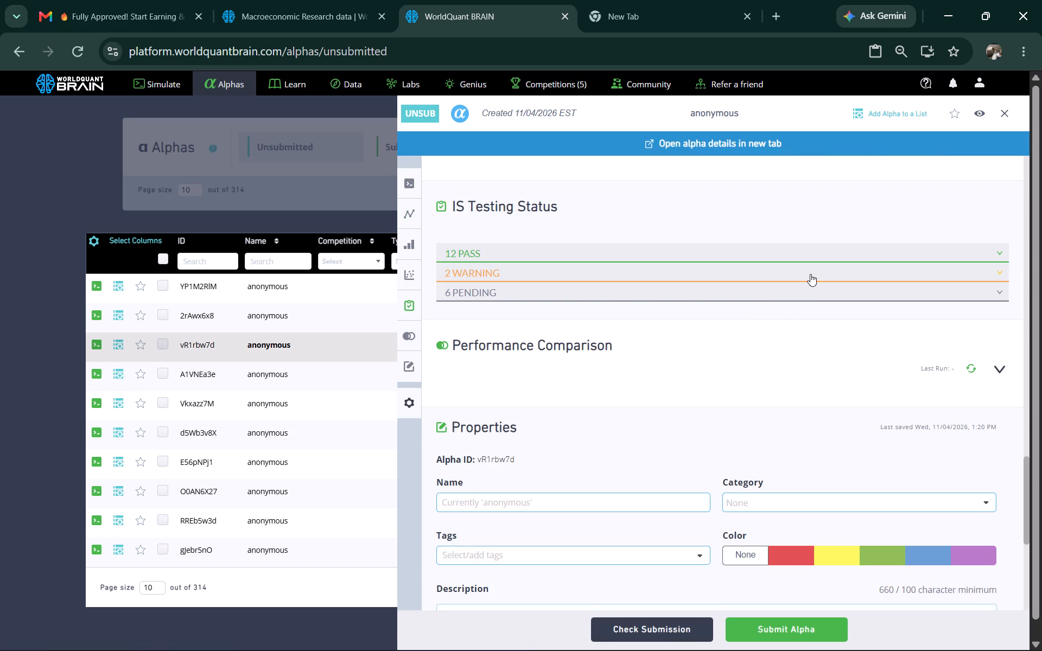
click(810, 273)
scroll(898, 279, up, 1)
click(1002, 108)
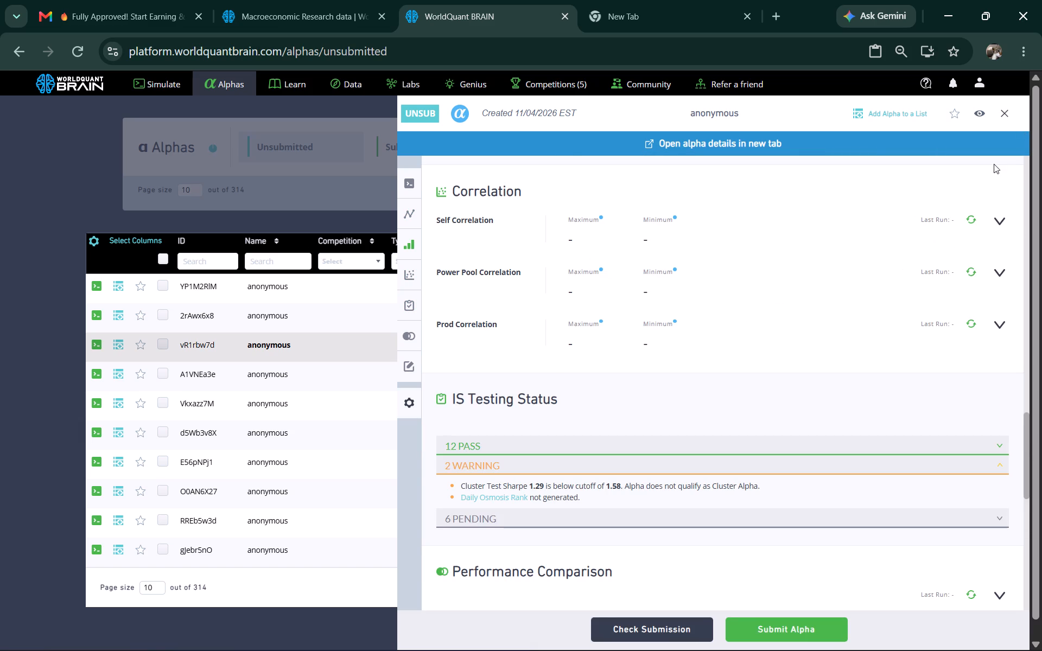
click(1006, 112)
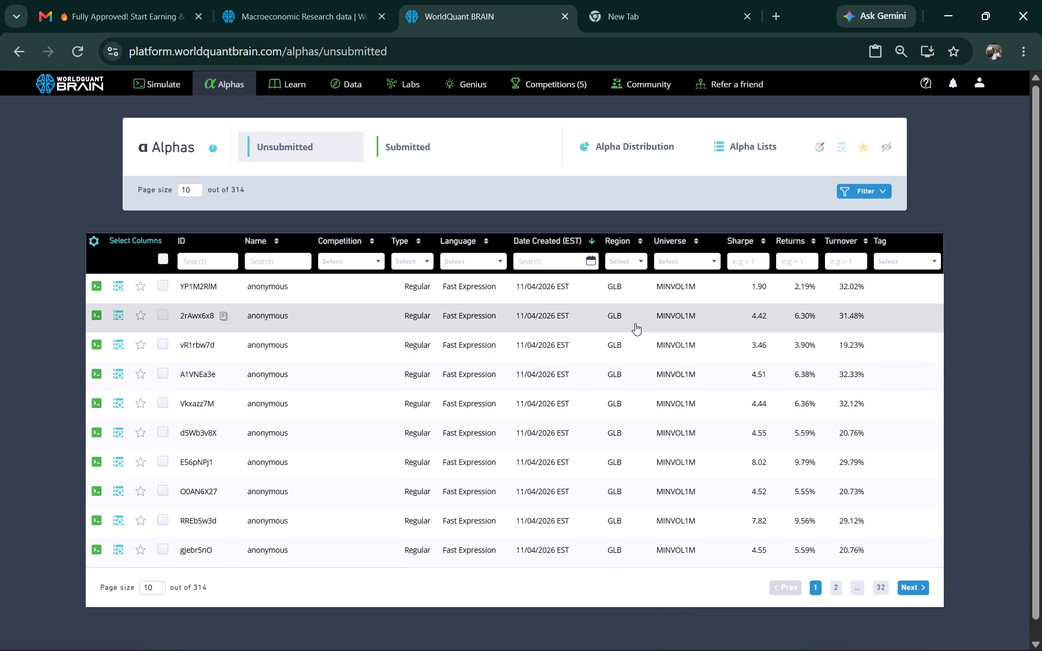
Examine the code and simulation settings of the unsubmitted alpha at the top of the list.
click(540, 287)
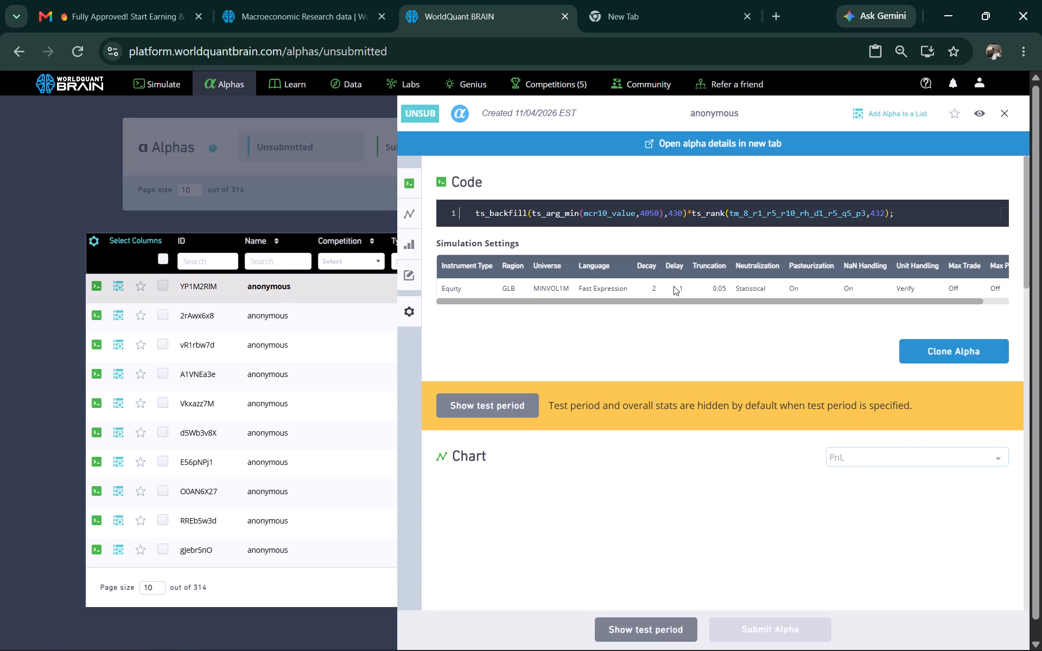
click(1005, 111)
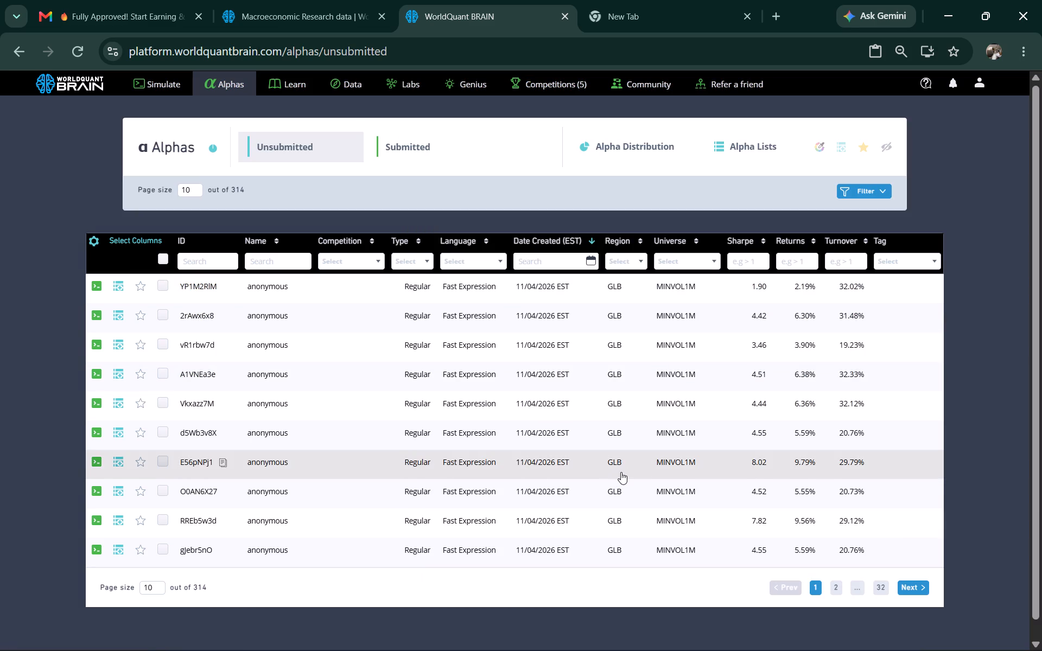
Reveal the test period of unsubmitted alpha E56pNPj1 and examine its regional statistics and IS testing warning.
click(538, 464)
scroll(727, 388, down, 2)
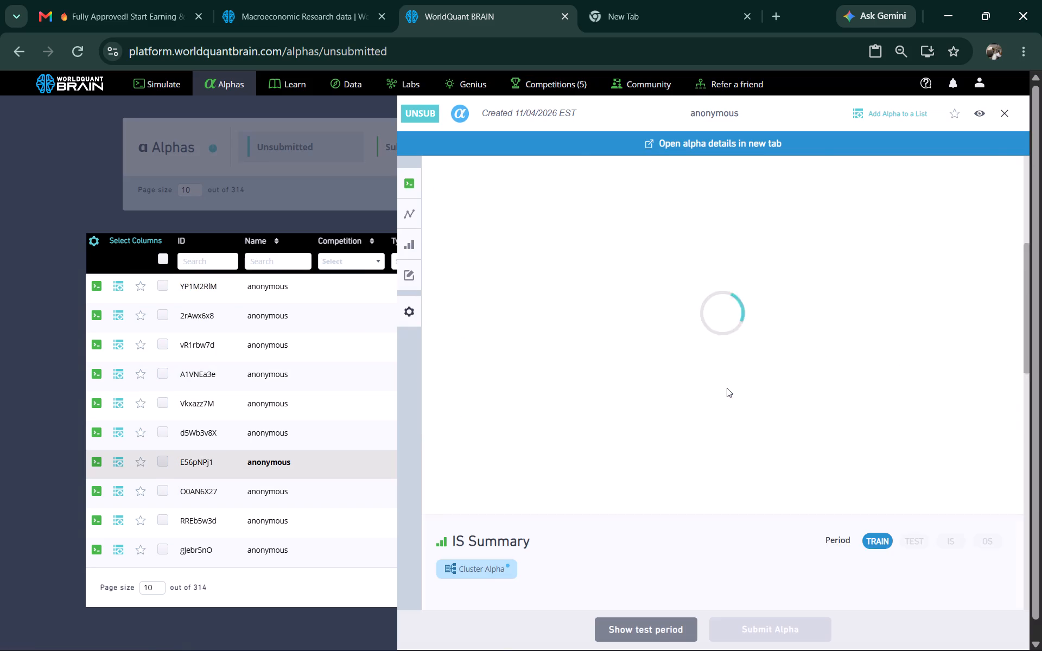
click(646, 628)
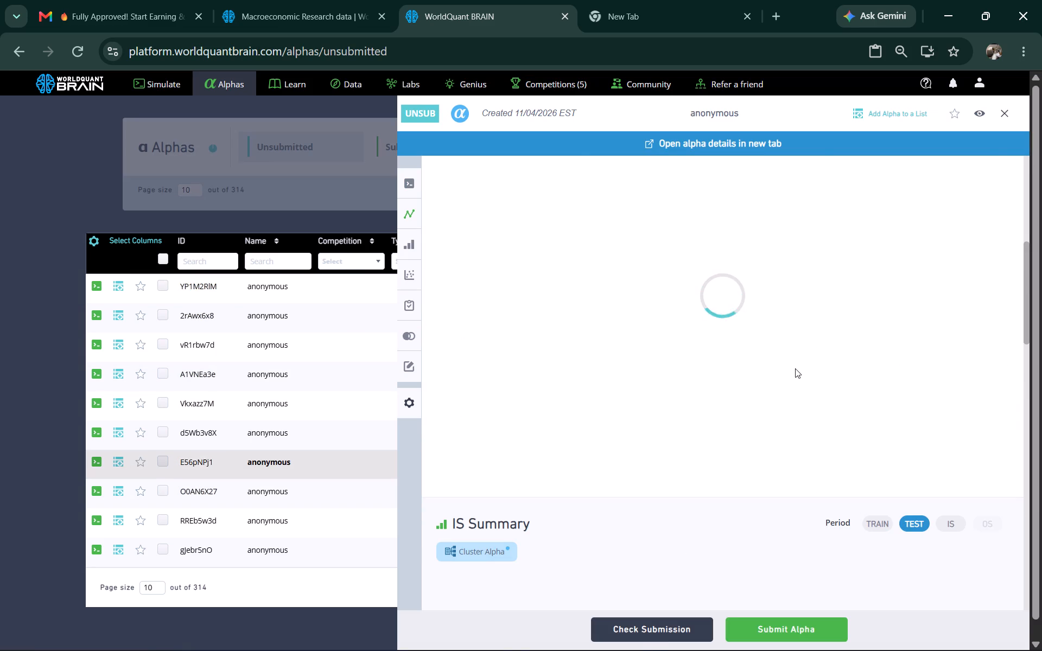
scroll(805, 346, down, 1)
scroll(722, 378, down, 2)
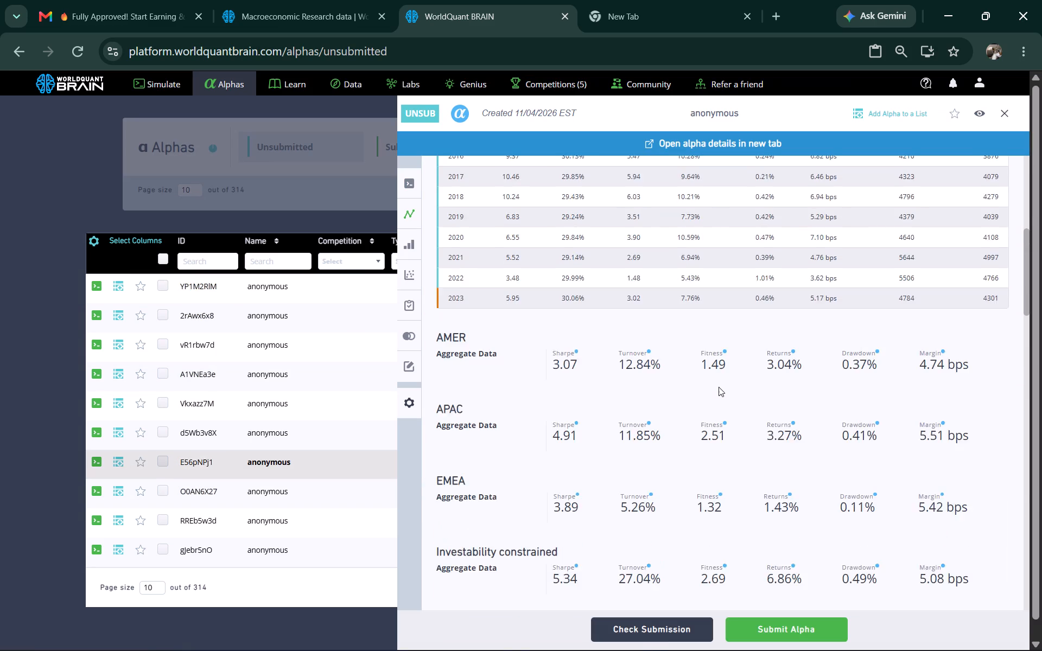
scroll(717, 388, down, 2)
scroll(715, 385, up, 1)
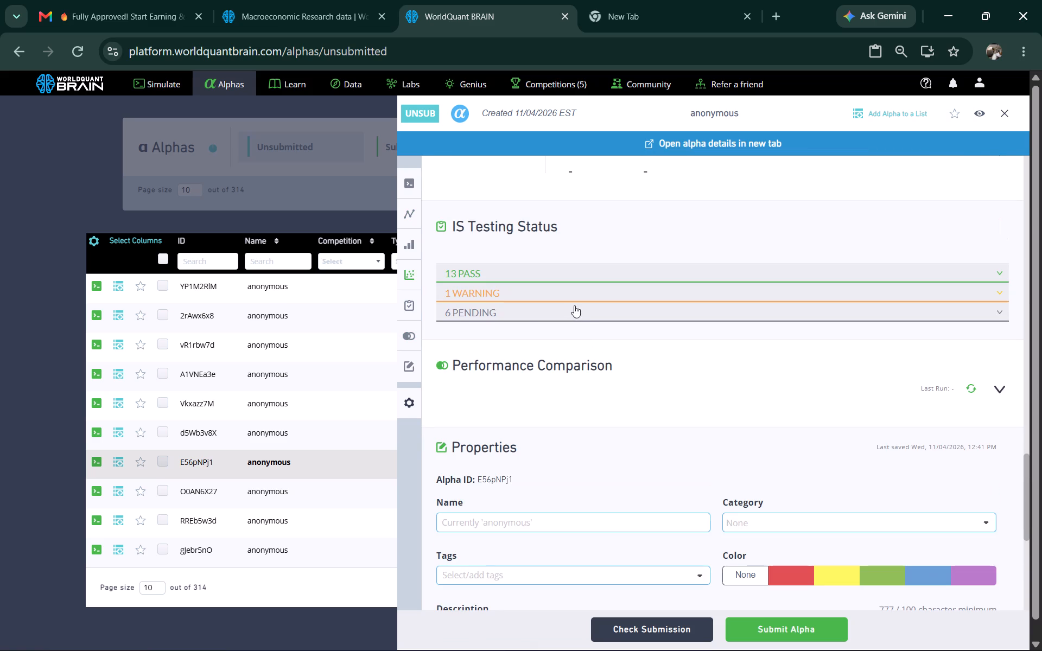
click(572, 297)
Run the Prod Correlation and Power Pool Correlation checks for alpha E56pNPj1, review its details, and close them.
scroll(725, 309, up, 1)
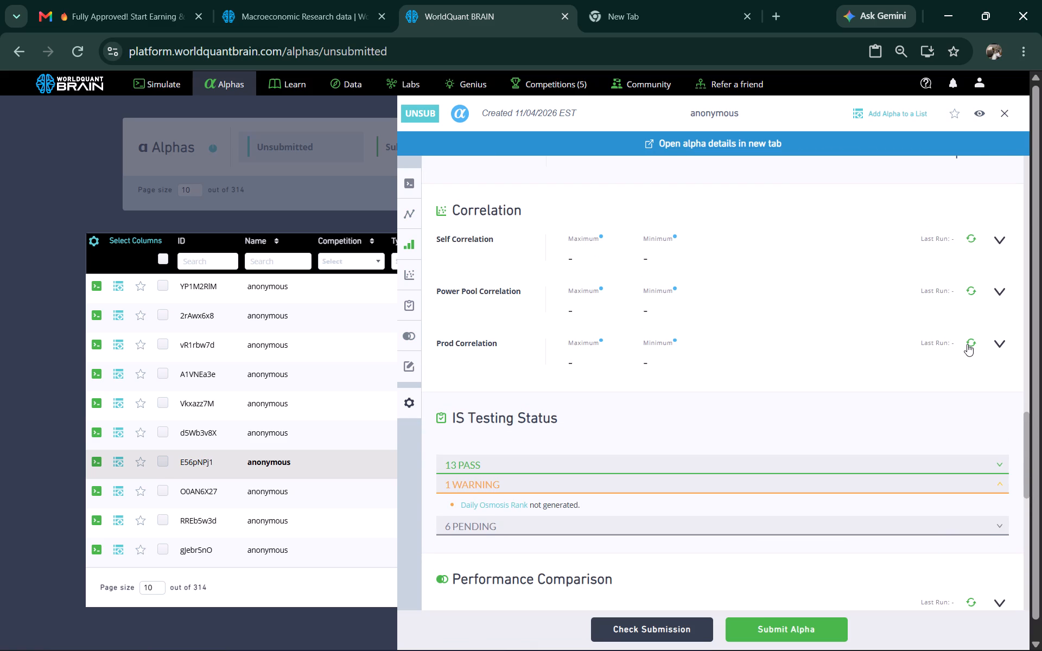
click(967, 343)
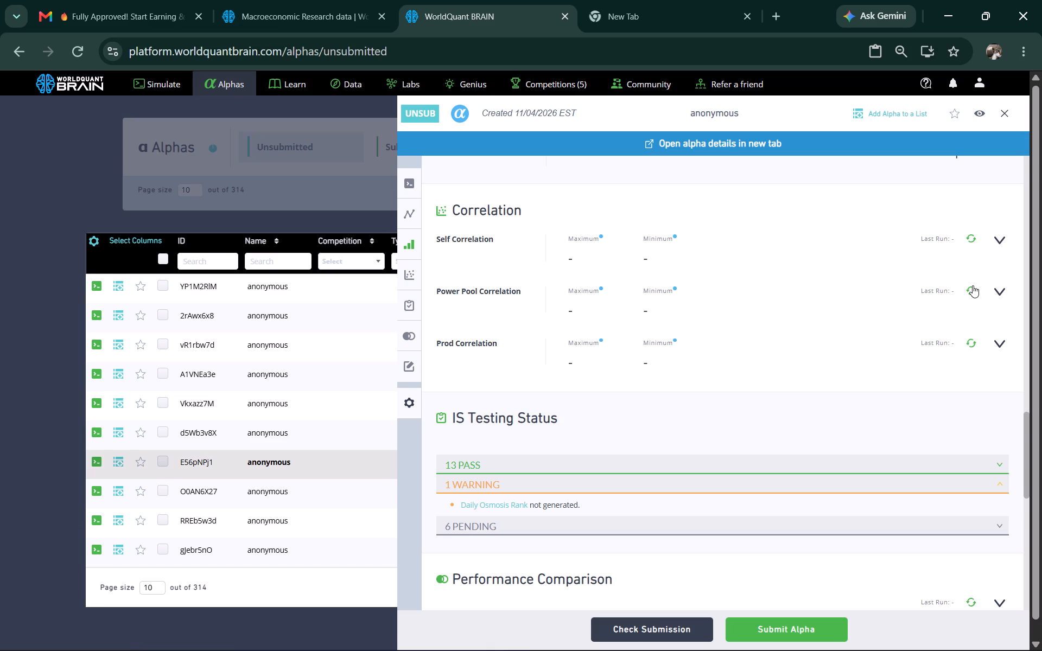
click(973, 285)
click(973, 287)
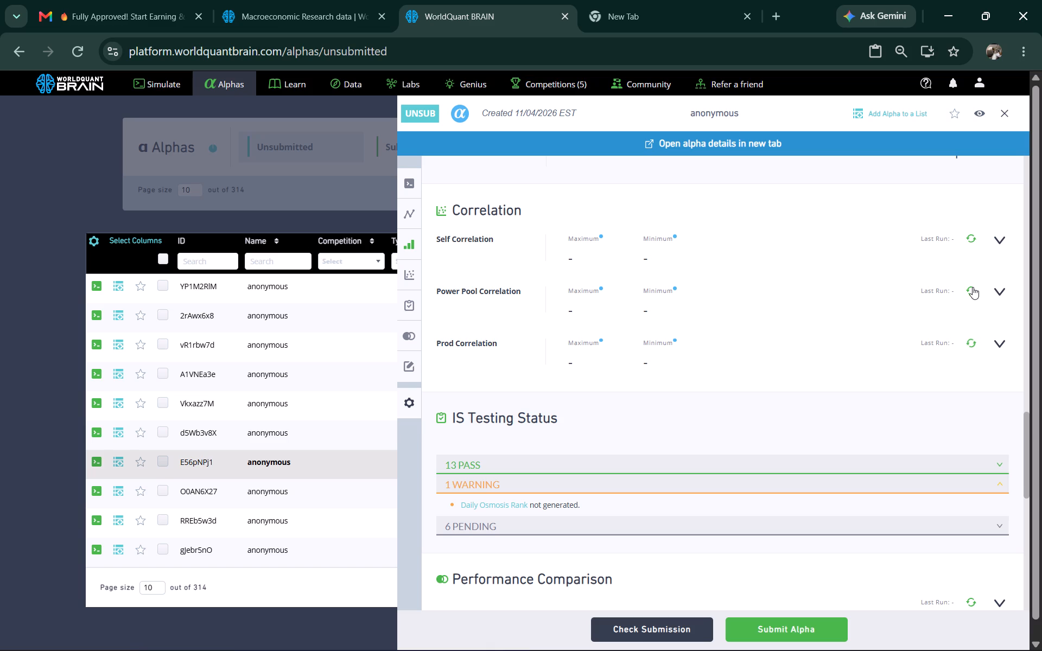
click(972, 289)
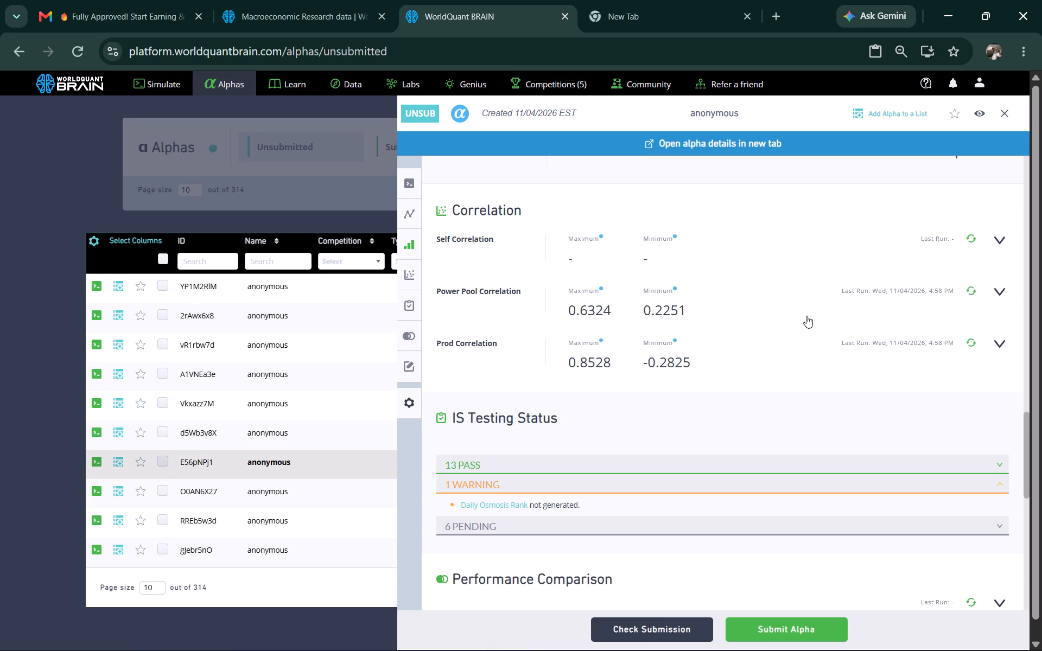
scroll(704, 302, up, 4)
scroll(704, 302, down, 1)
scroll(704, 302, up, 1)
scroll(756, 283, down, 1)
scroll(756, 283, up, 6)
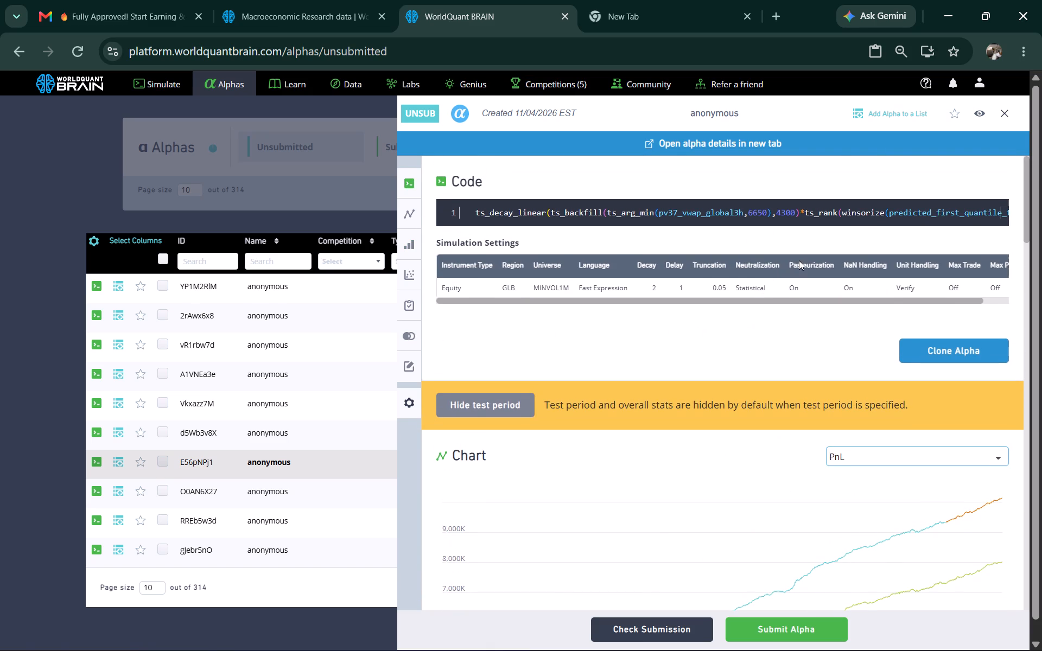
click(1003, 112)
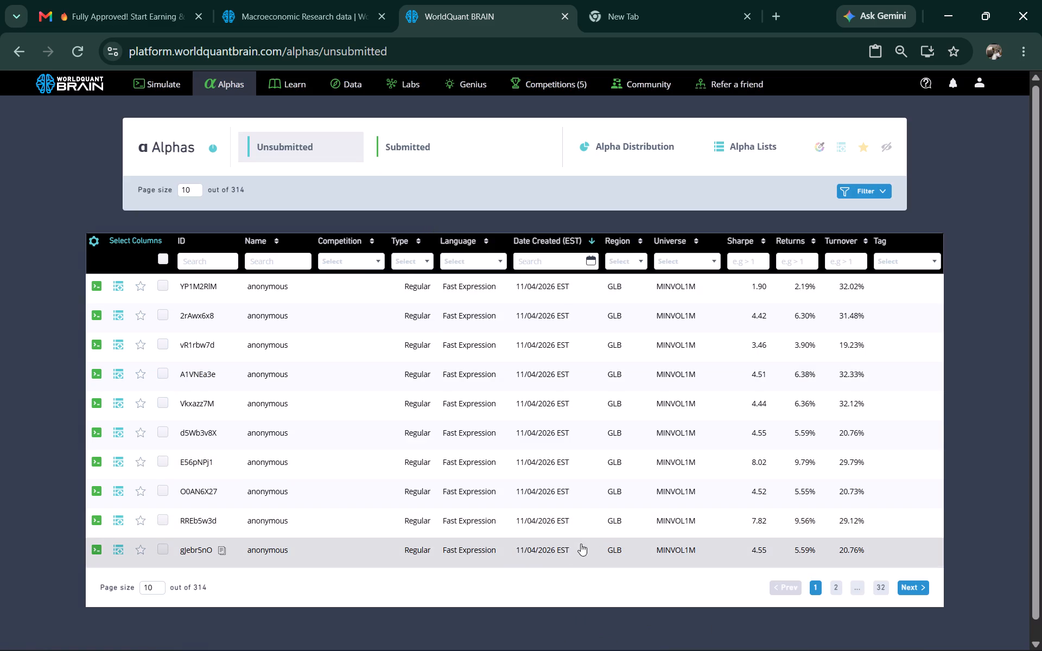
Reveal the test period of unsubmitted alpha gJebr5nO and examine its correlation and IS testing status sections.
click(517, 554)
scroll(804, 350, down, 4)
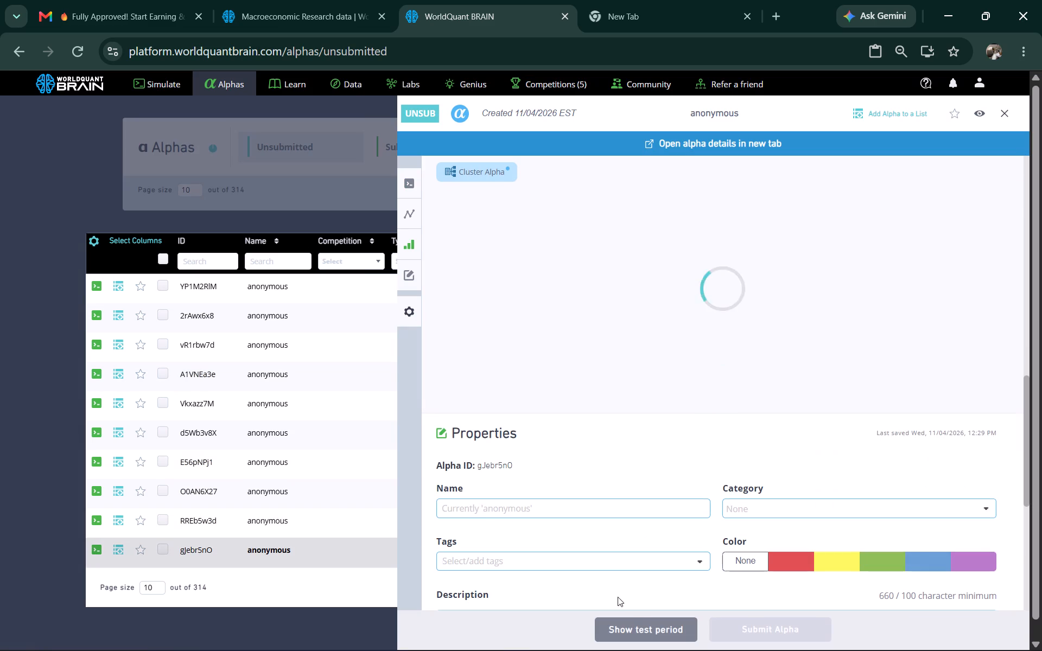
click(631, 622)
scroll(758, 372, down, 5)
scroll(758, 373, up, 3)
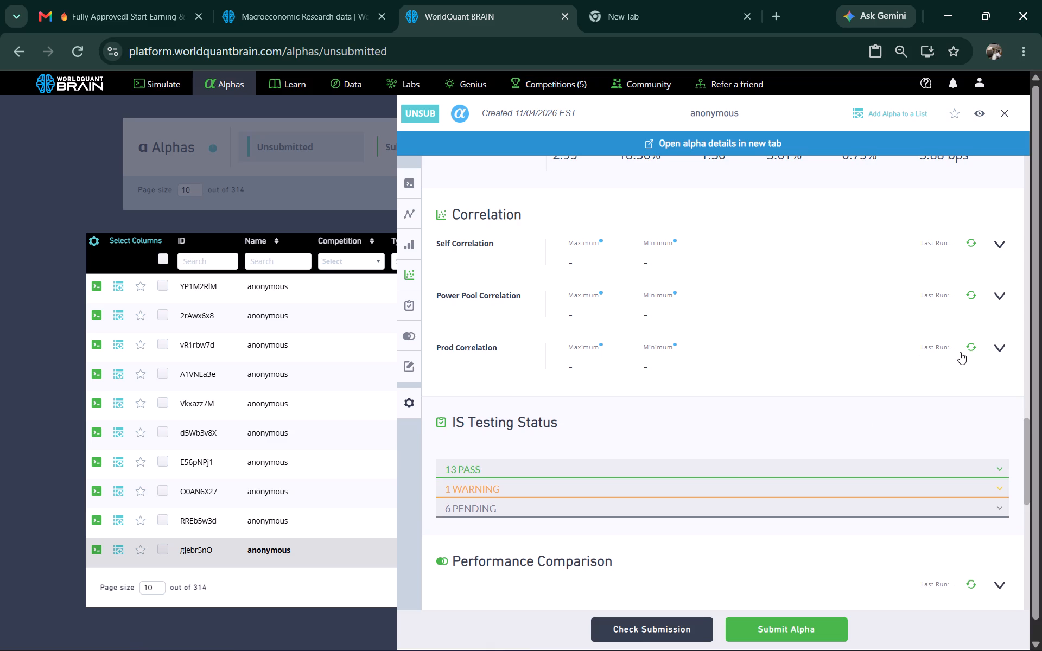
Run the Prod Correlation and Power Pool Correlation checks for alpha gJebr5nO.
click(969, 354)
click(967, 345)
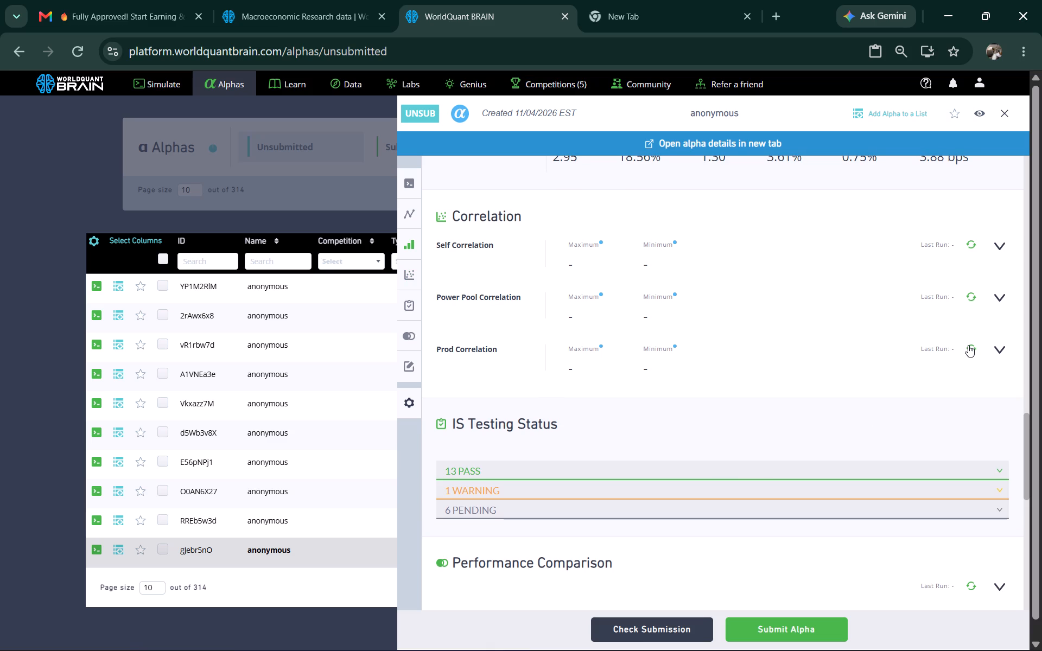
click(972, 299)
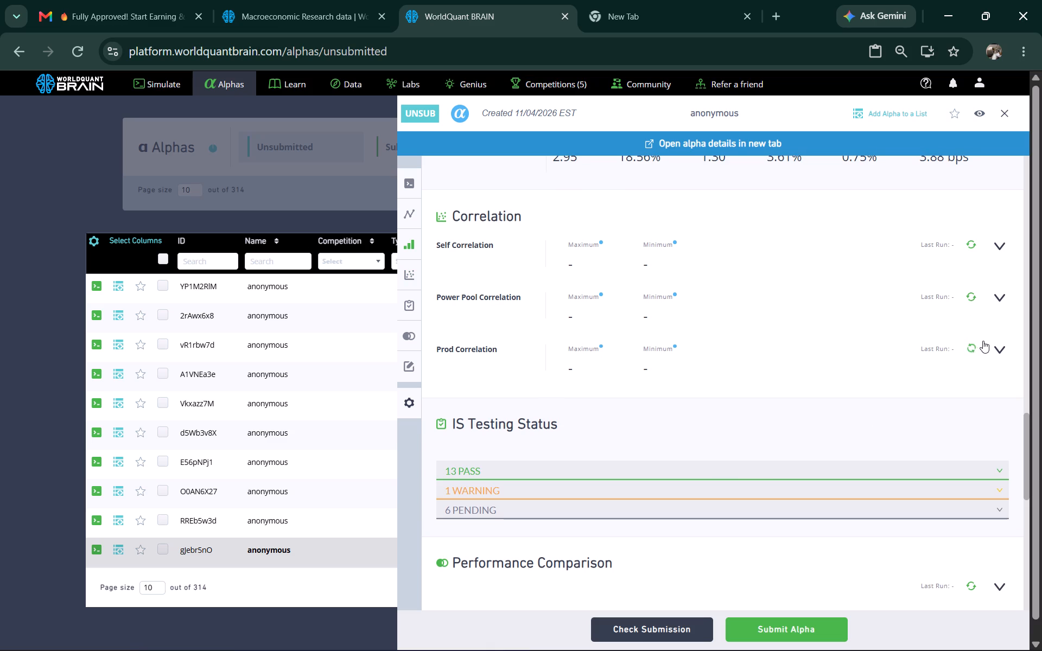
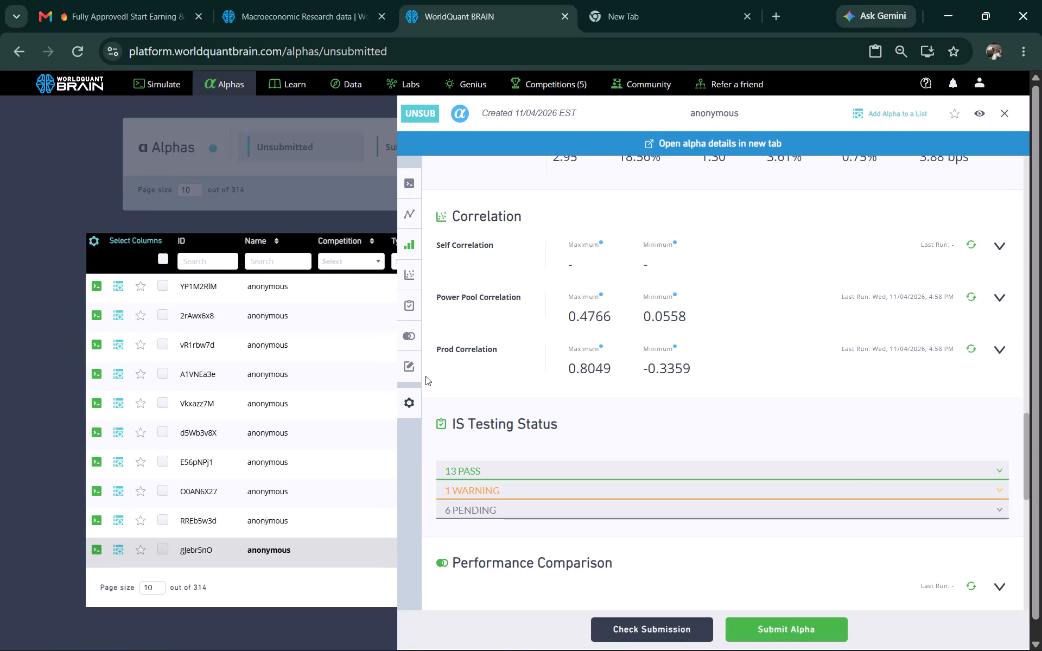
Close the gJebr5nO details, open unsubmitted alpha Vkxazz7M, and reveal its test period.
click(1005, 113)
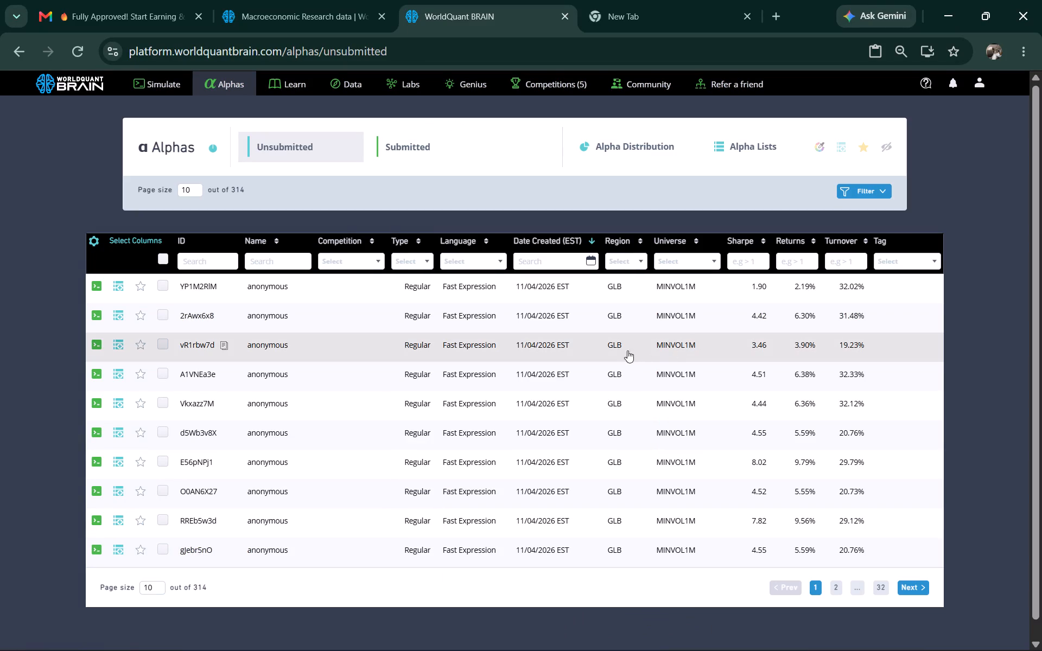
click(399, 407)
scroll(649, 386, down, 3)
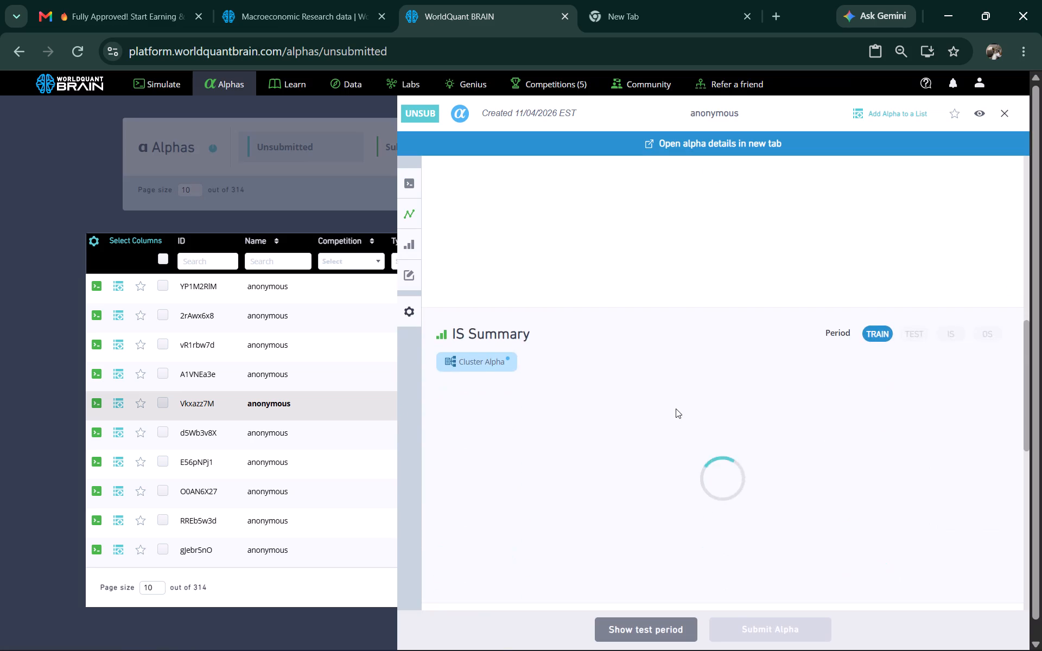
scroll(631, 474, down, 1)
click(646, 624)
click(646, 626)
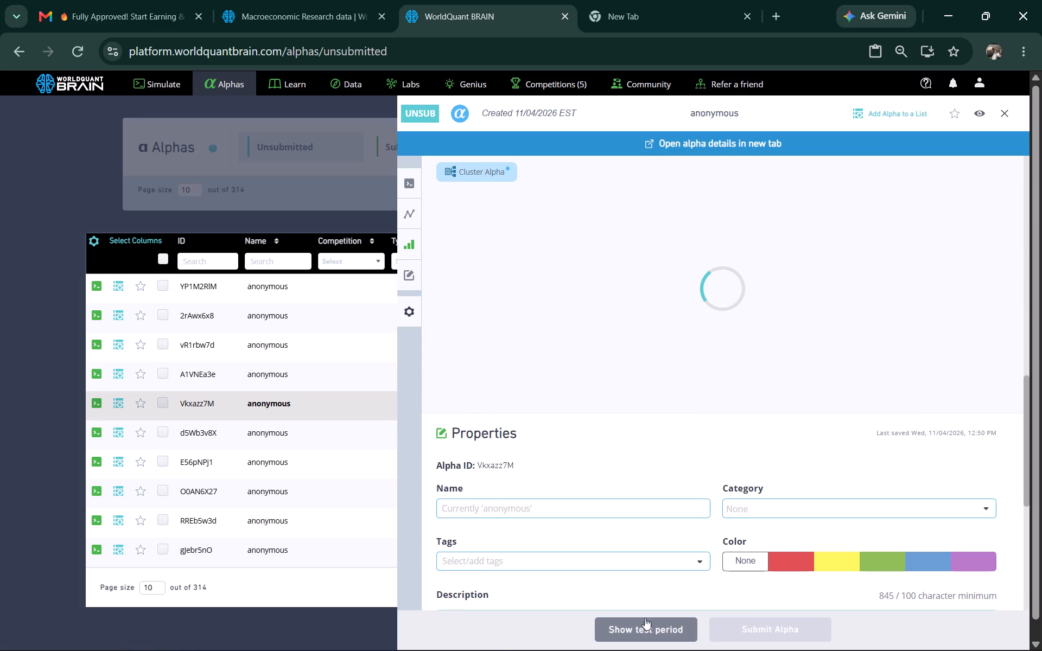
Examine the yearly and regional test-period statistics of alpha Vkxazz7M, then go to its IS Testing Status section.
scroll(644, 339, down, 2)
scroll(644, 339, up, 2)
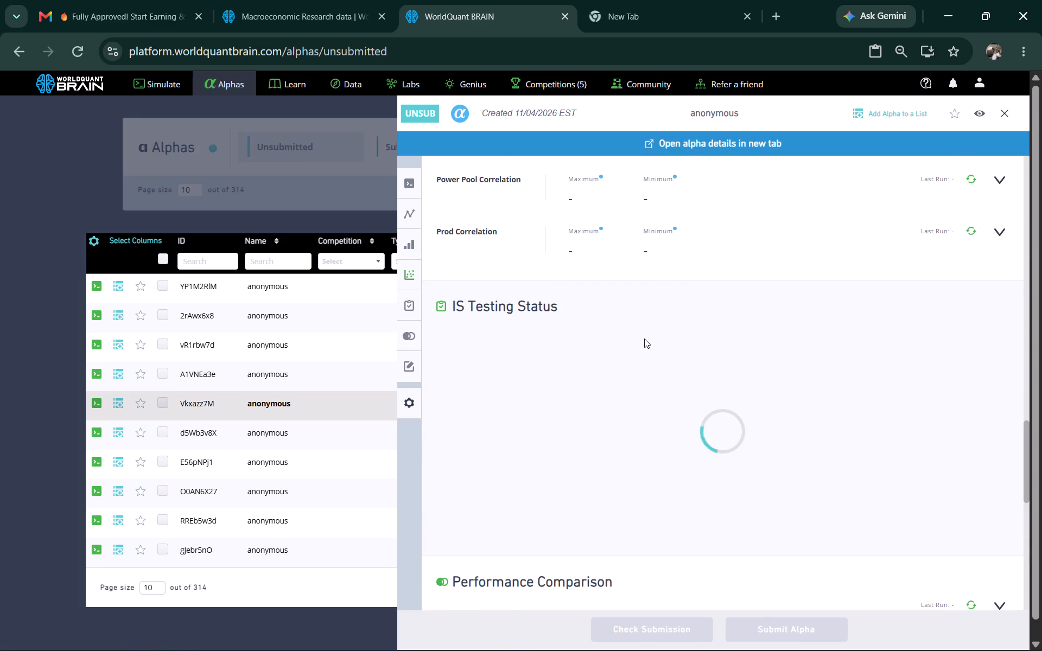
scroll(644, 339, up, 1)
scroll(644, 339, down, 5)
scroll(645, 340, up, 6)
scroll(645, 340, down, 1)
scroll(645, 340, up, 2)
scroll(645, 340, down, 6)
scroll(647, 341, up, 5)
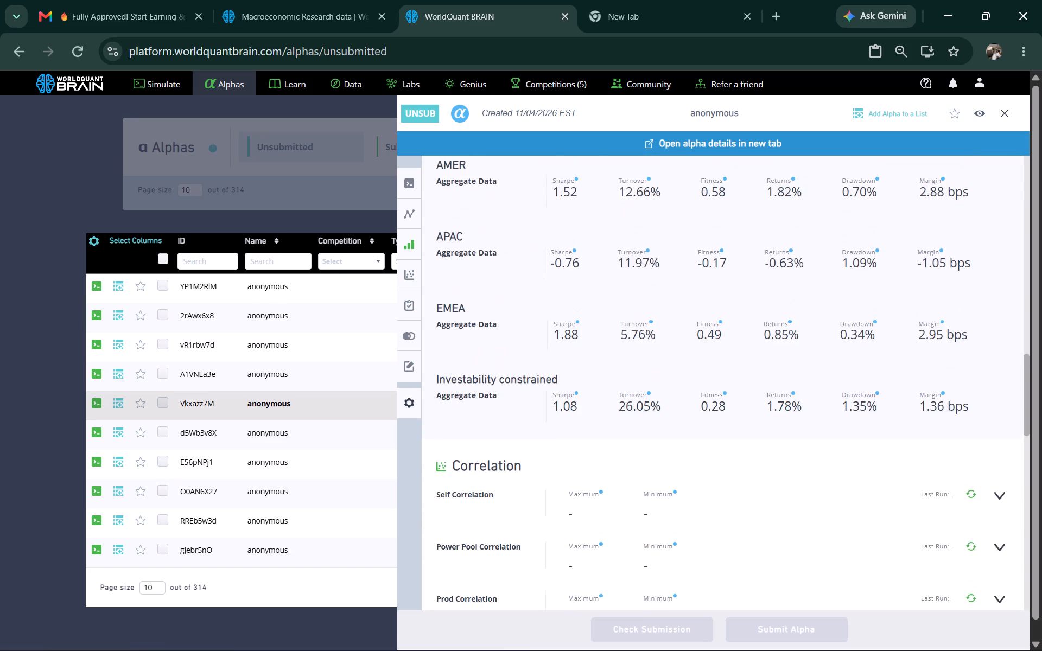
scroll(648, 341, up, 4)
scroll(648, 341, down, 8)
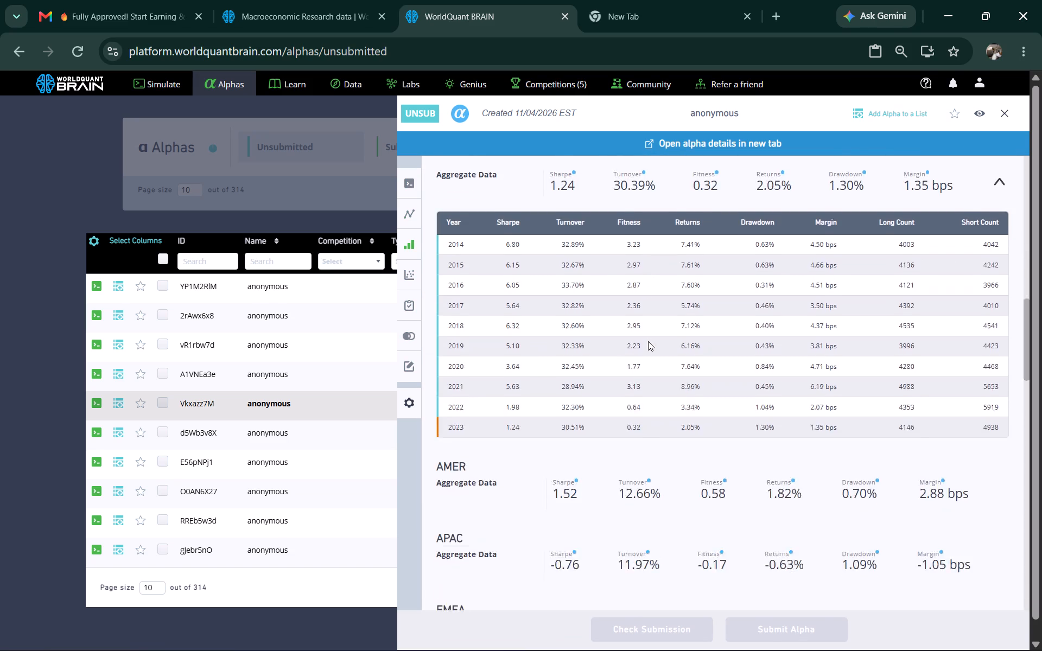
scroll(648, 341, down, 1)
scroll(648, 341, up, 7)
scroll(647, 341, down, 4)
scroll(647, 342, up, 3)
scroll(647, 342, down, 5)
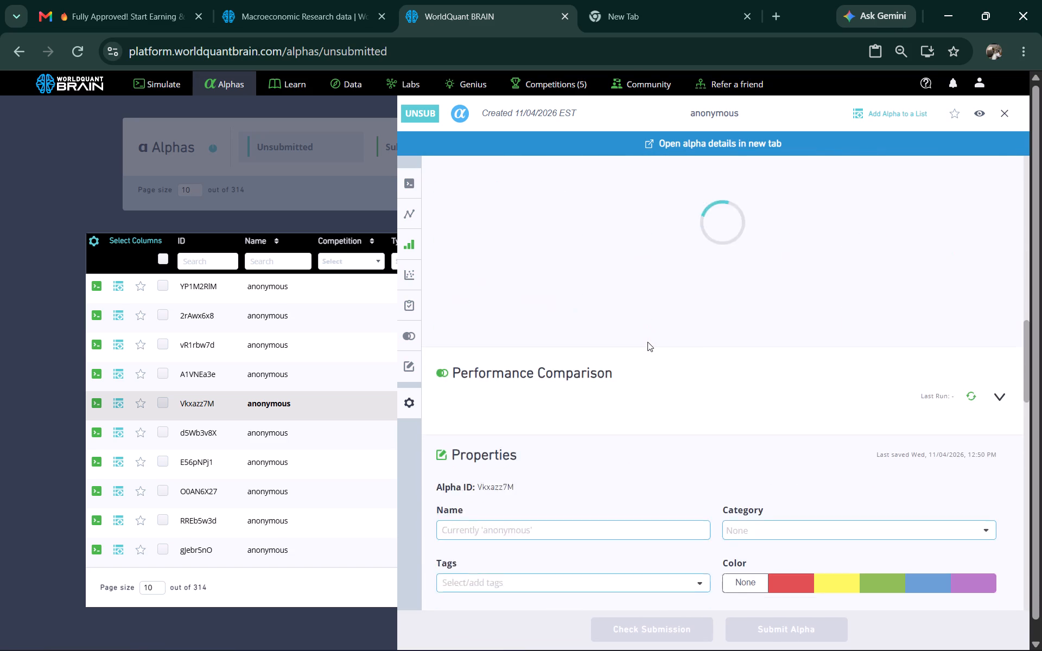
scroll(646, 341, up, 3)
scroll(646, 341, down, 3)
scroll(646, 341, up, 1)
scroll(646, 341, down, 2)
scroll(646, 341, up, 2)
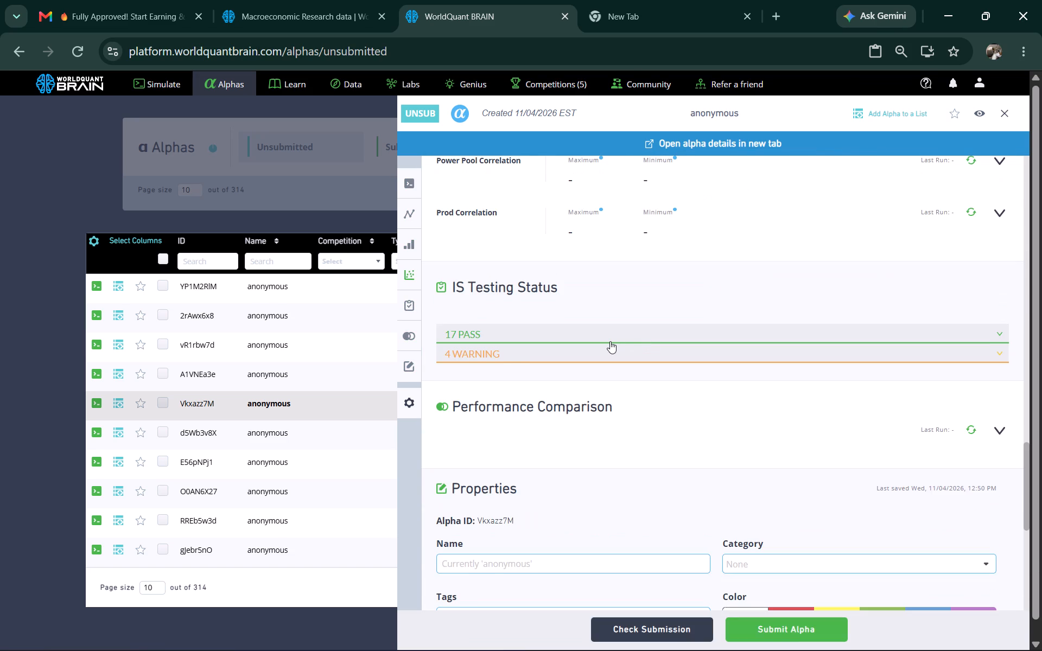
Expand the passed and warning results in the IS Testing Status of alpha Vkxazz7M and read them.
click(610, 342)
click(627, 564)
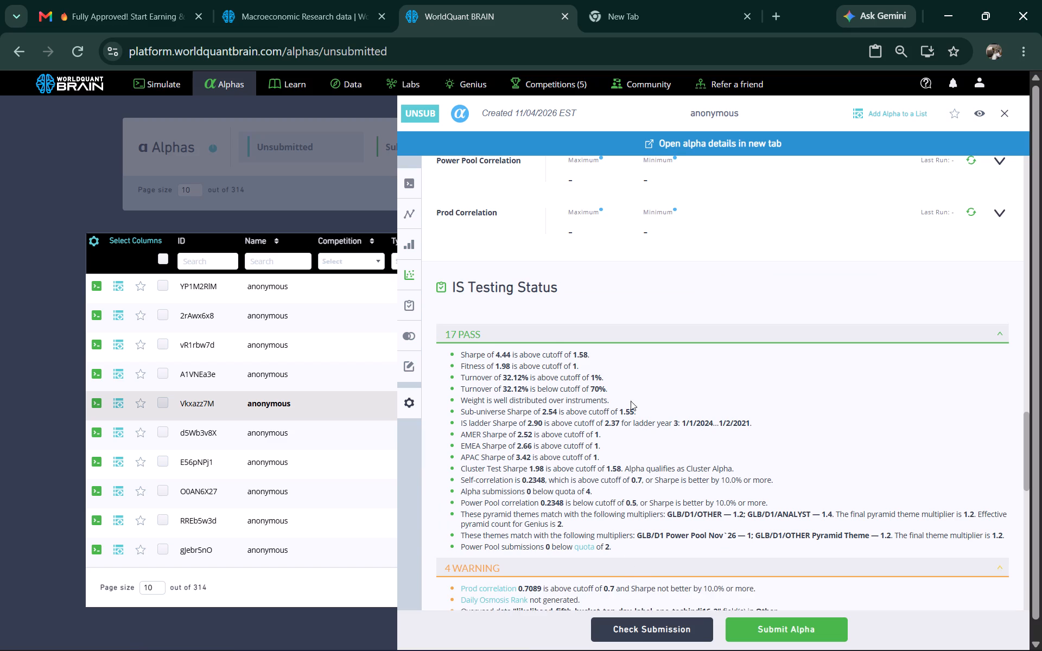
scroll(631, 401, down, 1)
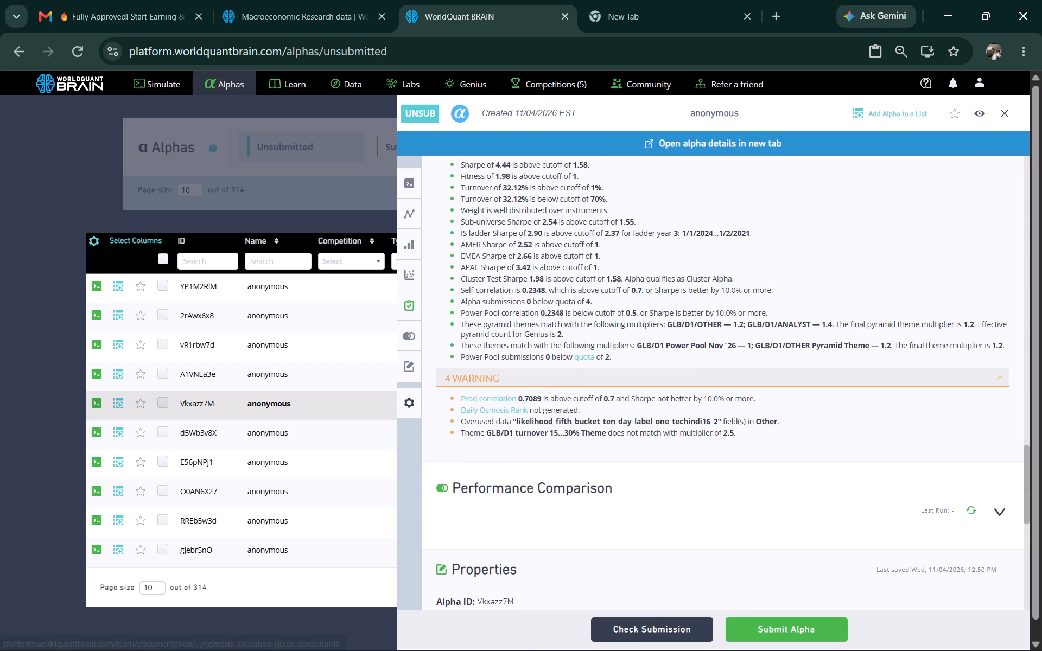
scroll(664, 411, up, 7)
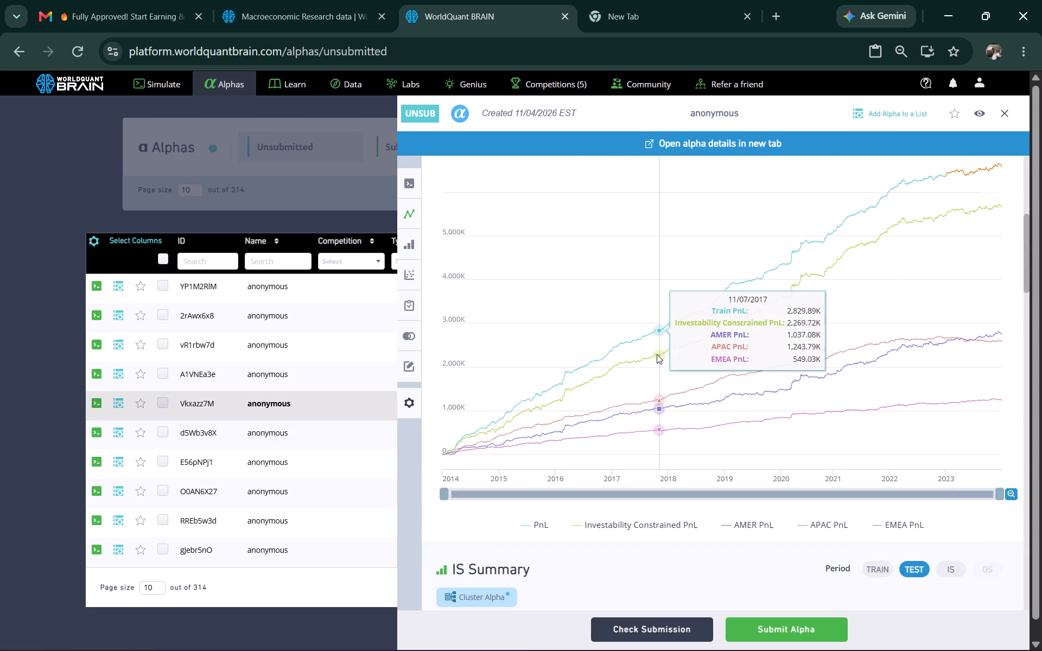
Switch the IS Summary of alpha Vkxazz7M to the IS period and examine its regional aggregate data.
scroll(671, 325, down, 2)
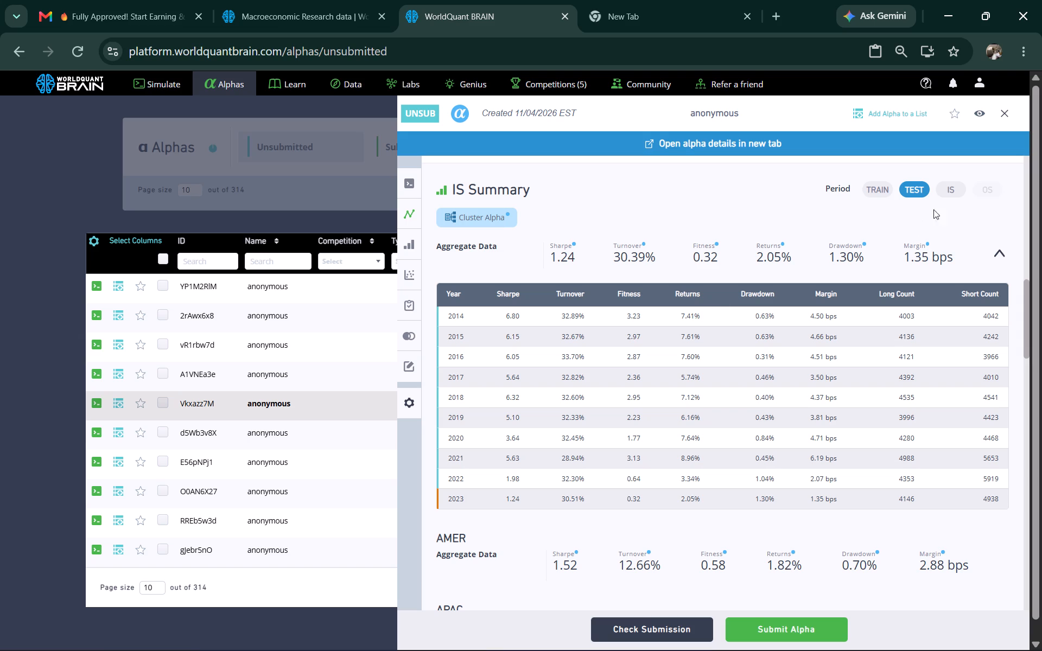
click(950, 189)
scroll(708, 347, down, 2)
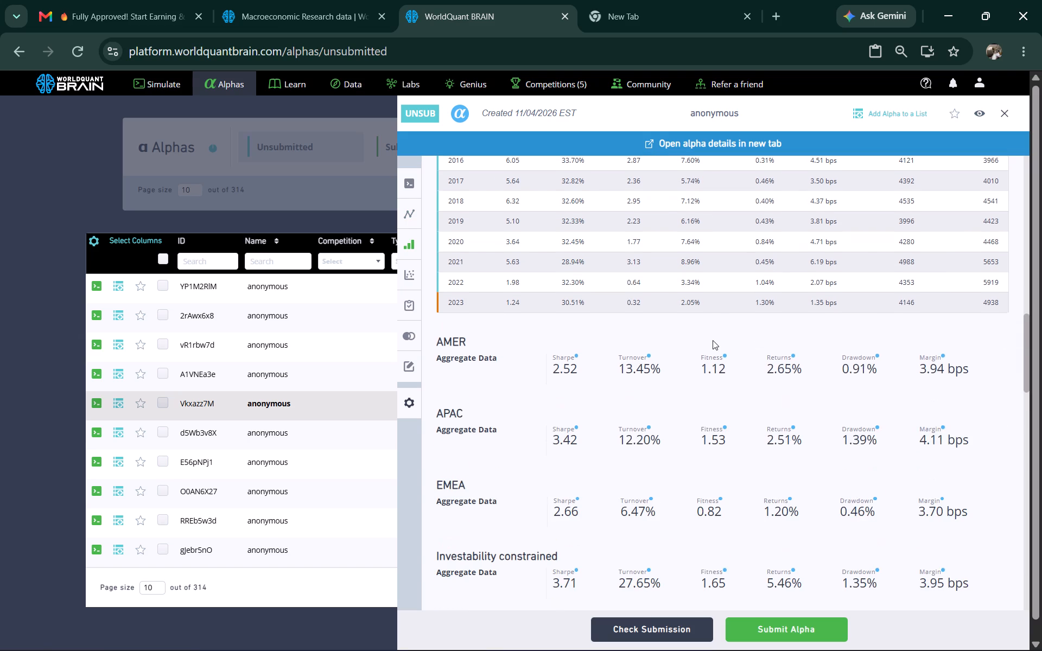
scroll(673, 409, down, 1)
scroll(673, 410, up, 1)
scroll(634, 444, down, 2)
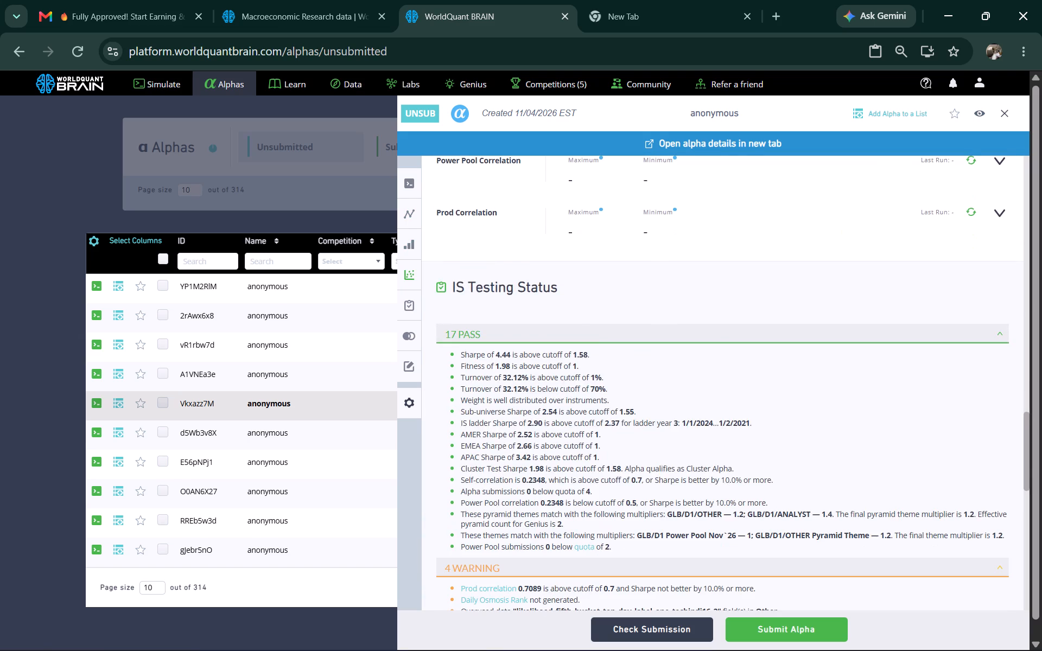
Re-read the IS testing passes and warnings of alpha Vkxazz7M and review its PnL chart and regional IS statistics.
scroll(659, 457, down, 2)
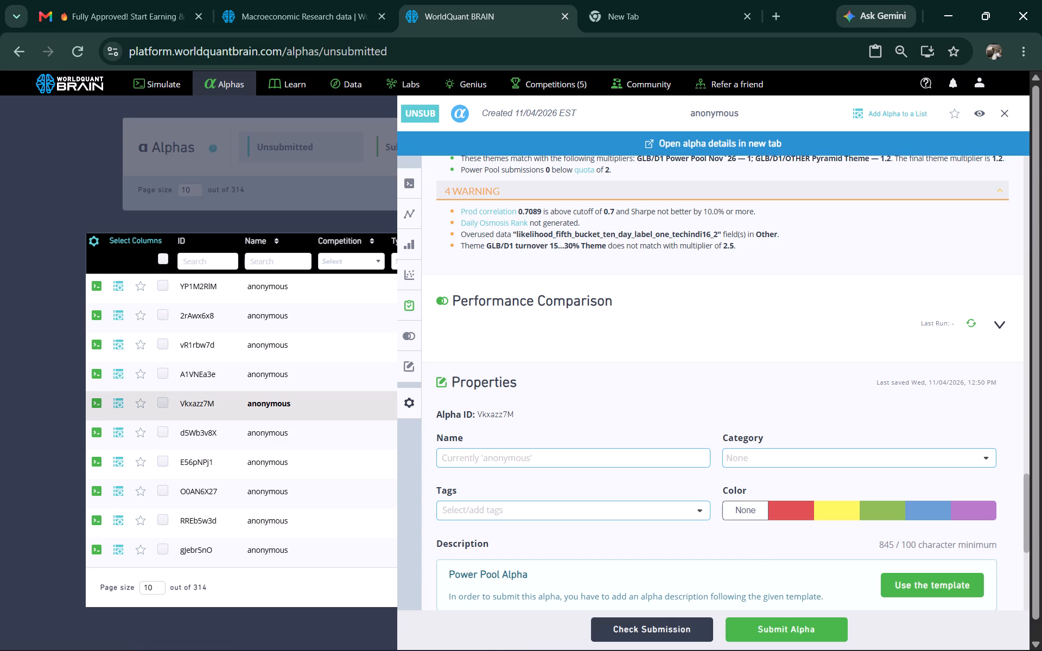
scroll(669, 329, up, 2)
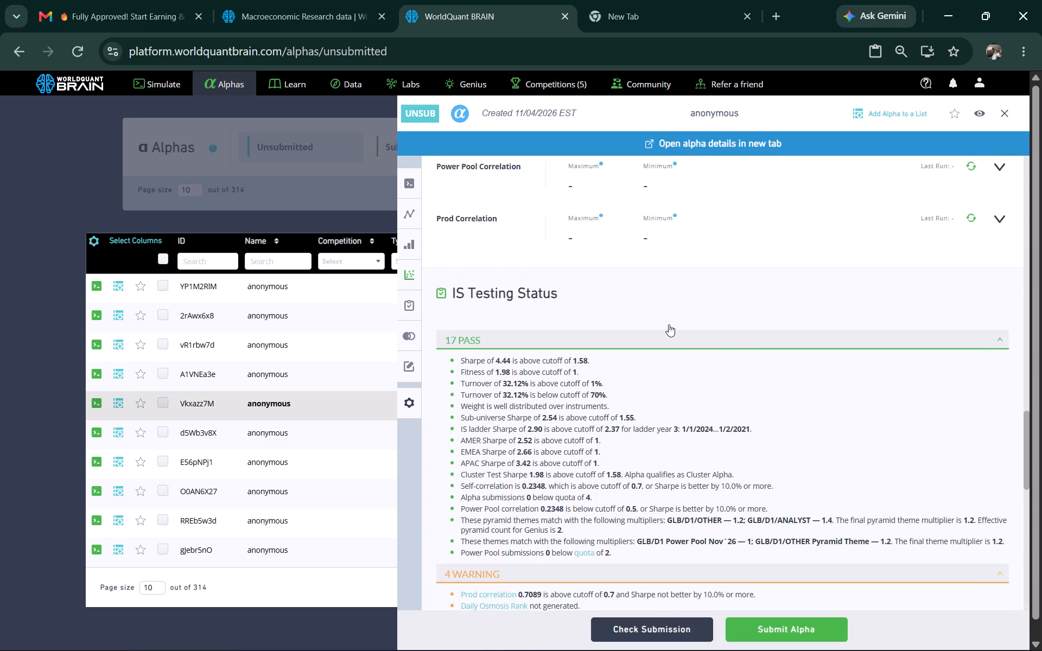
scroll(669, 324, up, 1)
scroll(668, 322, down, 1)
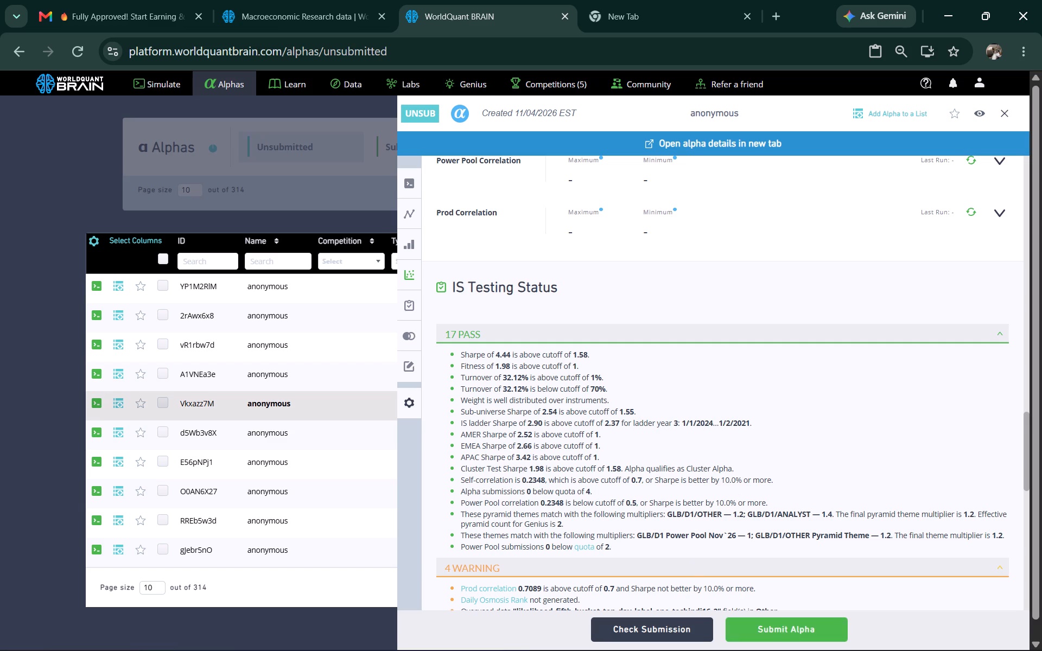
scroll(721, 471, down, 1)
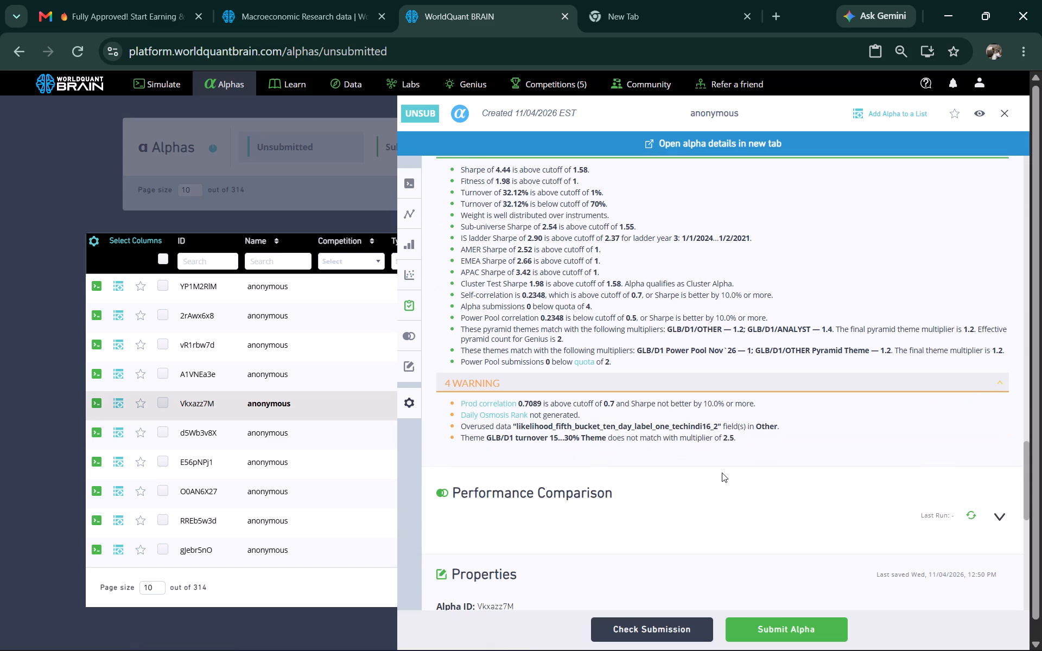
scroll(721, 473, up, 1)
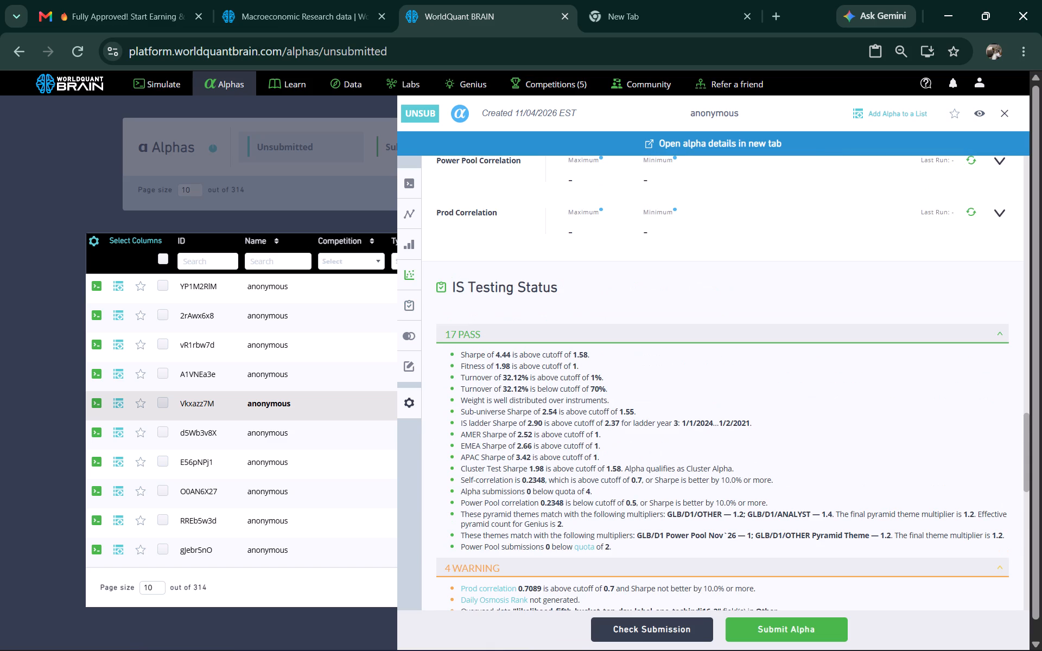
scroll(721, 473, up, 2)
scroll(721, 473, down, 1)
scroll(721, 473, up, 5)
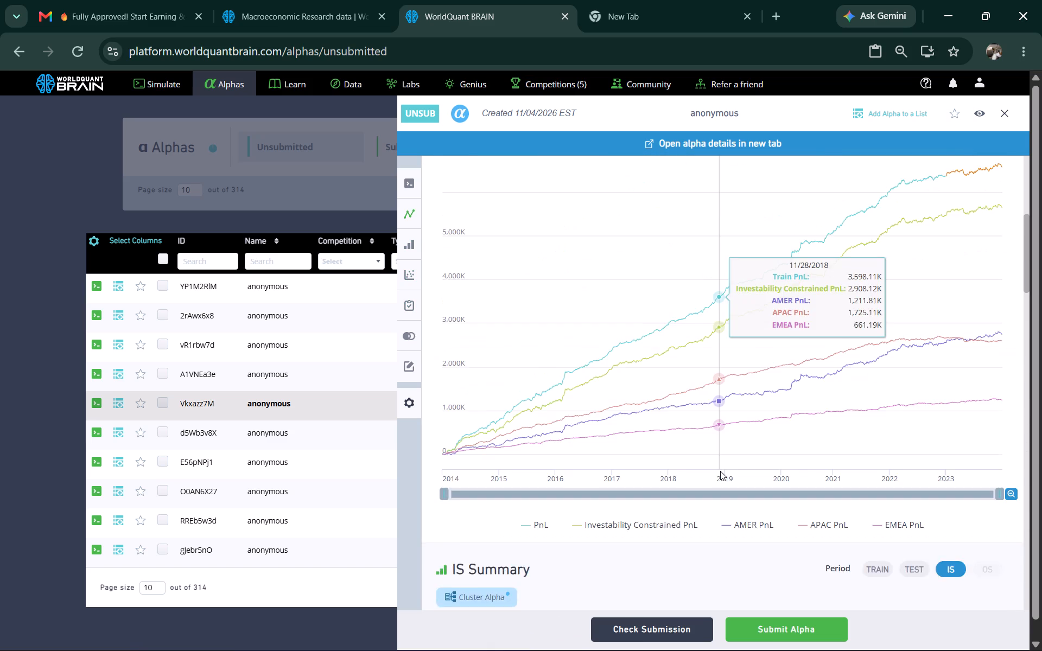
scroll(720, 471, down, 4)
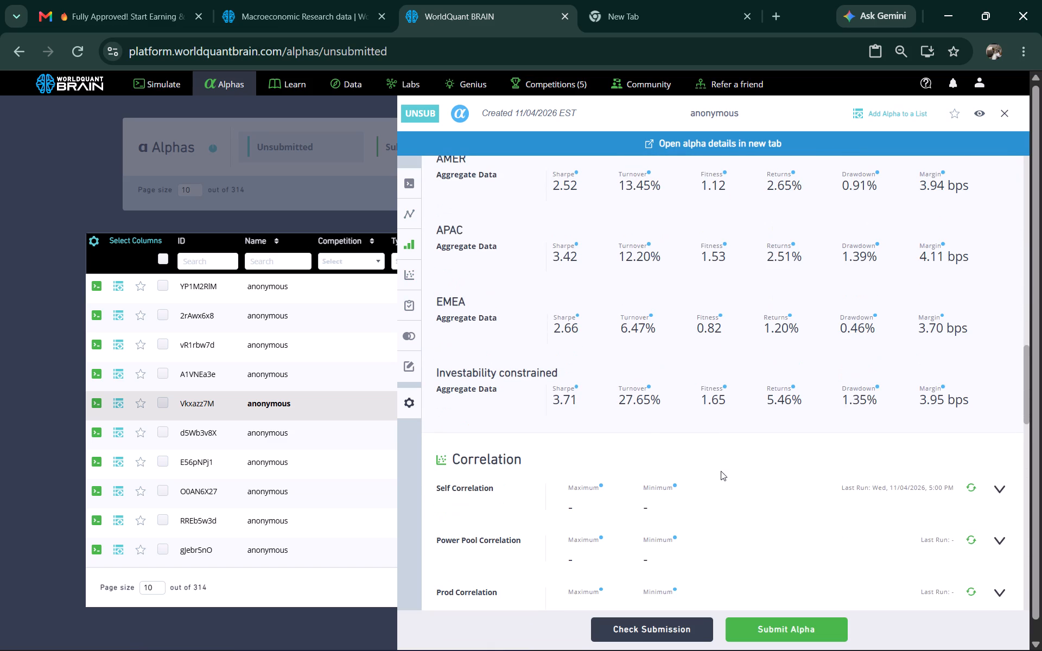
click(781, 628)
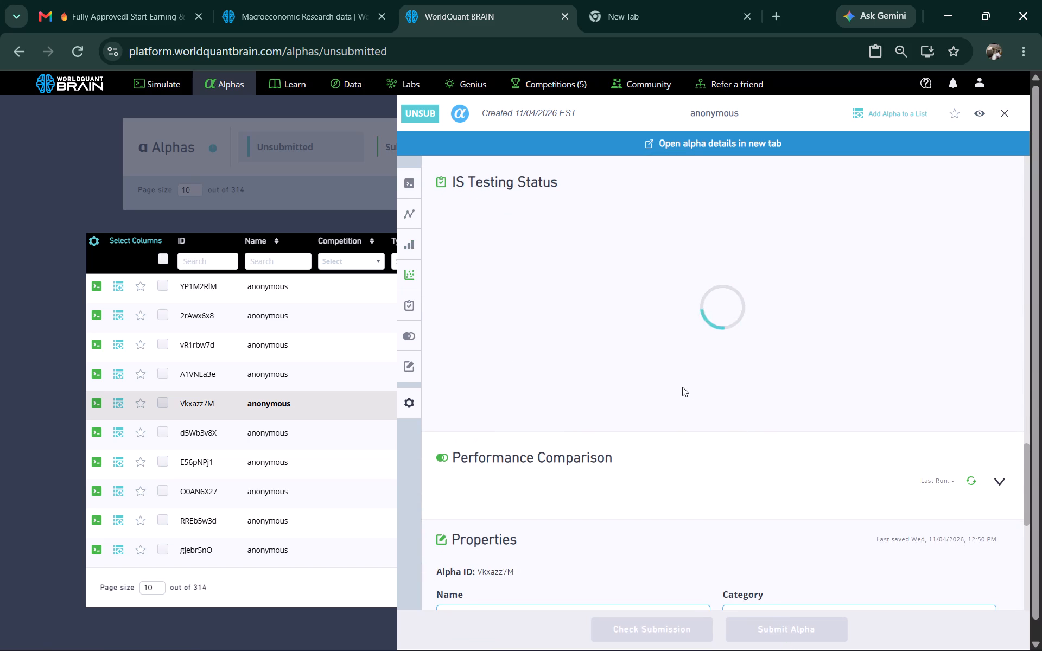
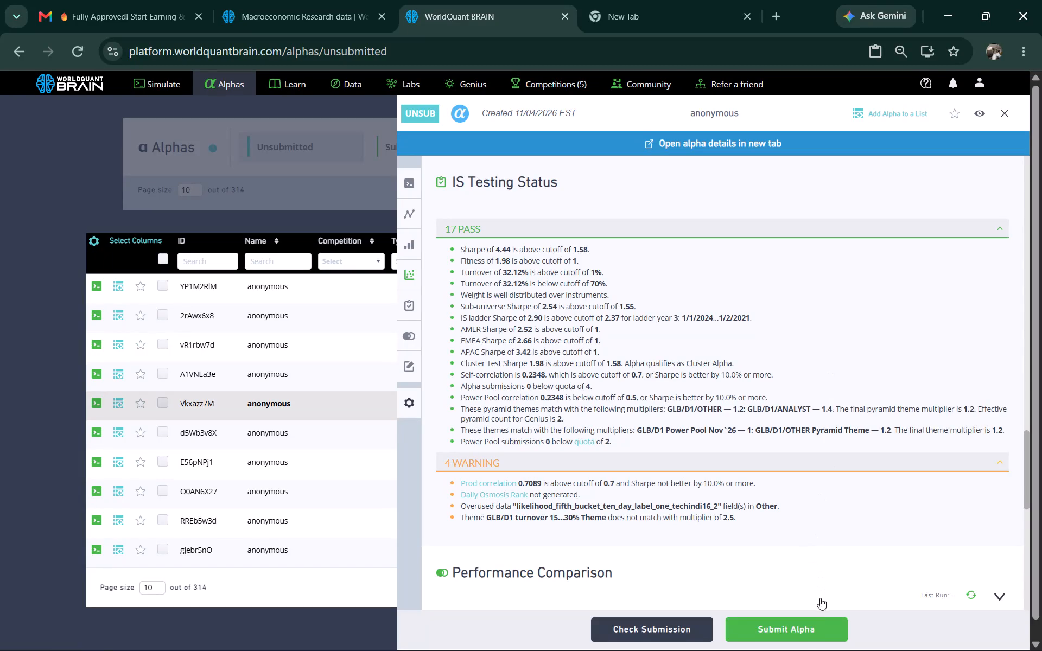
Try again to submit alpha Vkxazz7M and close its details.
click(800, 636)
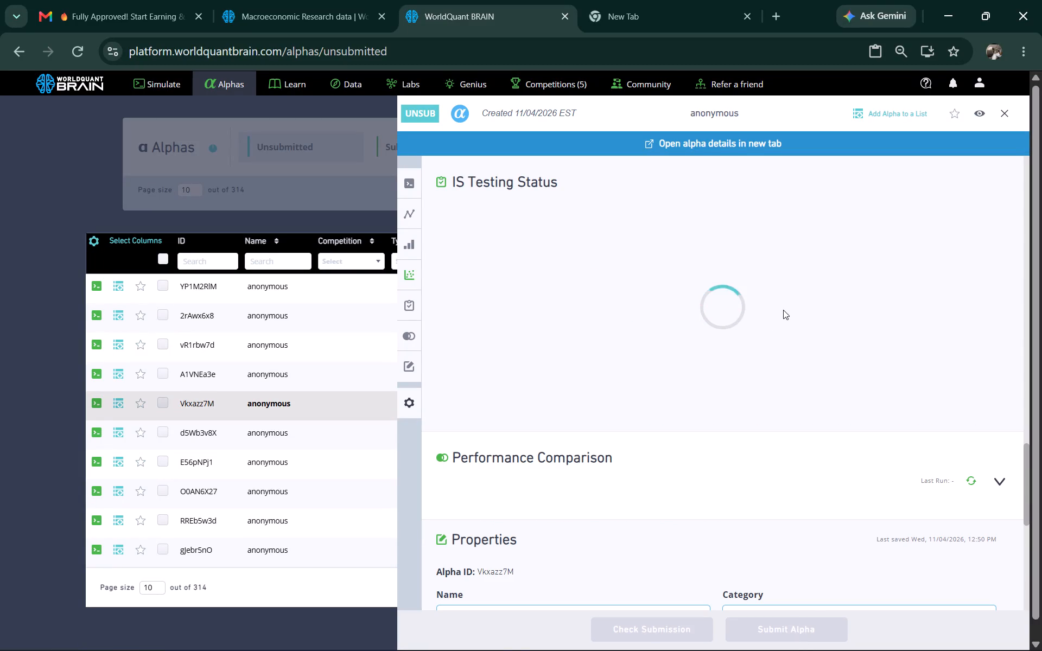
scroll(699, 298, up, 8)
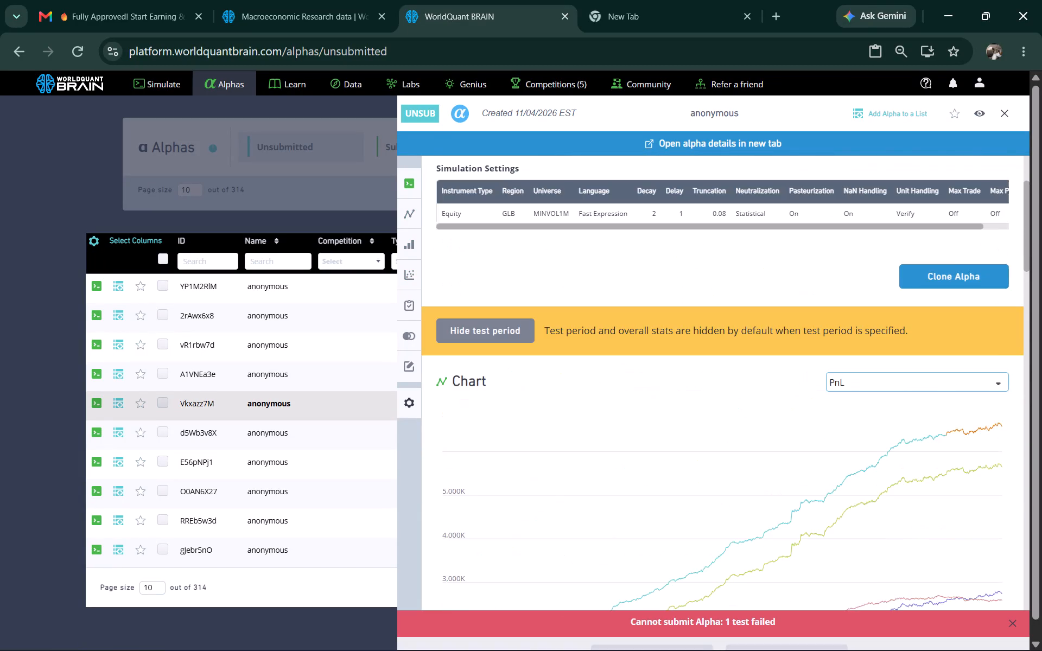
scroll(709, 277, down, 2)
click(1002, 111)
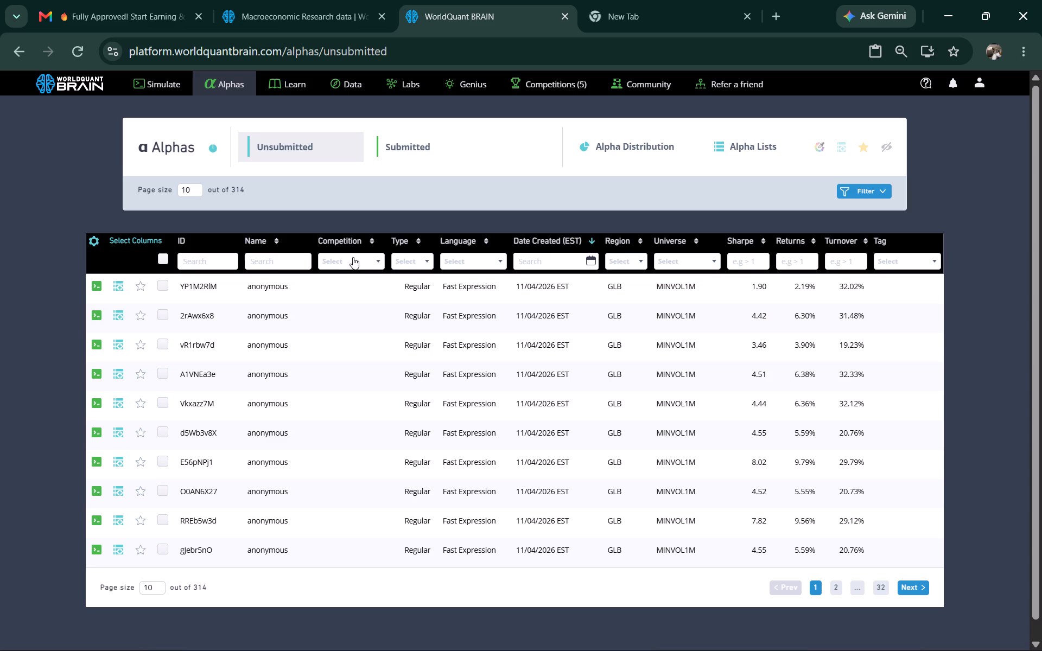
Reveal the test period of Simulation 15 on the Simulate page and review its IS Summary and IS Testing Status.
click(163, 77)
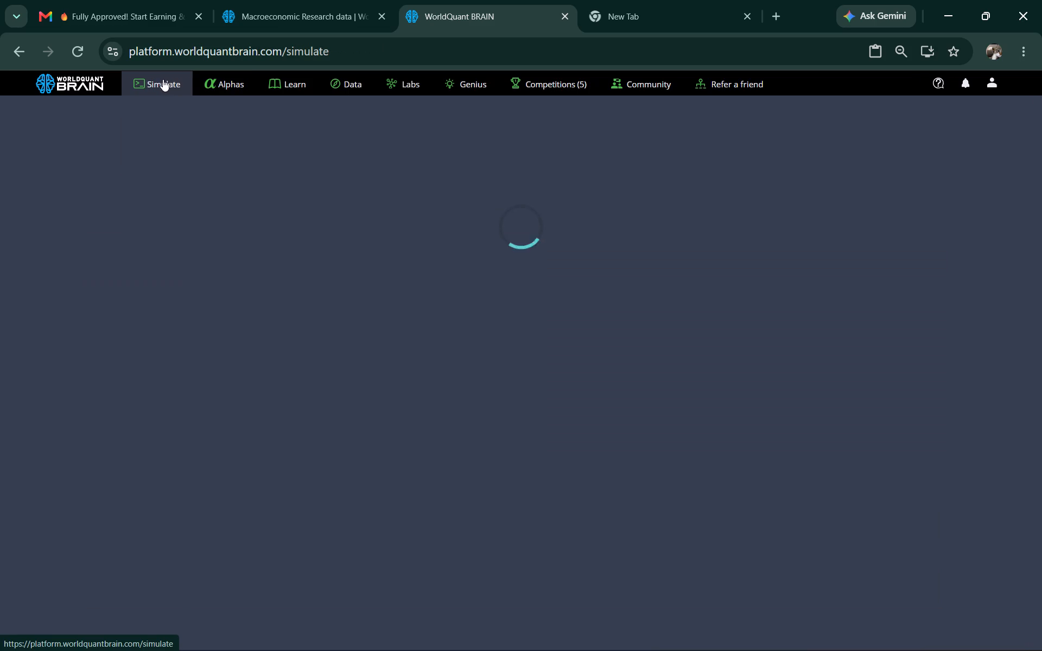
scroll(790, 525, down, 1)
scroll(838, 593, down, 1)
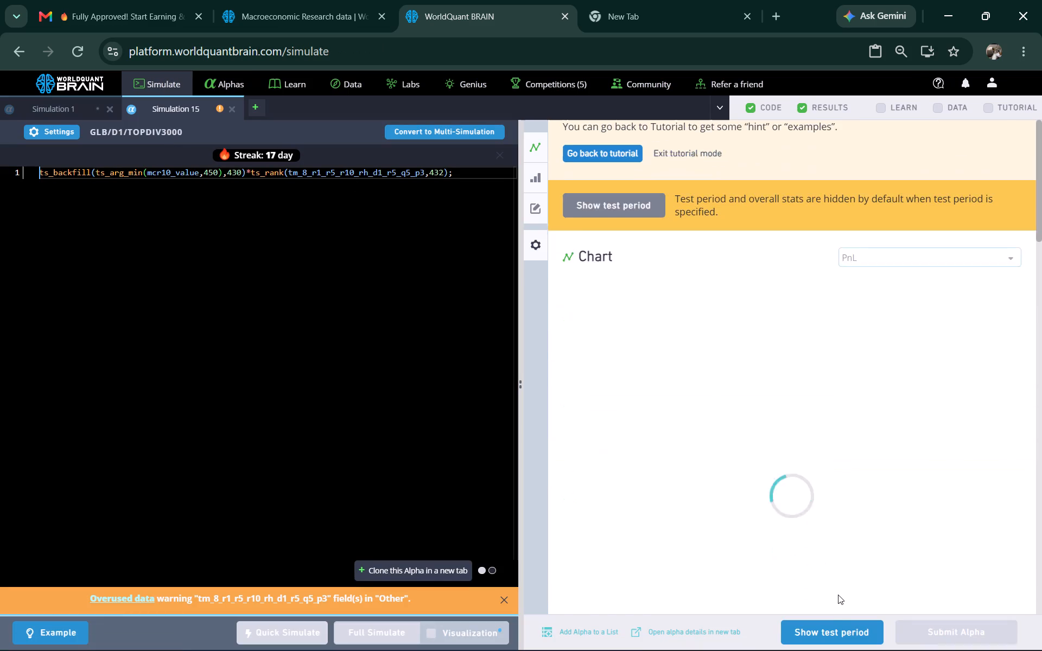
click(833, 631)
scroll(764, 278, down, 2)
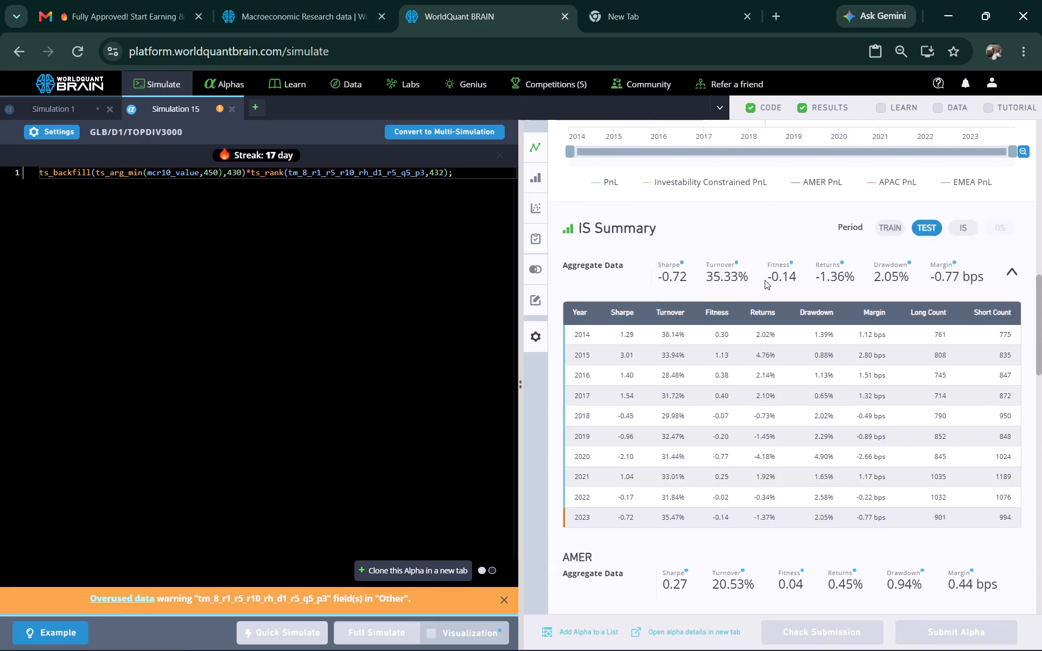
scroll(765, 281, down, 3)
scroll(767, 286, up, 1)
scroll(768, 290, down, 1)
scroll(768, 290, up, 1)
scroll(768, 292, down, 2)
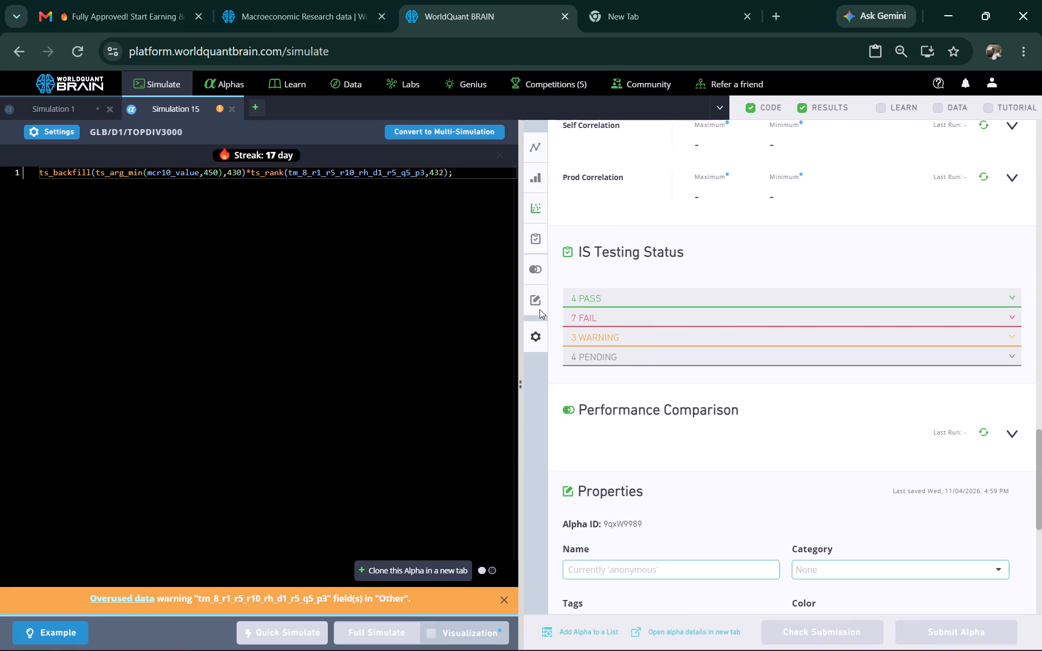
Set Simulation 15's universe to MINVOL1M and neutralization to Slow + Fast Factors, and run a full simulation.
click(65, 134)
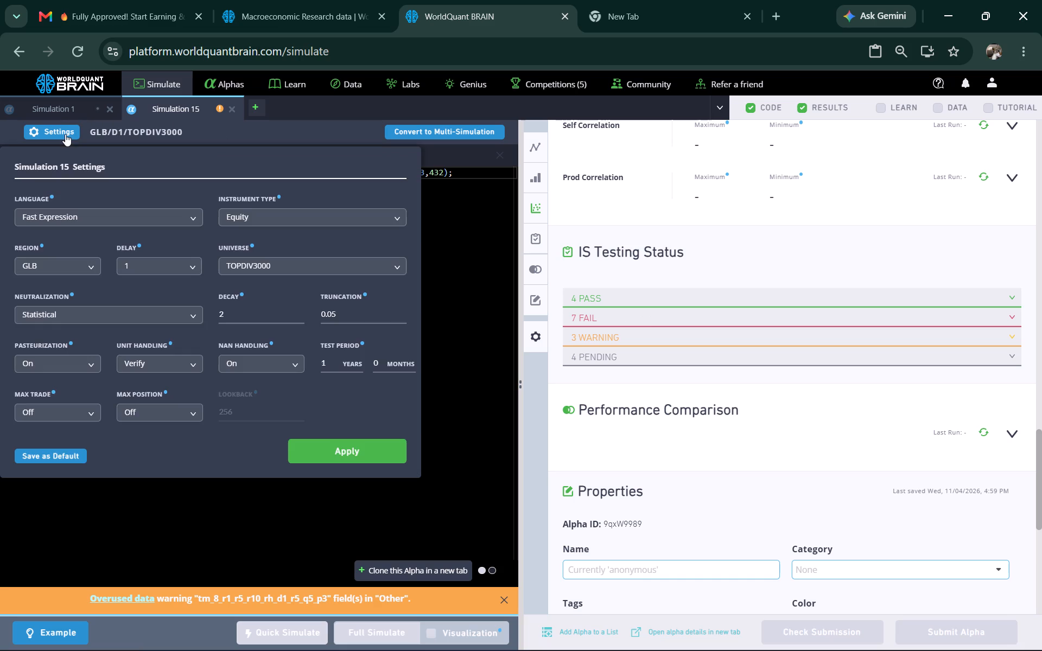
click(237, 258)
click(294, 307)
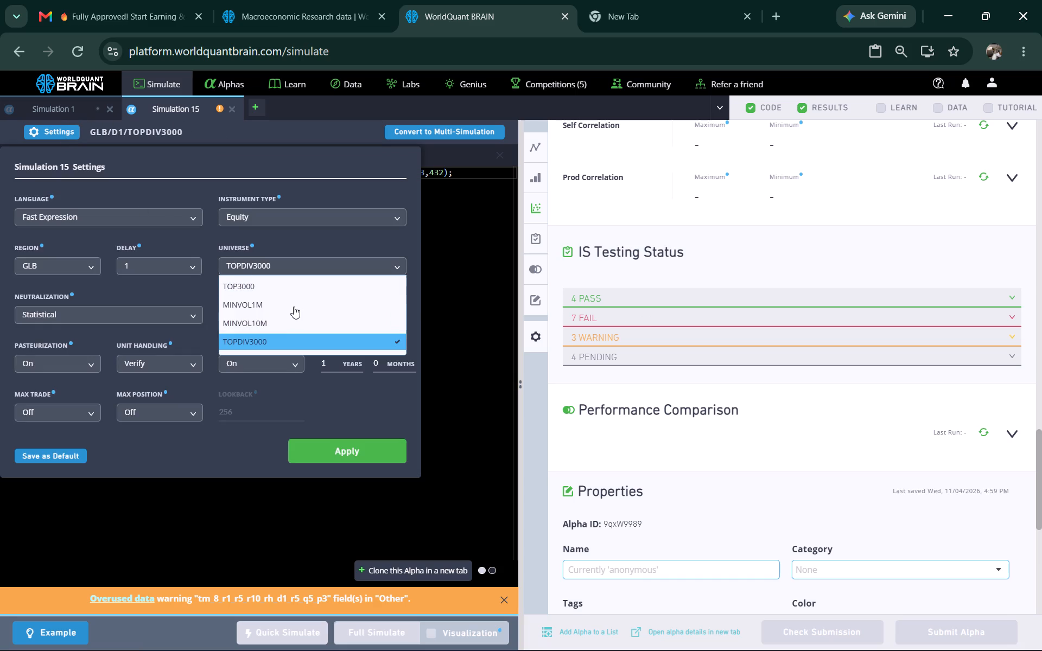
click(114, 313)
scroll(106, 359, down, 2)
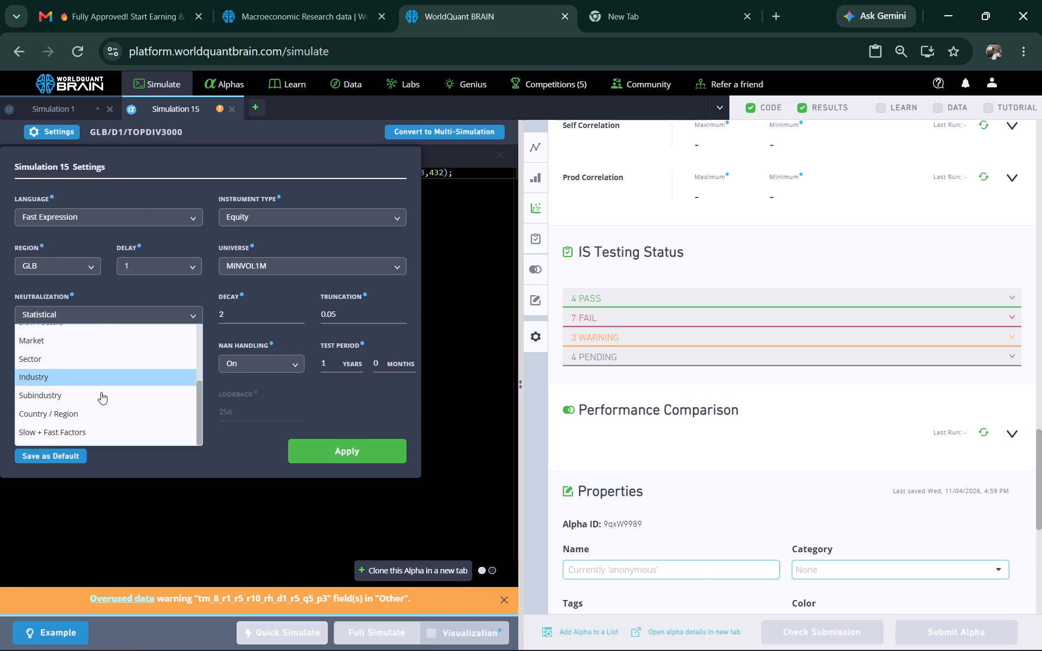
click(104, 427)
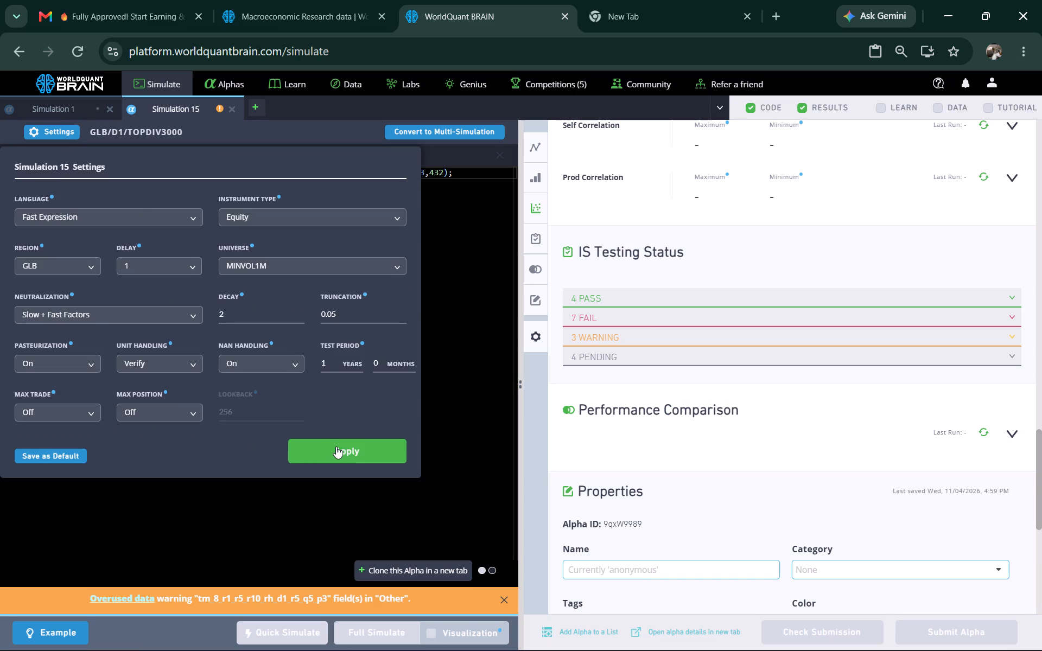
click(336, 446)
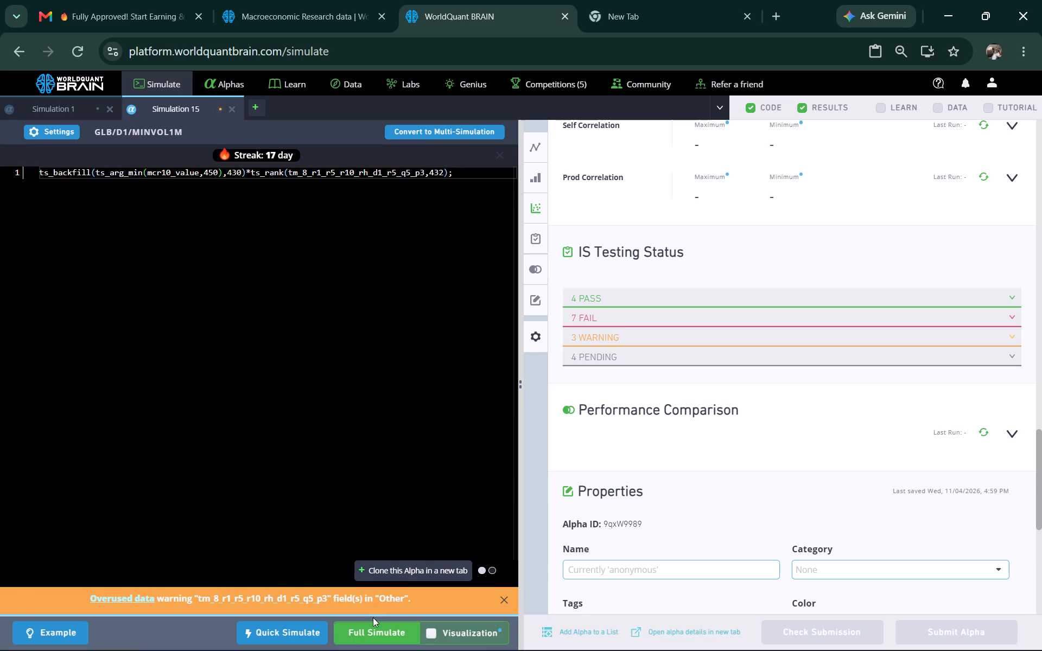
click(373, 627)
Open the list of submitted alphas.
click(238, 80)
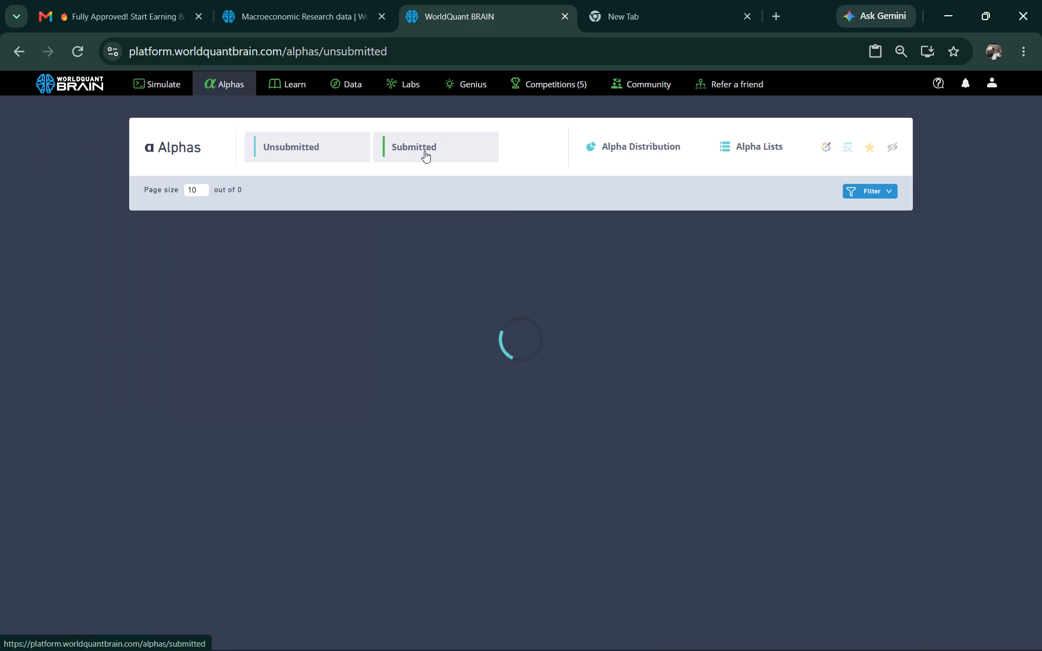
click(423, 151)
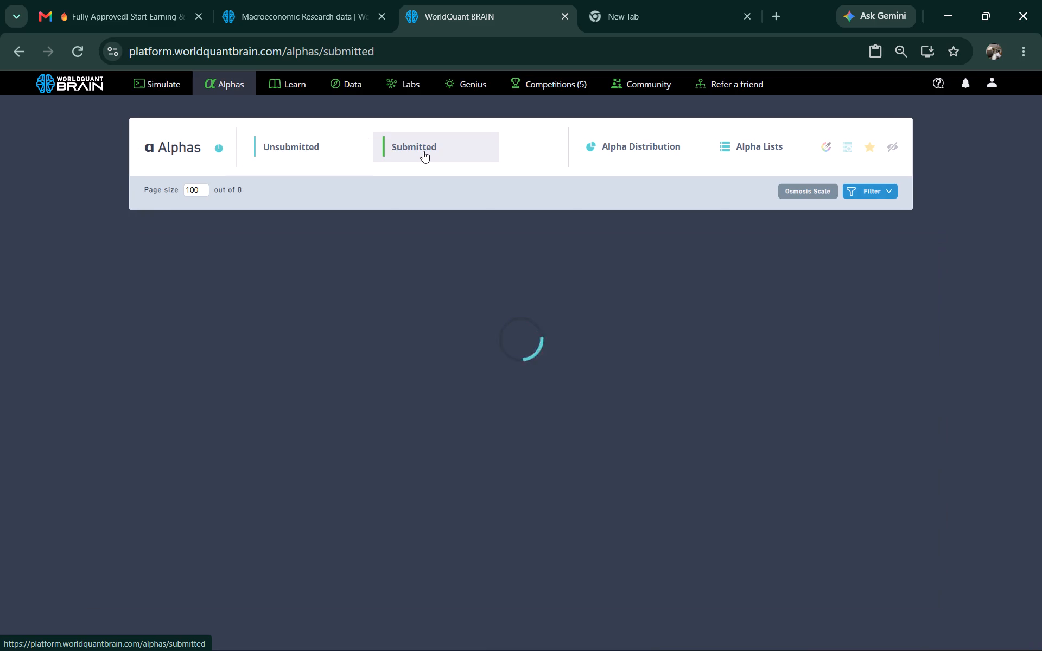
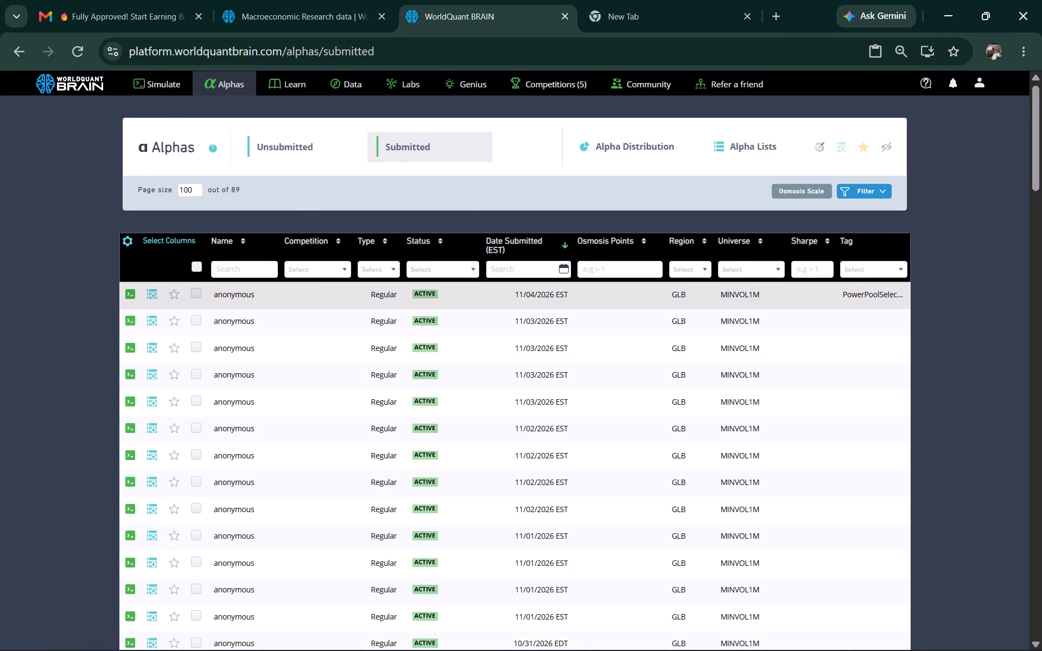
Open the alpha submitted 11/04/2026 and review its in-sample summary, yearly results, and regional and investability-constrained aggregates.
click(504, 302)
scroll(780, 381, down, 1)
scroll(683, 376, down, 1)
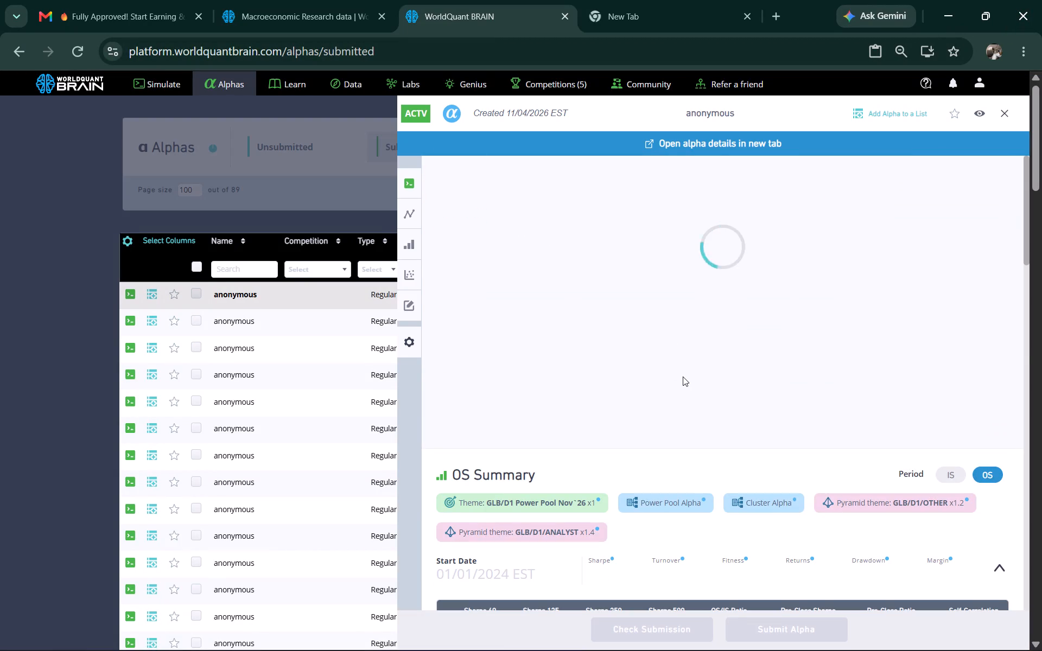
scroll(683, 376, down, 2)
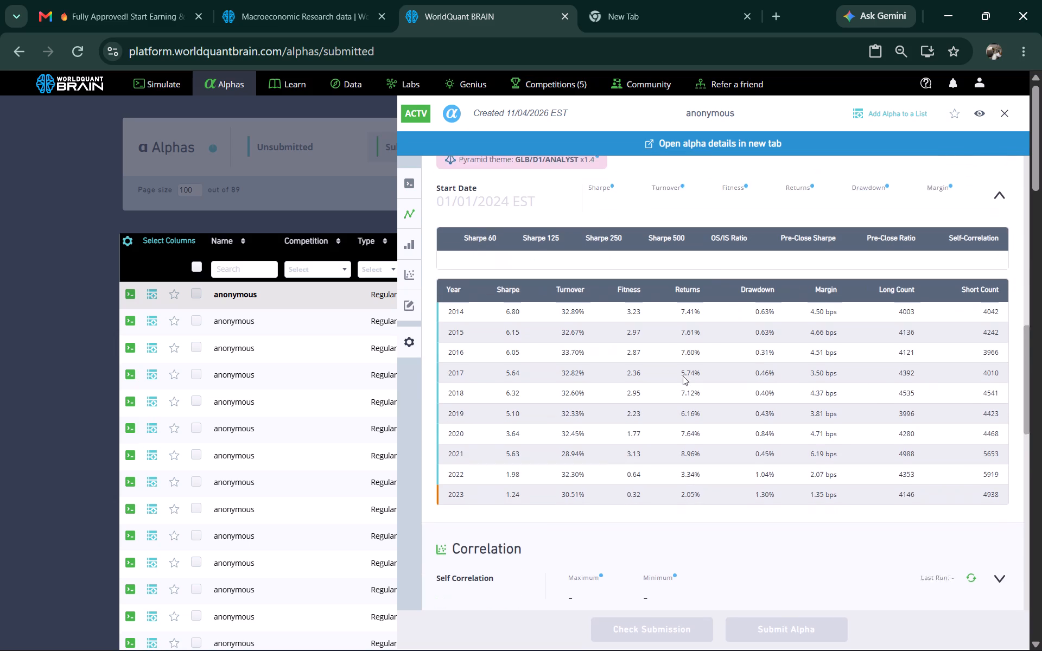
scroll(683, 376, down, 2)
scroll(683, 376, up, 2)
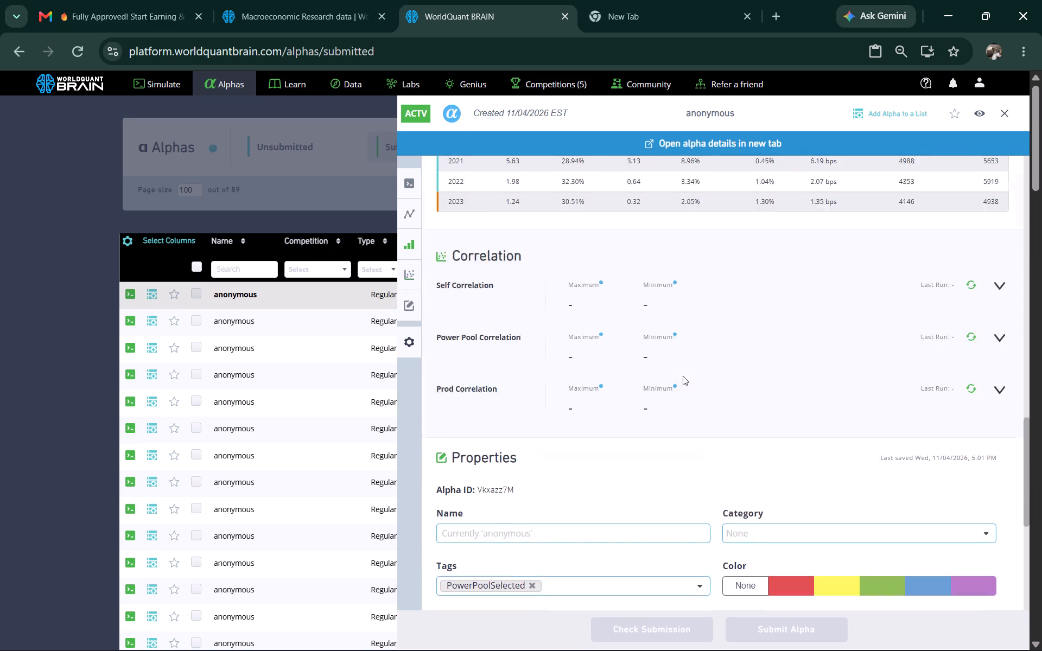
scroll(784, 342, up, 1)
click(947, 286)
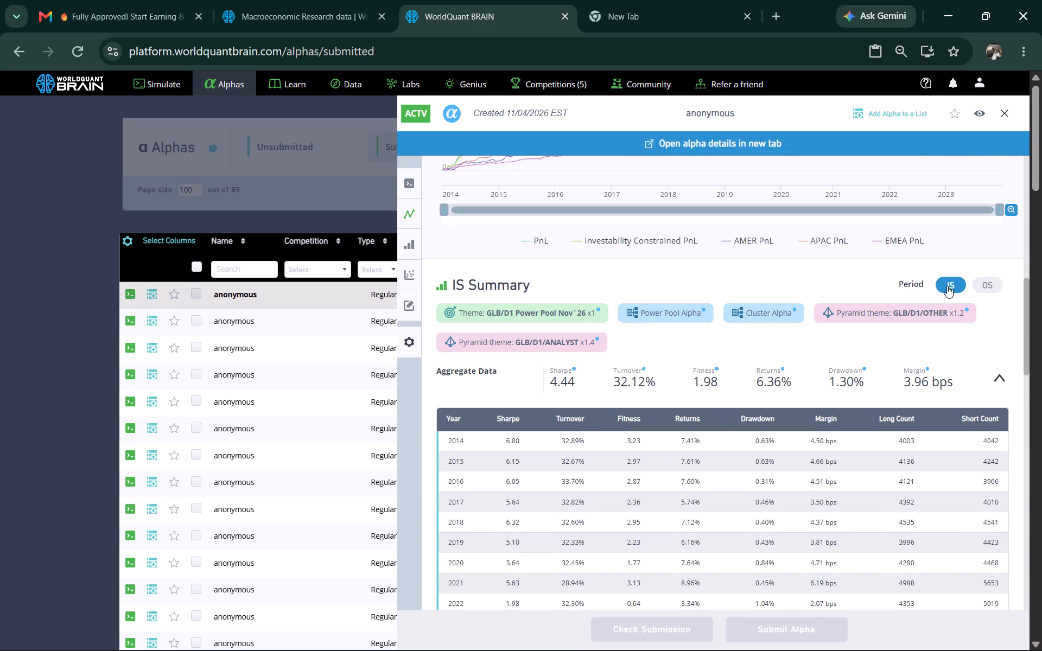
scroll(700, 348, down, 1)
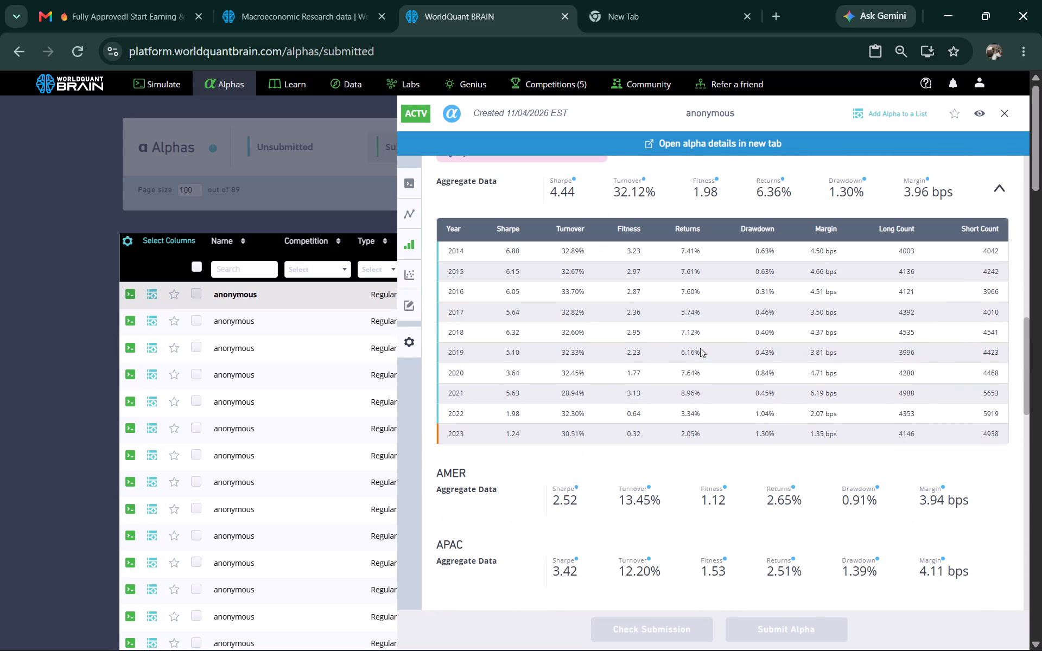
scroll(701, 349, down, 1)
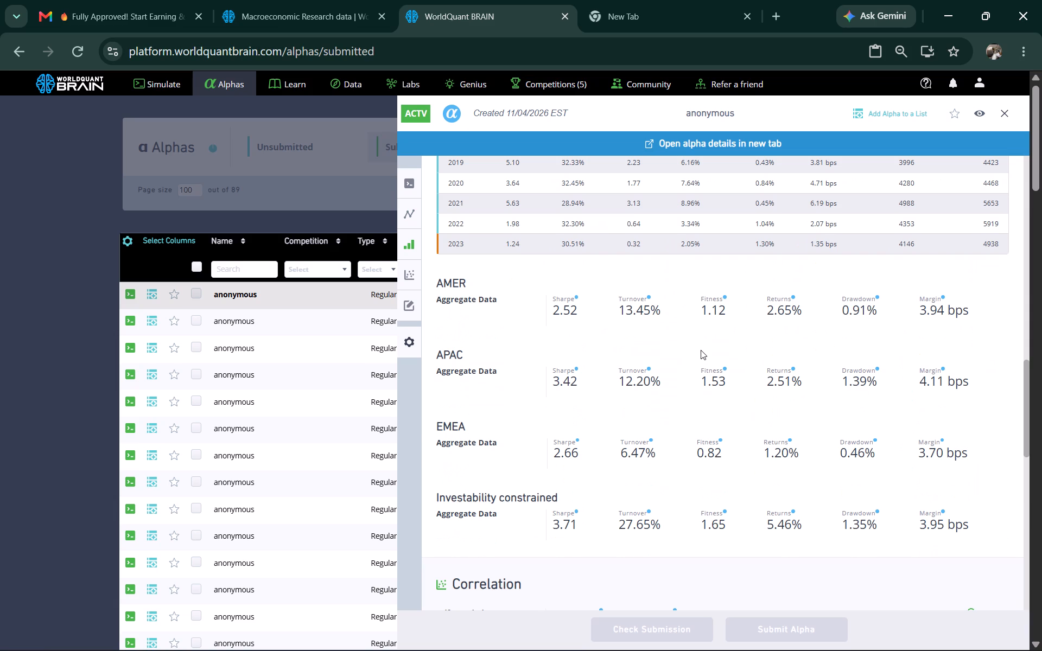
scroll(701, 350, up, 1)
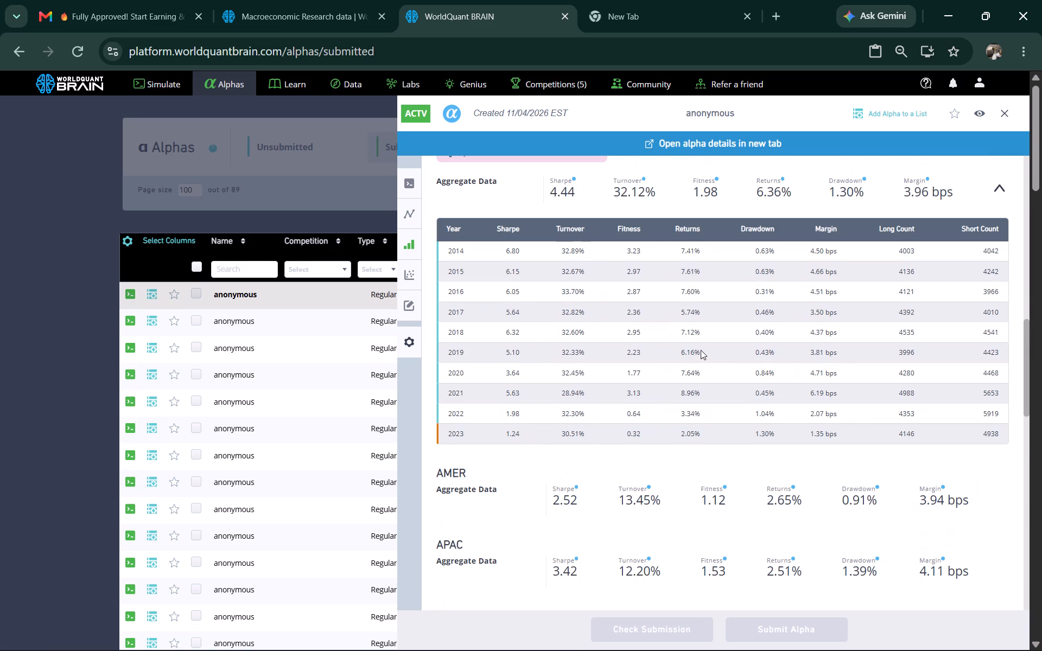
scroll(701, 350, down, 1)
scroll(701, 350, up, 3)
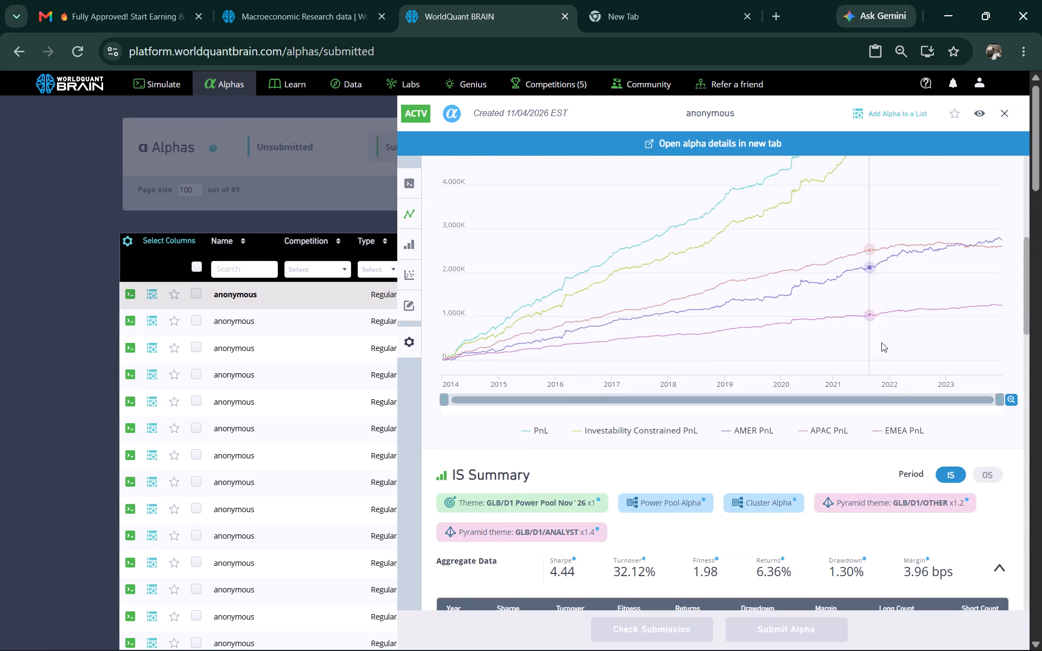
scroll(904, 396, down, 1)
click(905, 281)
click(914, 286)
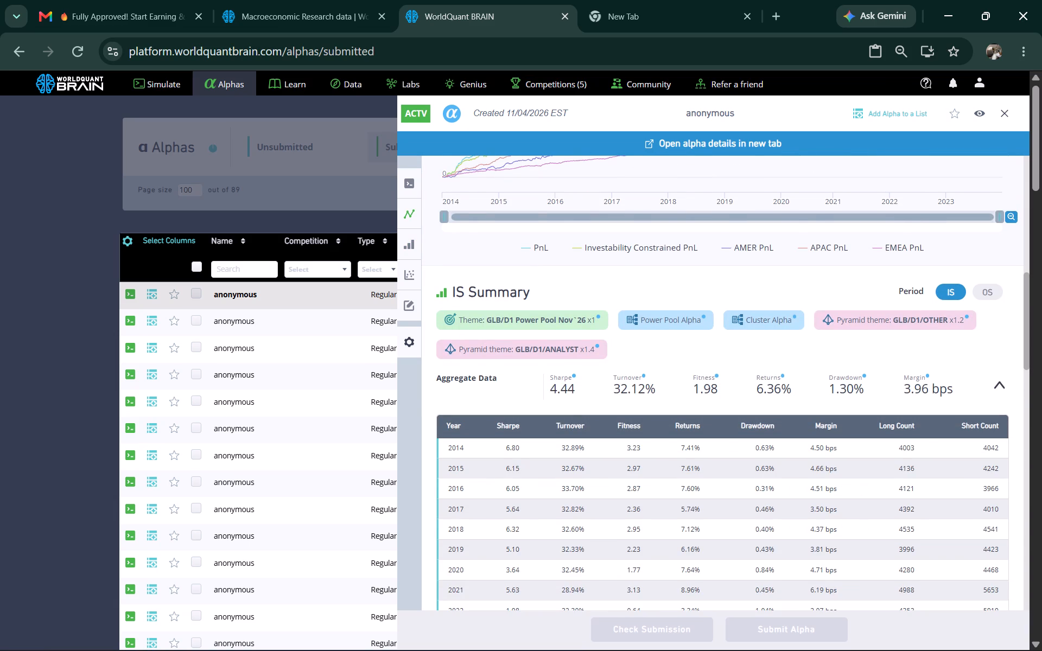
Switch the alpha's summary to the OS period, review its yearly table and correlation section, and close the details.
click(987, 281)
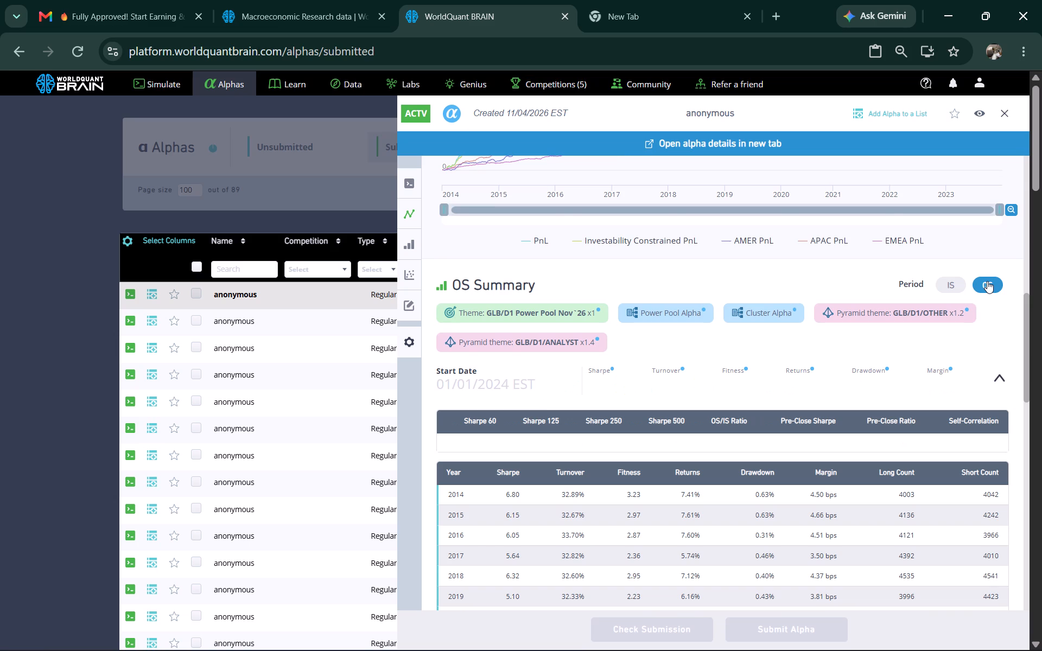
scroll(801, 297, down, 2)
scroll(800, 298, up, 1)
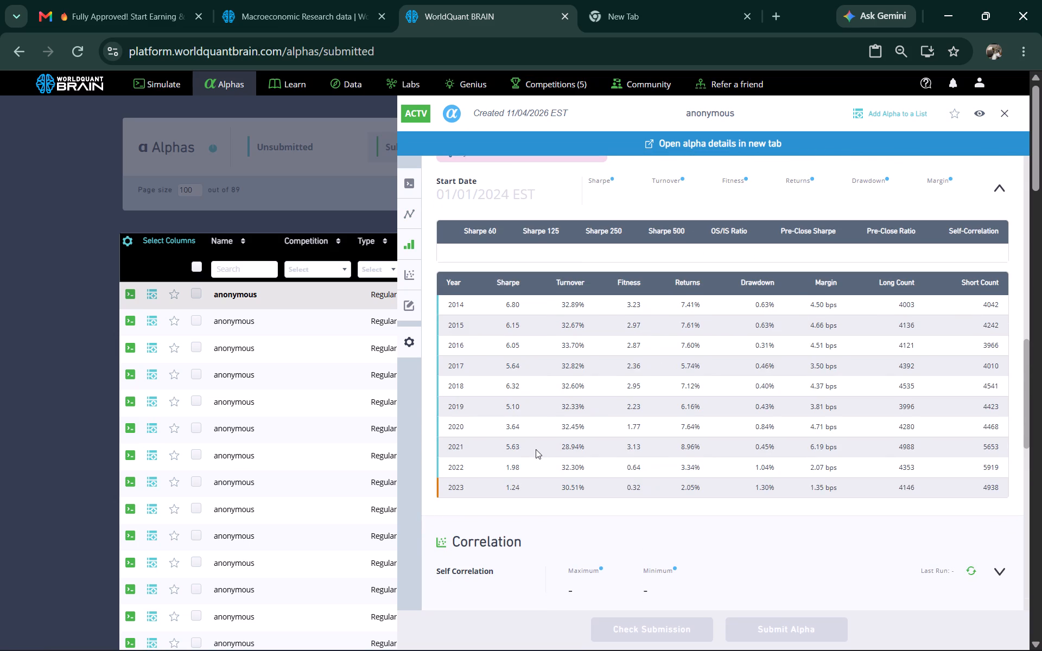
scroll(663, 411, down, 1)
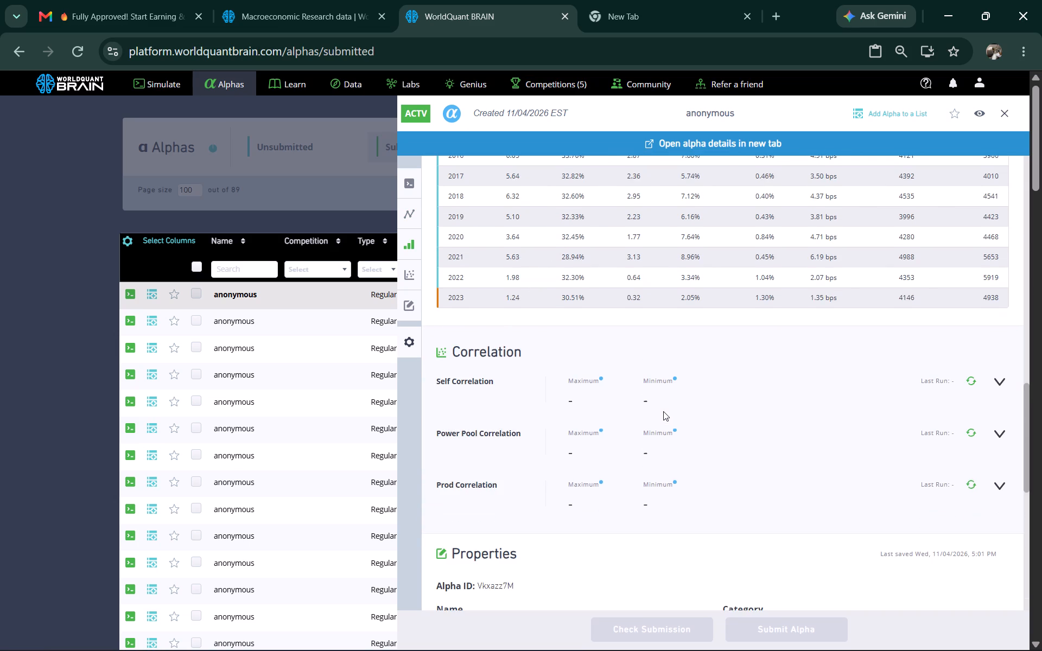
scroll(667, 414, down, 2)
scroll(667, 416, up, 5)
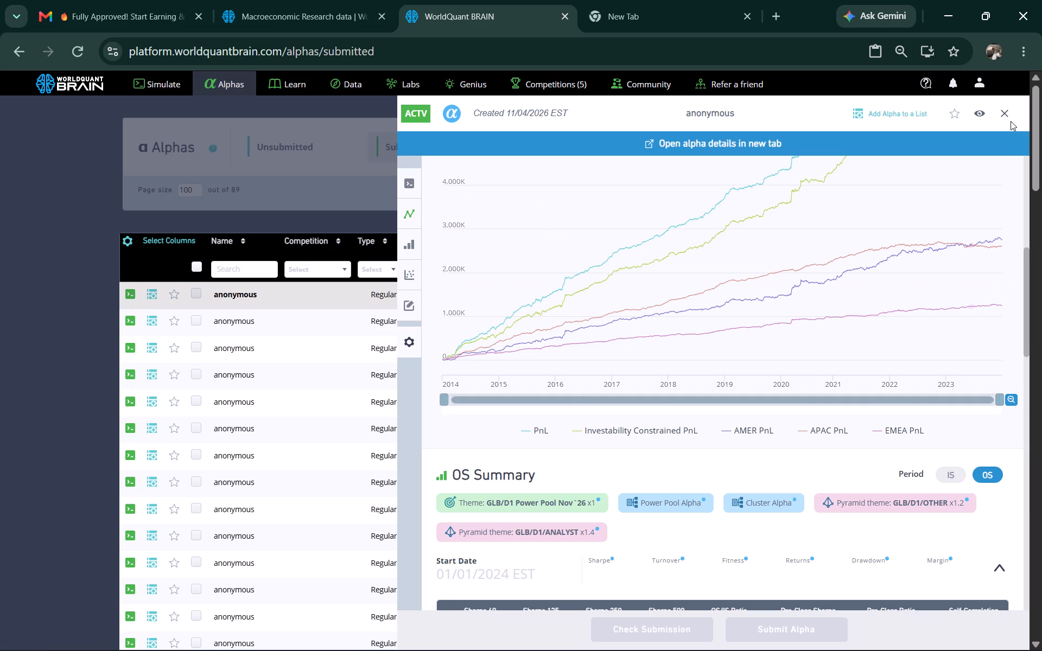
click(1007, 115)
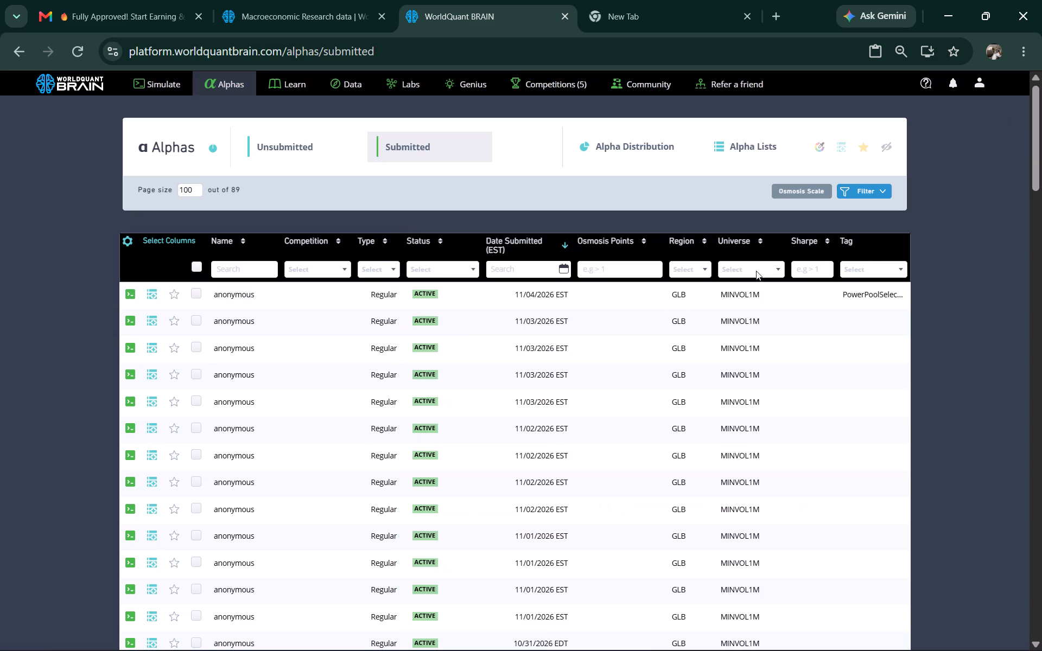
Open the top alpha submitted 11/03/2026, check its PnL chart and OS Summary, and clone it into a new simulation.
click(452, 324)
scroll(844, 319, down, 1)
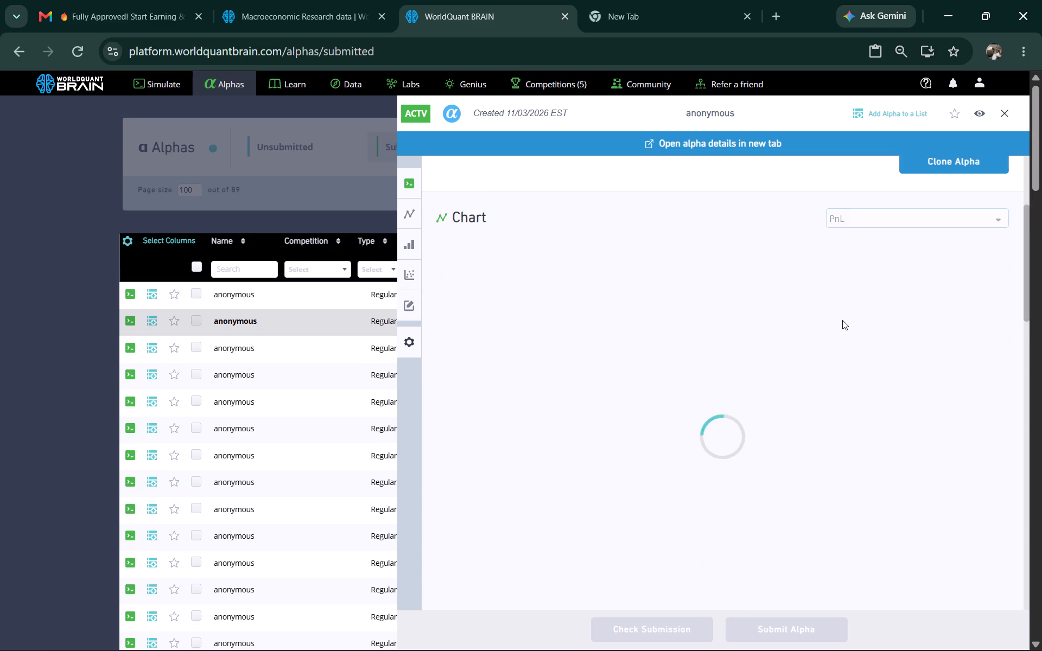
scroll(842, 320, down, 2)
scroll(842, 320, up, 3)
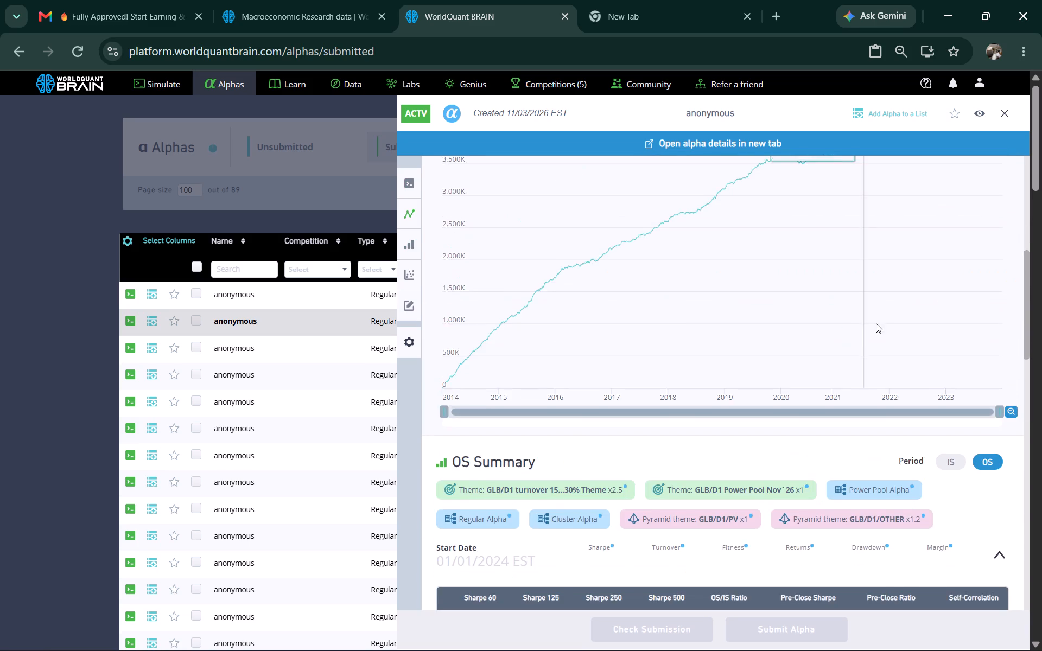
scroll(808, 416, down, 2)
scroll(731, 531, up, 4)
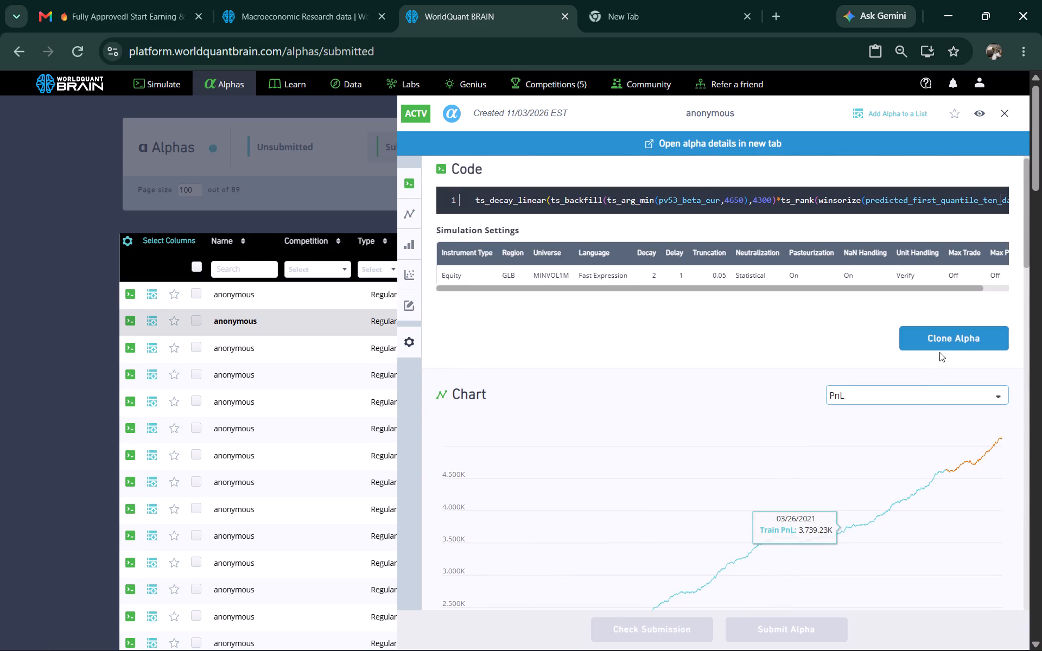
click(941, 344)
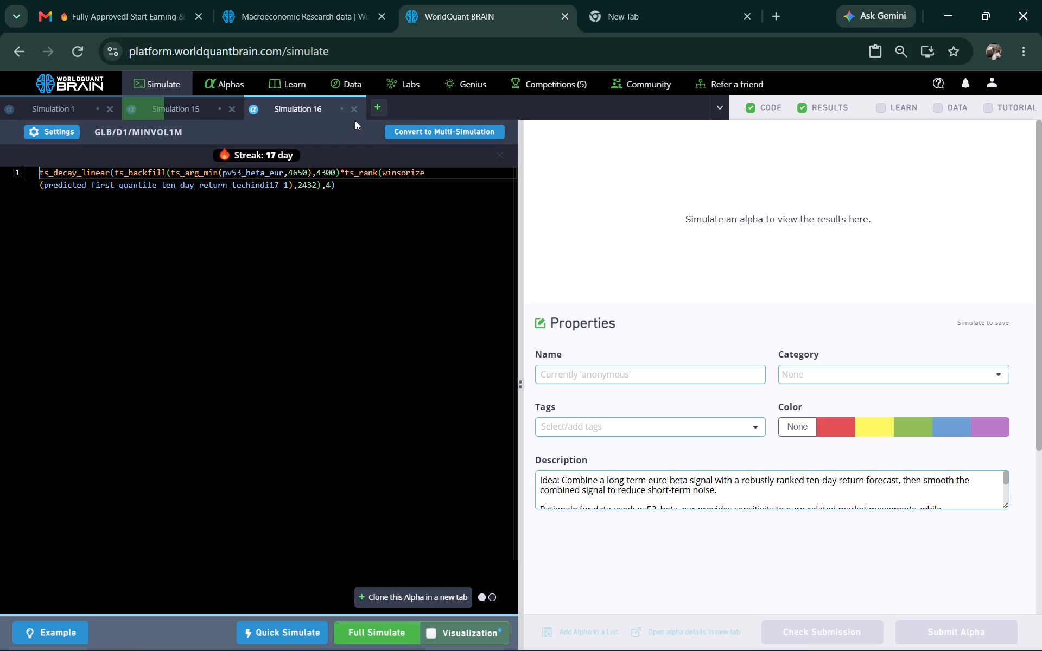
Find the "GLB/D1 Power Pool Nov`26" theme in the platform announcements and open its recommended pv53 dataset.
click(301, 1)
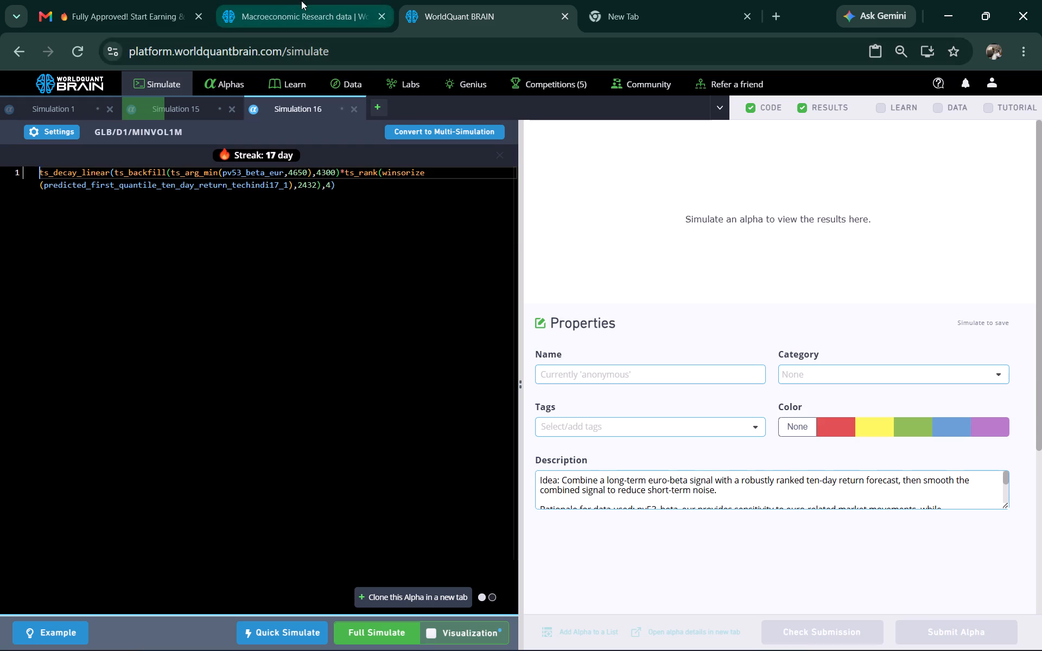
scroll(820, 125, up, 1)
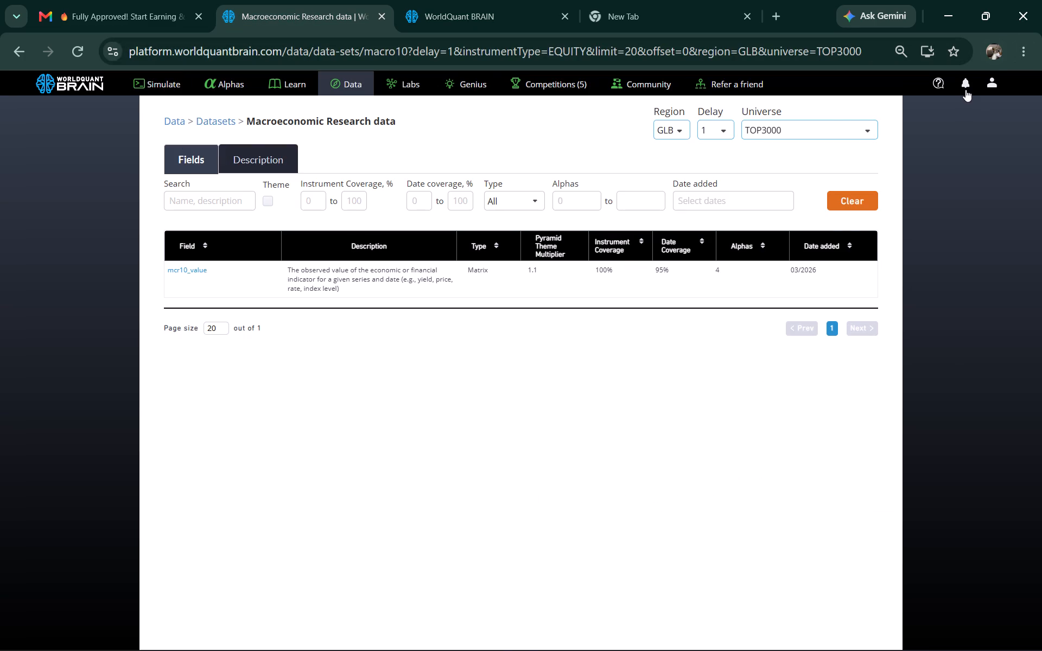
click(965, 90)
click(868, 251)
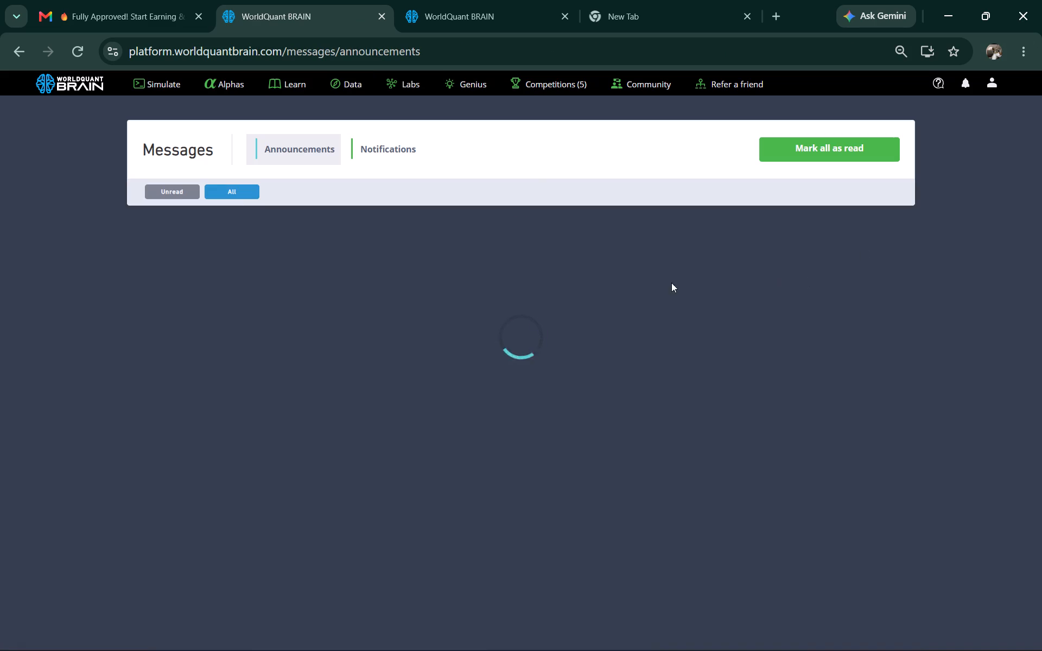
scroll(423, 346, down, 4)
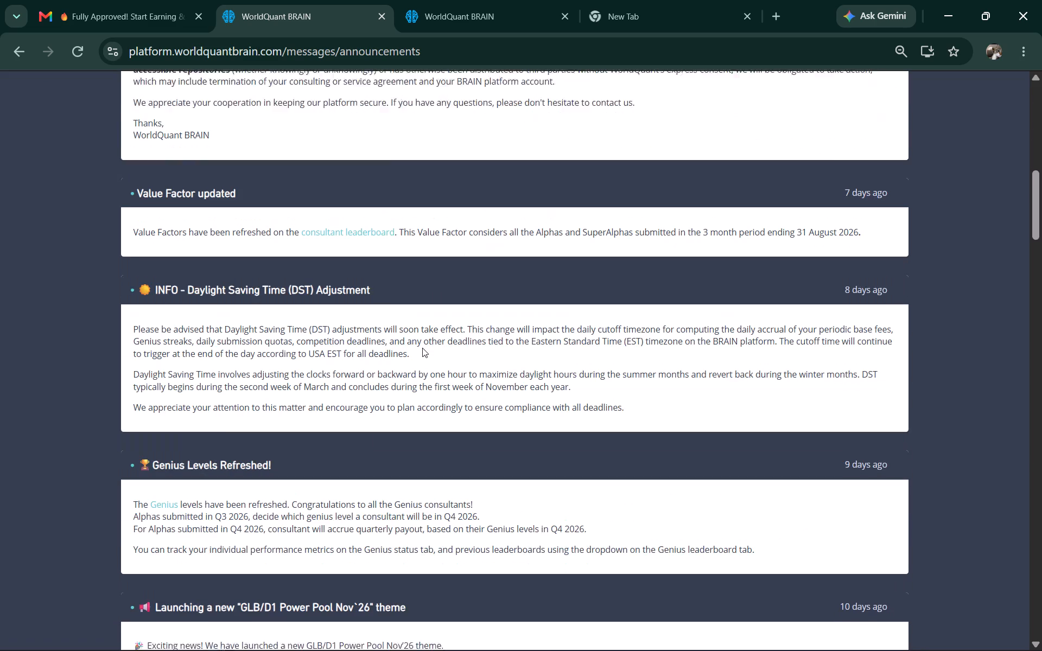
scroll(428, 392, down, 1)
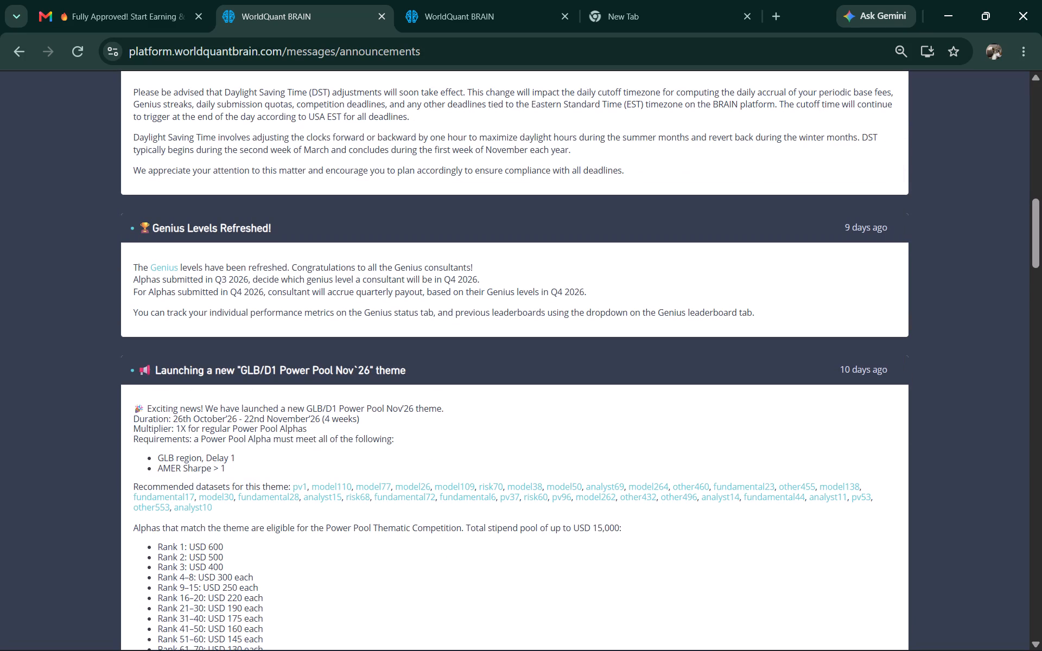
click(858, 499)
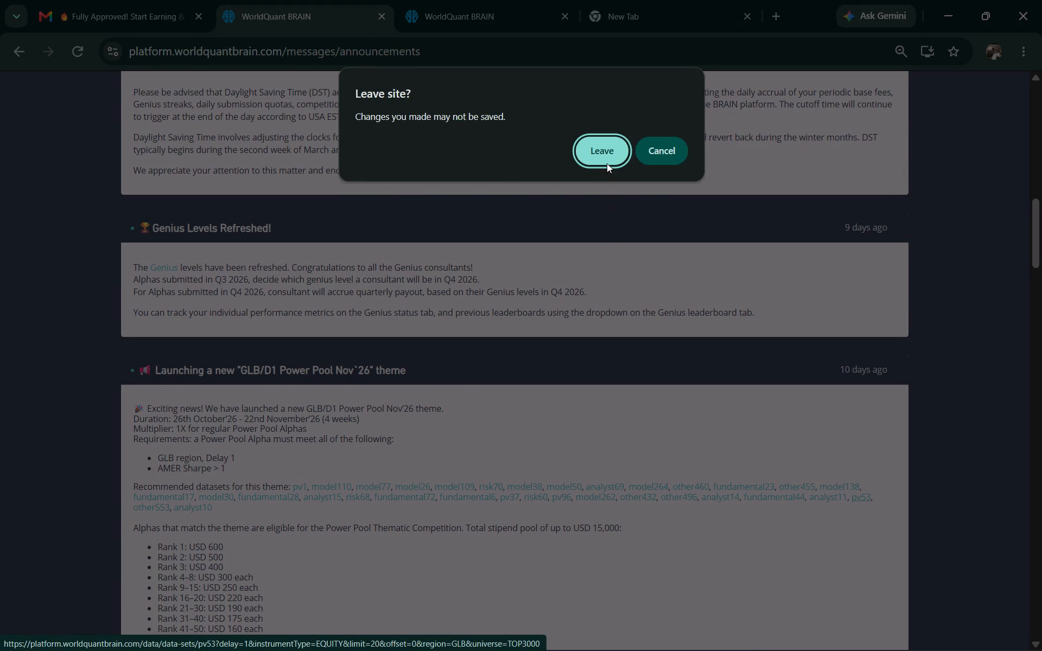
click(607, 163)
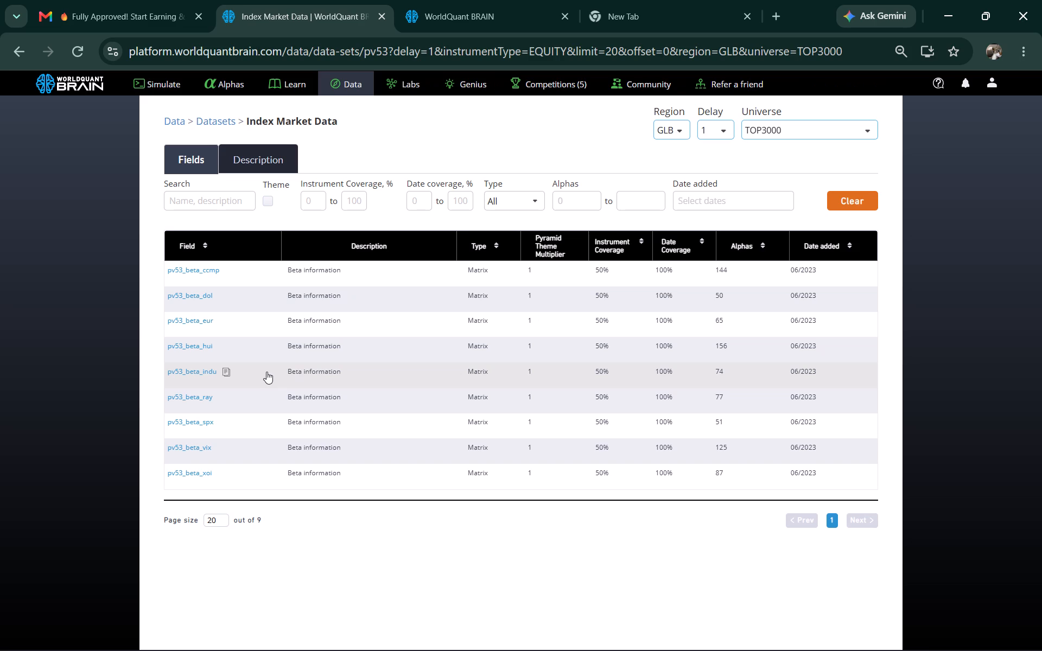
Return to the Power Pool Nov`26 announcement, open its recommended pv96 dataset and examine the available fields.
click(22, 60)
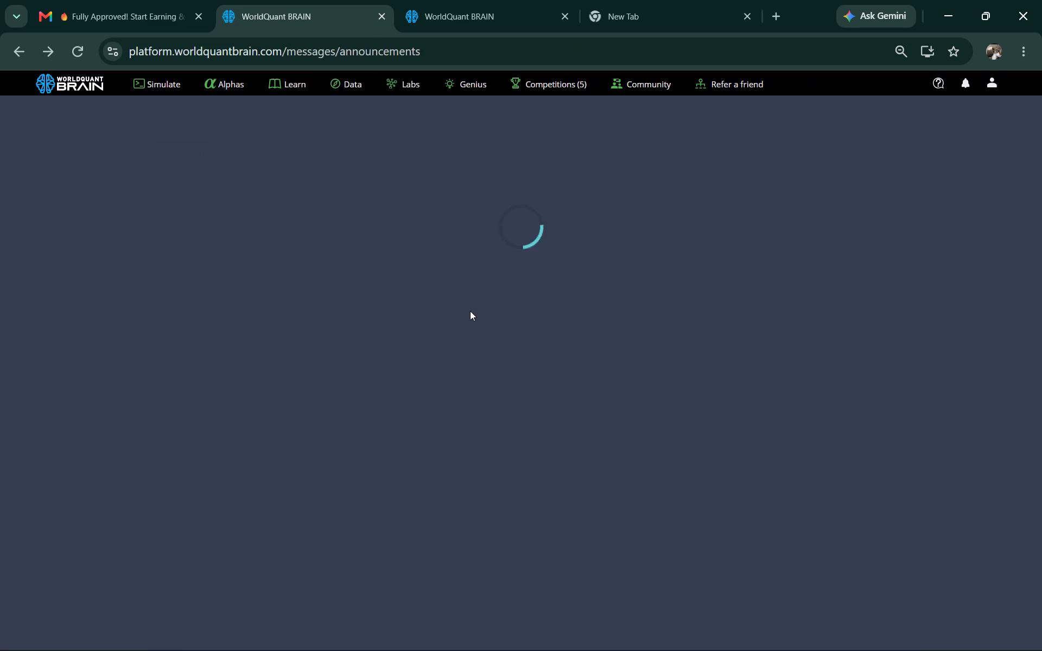
scroll(575, 418, down, 4)
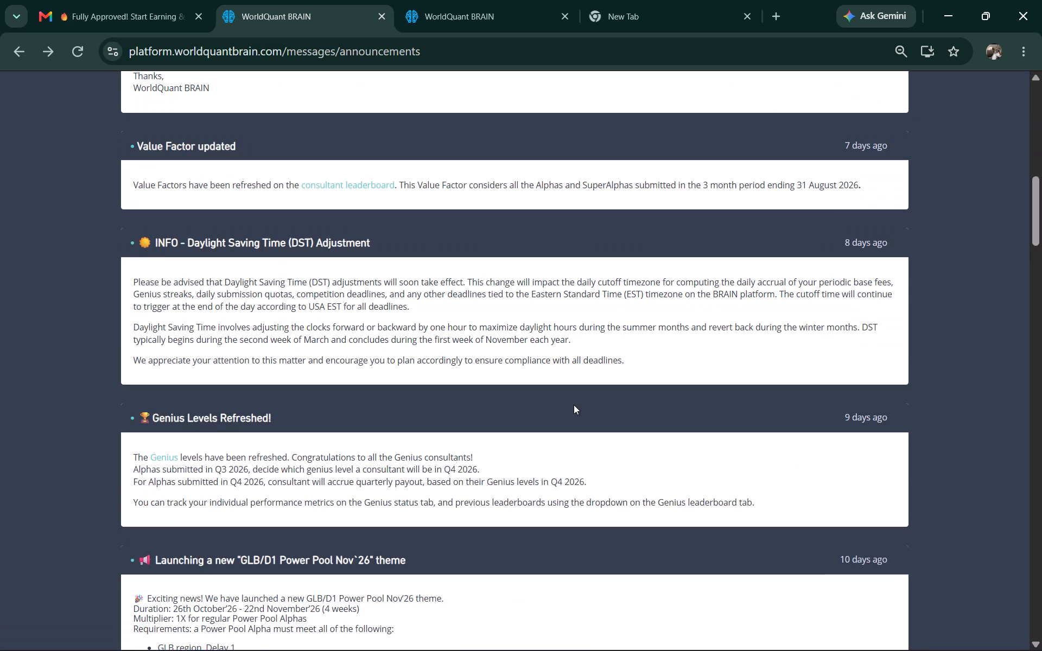
scroll(574, 405, down, 2)
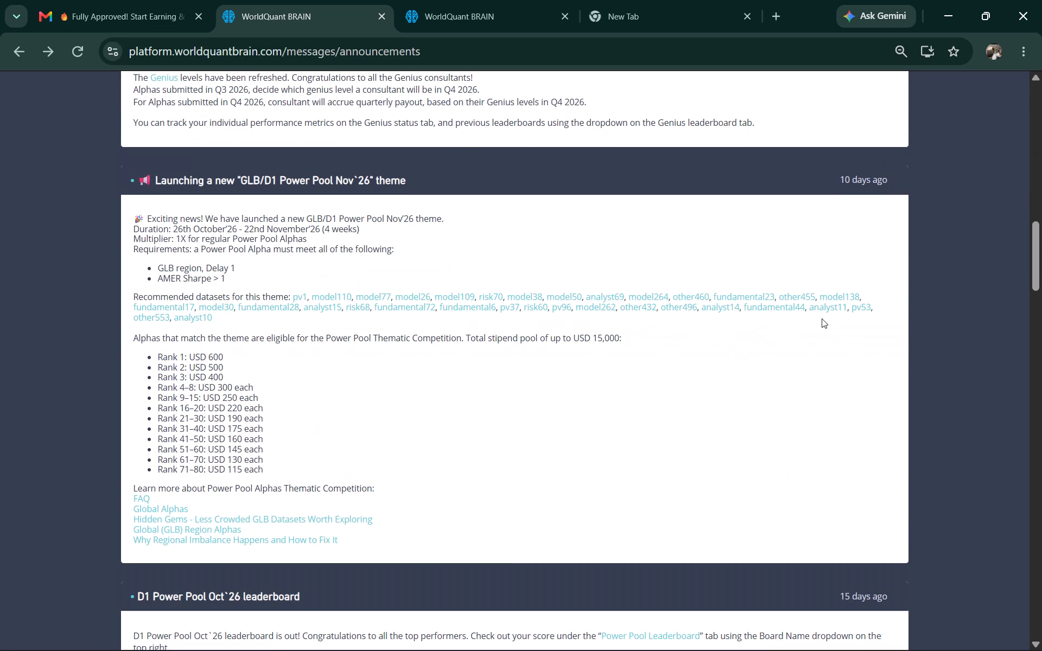
click(561, 311)
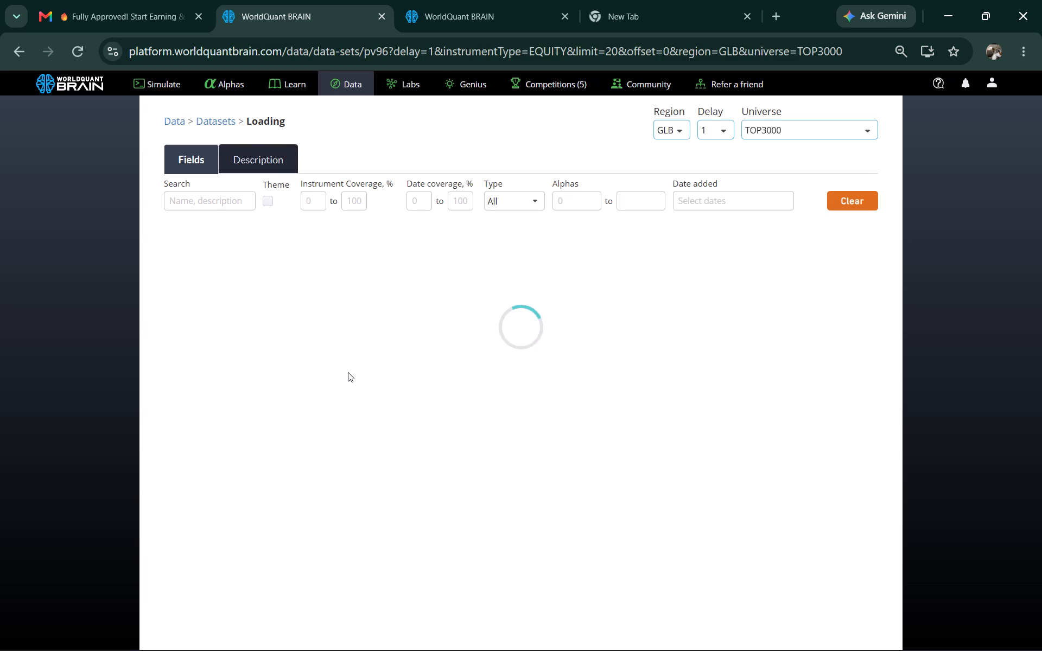
scroll(452, 347, down, 5)
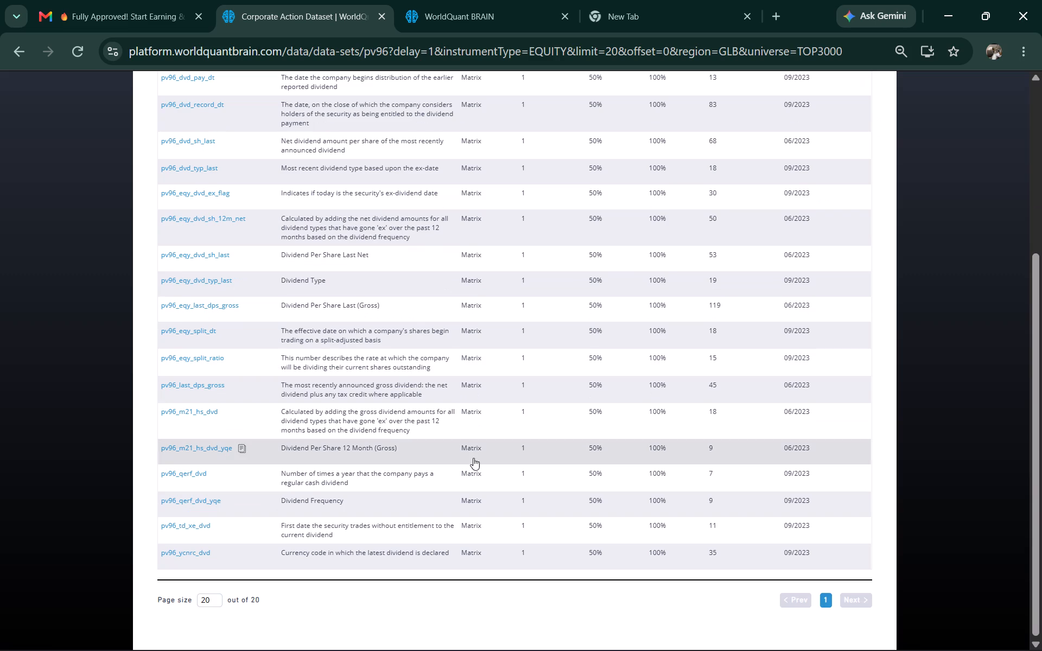
scroll(208, 468, up, 3)
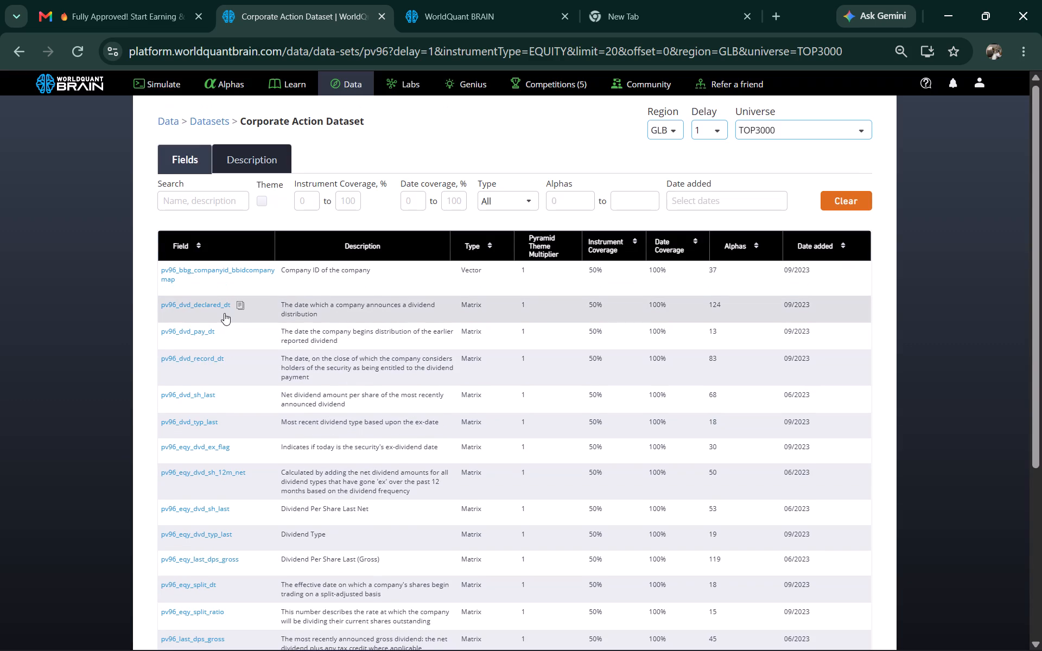
scroll(334, 313, down, 2)
scroll(335, 315, up, 2)
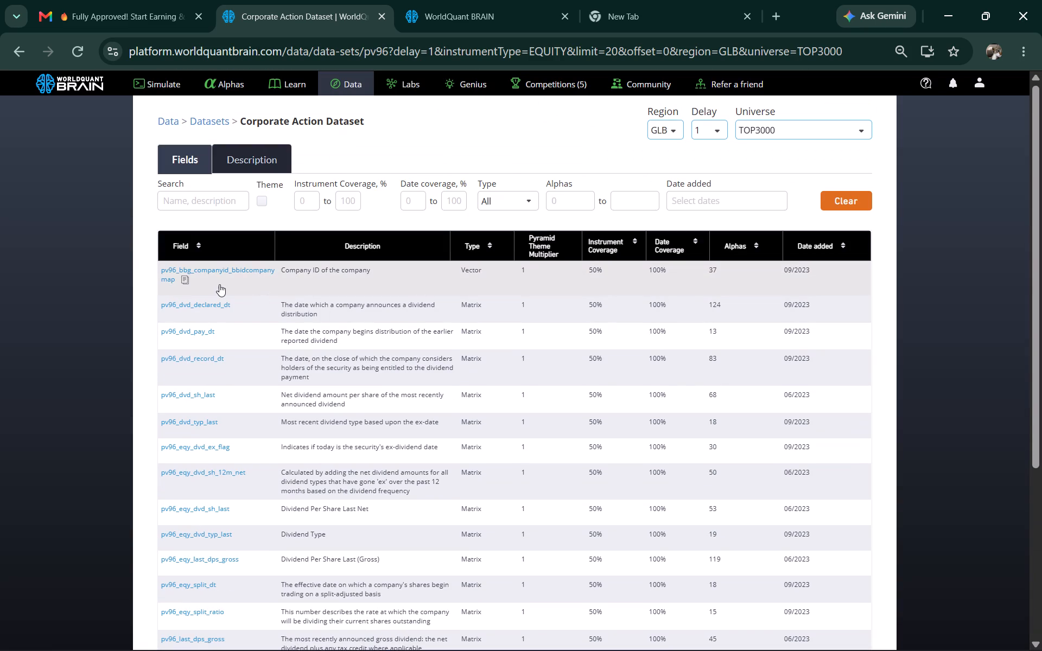
Replace pv53_beta_eur with the pv96_bbg_companyid_bbidcompanymap field in the Simulation 16 expression and start a full simulation.
click(188, 277)
click(439, 21)
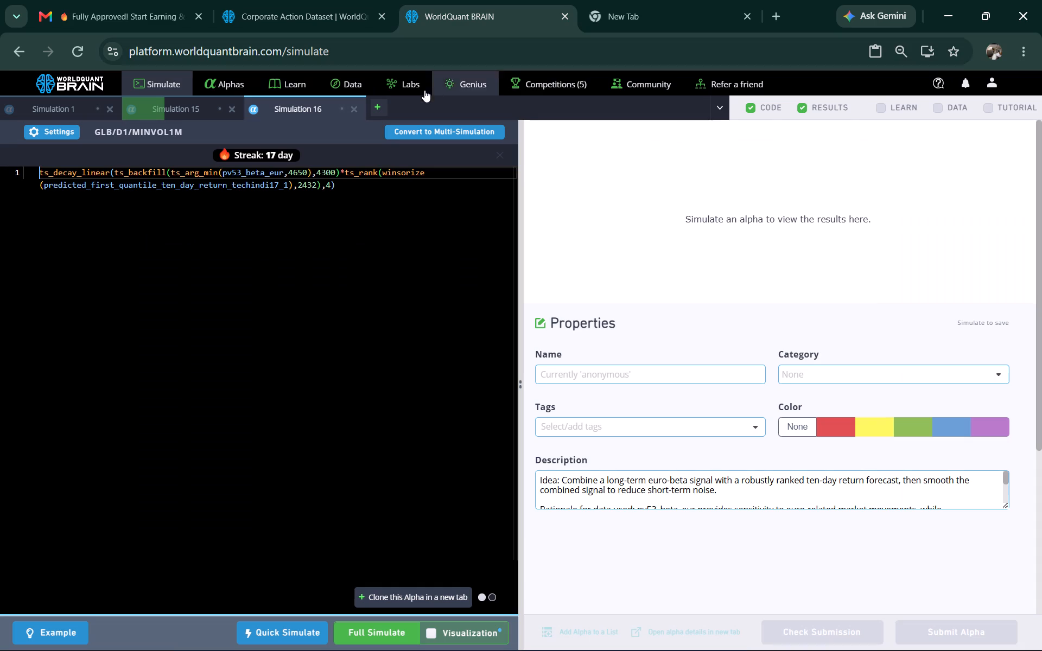
double_click(256, 171)
right_click(256, 171)
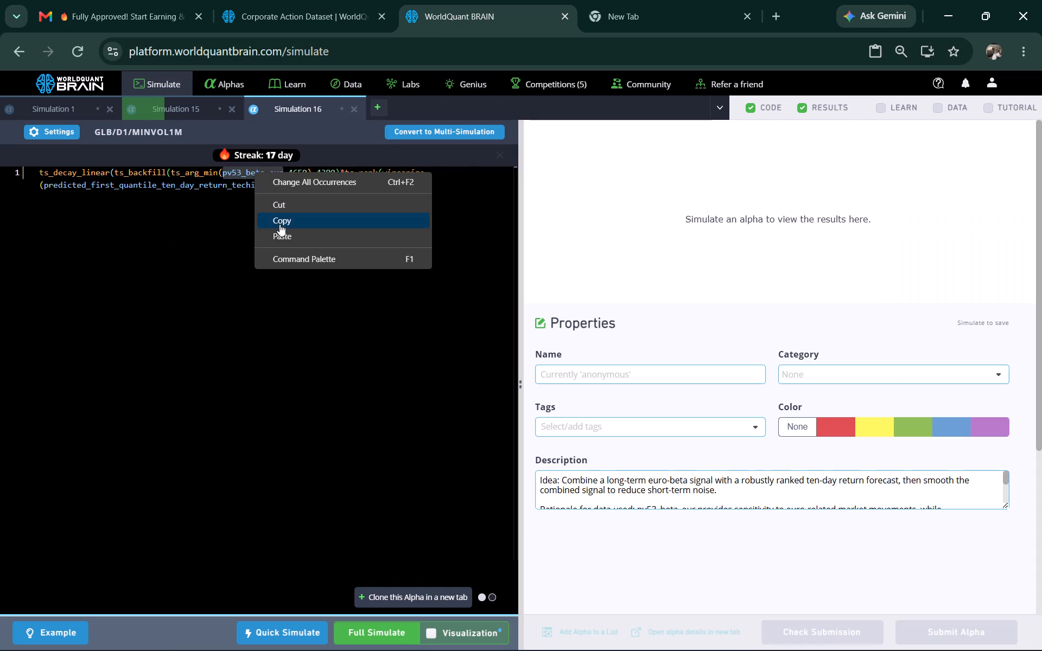
click(281, 233)
click(386, 625)
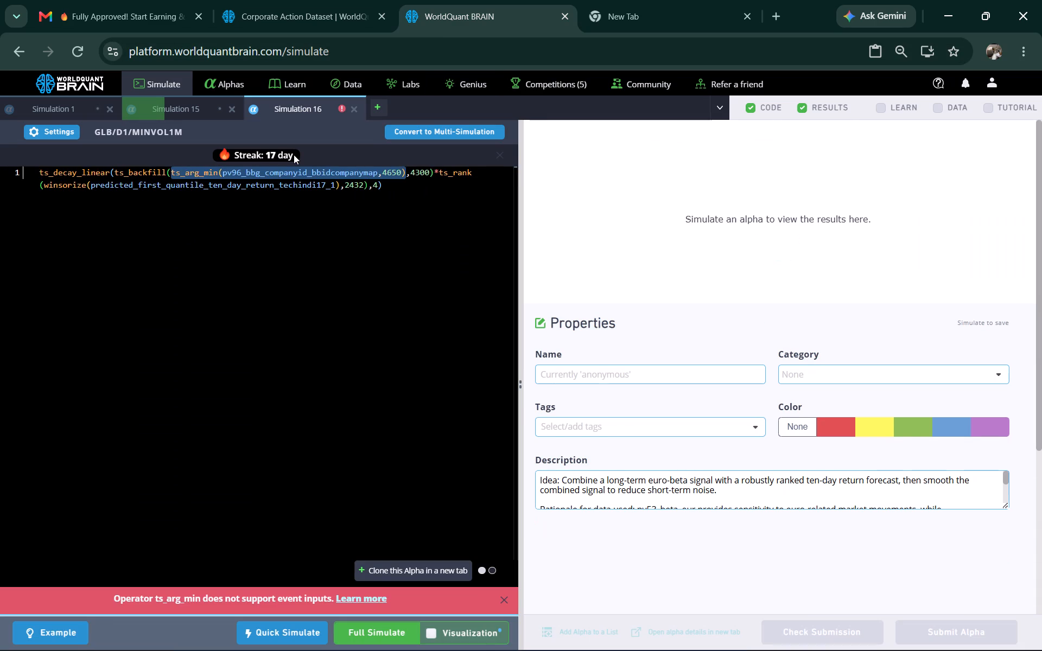
Wrap pv96_bbg_companyid_bbidcompanymap in vec_avg() inside ts_arg_min and run the full simulation.
click(217, 173)
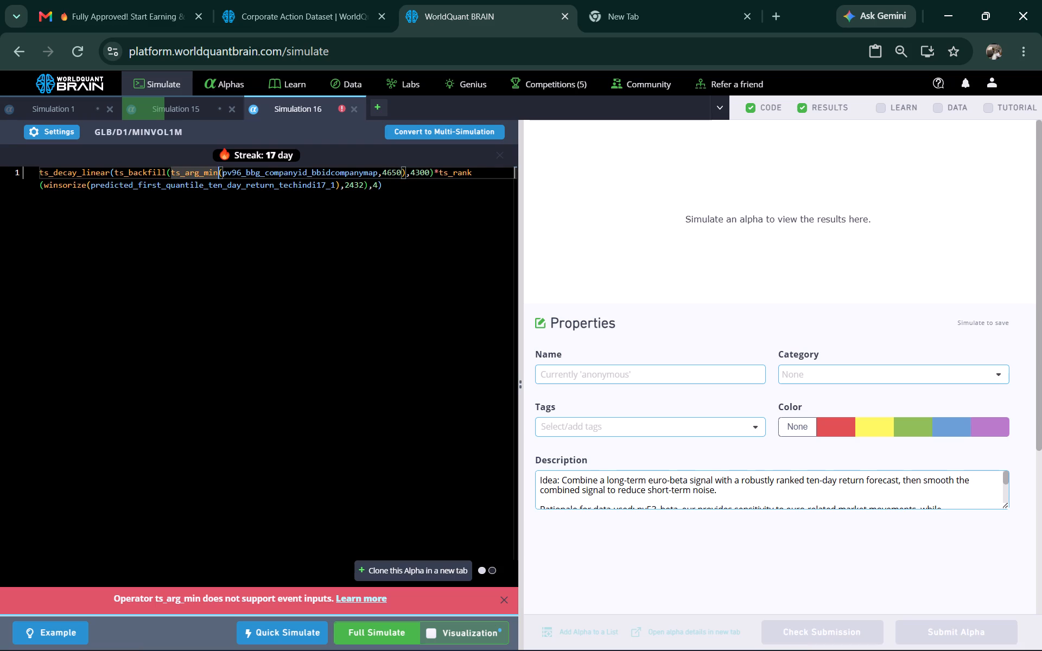
key(shift+parenleft)
text(VEC)
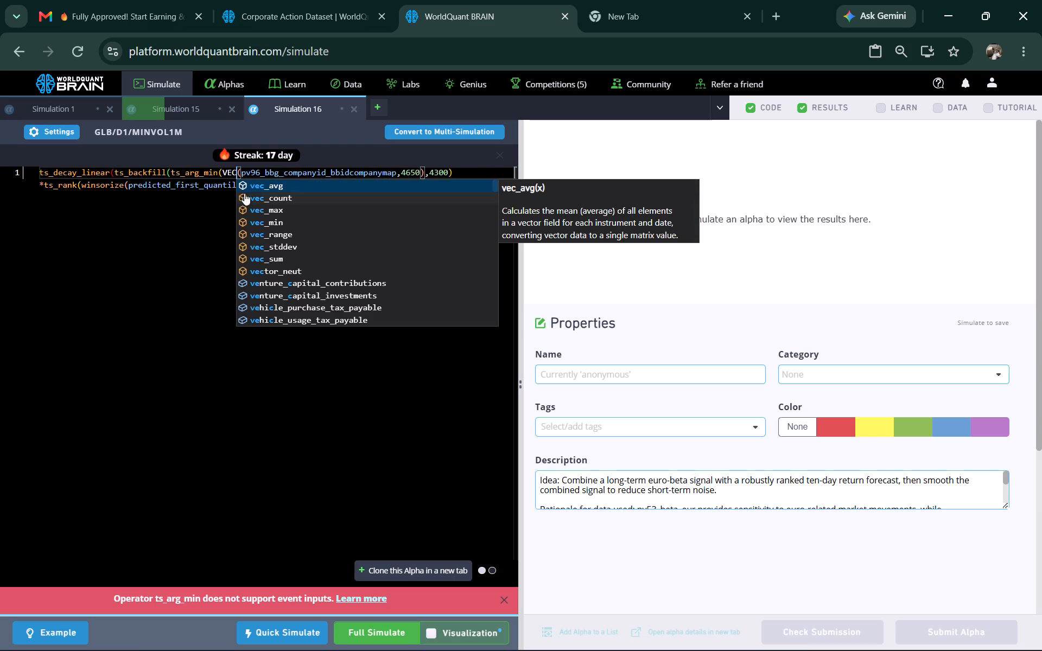
click(251, 186)
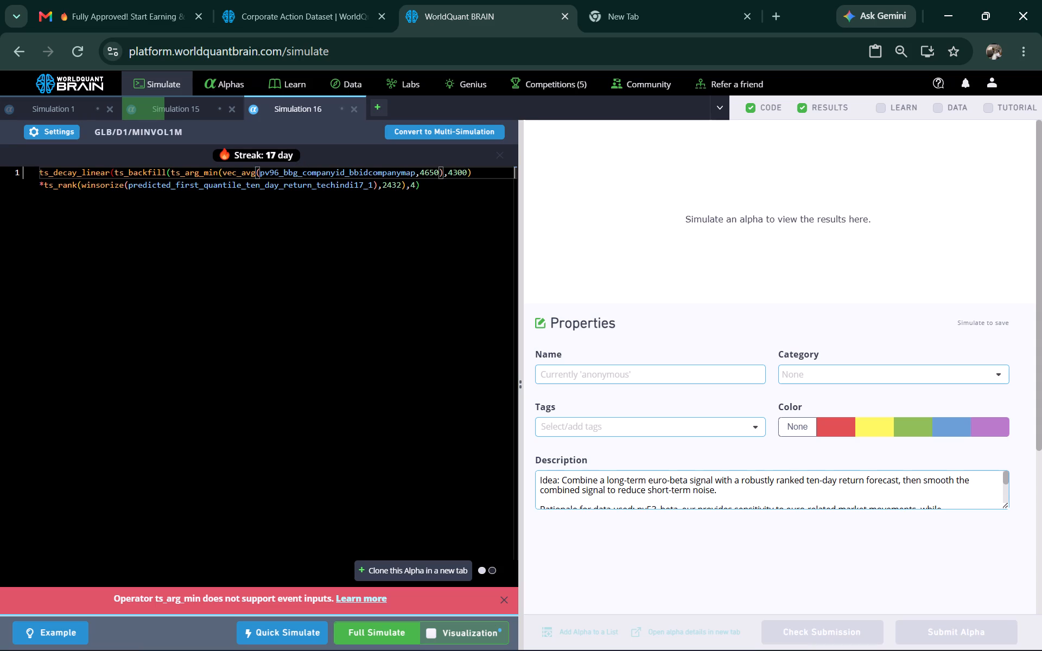
click(414, 170)
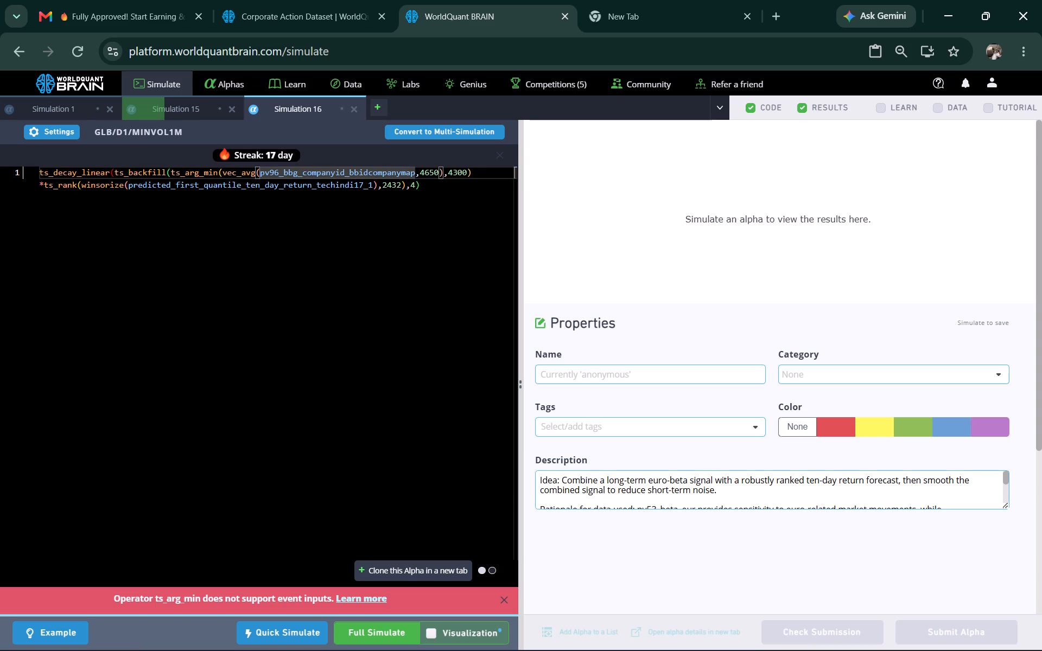
key(shift+parenleft)
key(BackSpace)
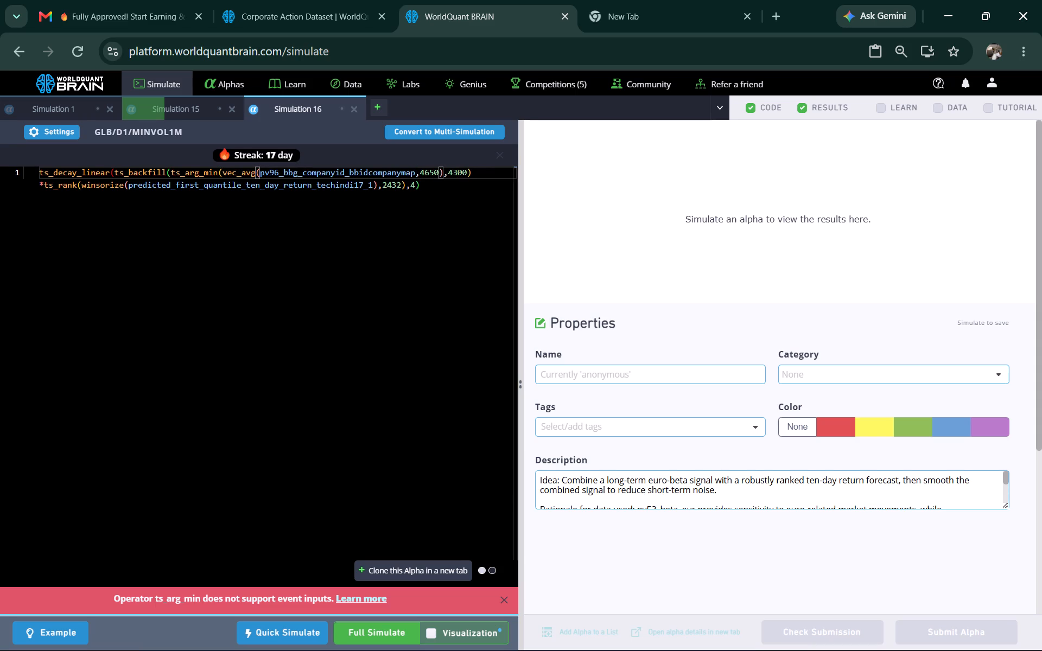
key(shift+parenright)
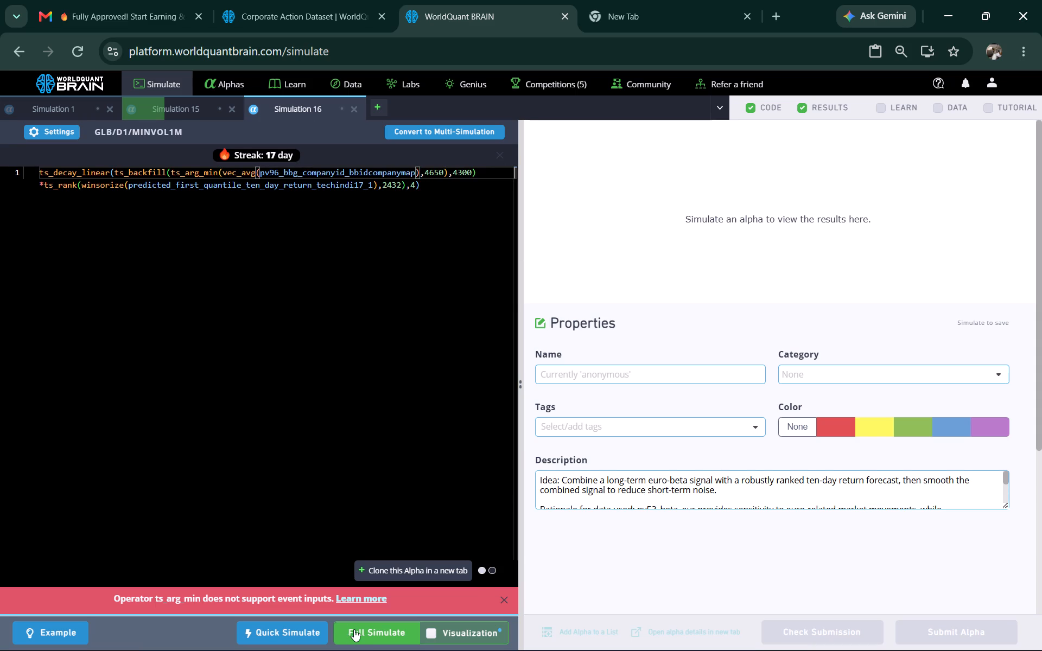
click(356, 629)
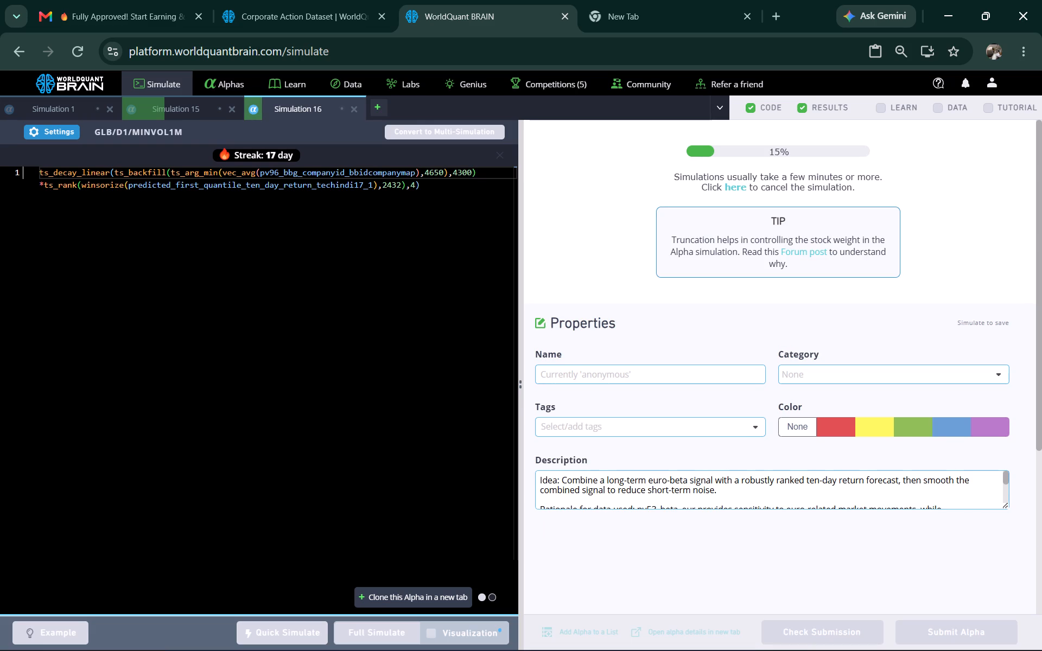
Clone this alpha into a new simulation and review the pv96 dataset's fields for a replacement.
click(396, 589)
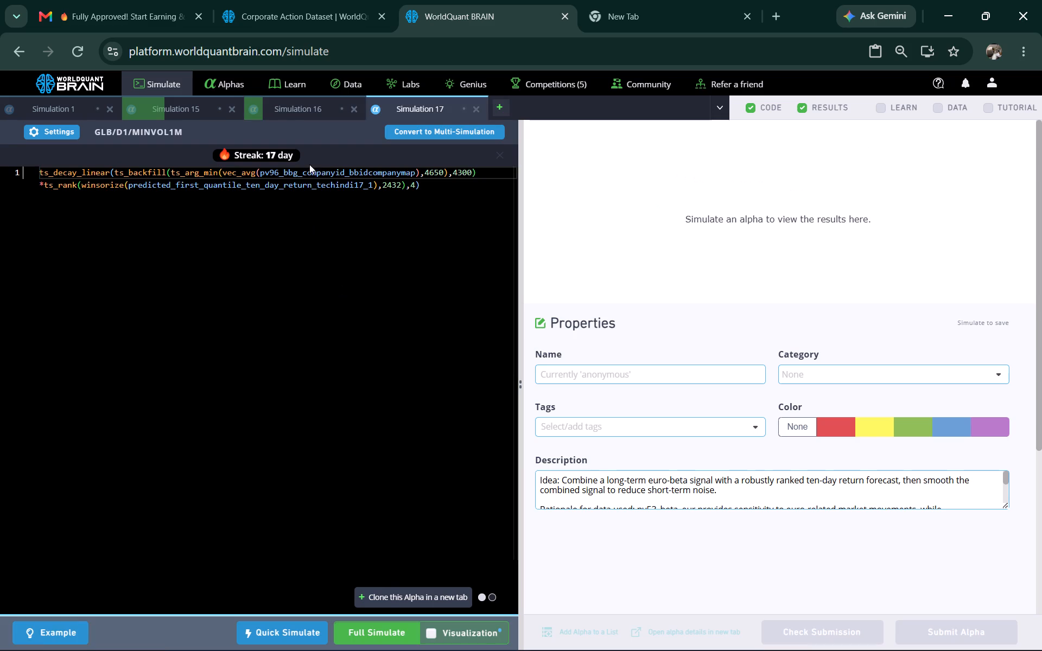
click(288, 18)
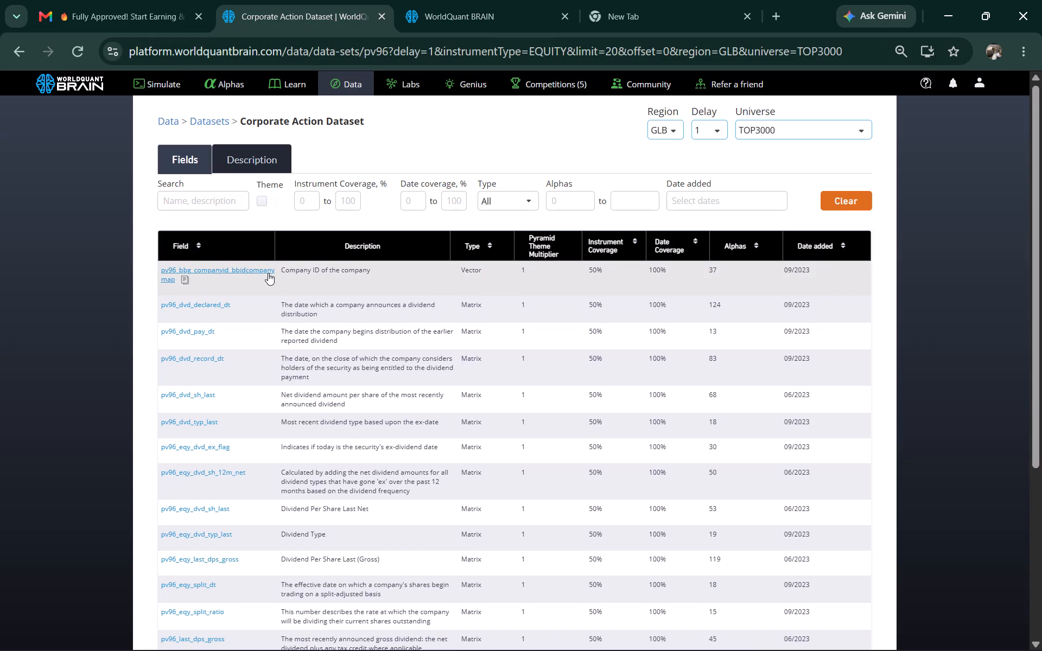
scroll(268, 353, down, 2)
scroll(302, 429, down, 2)
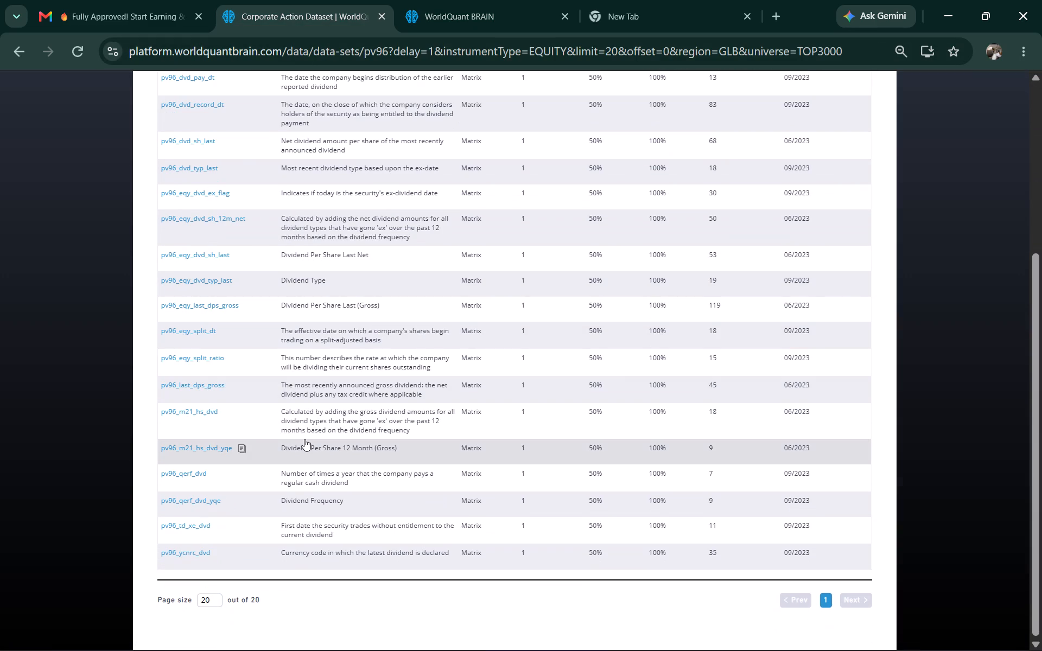
scroll(304, 438, up, 2)
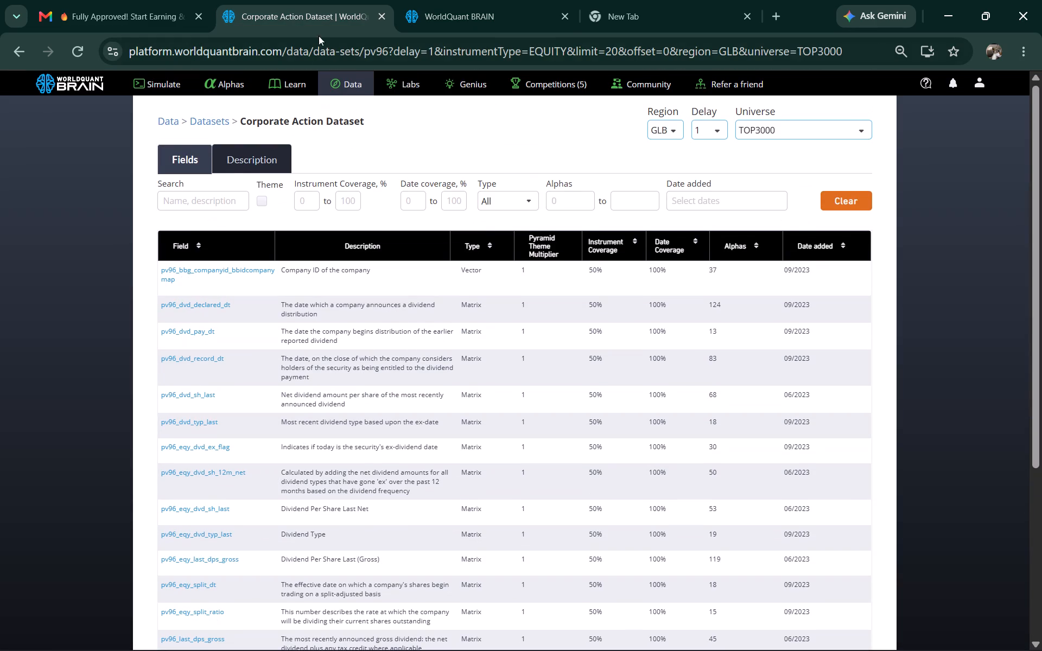
click(433, 18)
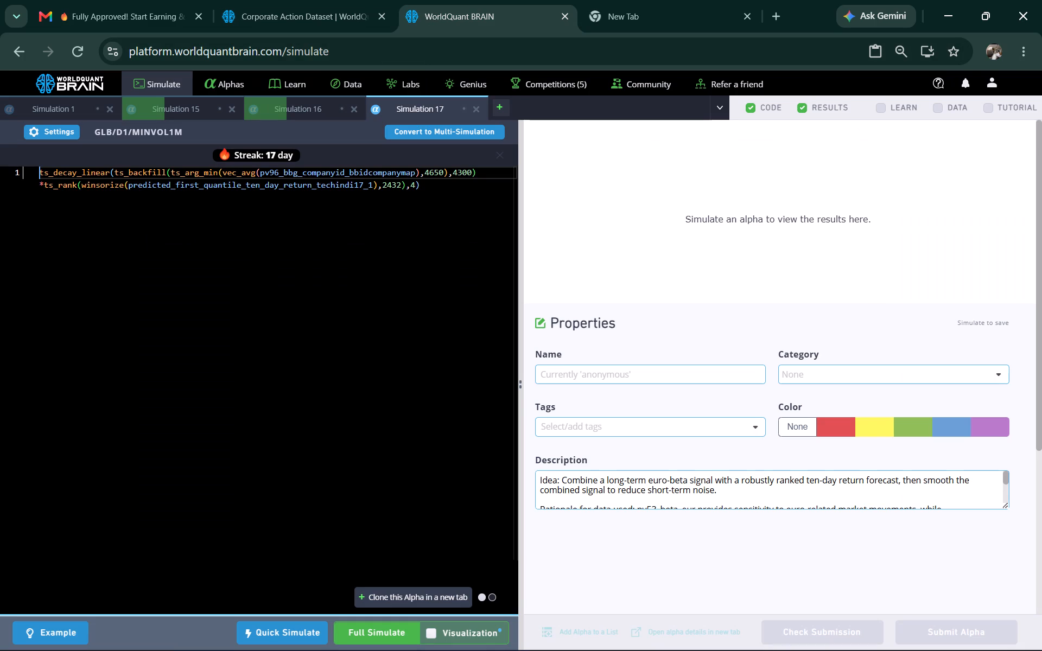
Remove the vec_avg() wrapper around pv96_bbg_companyid_bbidcompanymap in the cloned expression.
click(259, 171)
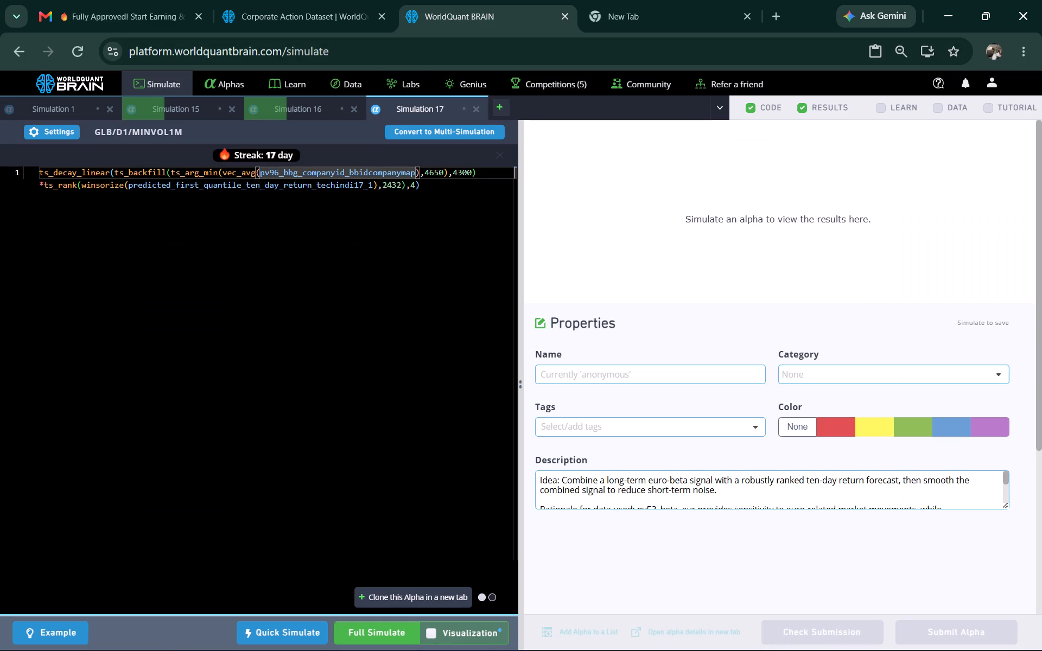
key(BackSpace)
key(BackSpace)
key(BackSpace)
key(BackSpace)
key(BackSpace)
key(BackSpace)
key(BackSpace)
key(BackSpace)
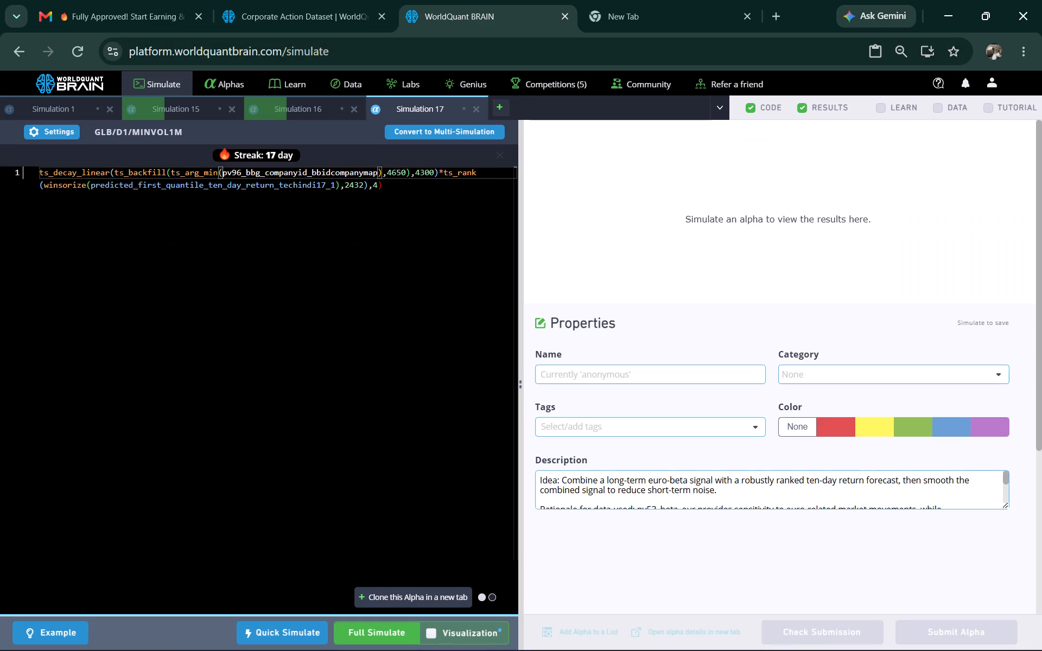
click(382, 169)
key(BackSpace)
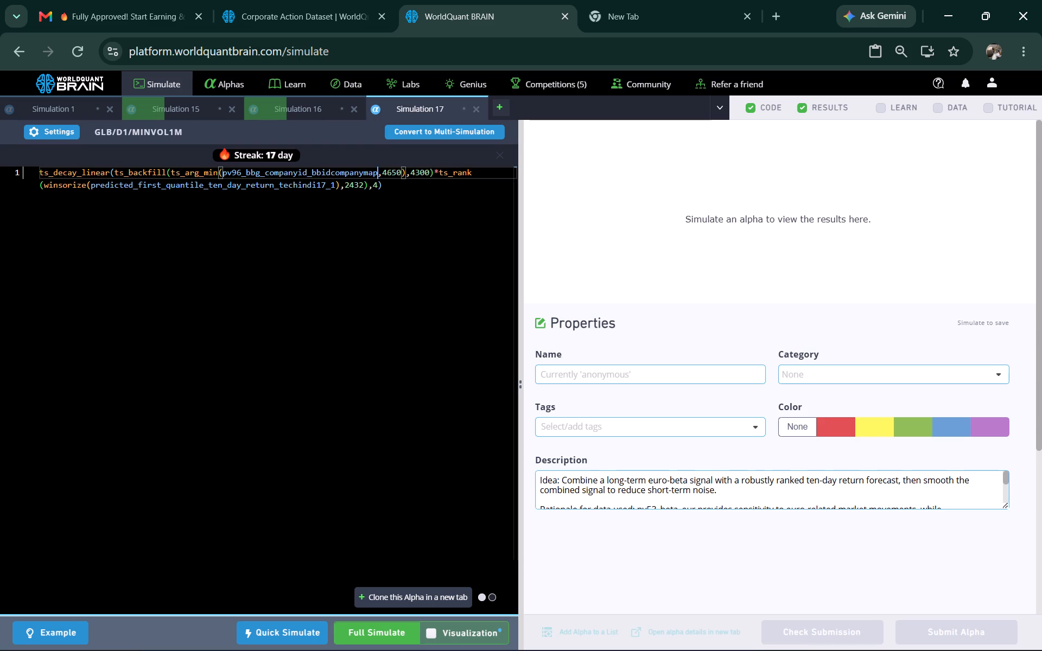
Replace pv96_bbg_companyid_bbidcompanymap with the pv96_dvd_declared_dt field in the cloned expression and run the full simulation.
click(322, 19)
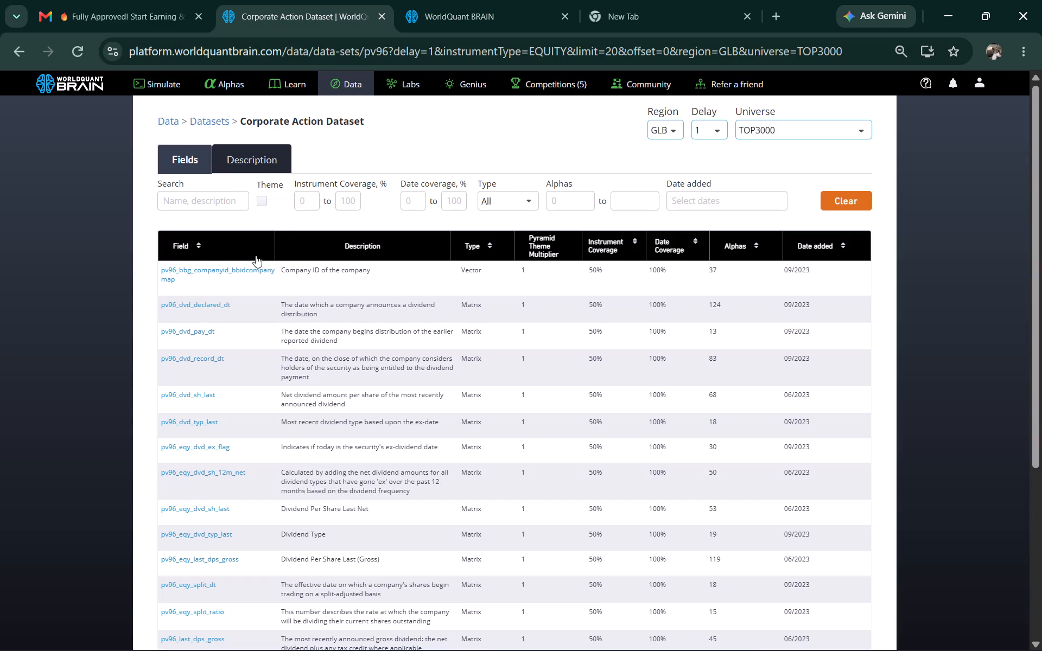
click(236, 305)
click(439, 8)
double_click(263, 173)
right_click(263, 173)
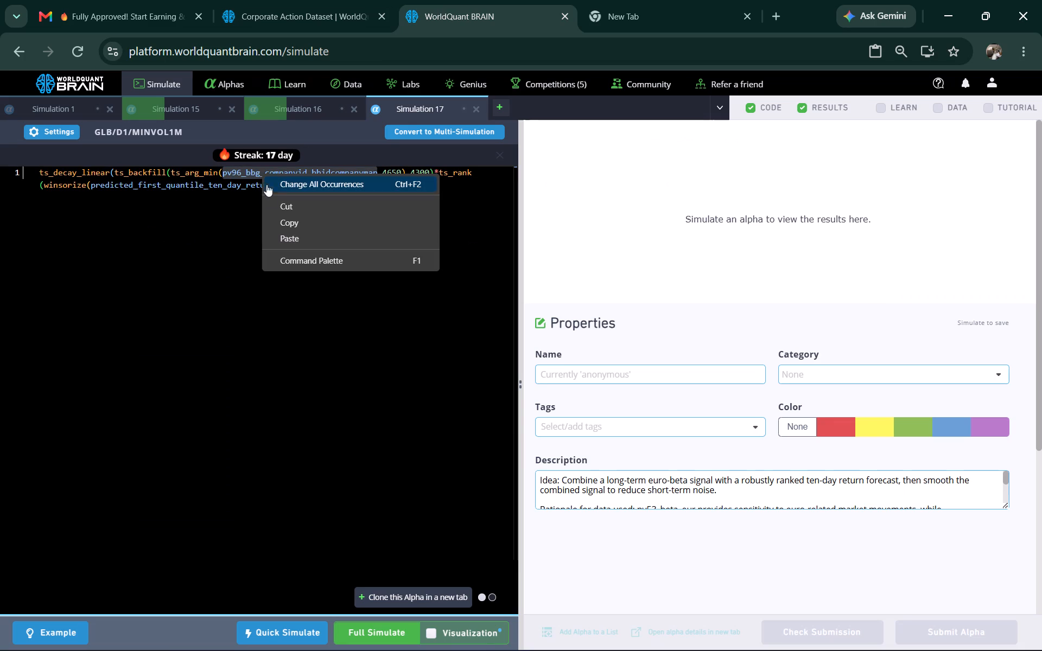
click(292, 236)
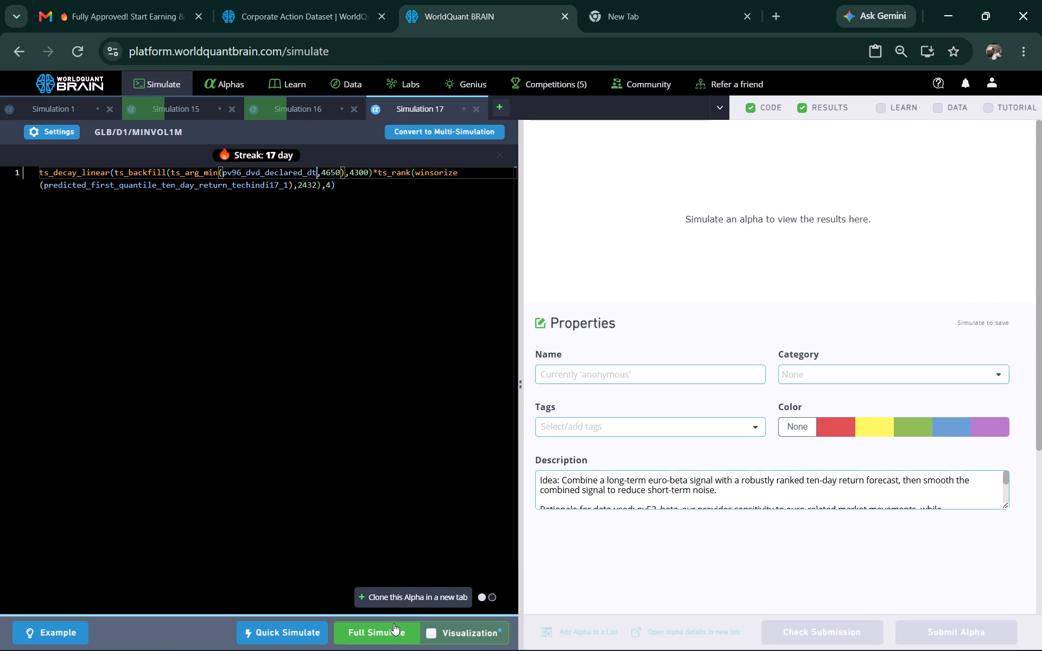
click(392, 627)
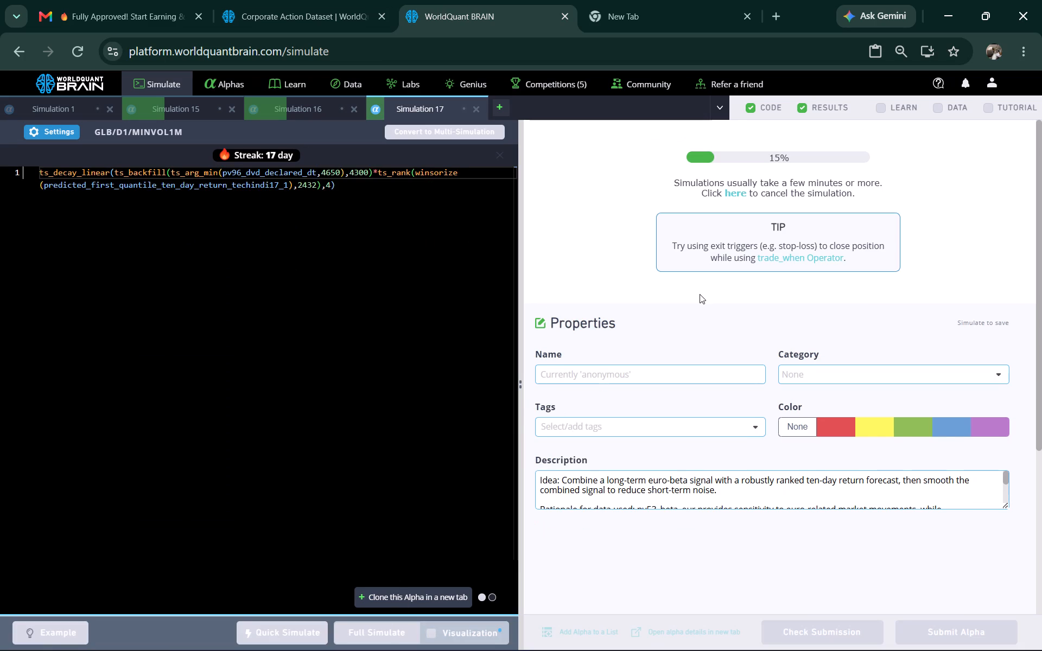
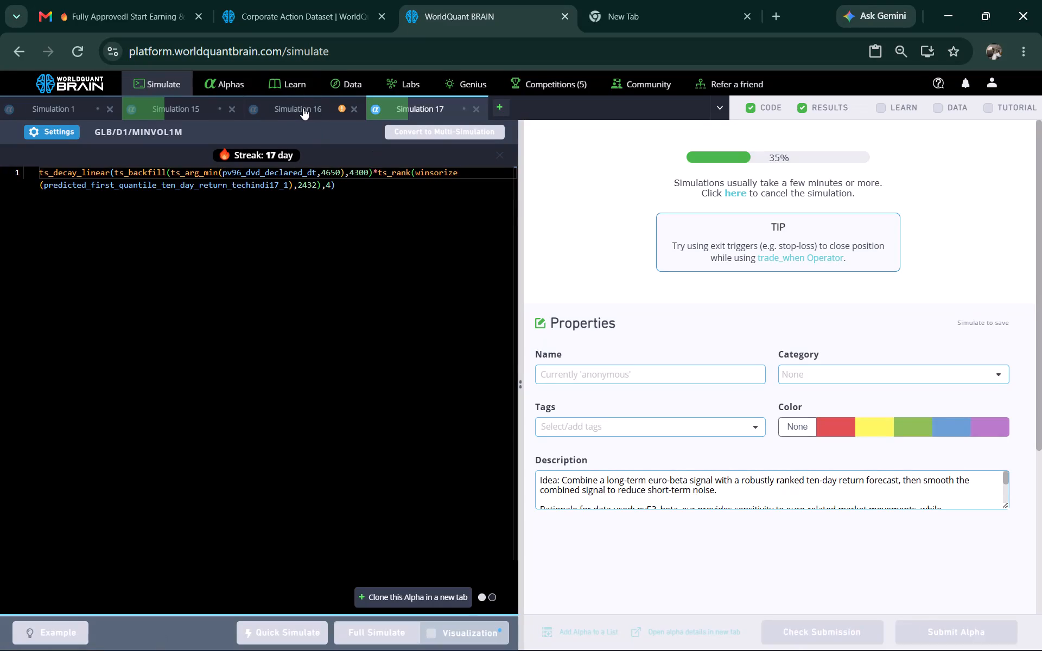
In Simulation 16, reveal the test period results and run the Prod Correlation check on the alpha.
click(303, 108)
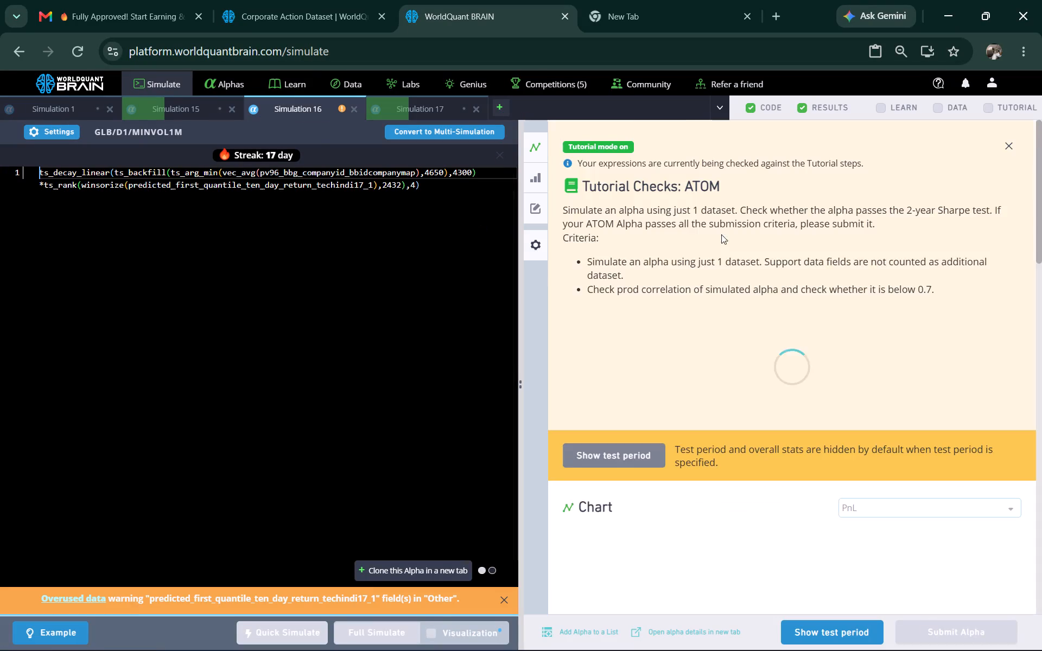
scroll(712, 241, down, 4)
click(846, 634)
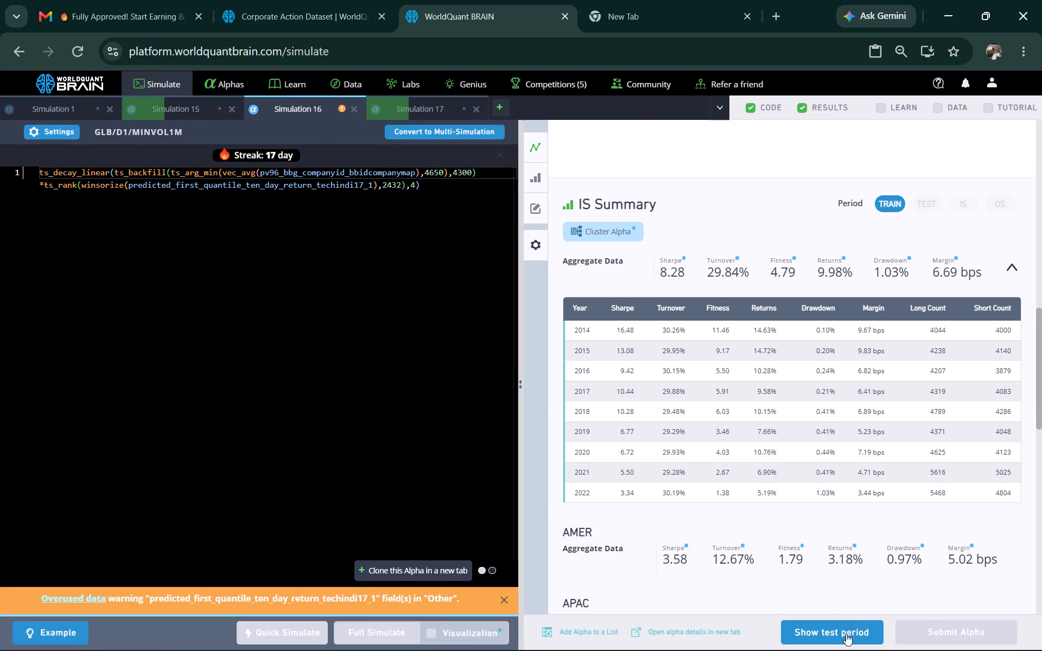
scroll(861, 441, down, 2)
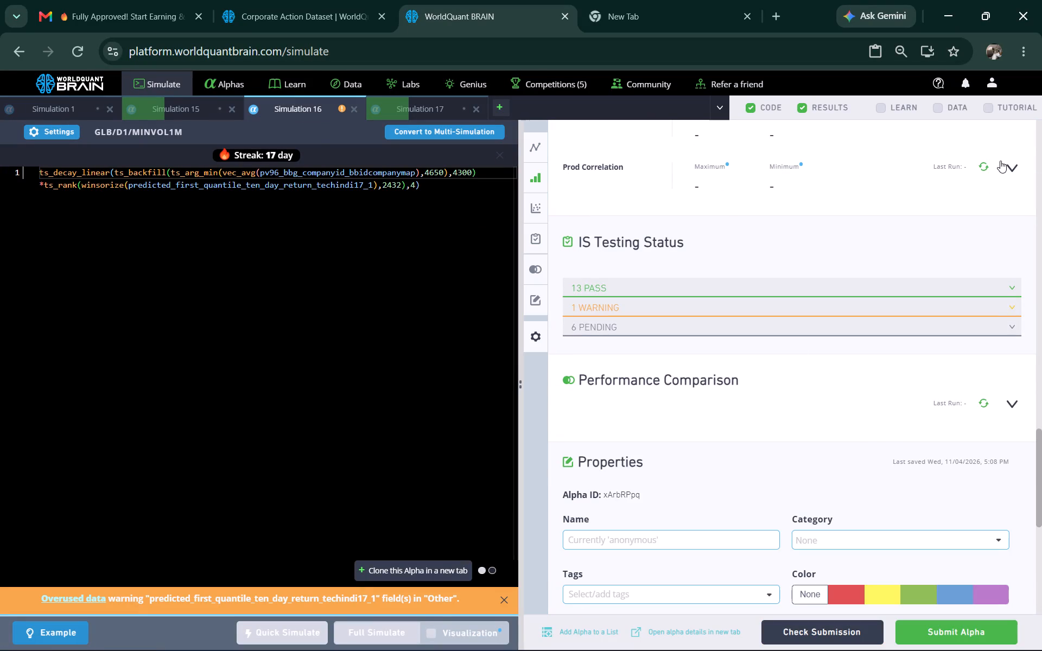
click(983, 150)
scroll(950, 213, up, 1)
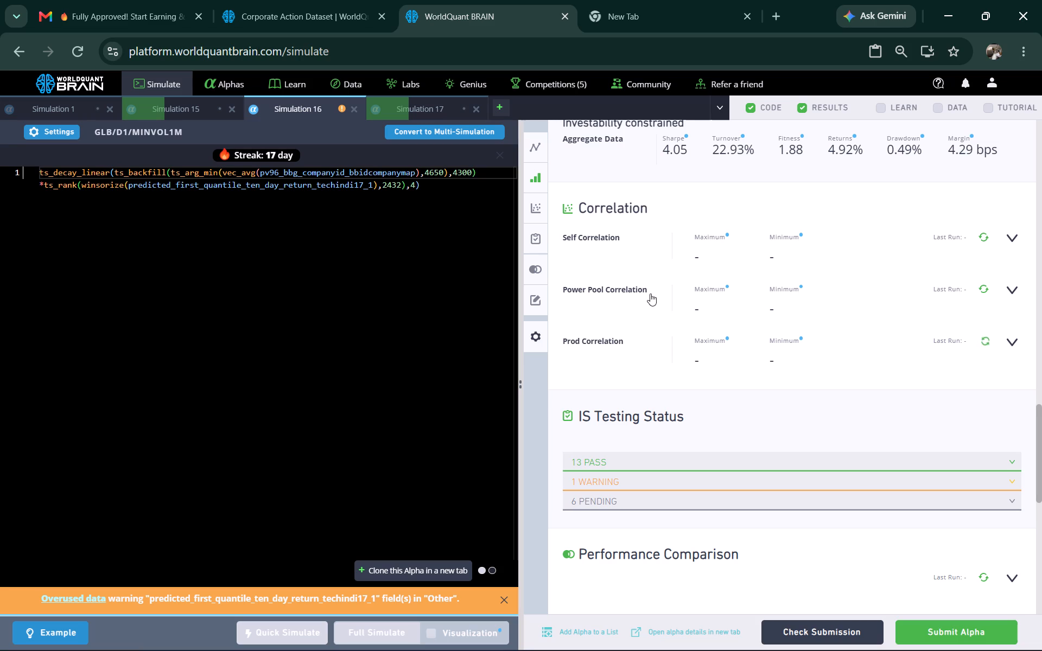
scroll(734, 311, up, 2)
scroll(734, 312, down, 1)
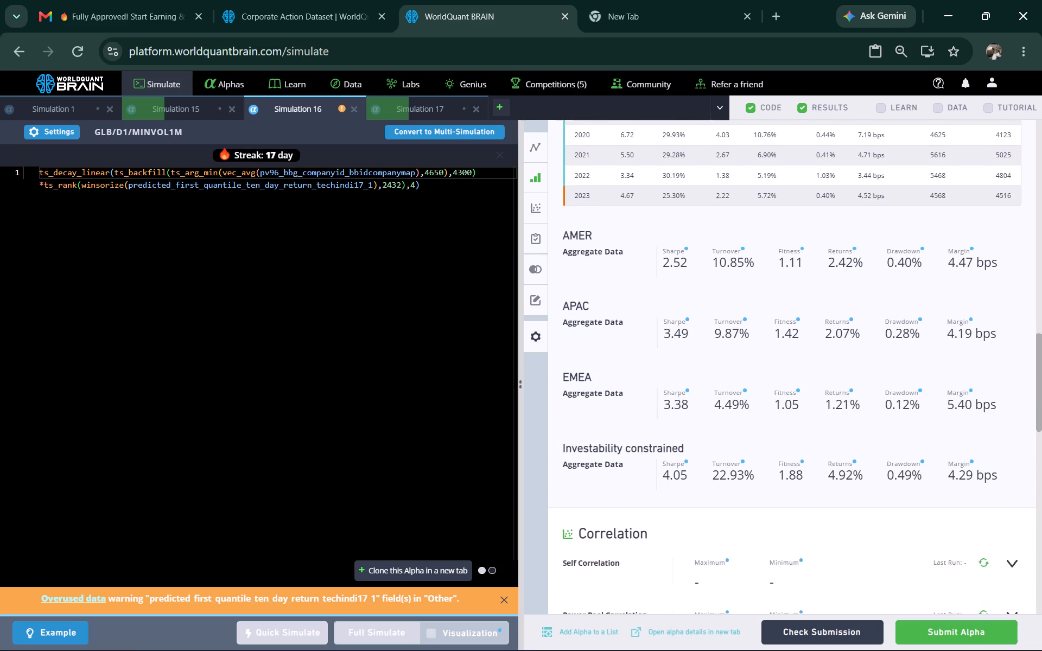
scroll(732, 312, down, 2)
scroll(732, 312, up, 2)
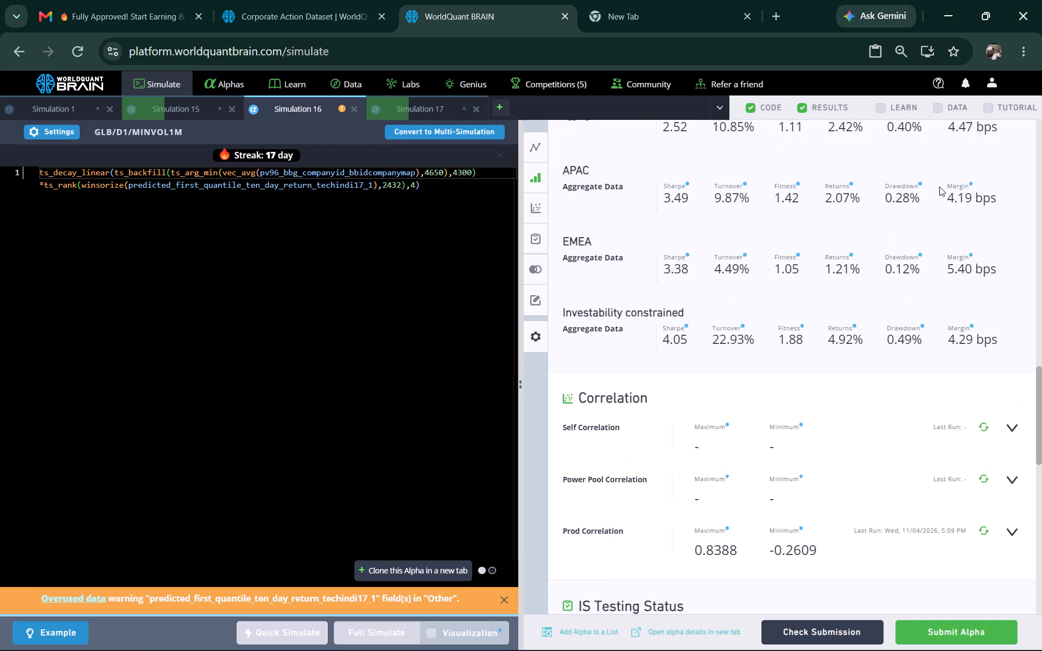
Run the Power Pool Correlation check and review the alpha's summary statistics for the full IS period.
click(983, 480)
scroll(983, 475, up, 1)
scroll(967, 323, up, 1)
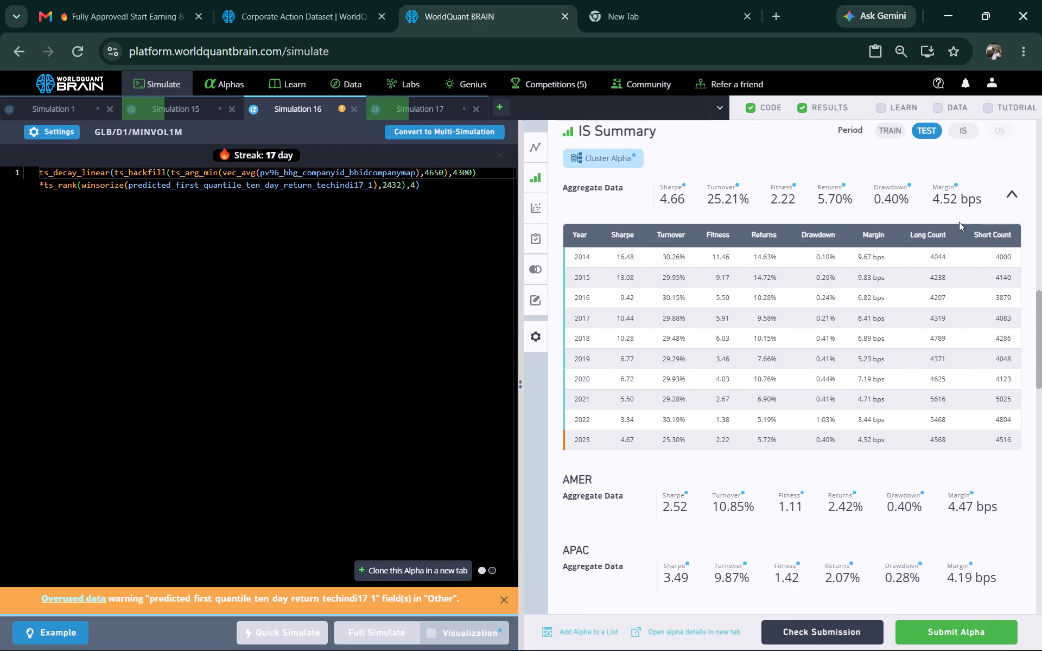
click(969, 134)
scroll(816, 317, down, 1)
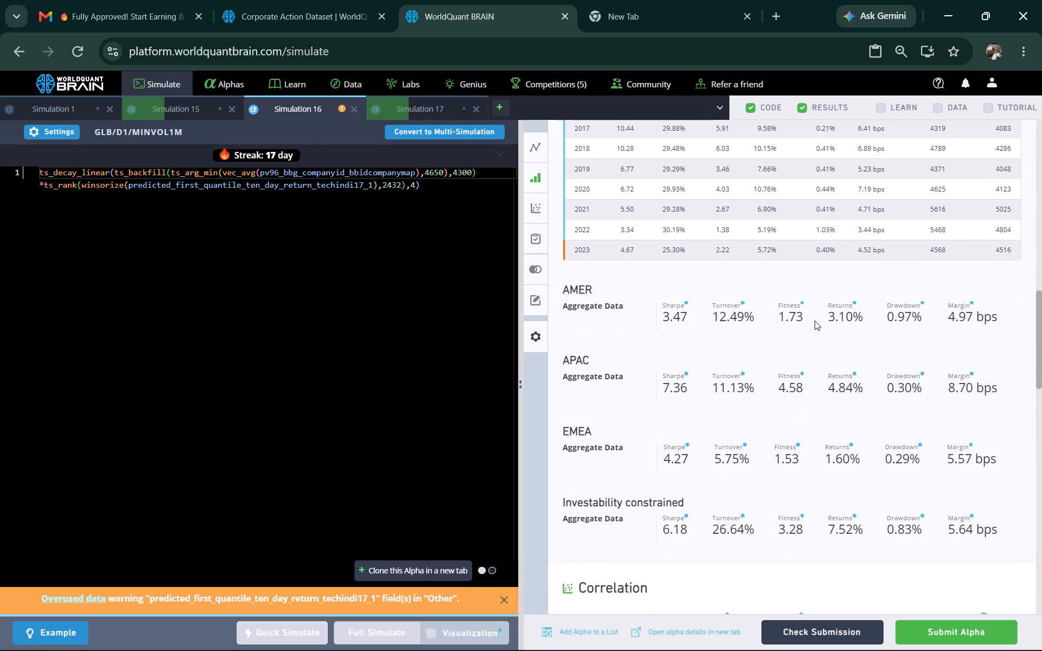
scroll(815, 321, down, 2)
scroll(815, 322, up, 1)
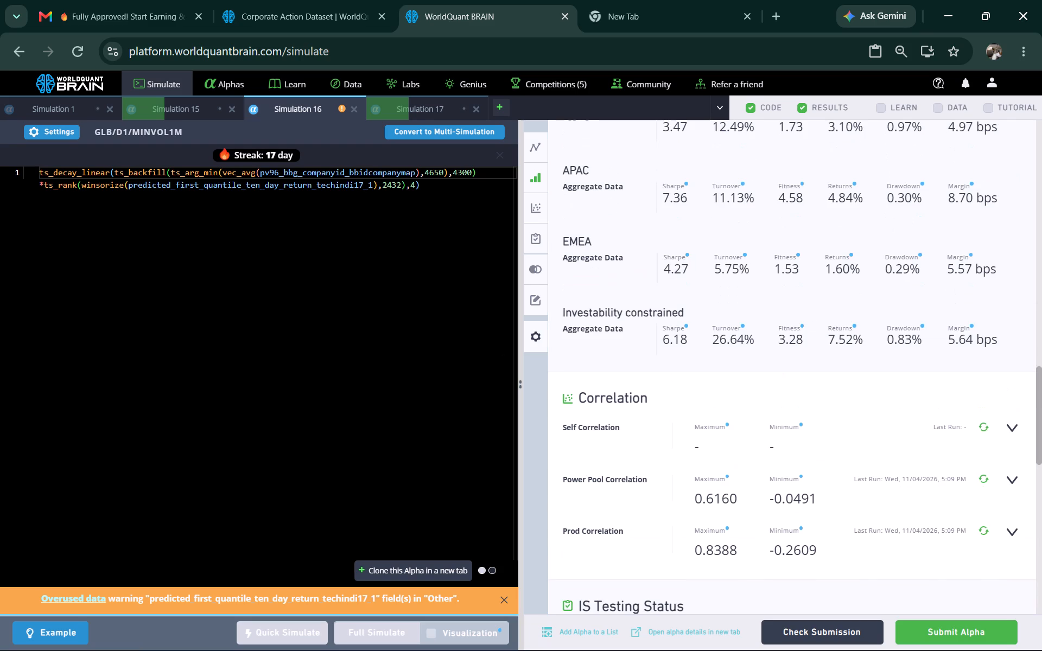
Replace predicted_first_quantile_ten_day_return_techindi17_1 with the copied field tm_8_r1_r5_r10_rh_d1_r5_q5_p3 inside winsorize and run the full simulation.
double_click(232, 189)
double_click(233, 187)
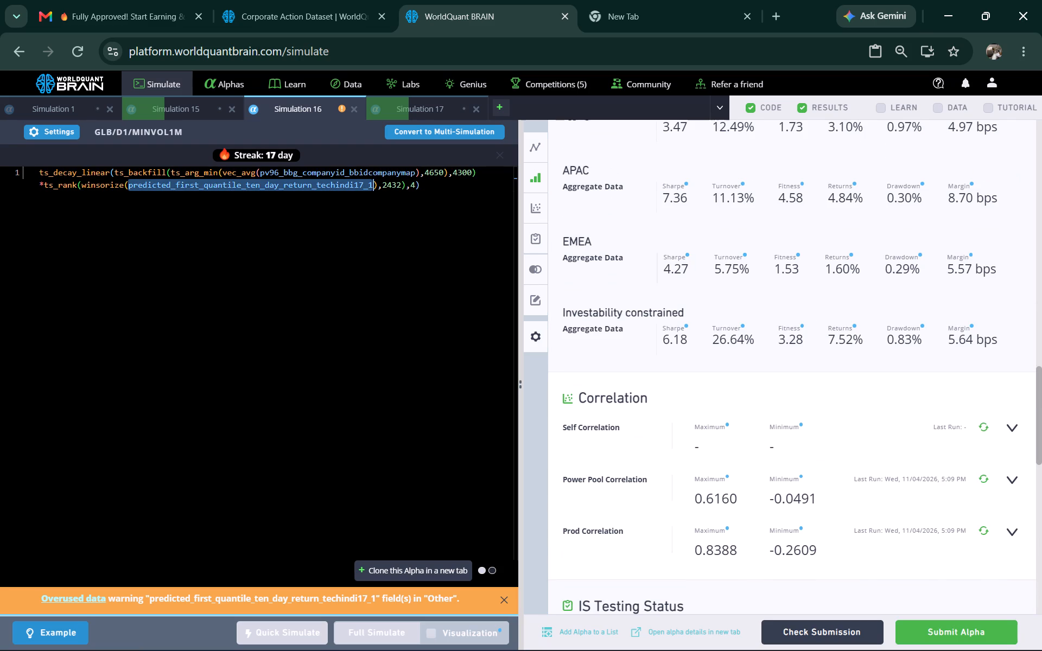
key(ctrl+v)
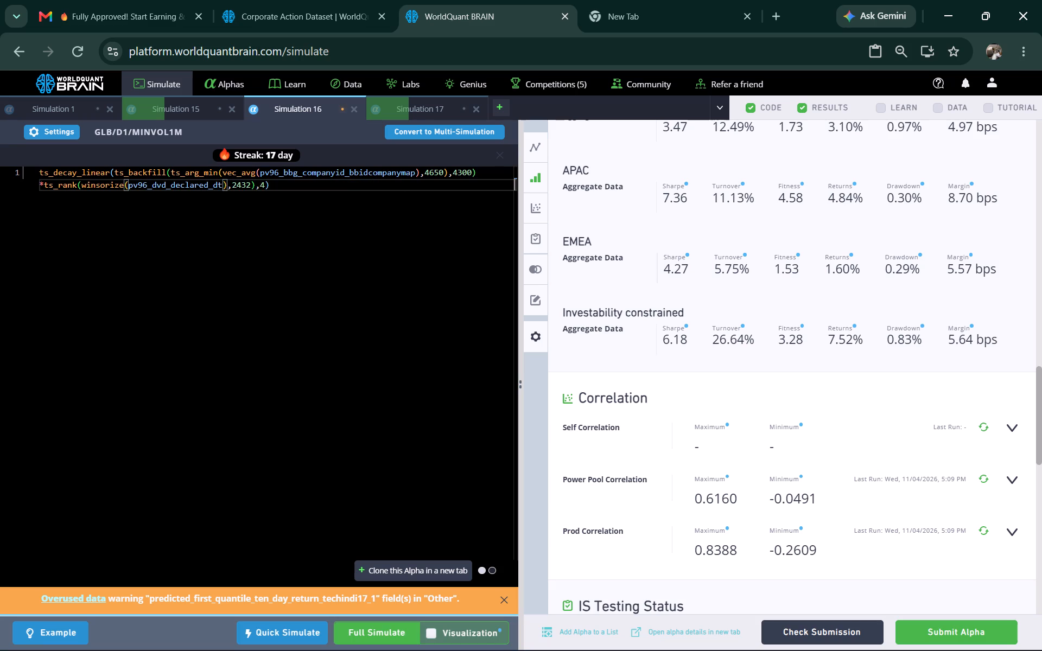
key(ctrl+z)
key(super+v)
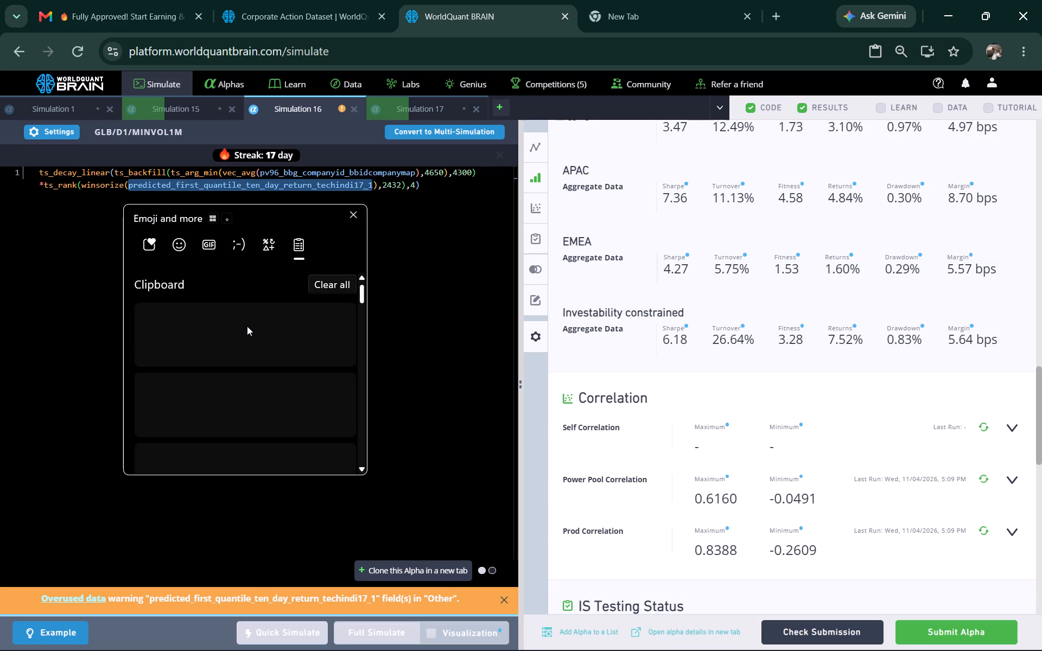
scroll(239, 335, down, 4)
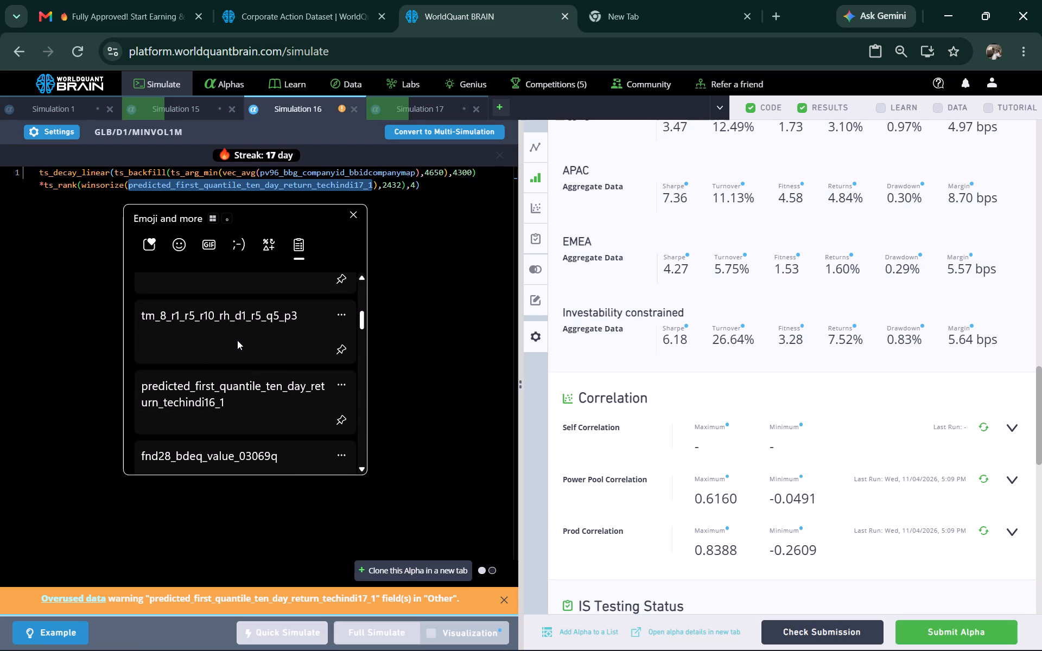
click(237, 336)
key(ctrl+v)
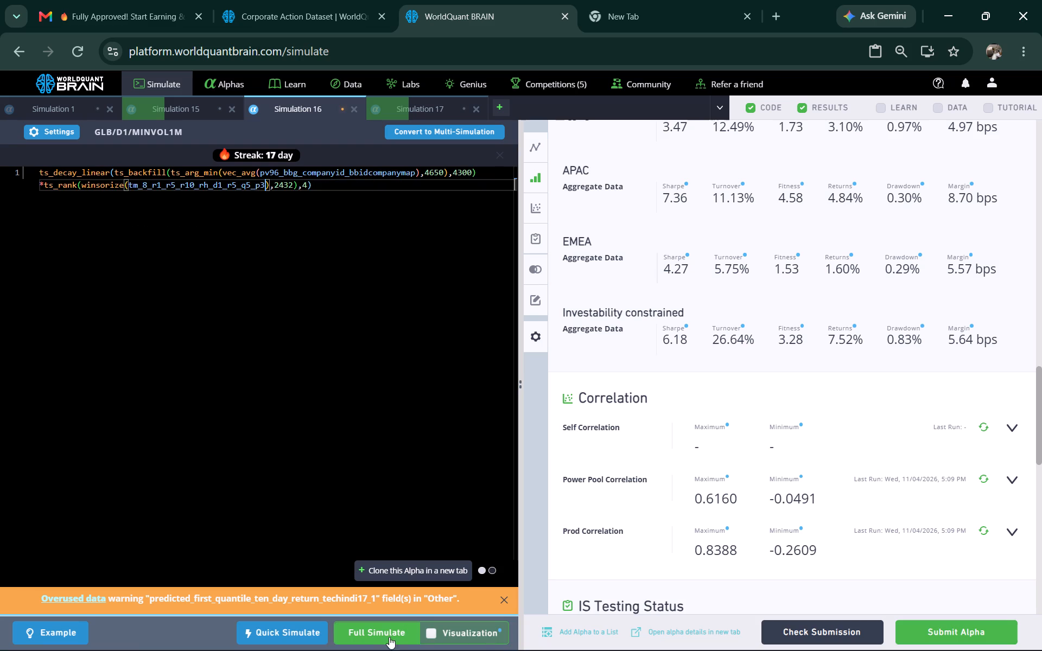
click(379, 633)
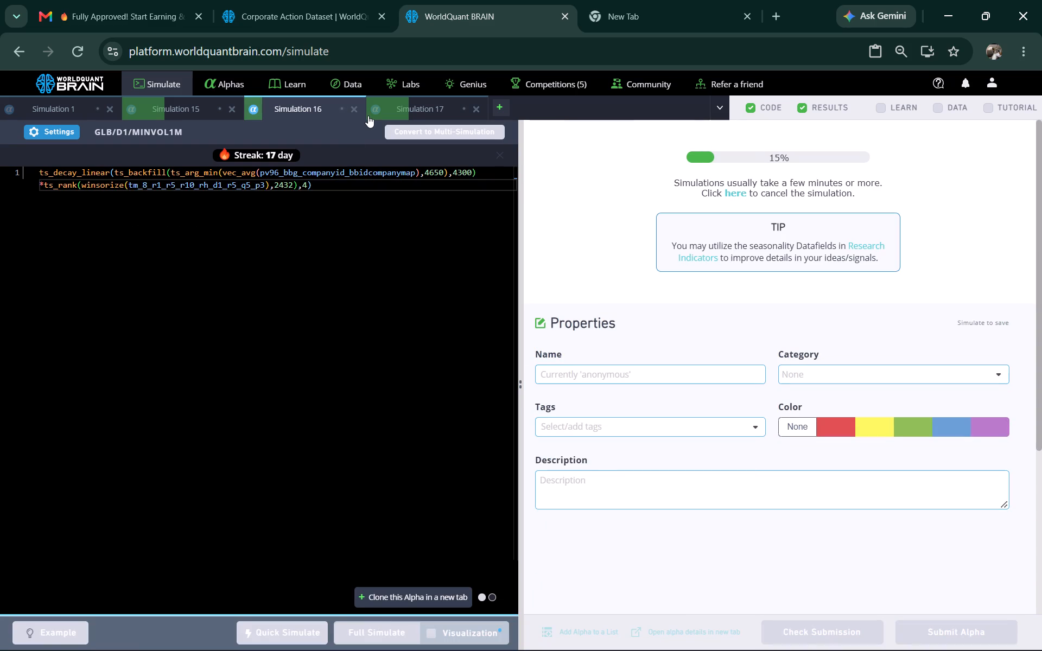
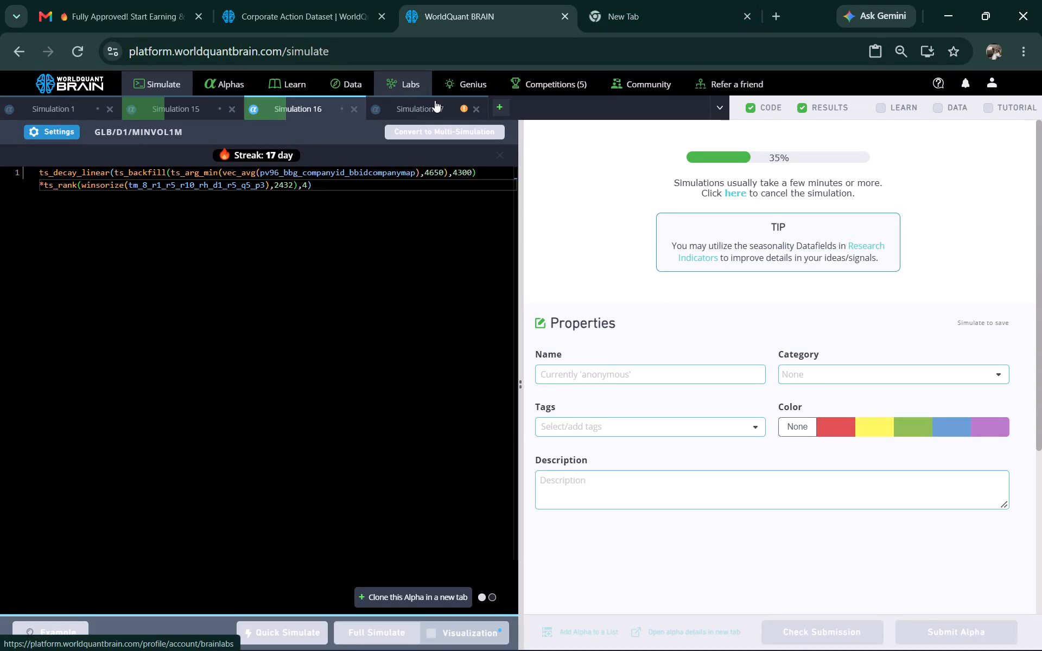
In Simulation 17, reveal the test period results and run the Power Pool and Prod Correlation checks on the alpha.
click(435, 100)
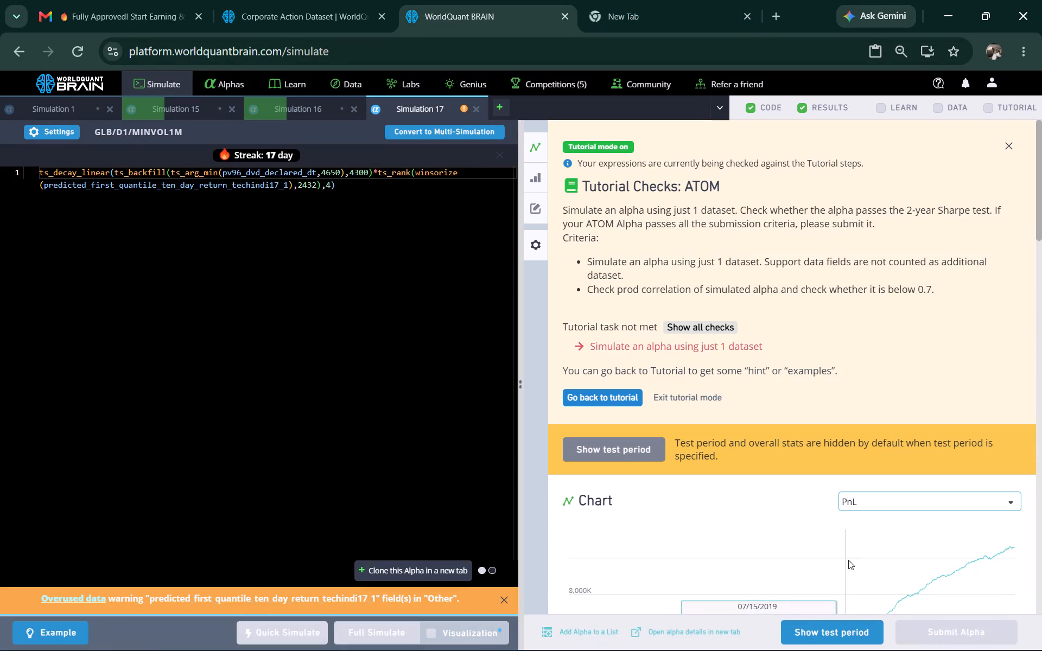
click(844, 621)
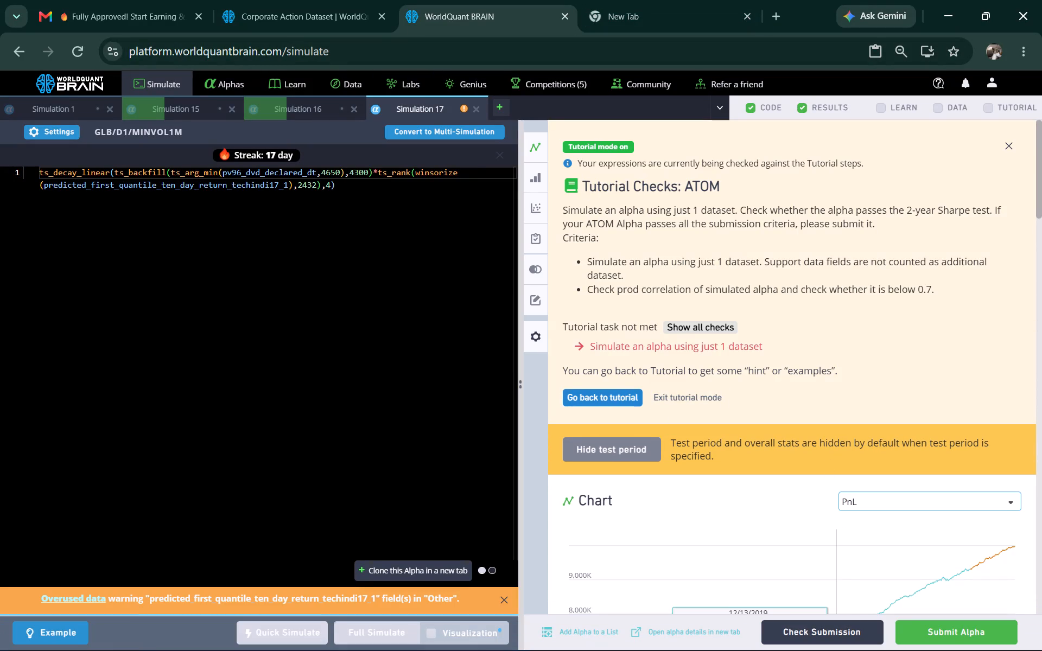
scroll(821, 439, down, 7)
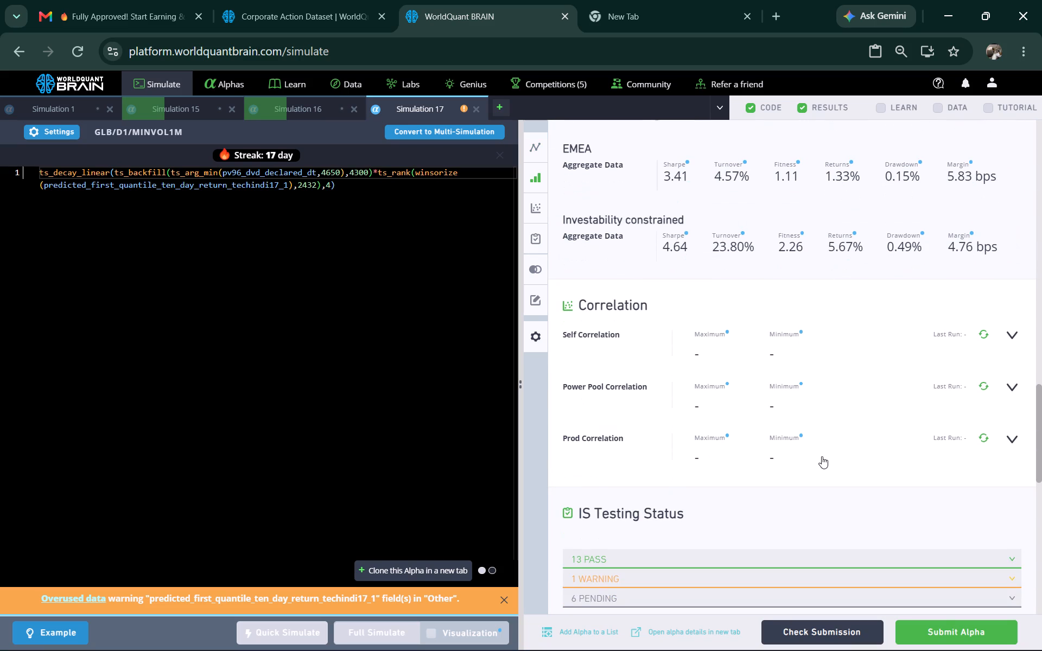
click(983, 390)
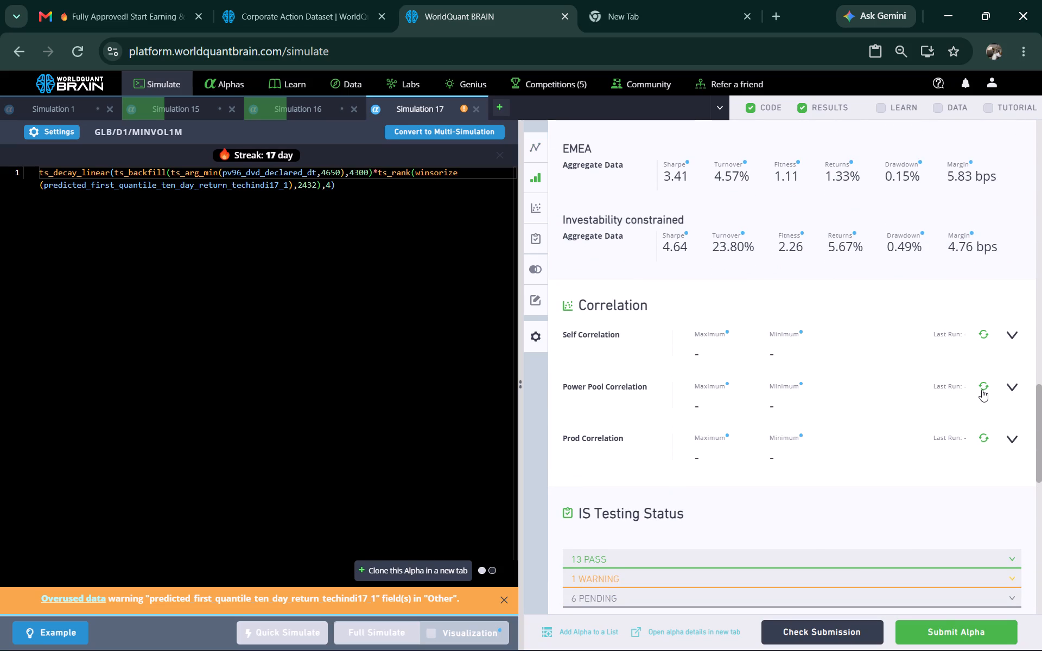
click(980, 384)
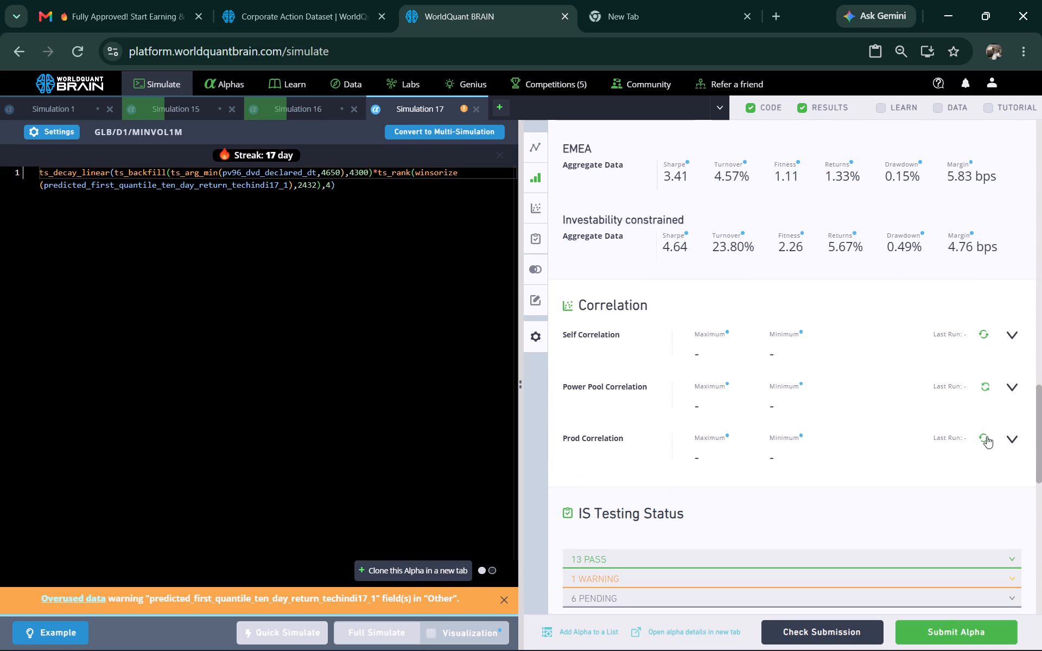
click(983, 433)
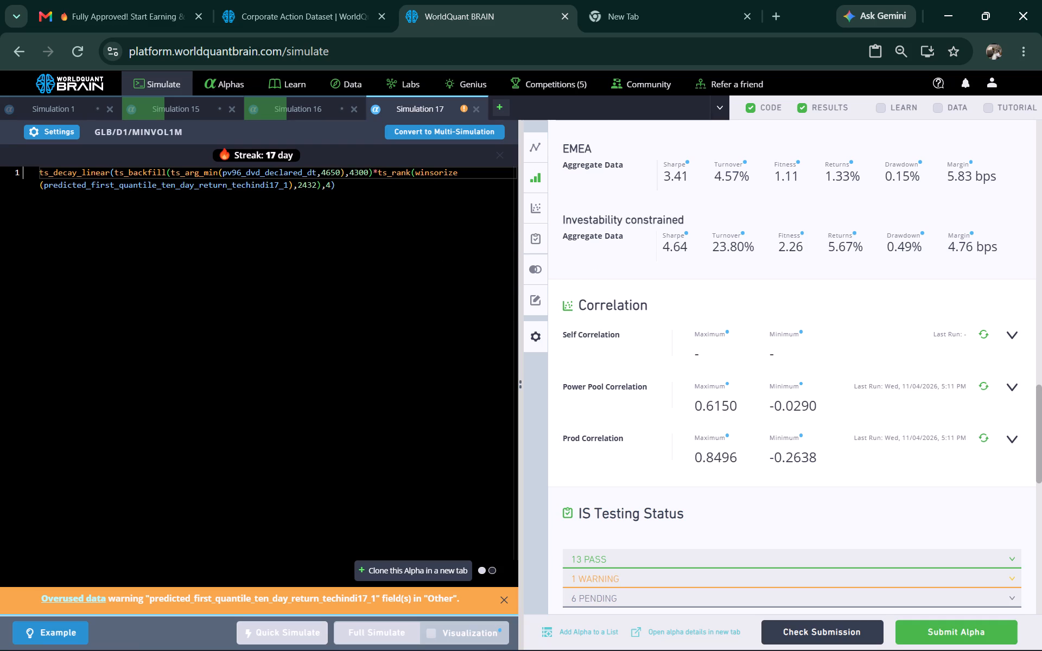
Shorten the lookbacks to 50 for ts_arg_min, 30 for ts_backfill and 432 for ts_rank, and run the full simulation.
click(331, 173)
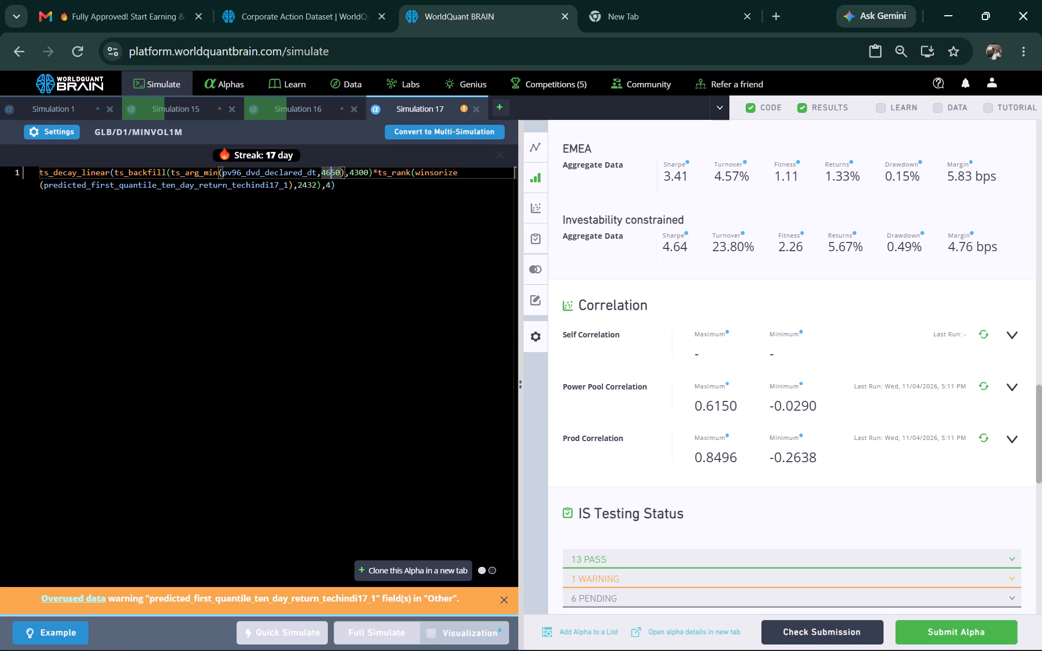
key(BackSpace)
key(BackSpace)
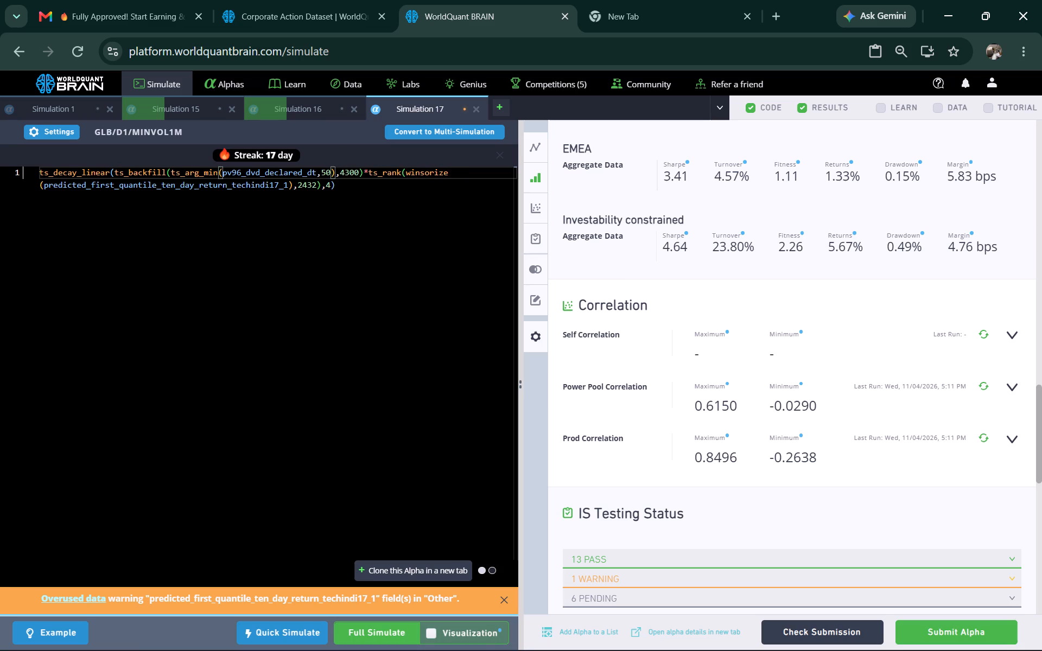
click(353, 172)
key(BackSpace)
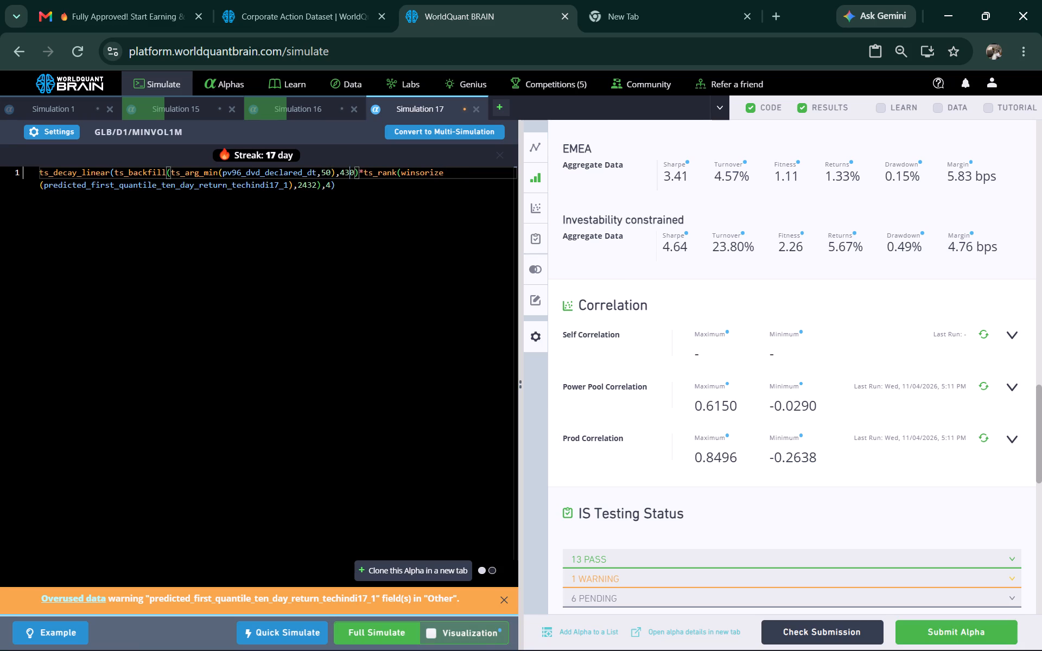
key(BackSpace)
key(BackSpace)
key(3)
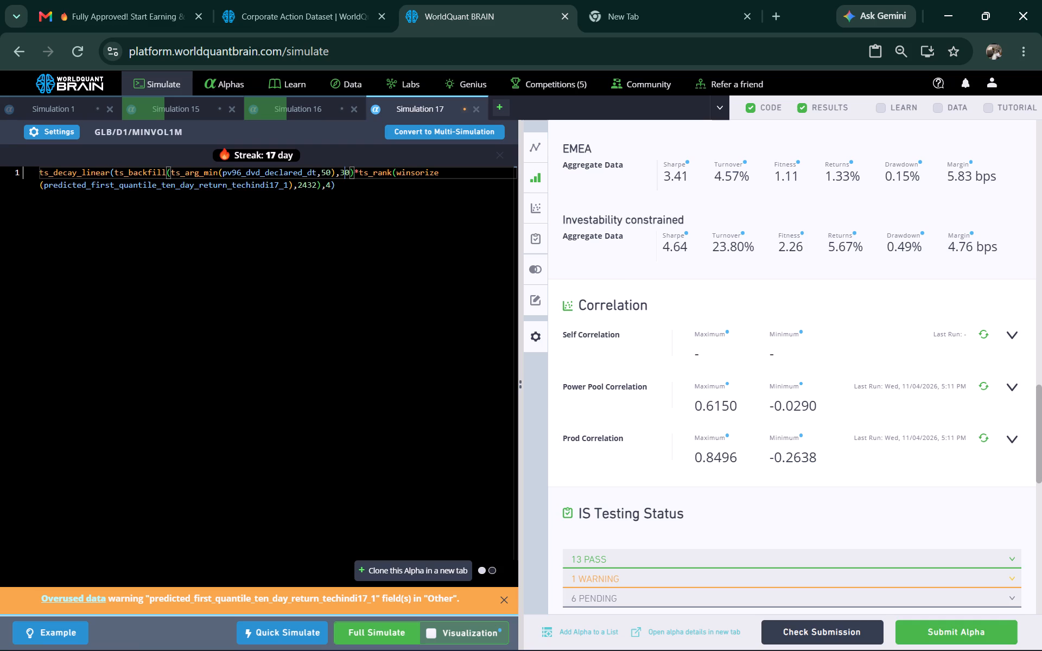
click(304, 182)
key(BackSpace)
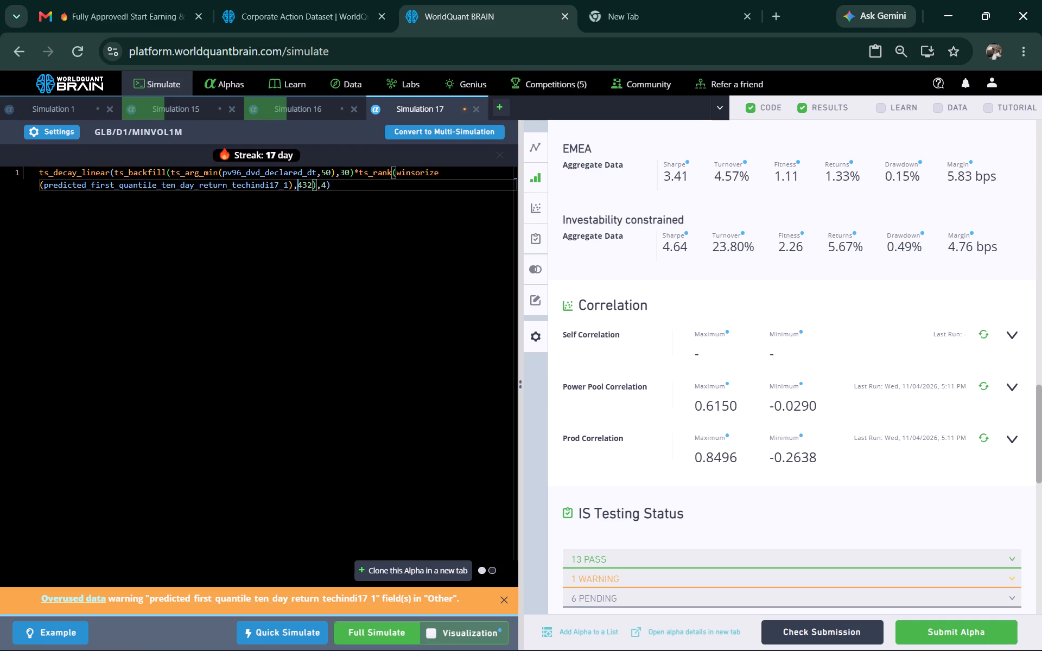
click(382, 630)
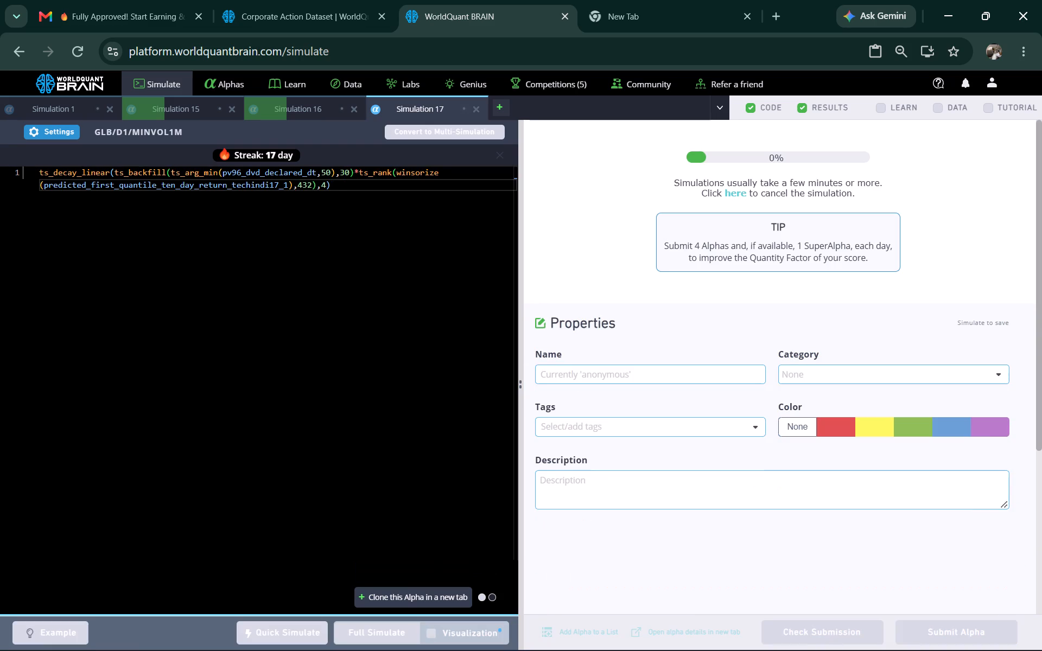
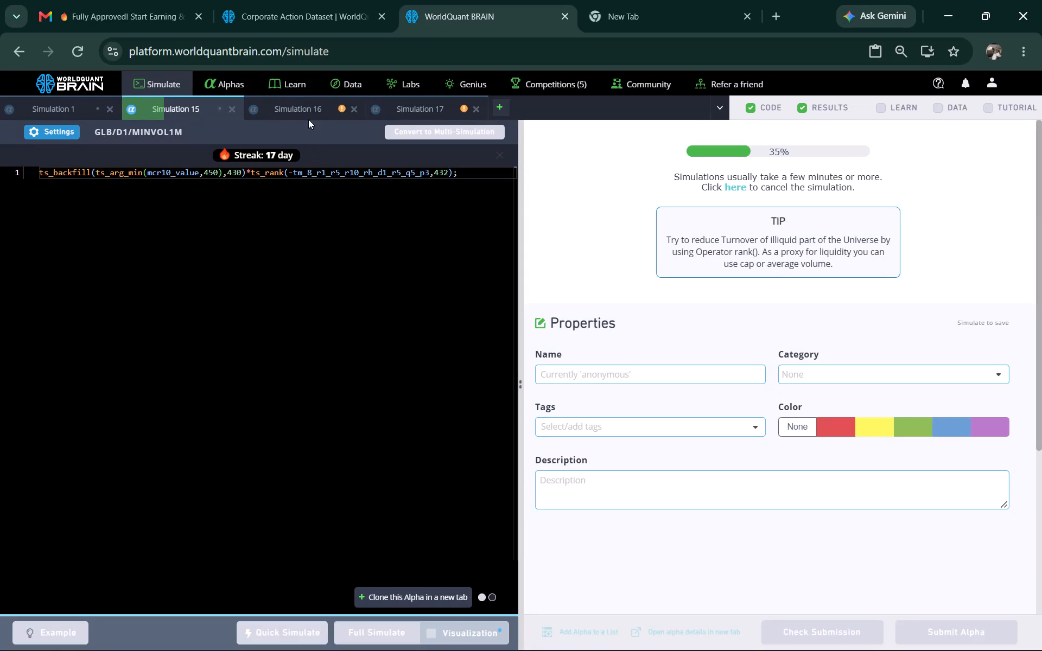
In Simulation 16, review the training results, reveal the test period and examine its summary and testing status.
click(308, 115)
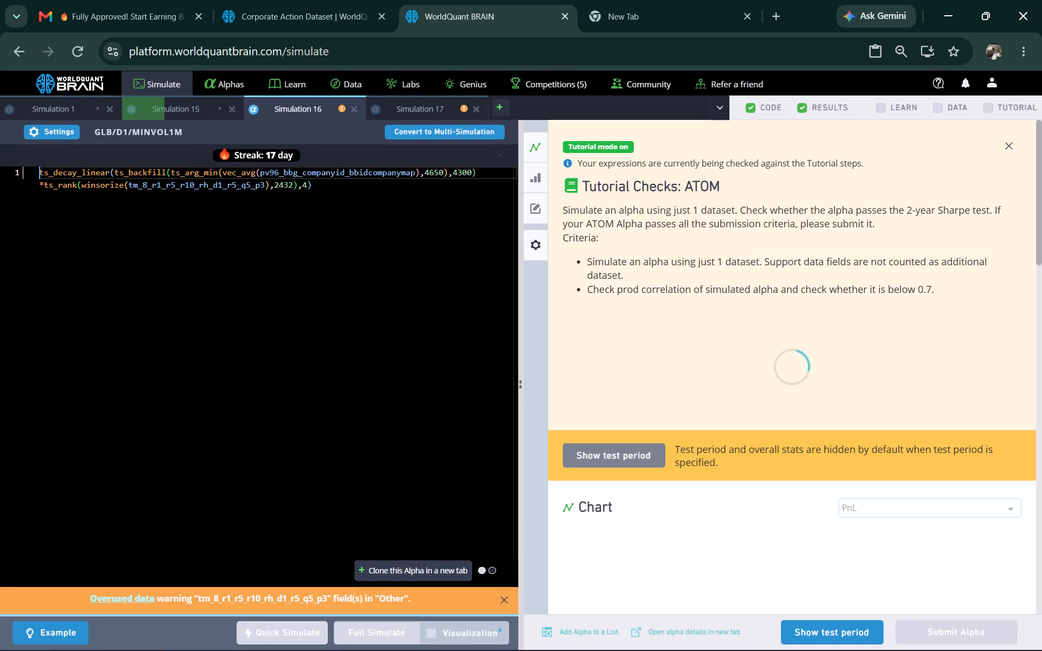
scroll(702, 353, down, 3)
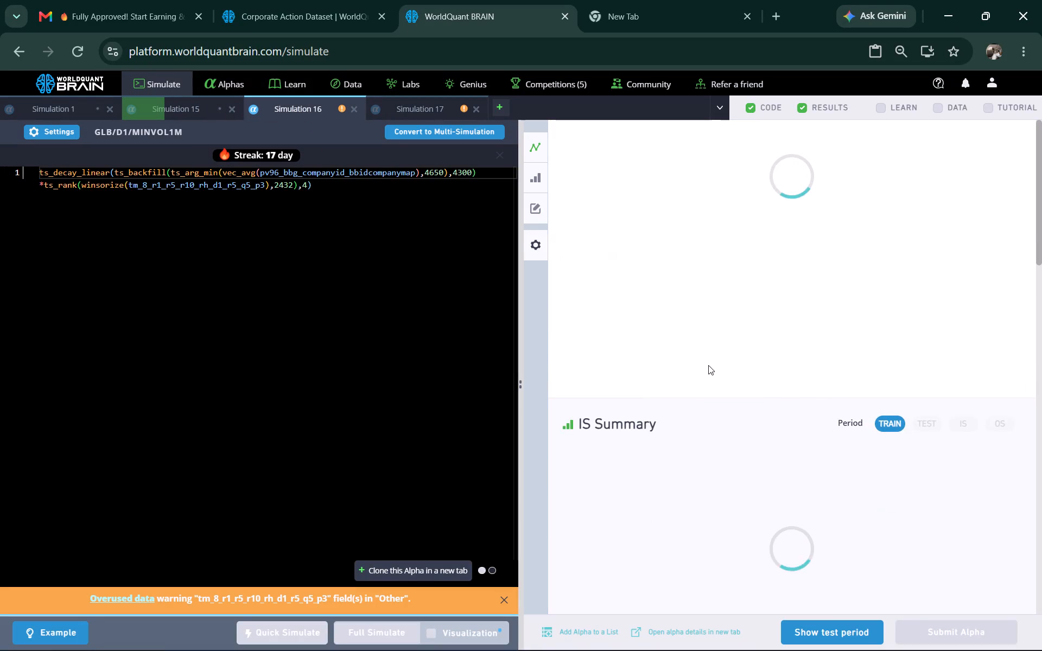
scroll(780, 407, down, 1)
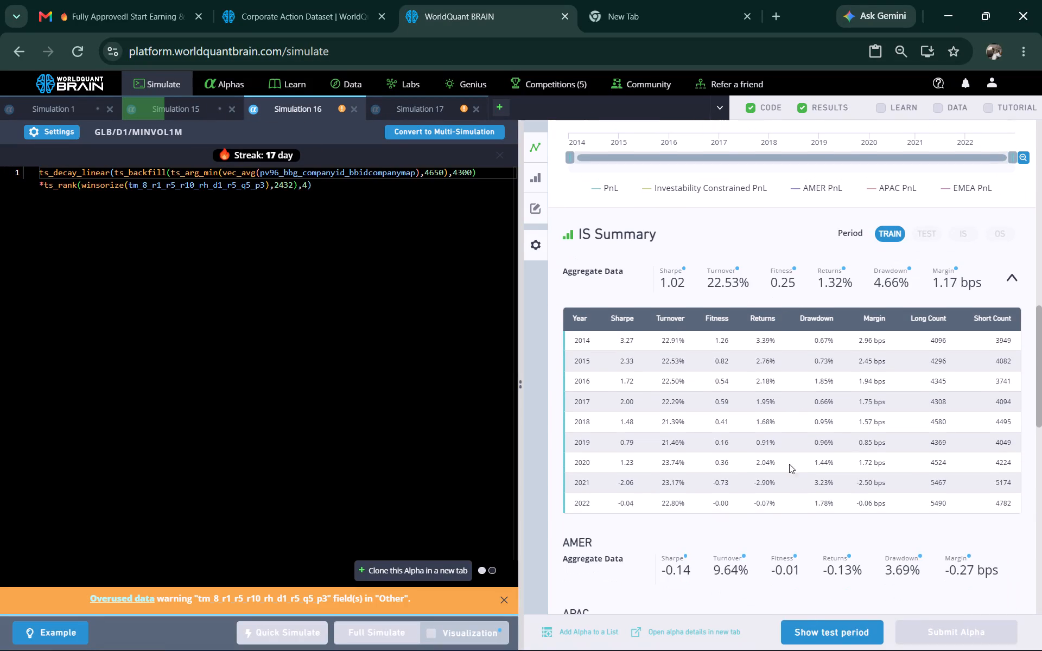
click(833, 636)
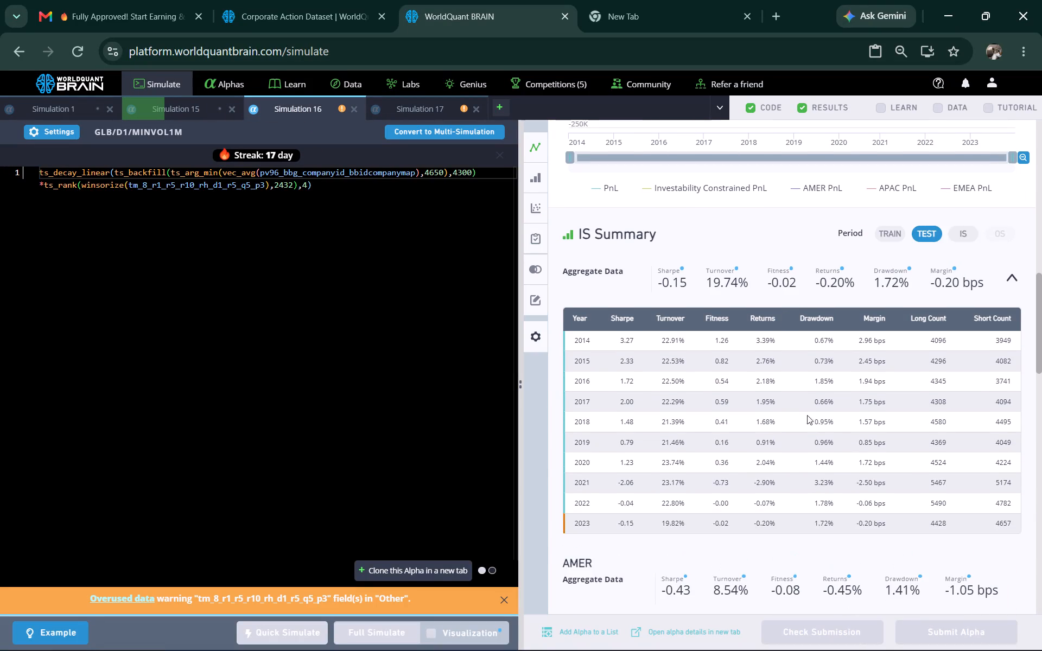
scroll(803, 407, down, 2)
scroll(735, 409, down, 5)
scroll(711, 410, up, 2)
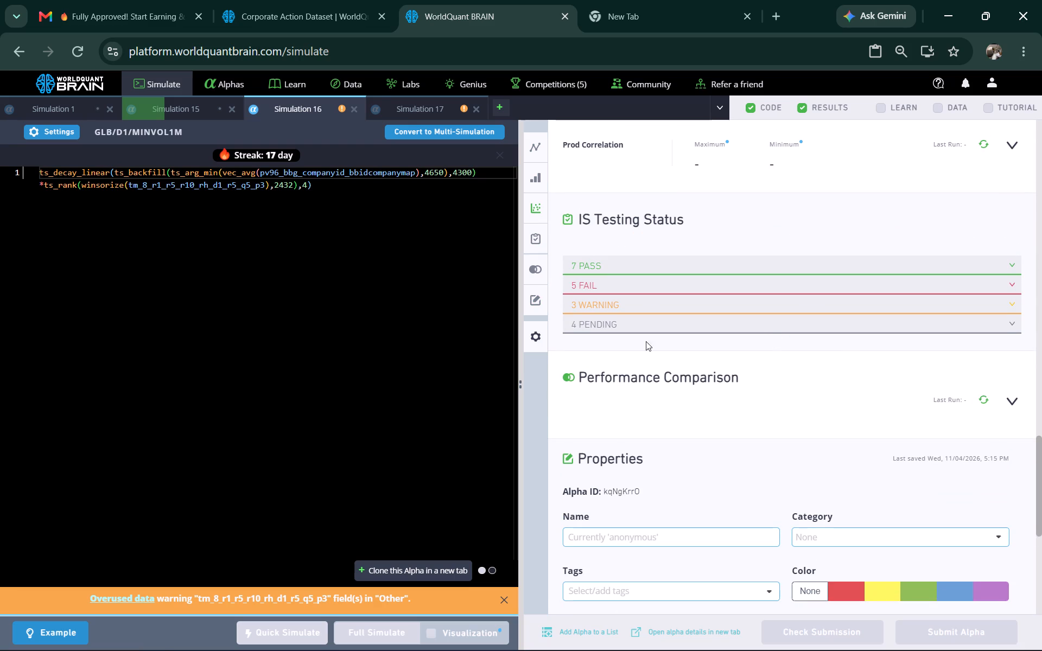
Look up the tm_8_r1_r5_r10_rh_d1_r5_q5_p3 field from the Simulation 16 expression in the GLB data search and show all matching fields.
double_click(220, 190)
right_click(220, 190)
click(257, 258)
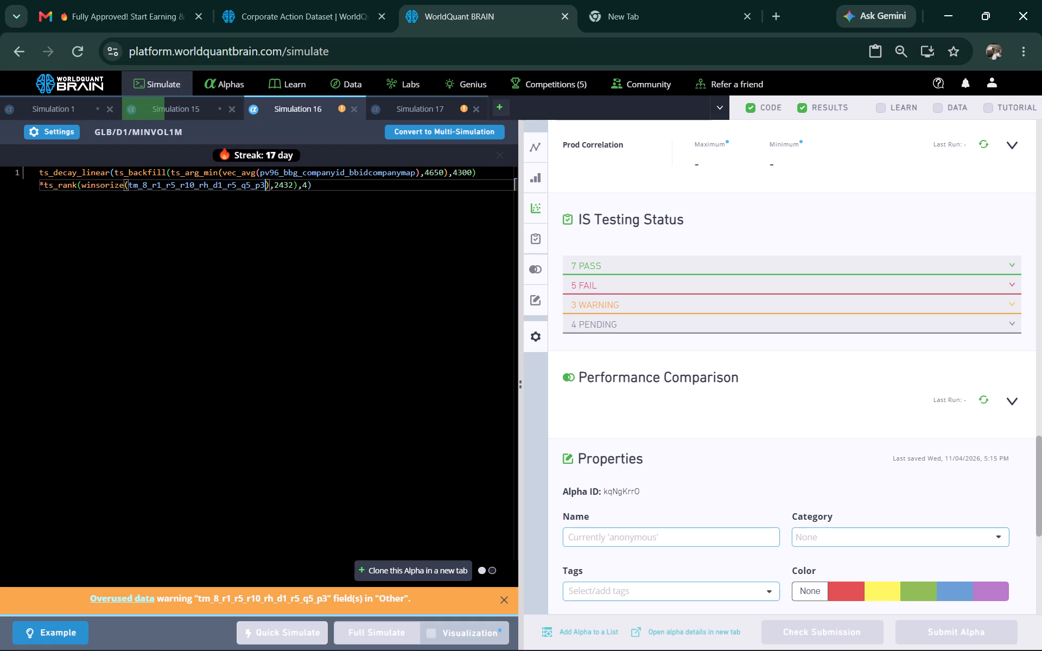
click(229, 180)
double_click(228, 188)
right_click(228, 187)
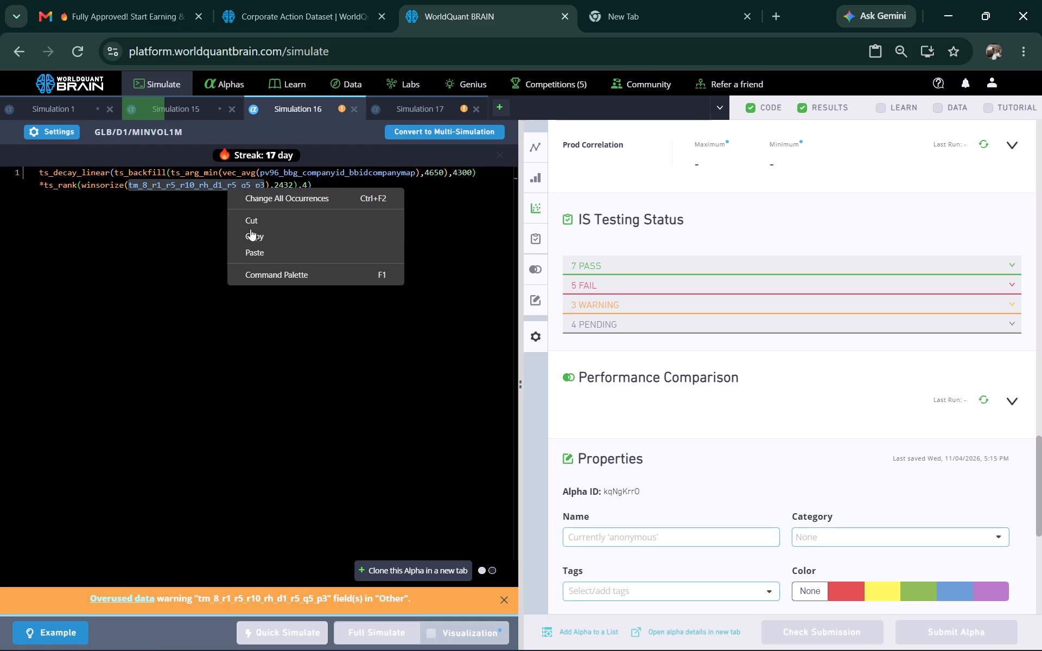
click(258, 235)
click(312, 0)
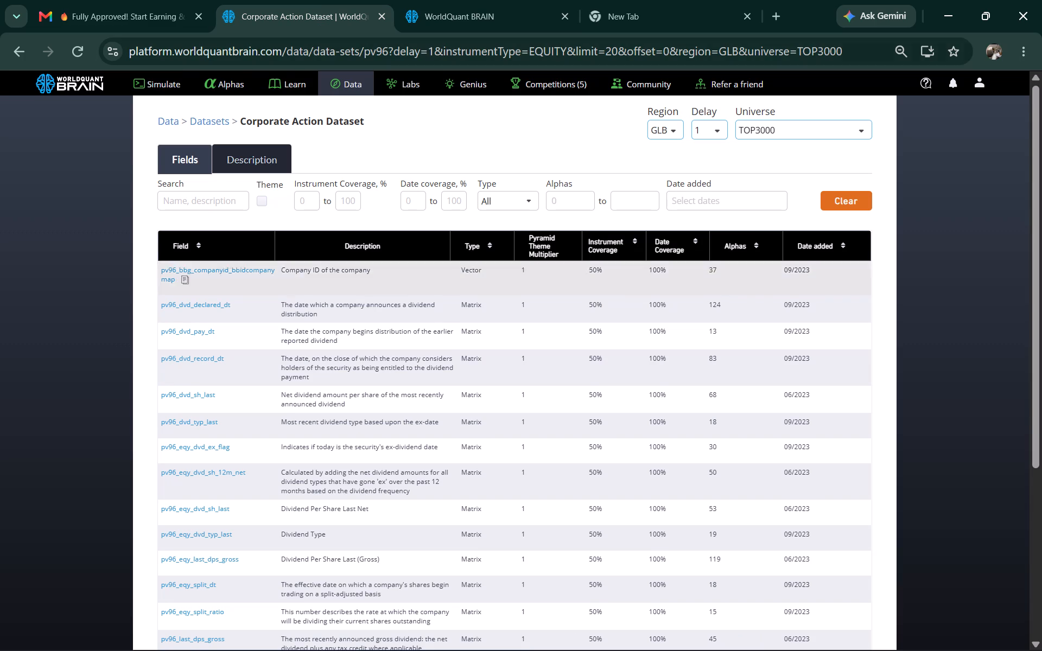
scroll(258, 266, down, 1)
scroll(256, 258, up, 3)
click(353, 85)
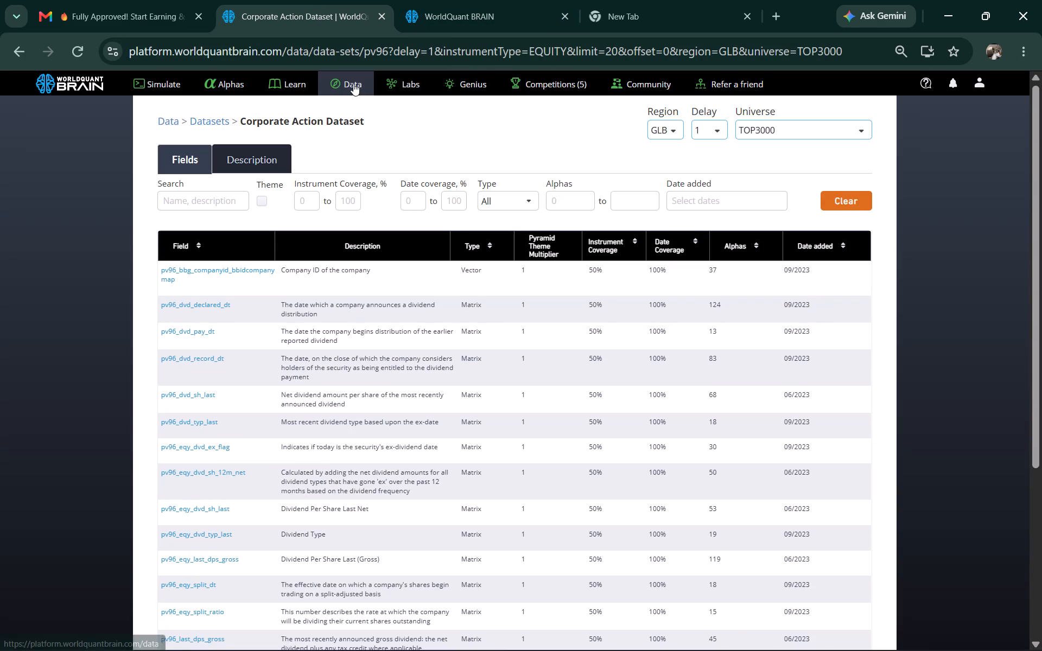
click(372, 258)
right_click(372, 258)
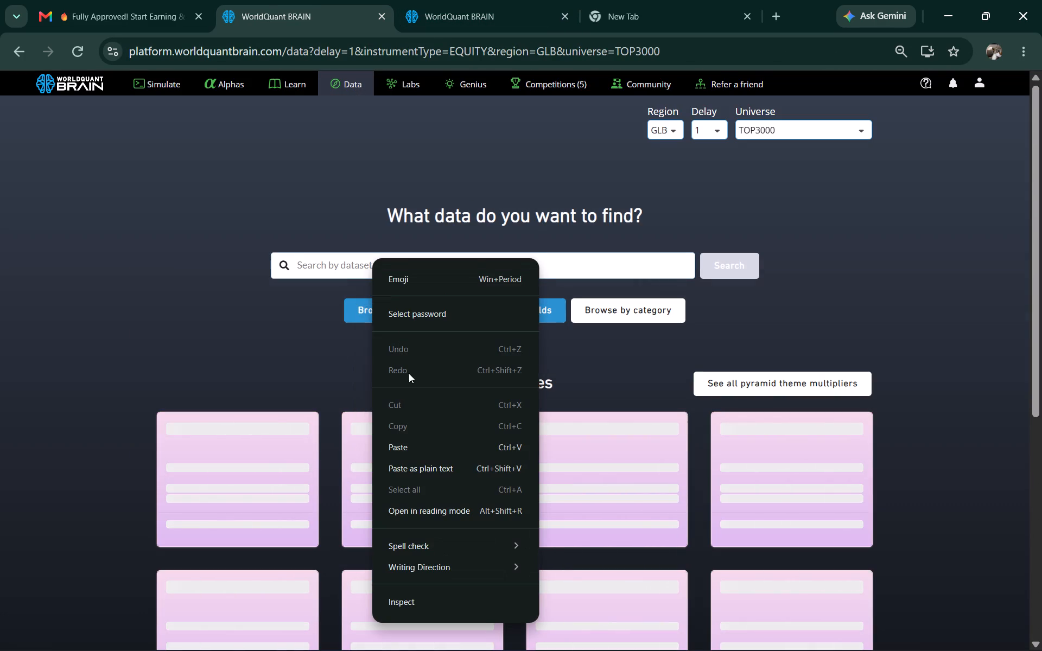
click(416, 443)
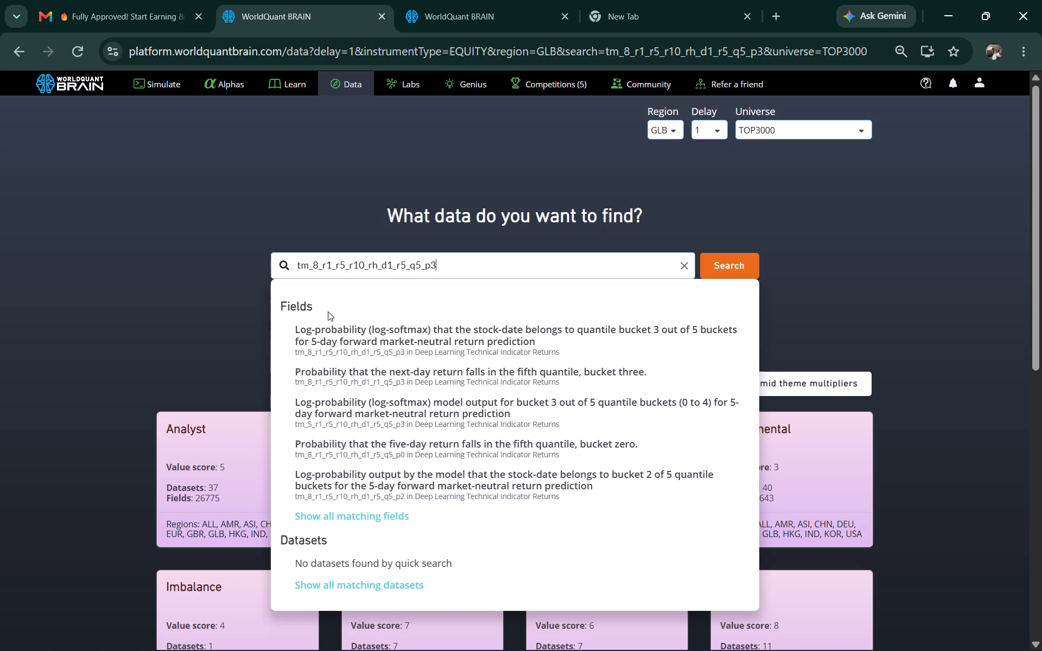
click(355, 512)
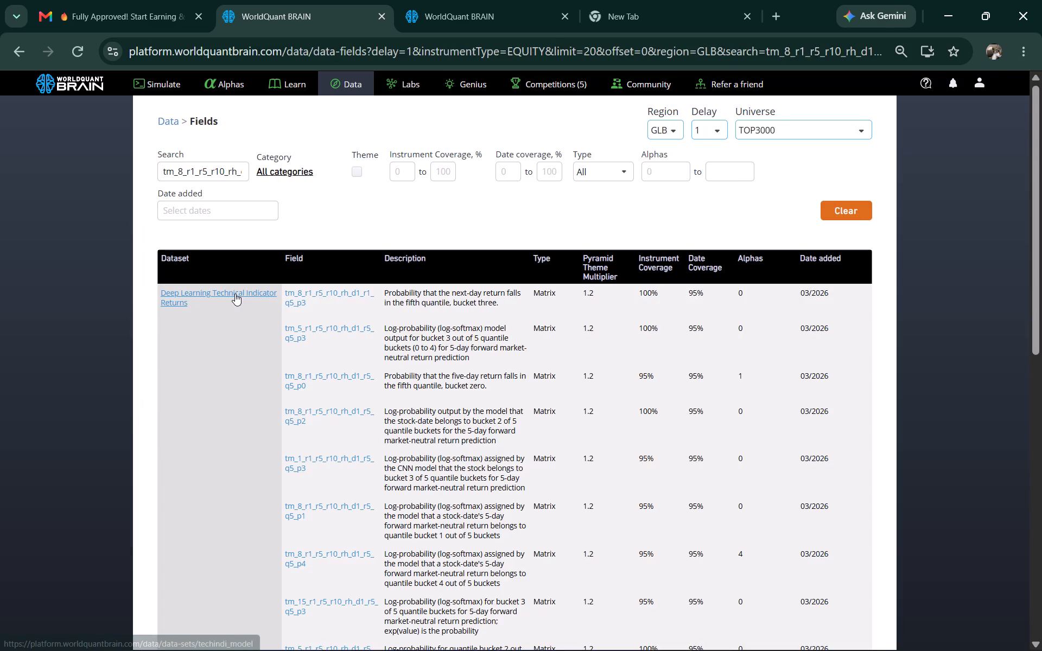
Replace Simulation 16's tm_8 field with likelihood_fifth_bucket_ten_day_label_one_techindi16_2 from the Deep Learning Technical Indicator Returns dataset and run the full simulation.
click(235, 293)
scroll(362, 293, down, 4)
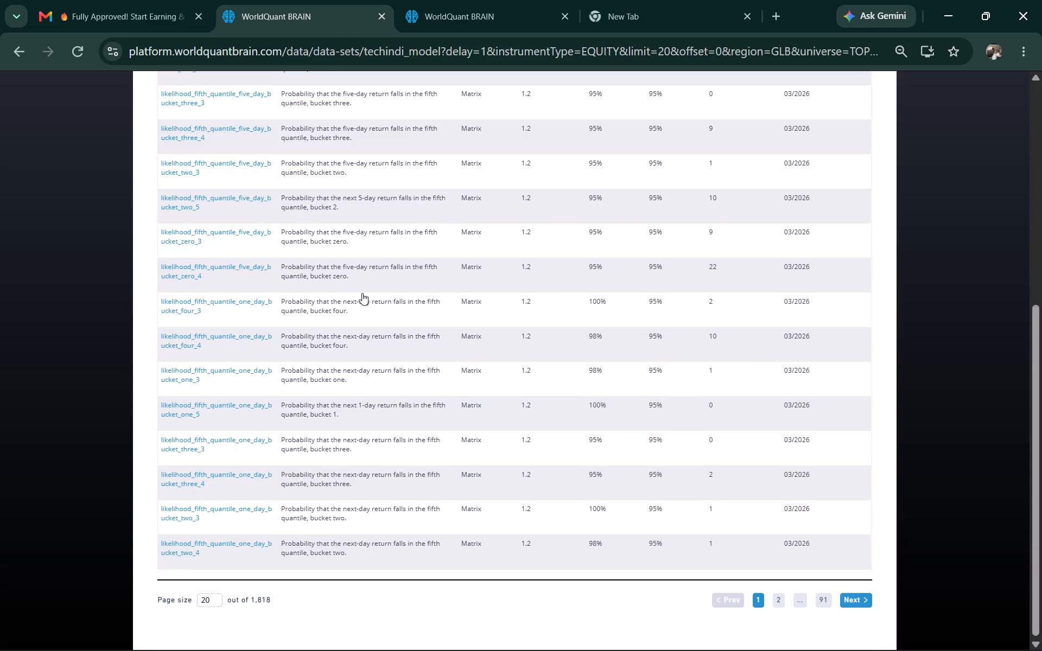
scroll(227, 317, up, 3)
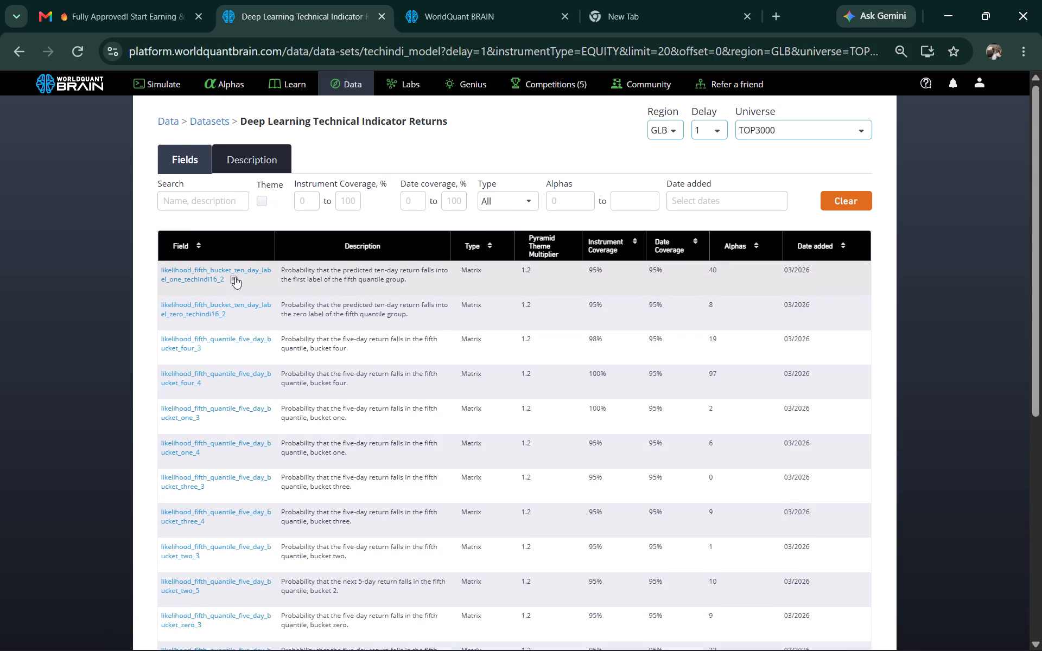
click(235, 277)
click(443, 15)
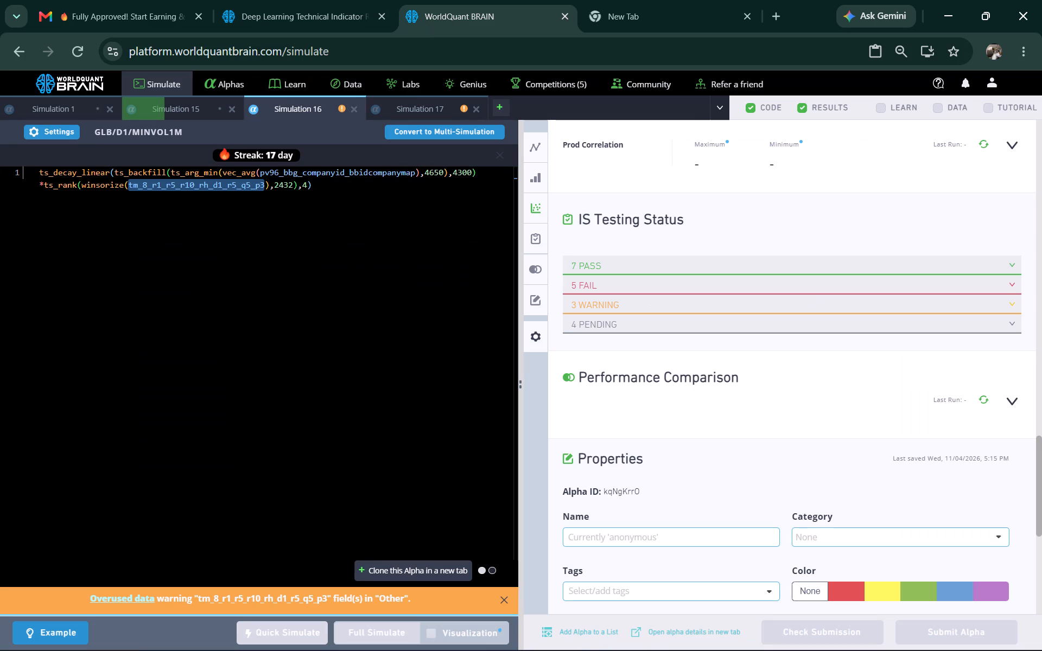
right_click(236, 183)
click(251, 247)
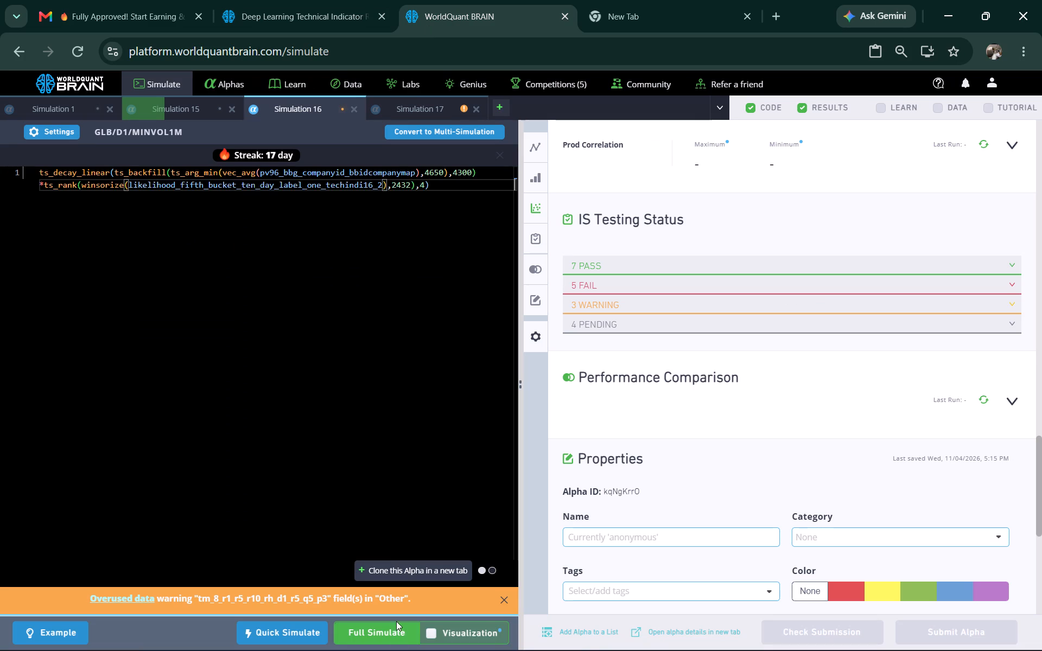
click(391, 633)
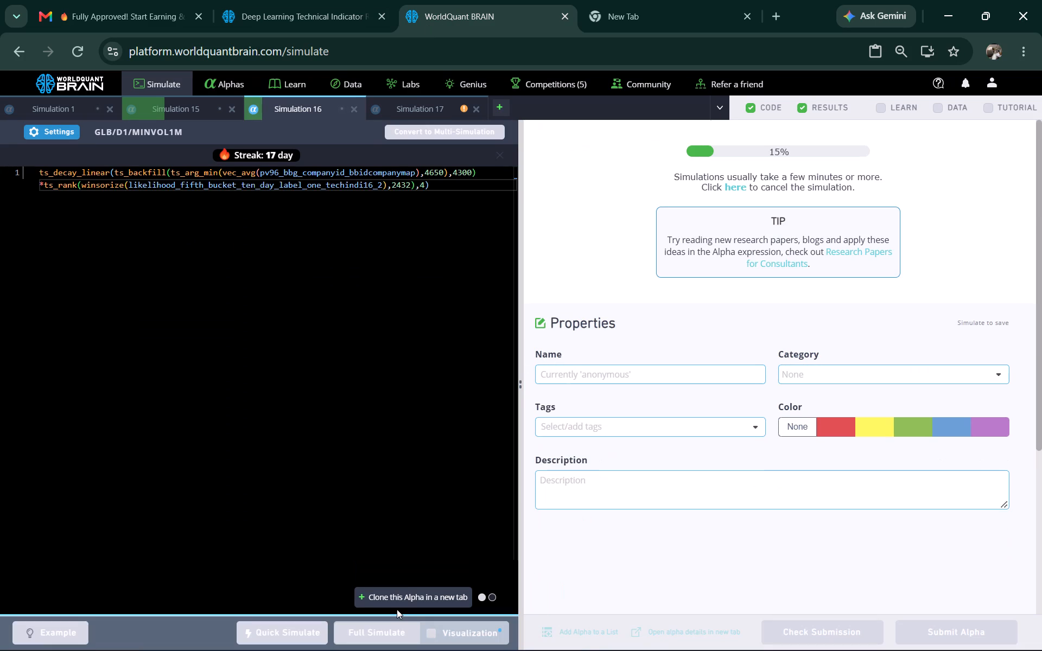
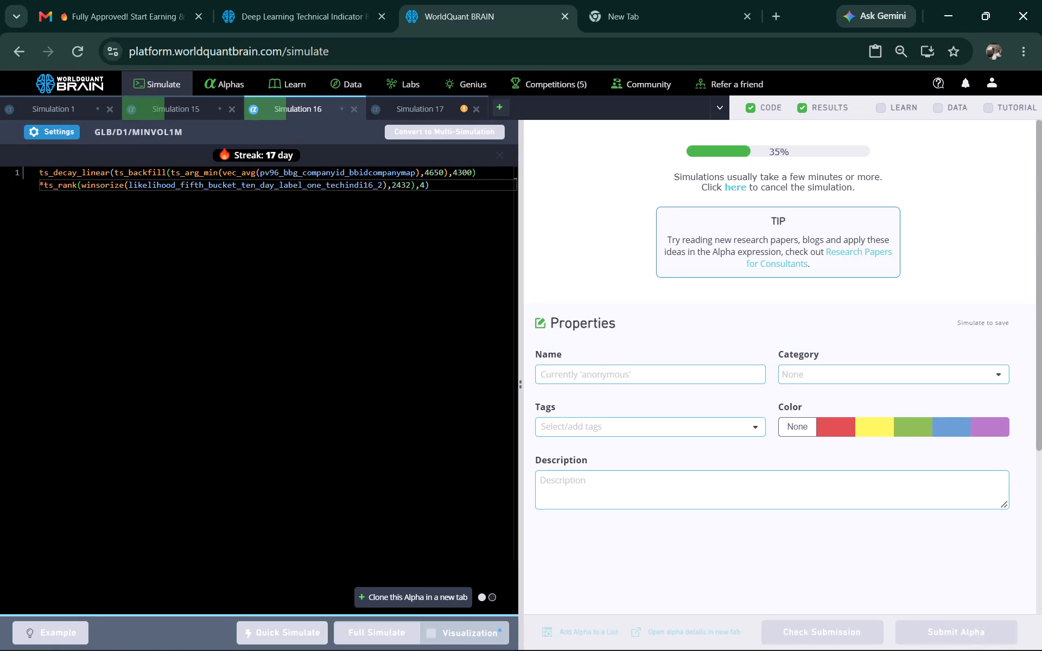
In Simulation 17, reveal the test period and examine the PnL chart and IS summary.
click(423, 104)
scroll(748, 360, down, 1)
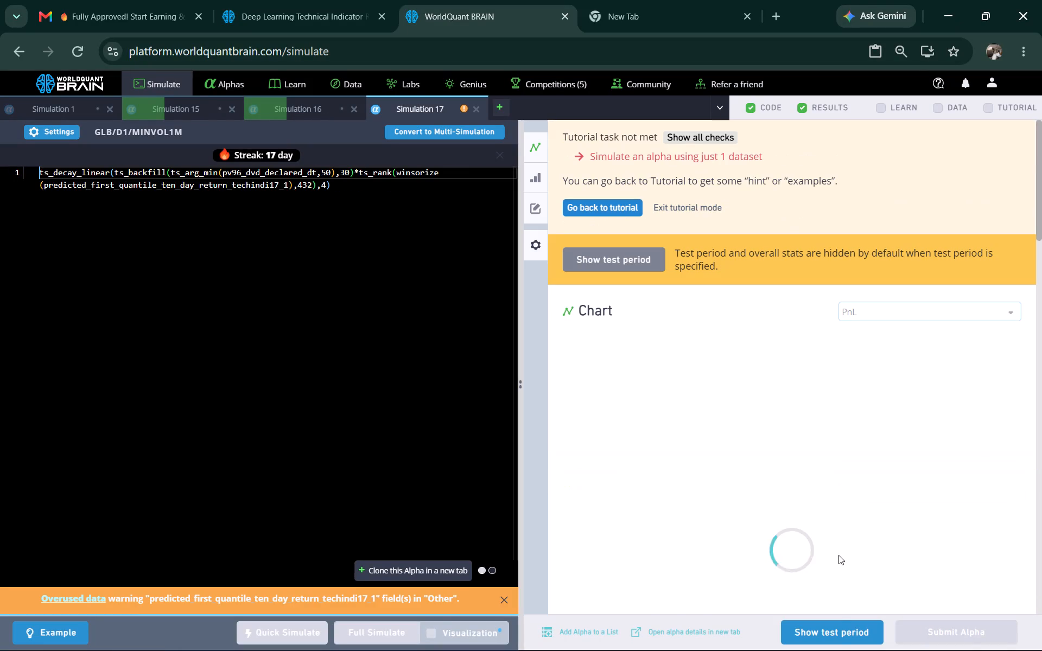
click(838, 634)
scroll(777, 319, down, 1)
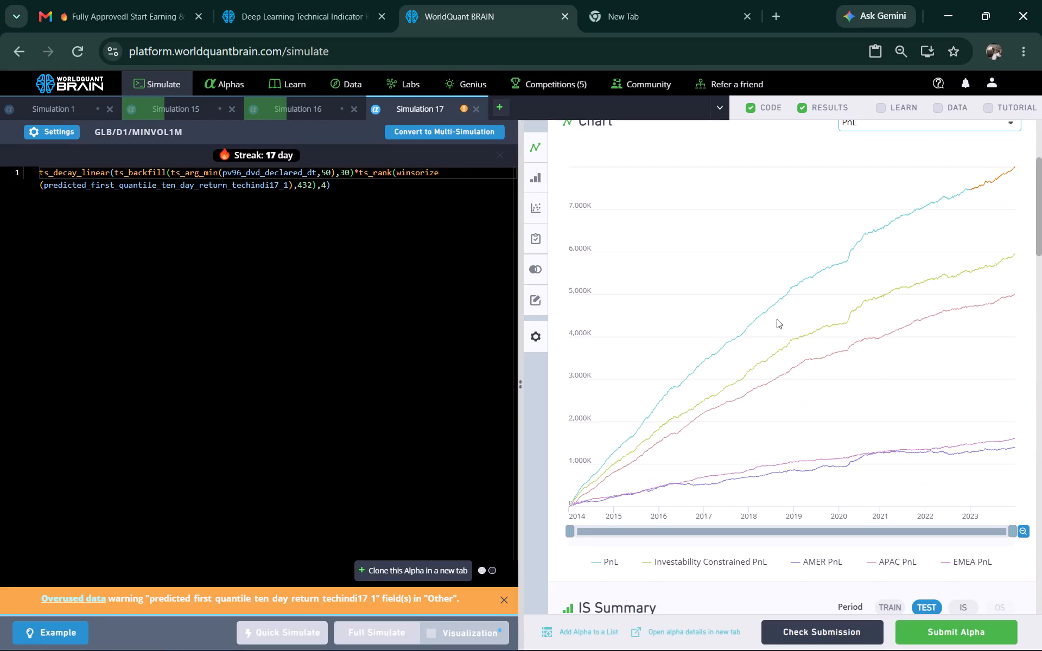
scroll(777, 319, down, 1)
scroll(777, 319, up, 1)
scroll(777, 319, down, 2)
scroll(699, 310, down, 2)
scroll(749, 303, down, 1)
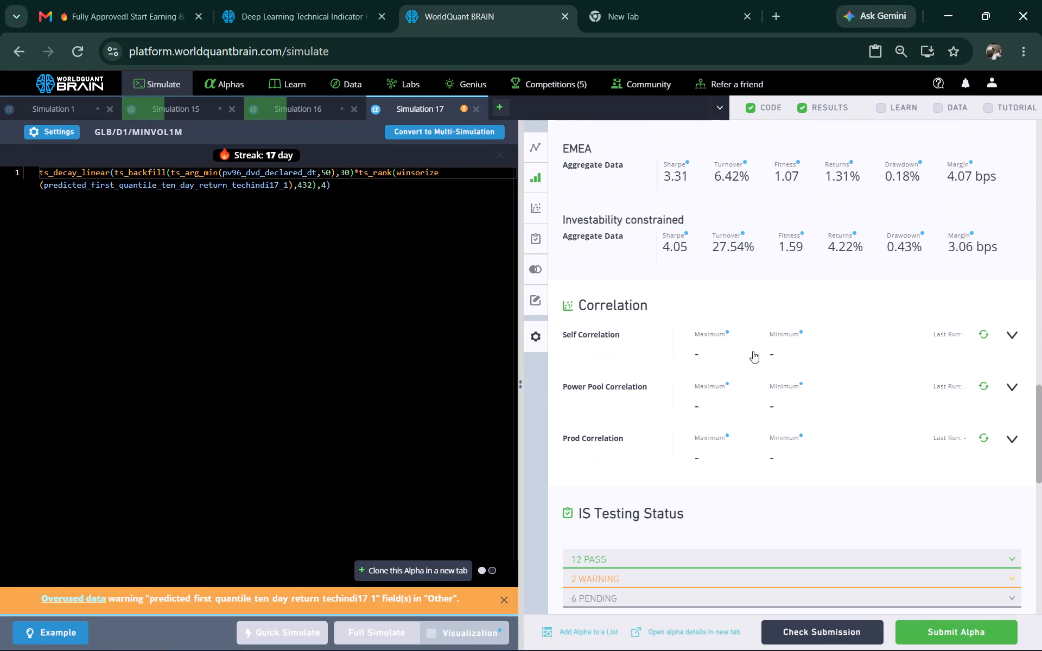
Run the Prod and Power Pool correlation checks for Simulation 17 and expand its testing-status warnings.
click(983, 436)
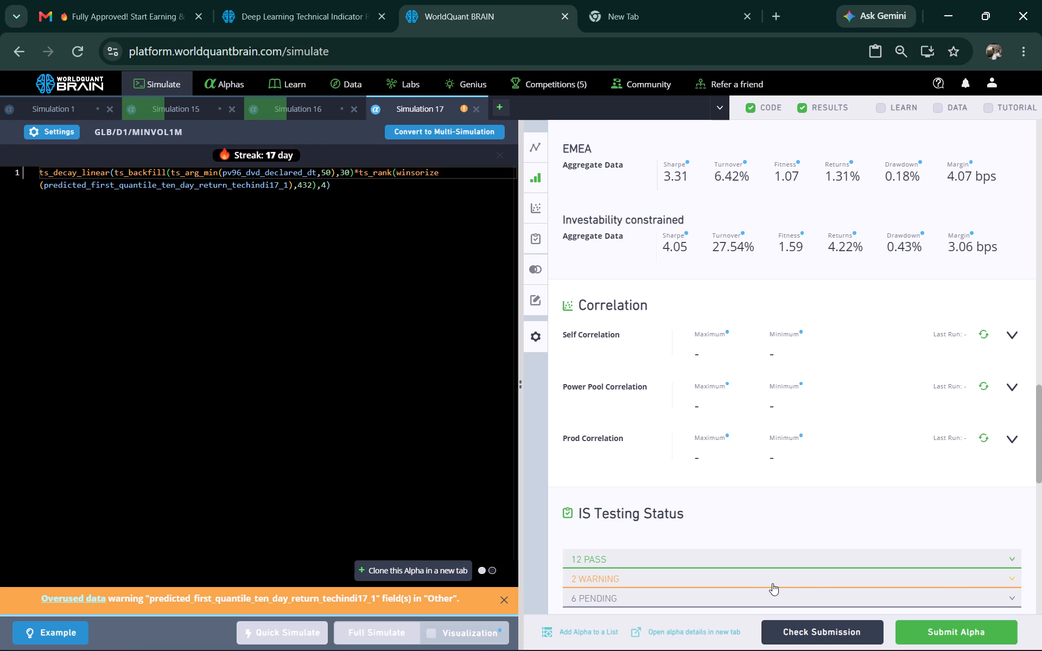
click(766, 573)
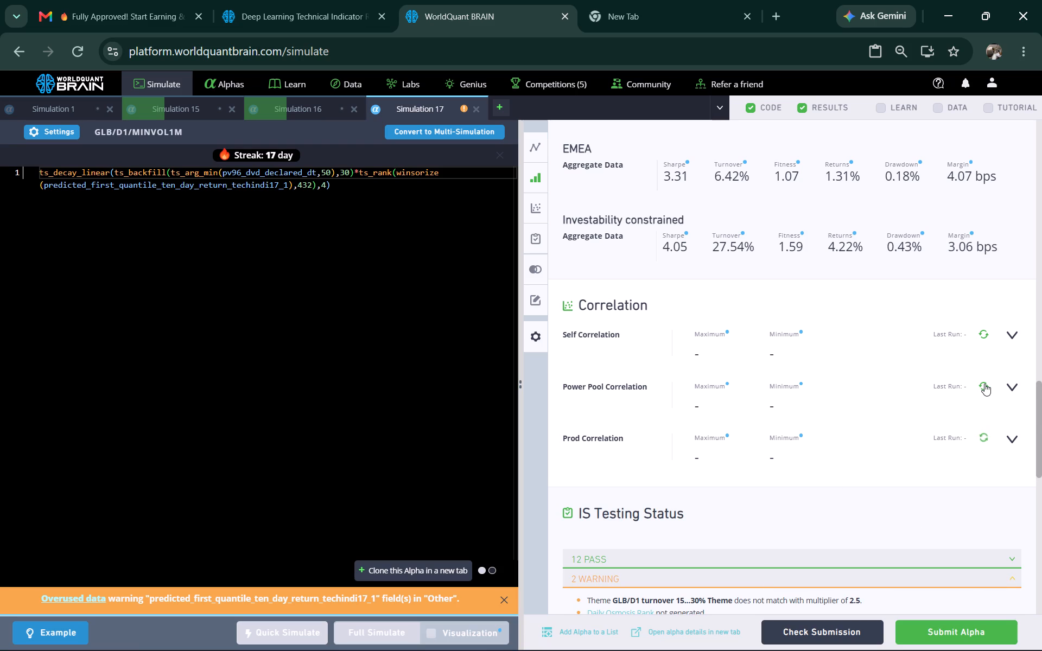
click(984, 384)
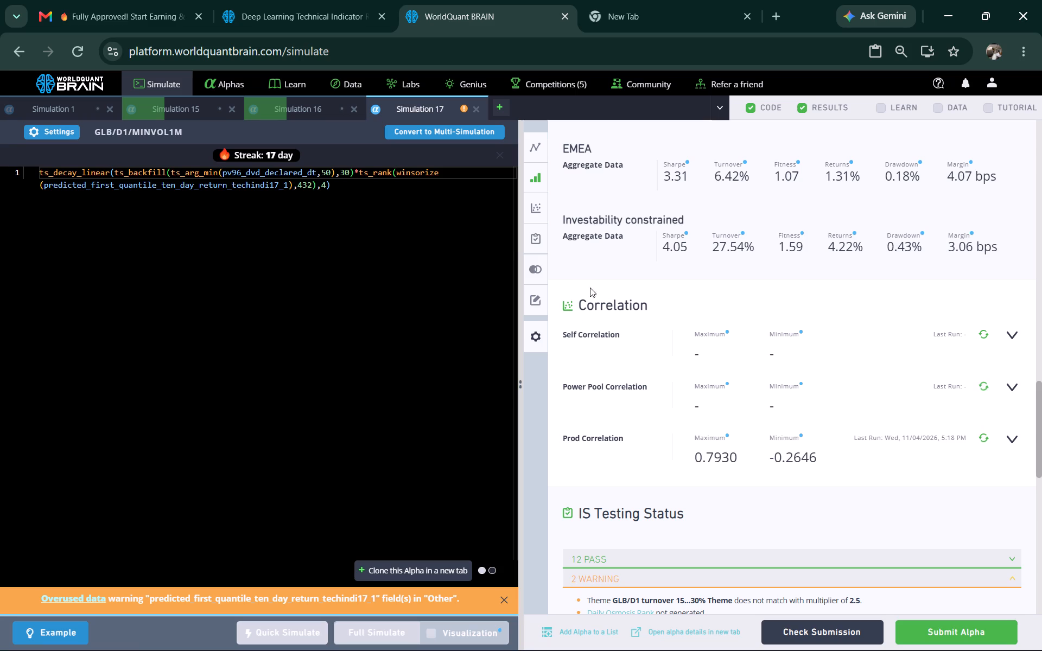
Set Simulation 17's ts_arg_min window to 8450, ts_backfill window to 8130 and ts_rank window to 6432, and run the full simulation.
click(321, 170)
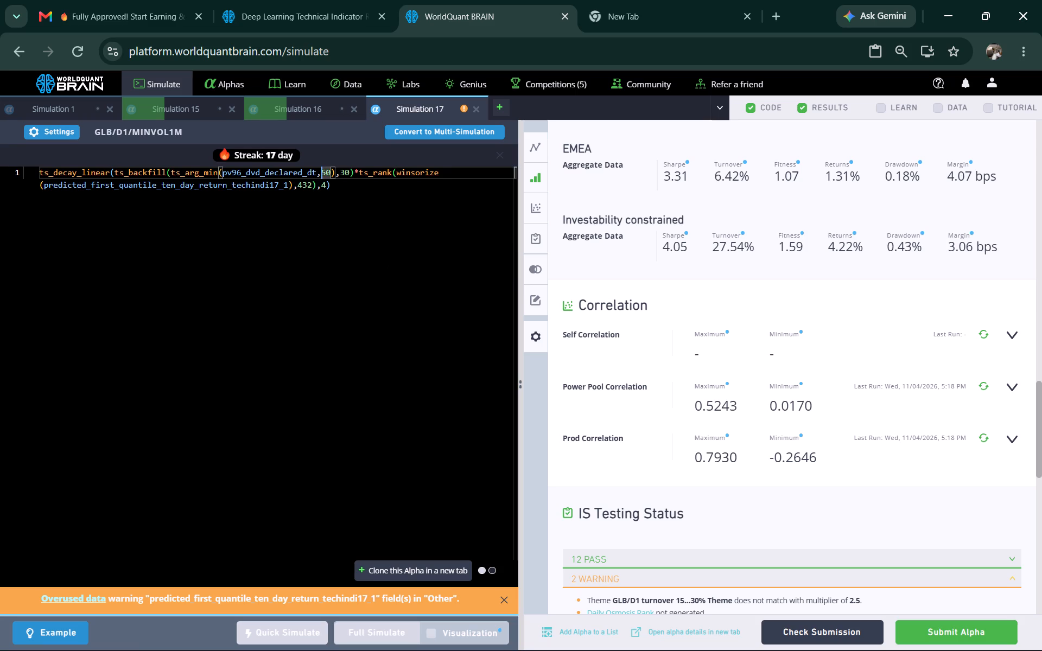
key(8)
key(4)
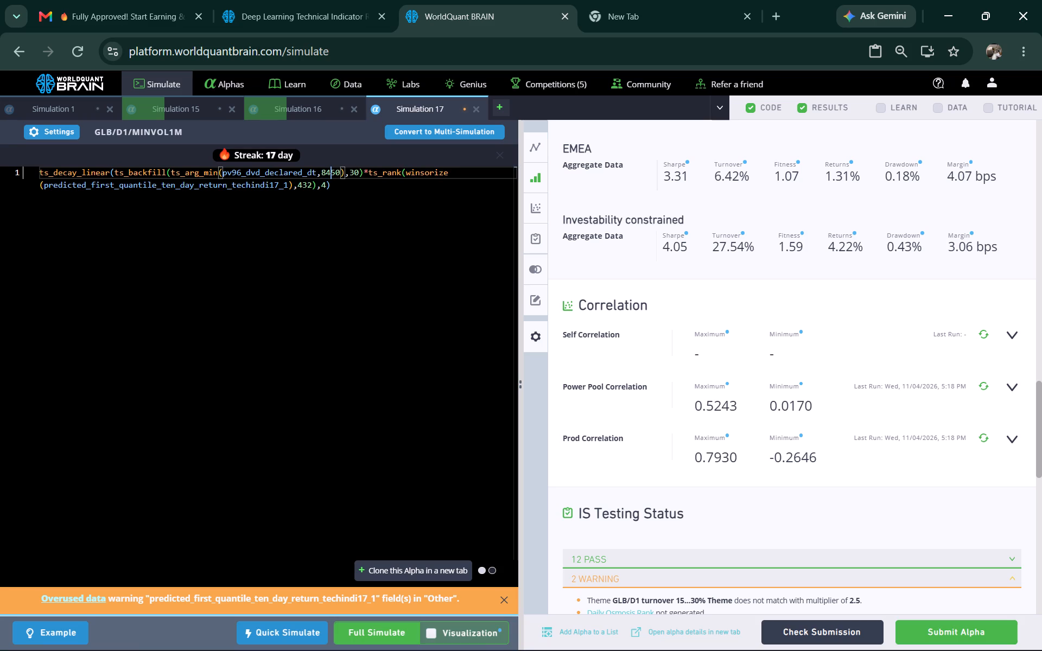
click(351, 172)
key(8)
key(1)
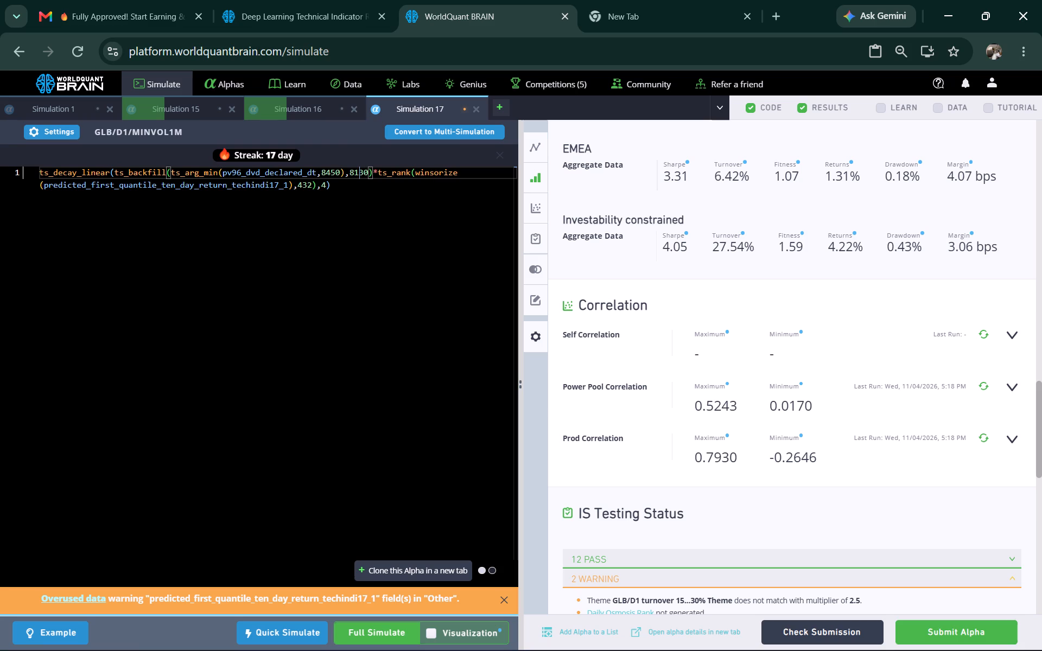
click(300, 182)
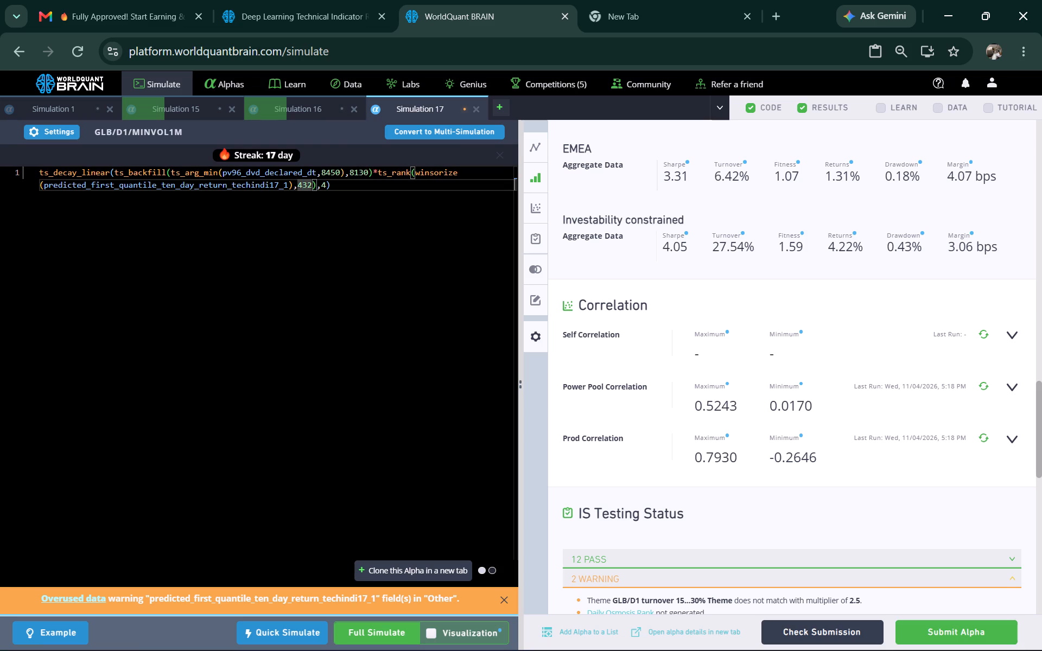
click(300, 185)
click(297, 184)
key(6)
click(374, 627)
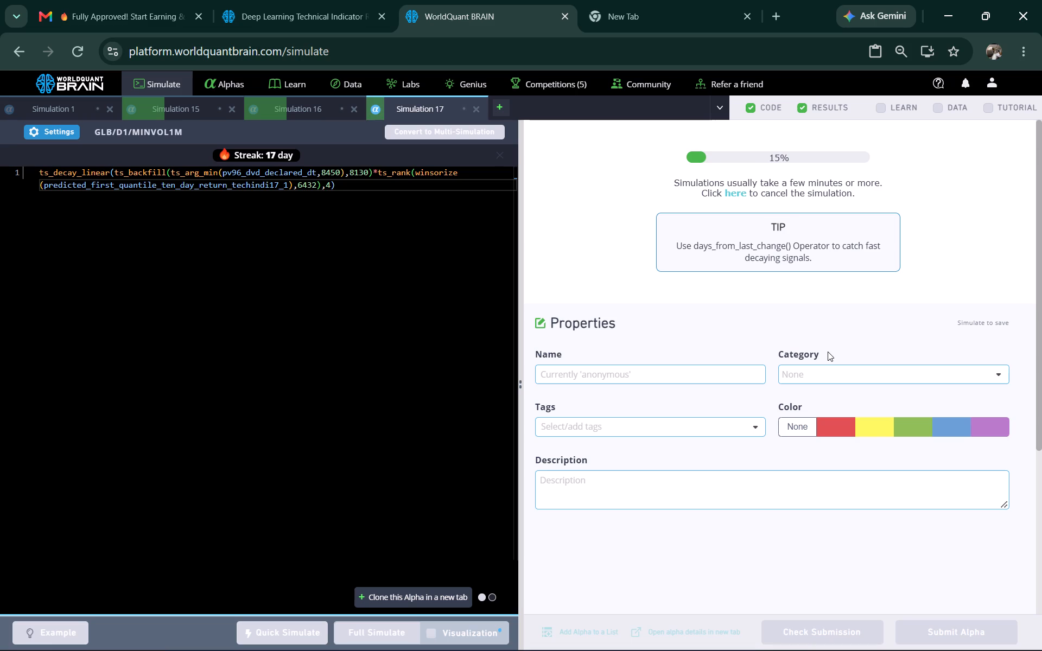
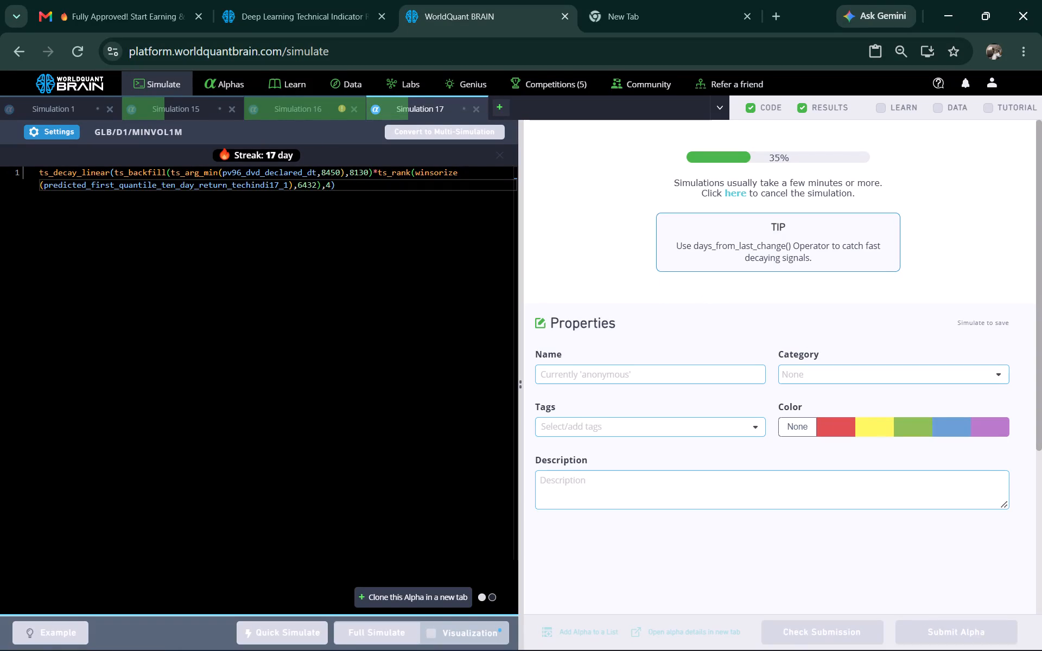
Review Simulation 16's results with the test period shown, and run its Prod Correlation and Self Correlation checks.
click(314, 106)
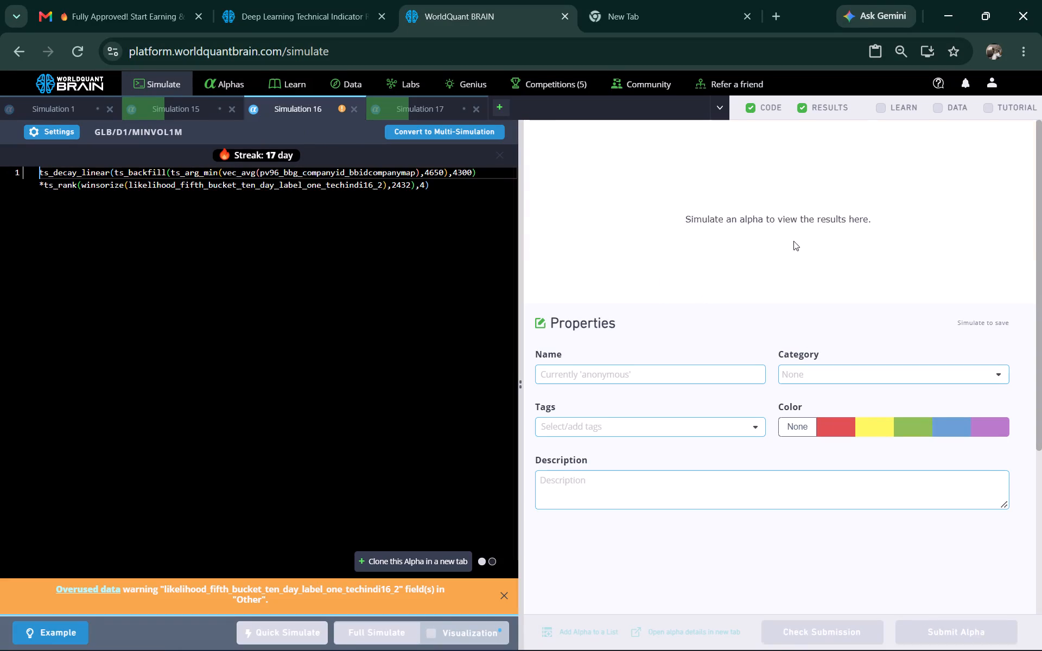
click(840, 627)
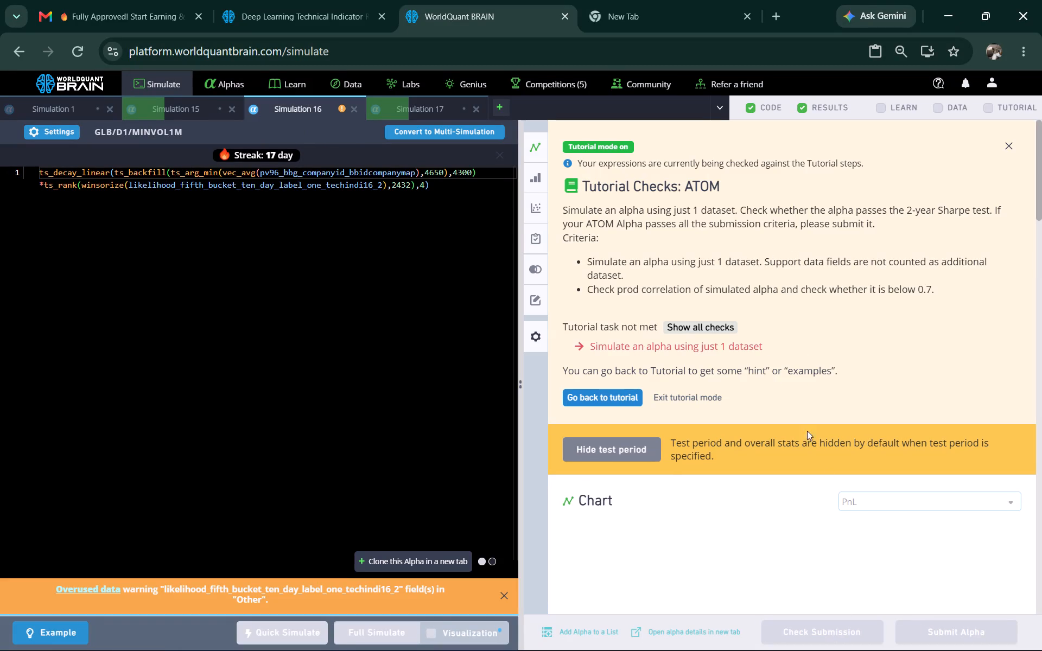
scroll(770, 358, down, 2)
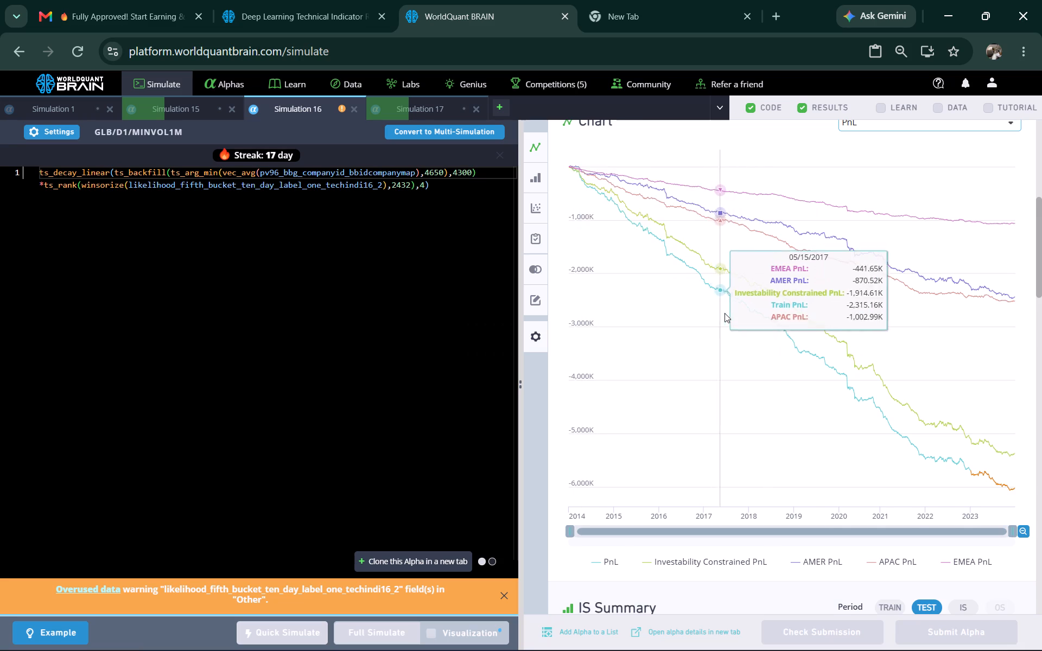
scroll(725, 317, down, 4)
scroll(774, 373, down, 1)
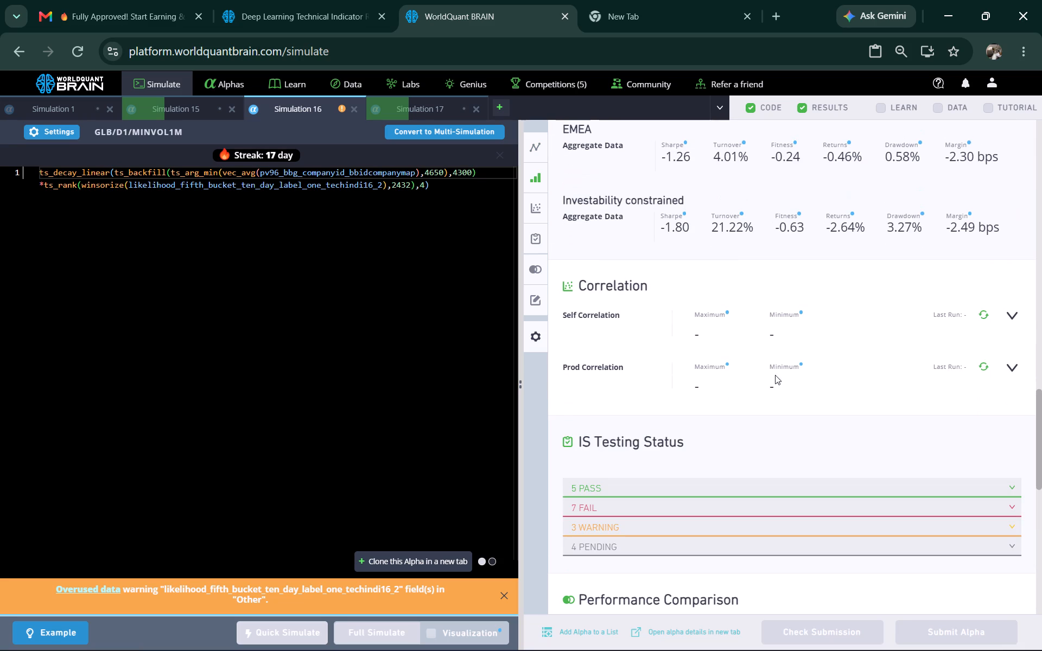
click(986, 370)
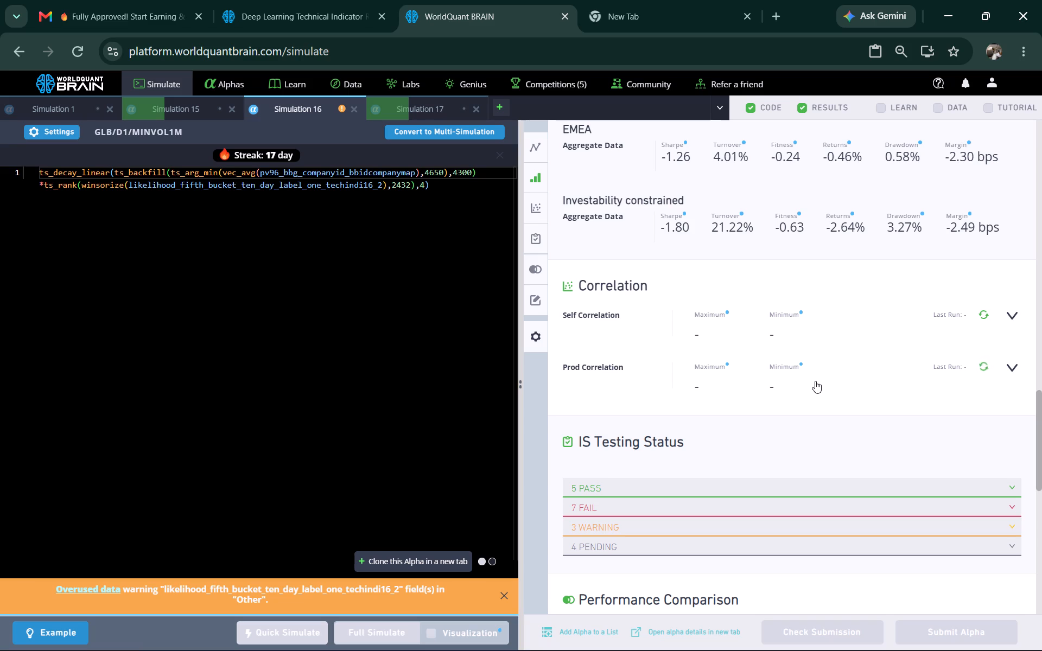
click(981, 314)
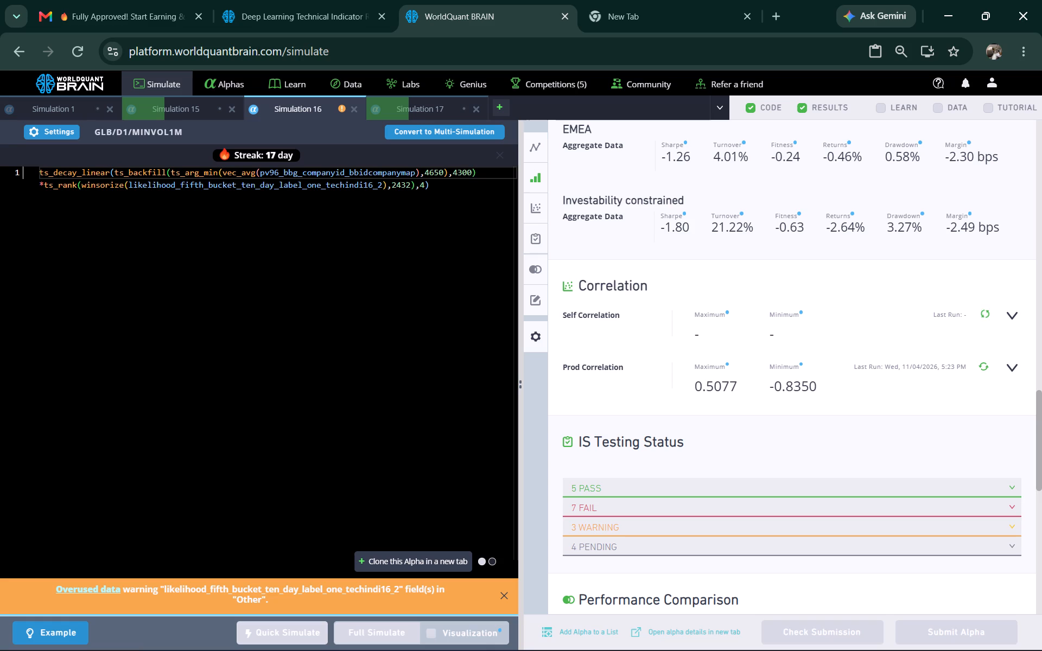
Negate the likelihood_fifth_bucket_ten_day_label_one_techindi16_2 field inside winsorize in Simulation 16 and run the full simulation.
click(131, 184)
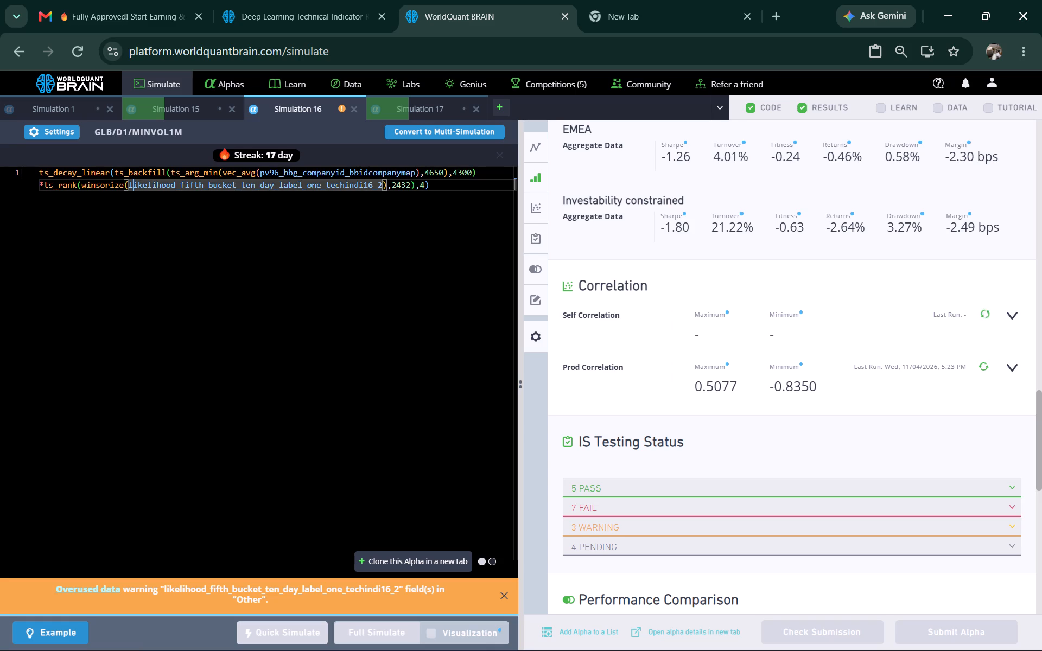
click(131, 184)
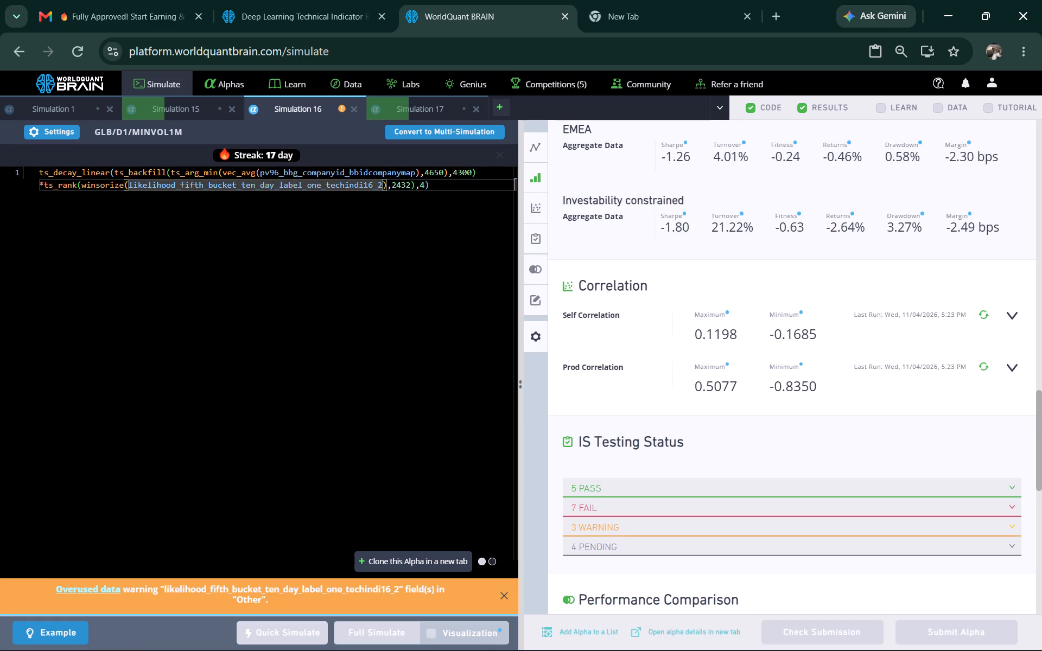
click(126, 188)
key(minus)
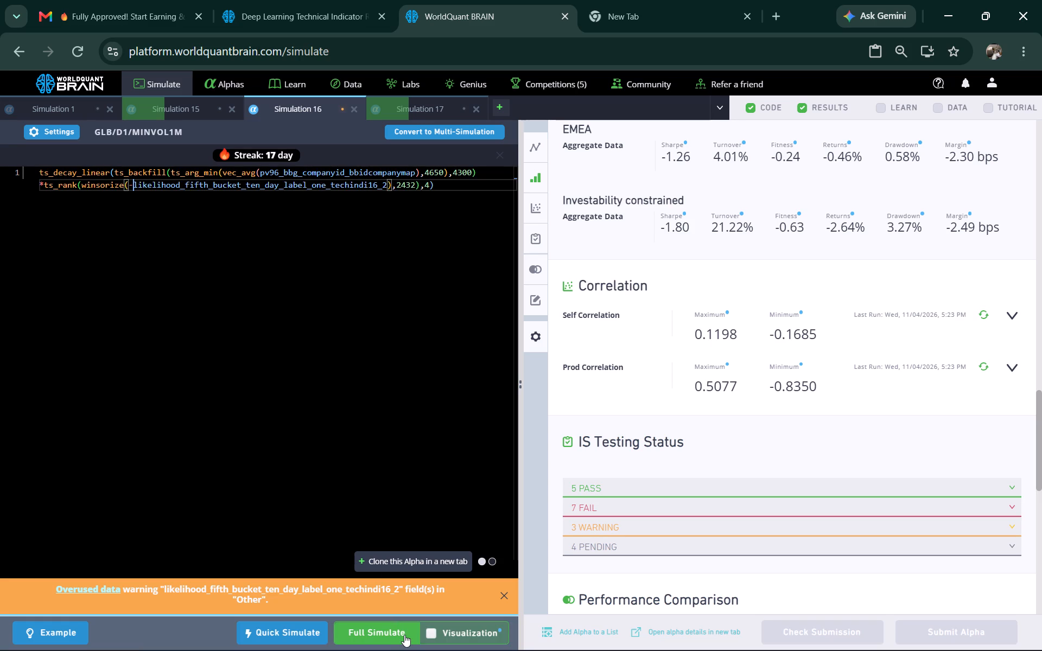
click(399, 632)
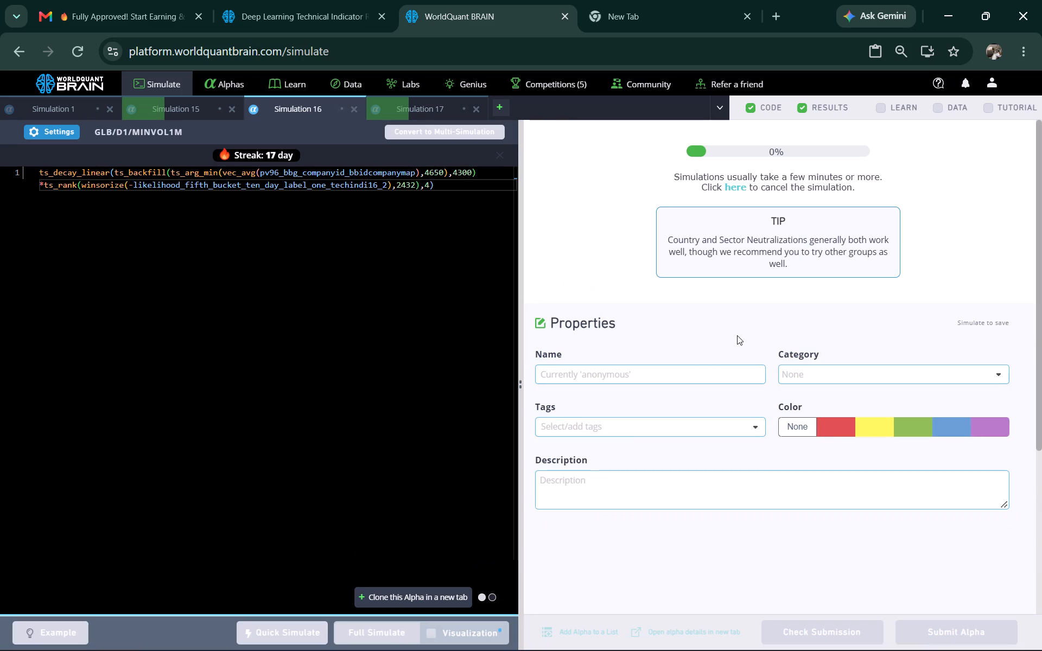
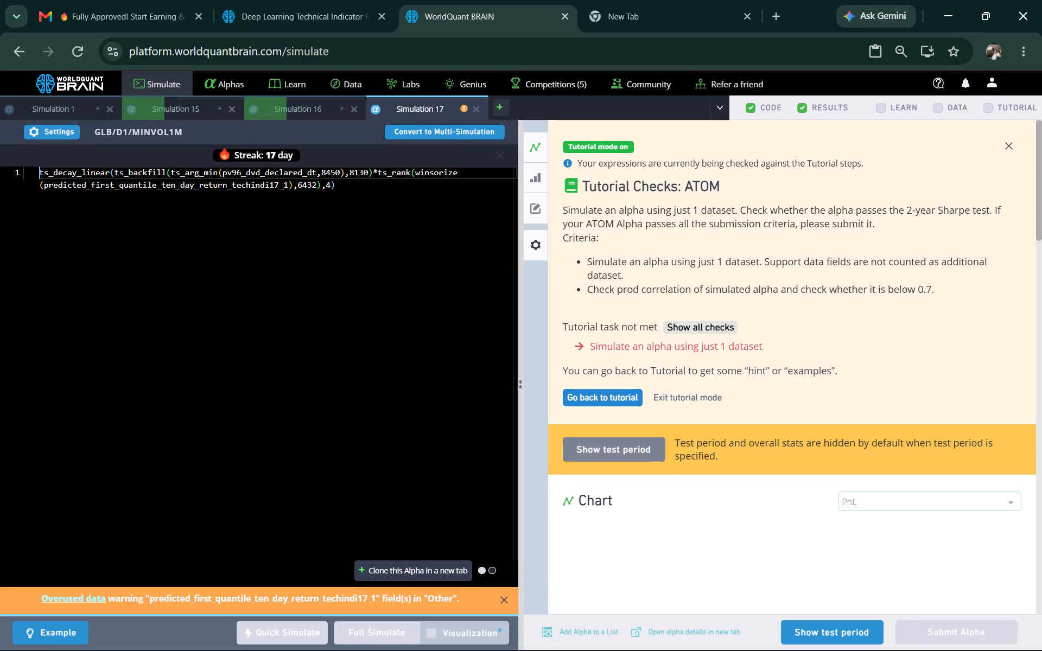
Review Simulation 17's results with the test period shown, and run its Prod Correlation and Power Pool Correlation checks.
scroll(516, 192, down, 3)
scroll(792, 387, down, 1)
scroll(636, 316, down, 1)
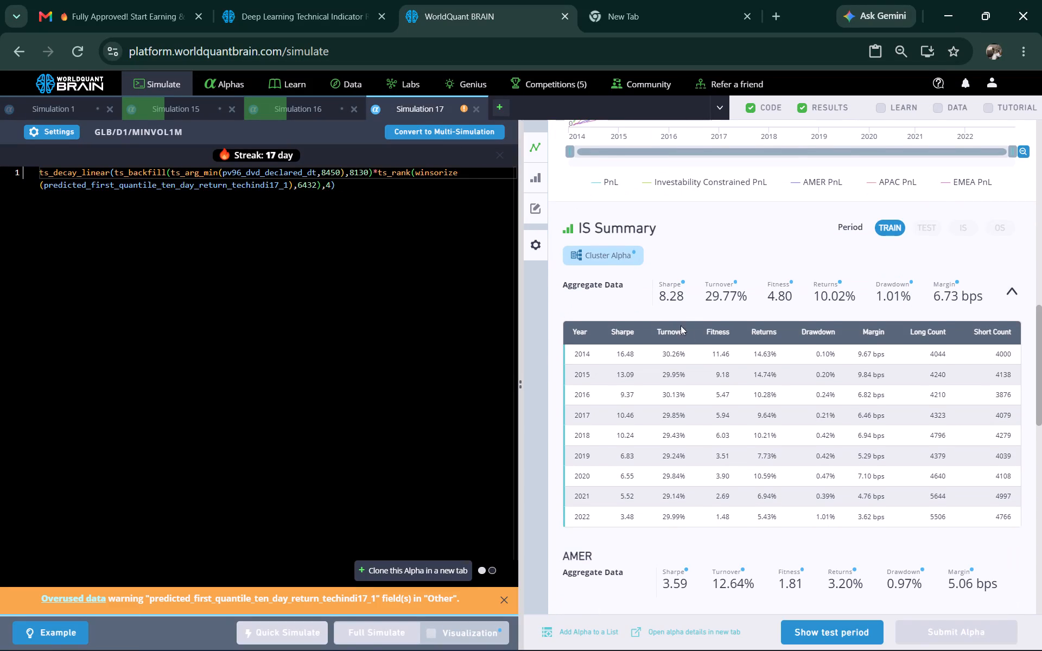
click(816, 620)
scroll(783, 455, down, 2)
scroll(781, 411, down, 1)
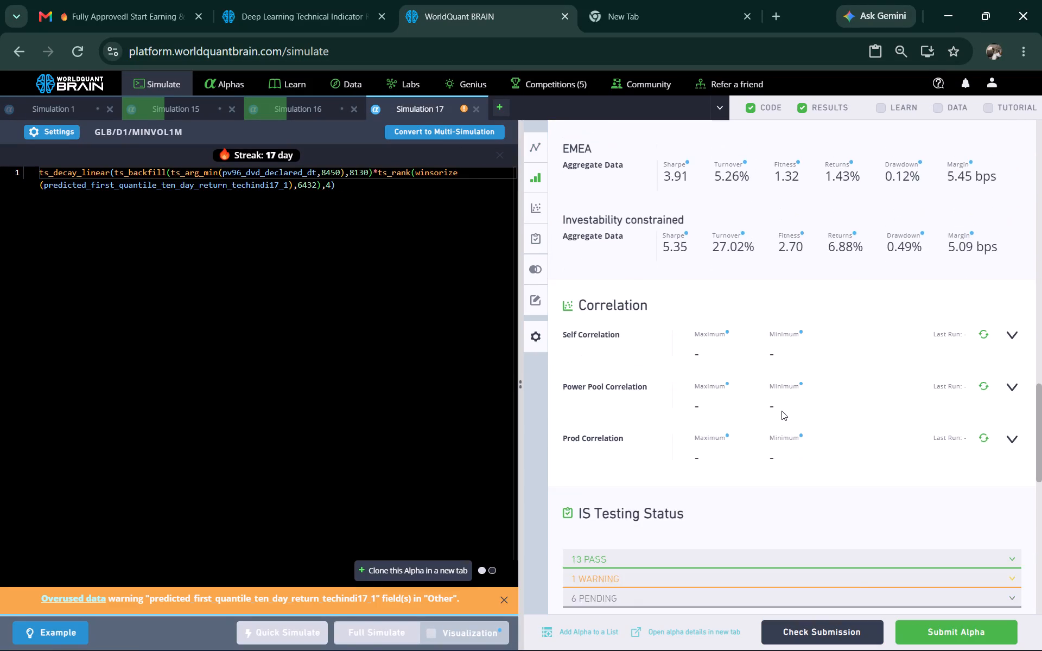
scroll(781, 411, down, 1)
click(983, 245)
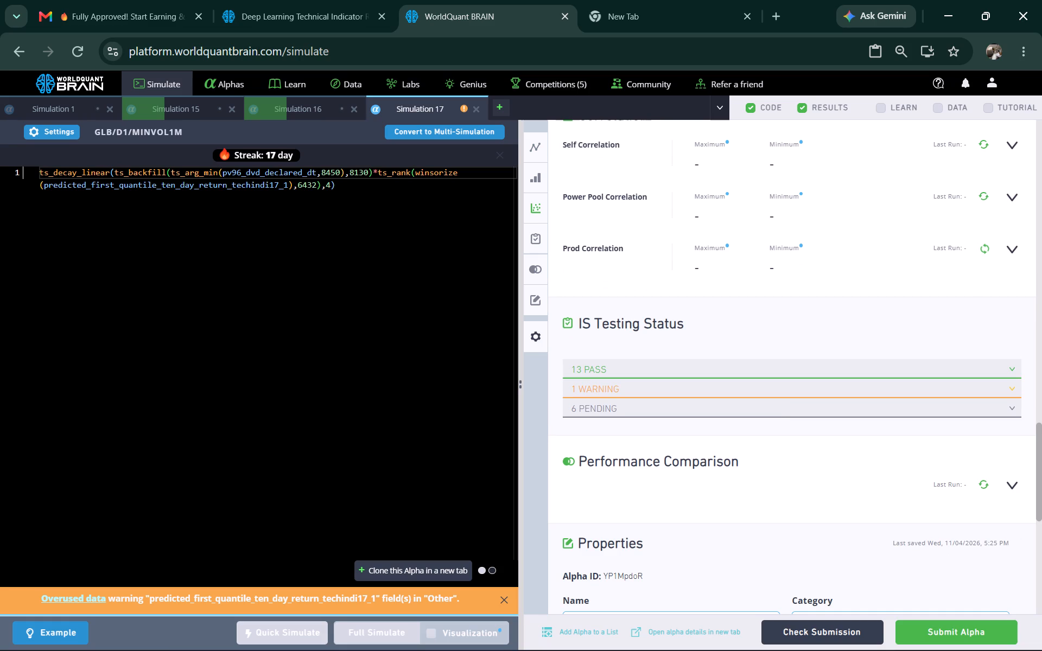
click(983, 195)
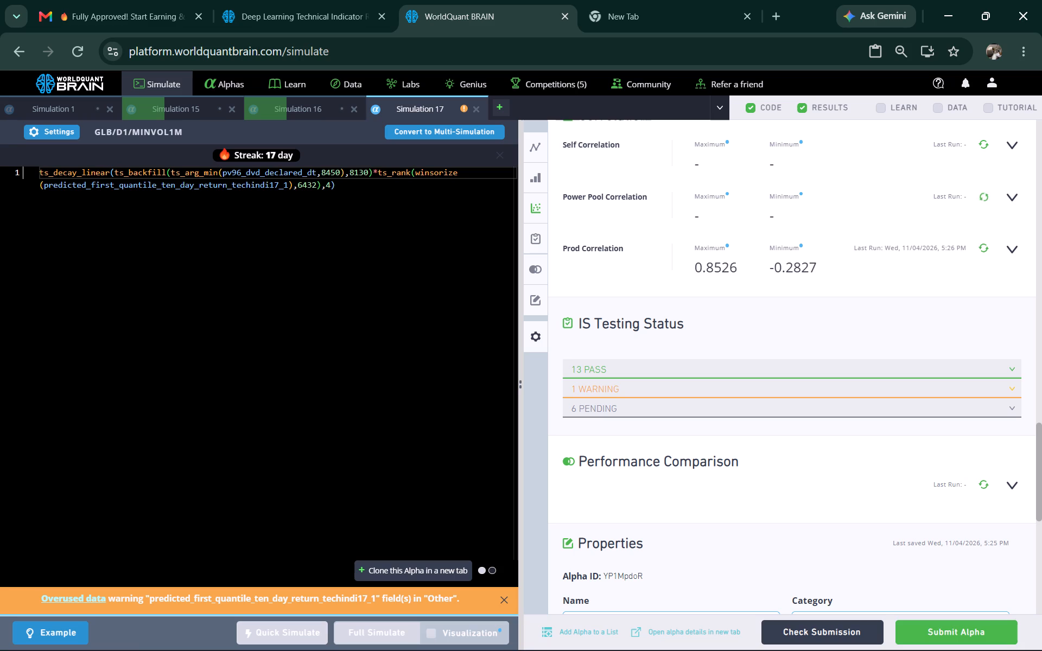
click(268, 14)
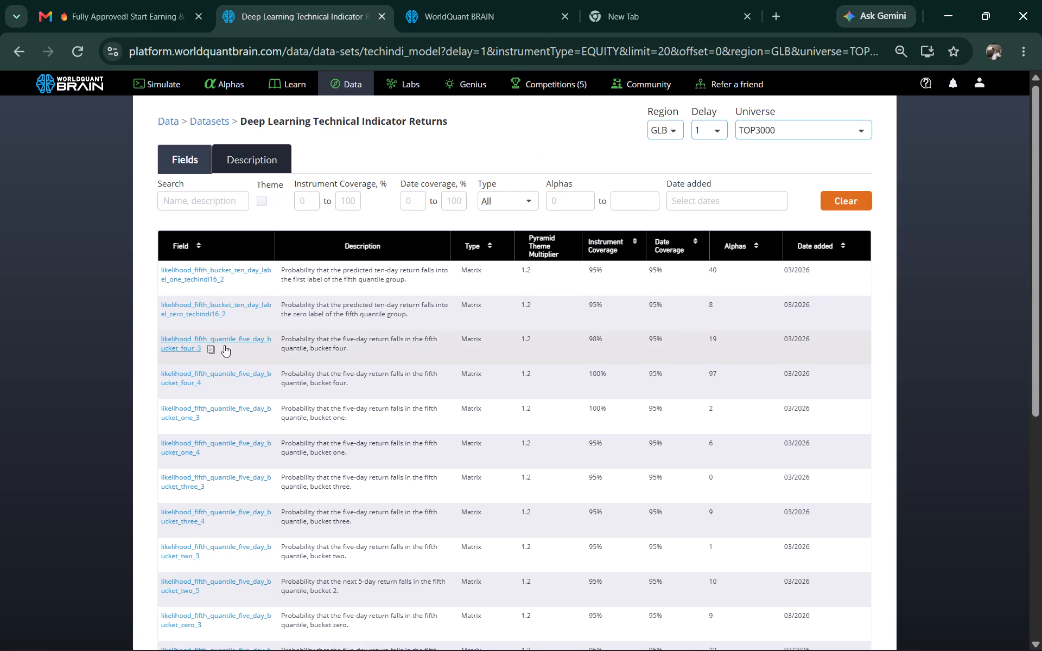
click(501, 22)
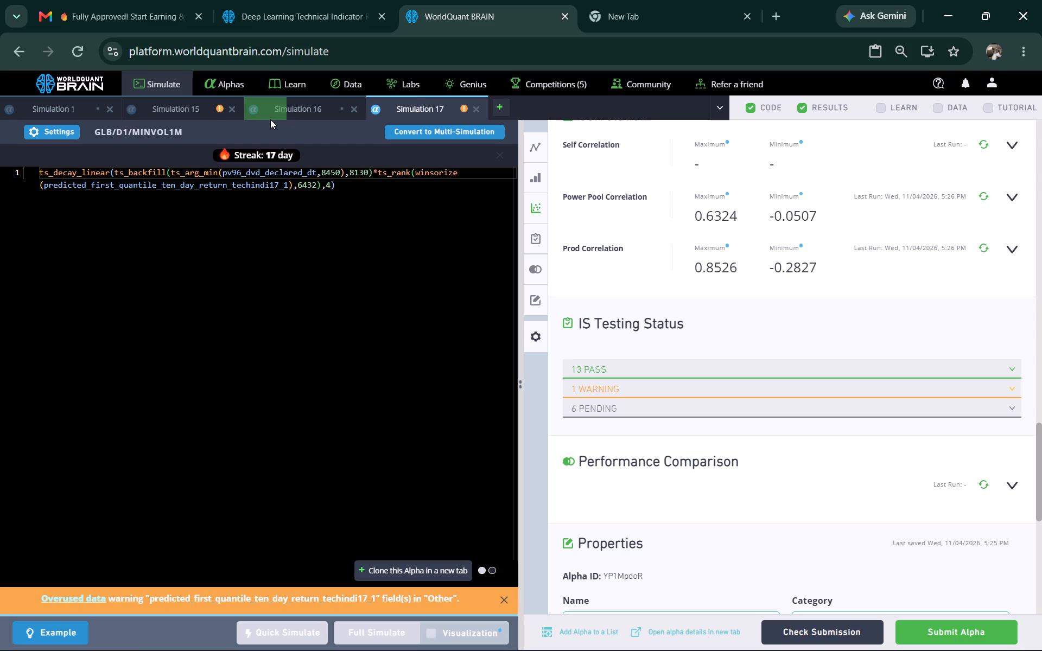
Review Simulation 15's results and IS testing status with the test period shown.
click(207, 112)
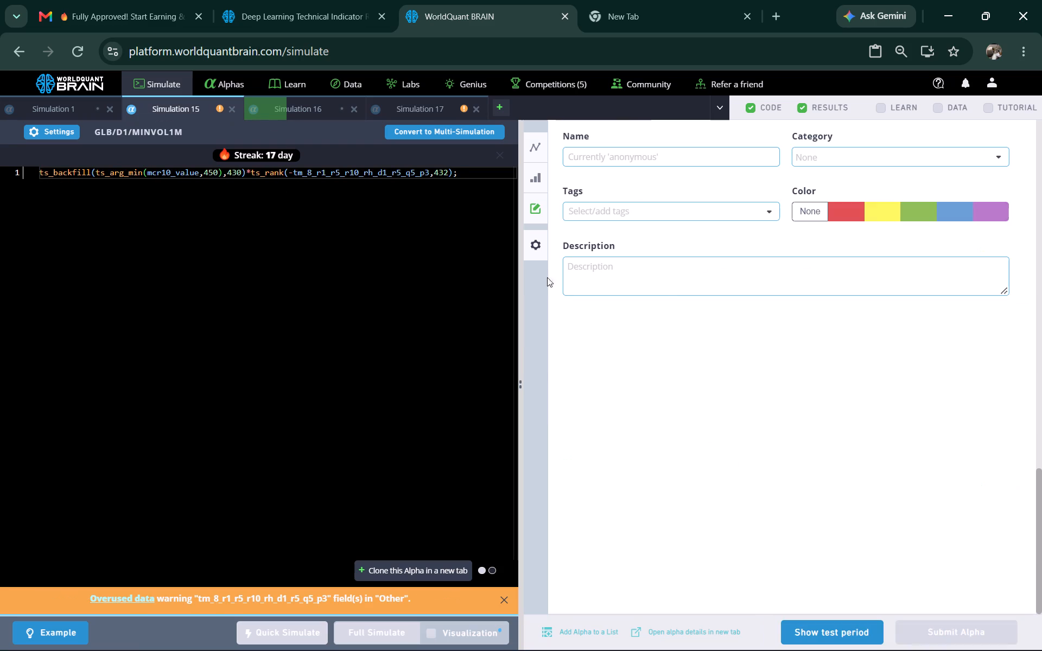
scroll(669, 309, down, 3)
click(825, 627)
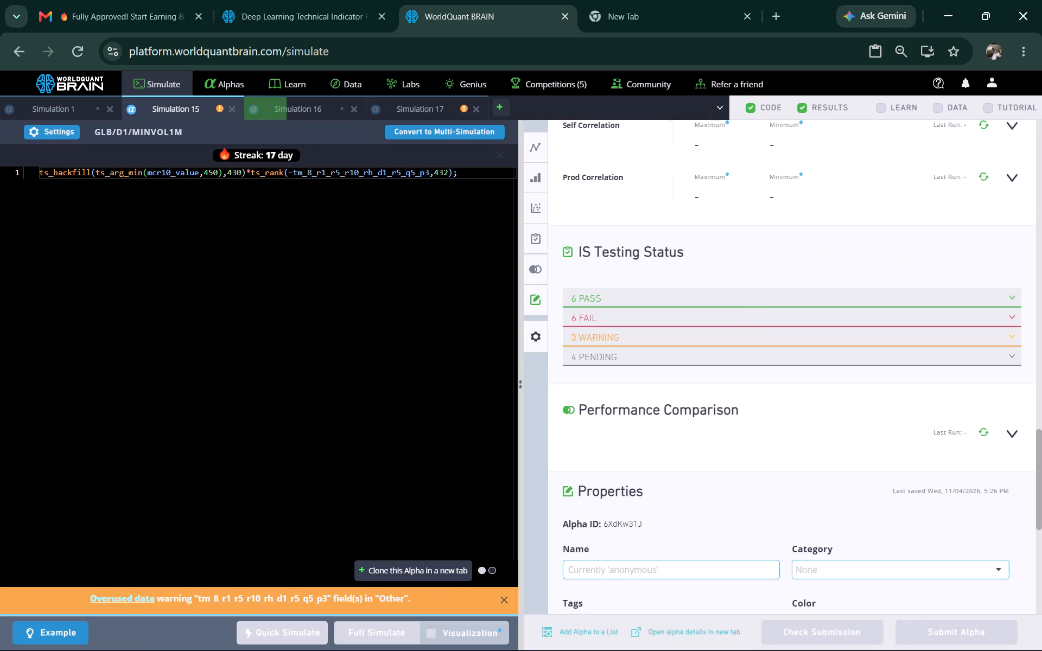
Close Simulation 15 and the empty Simulation 1, and return to Simulation 17.
click(233, 108)
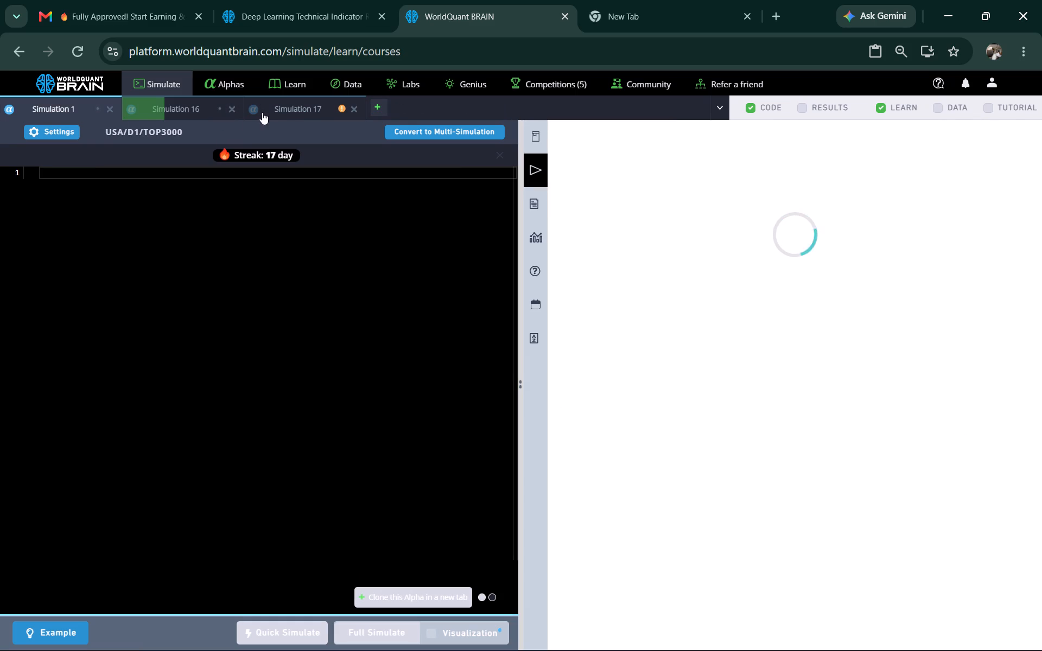
click(298, 113)
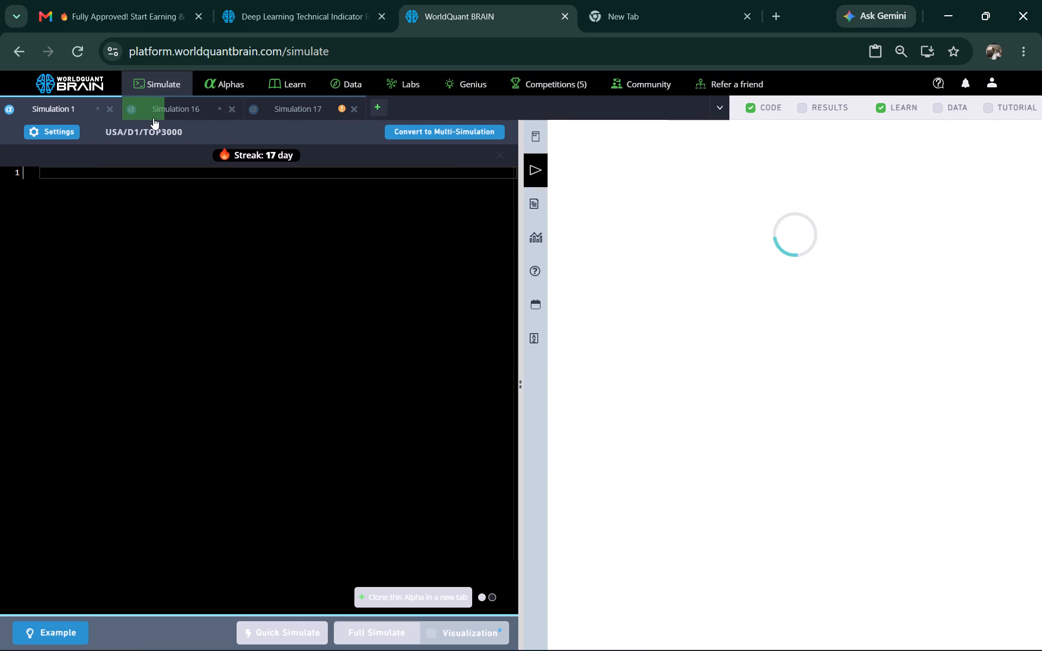
click(105, 108)
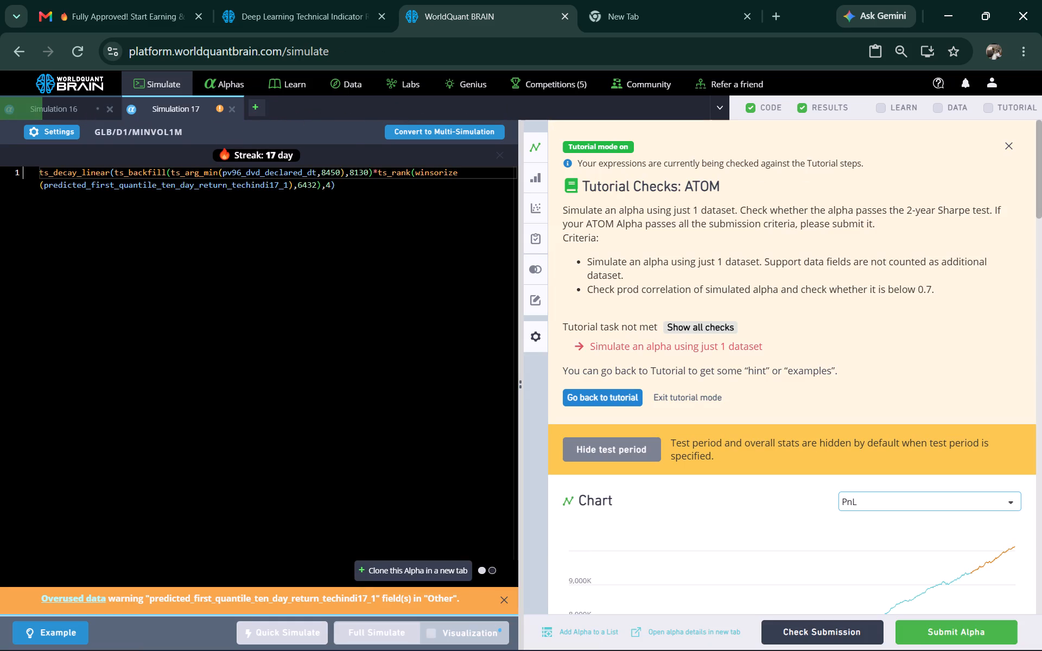
scroll(856, 163, up, 2)
Read the platform announcements, examining the GLB/D1 Power Pool Nov'26 theme's requirements and recommended datasets.
click(279, 27)
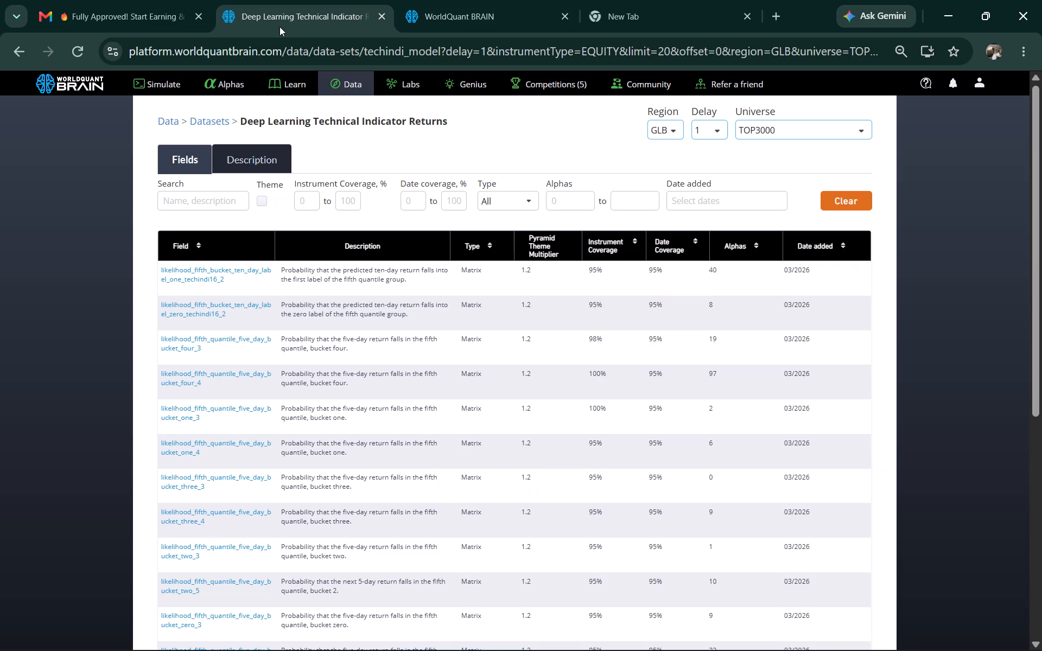
scroll(748, 177, up, 2)
click(972, 88)
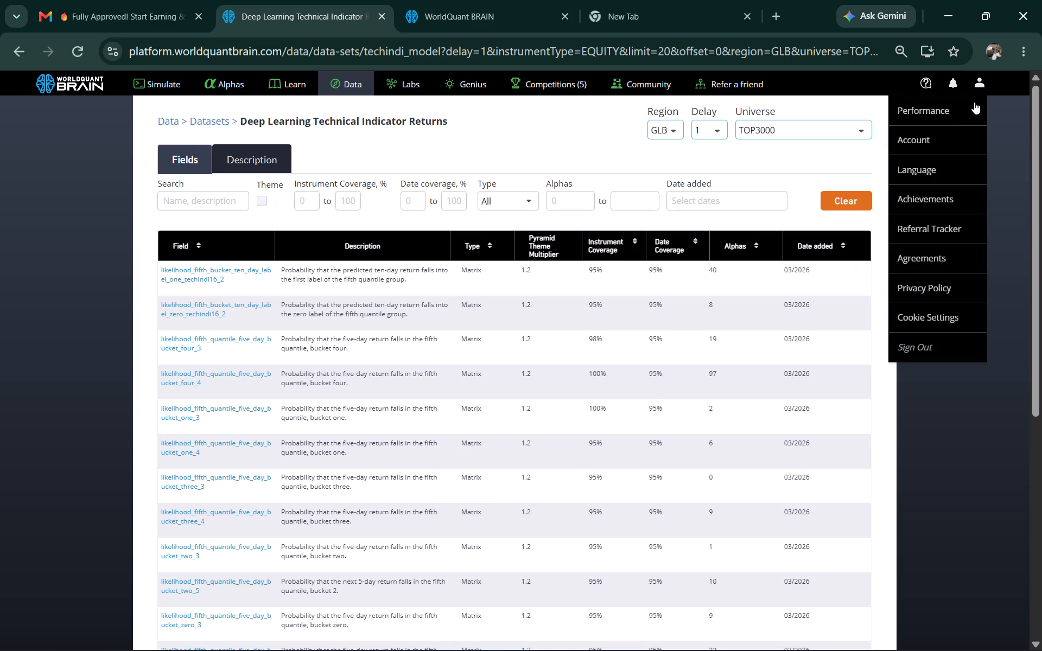
click(954, 82)
click(869, 250)
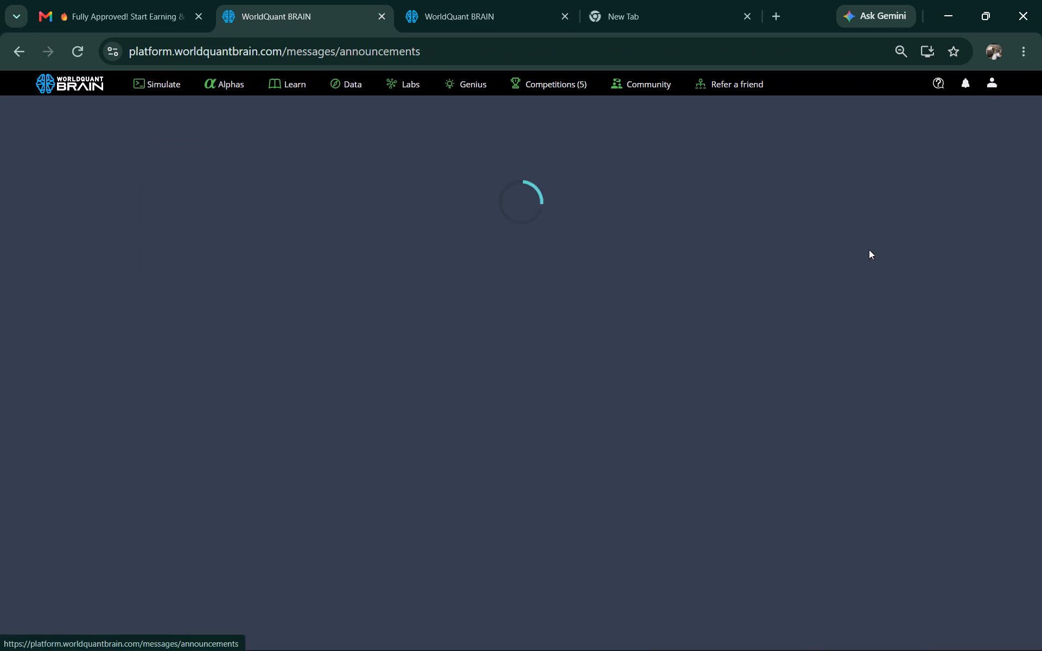
scroll(618, 294, down, 12)
scroll(614, 354, up, 6)
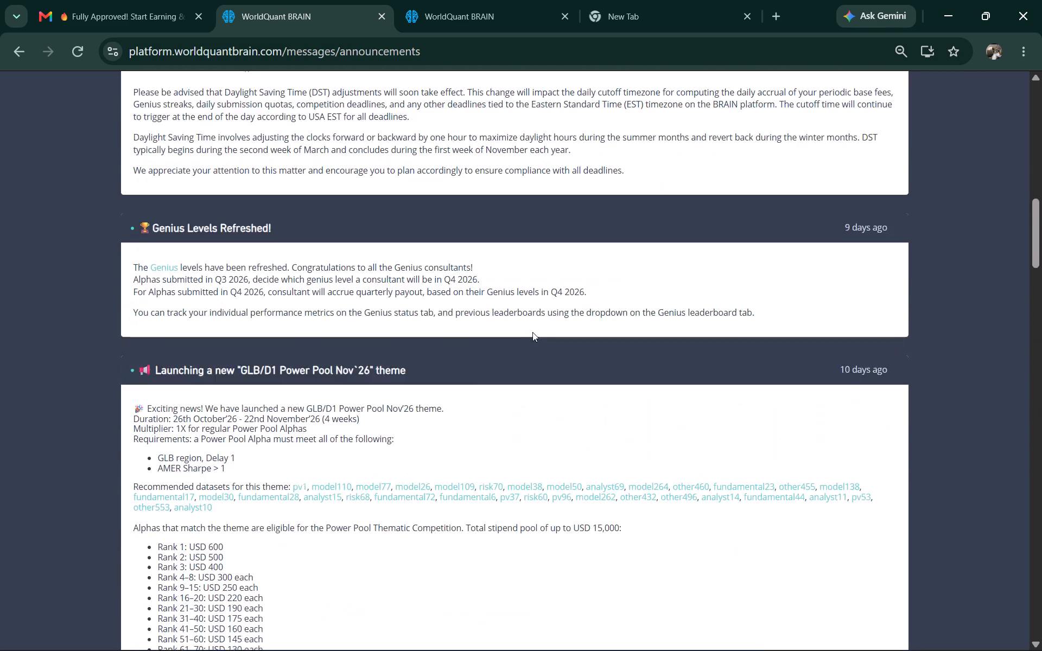
scroll(532, 332, up, 2)
scroll(496, 333, down, 5)
scroll(487, 335, up, 3)
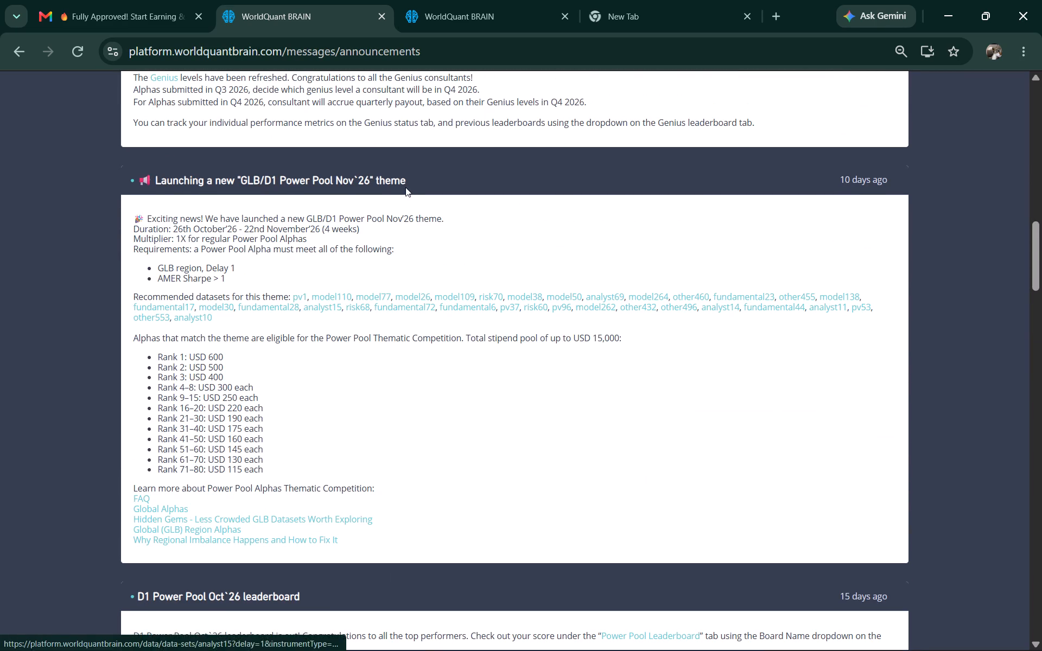
scroll(310, 158, up, 9)
scroll(363, 113, down, 2)
scroll(363, 113, up, 3)
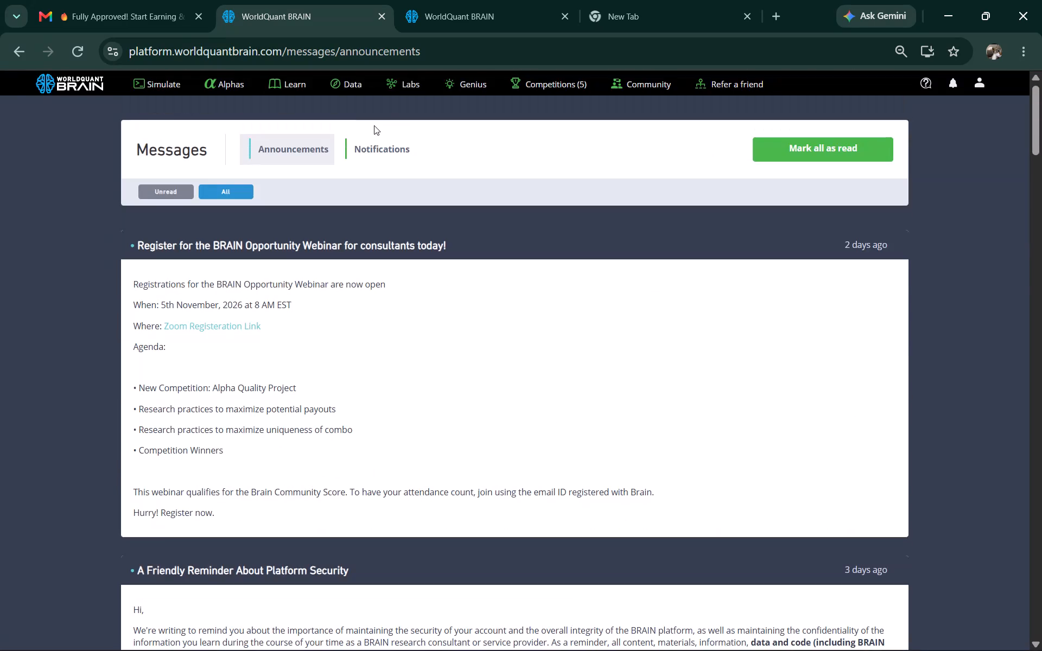
Browse the Short Interest data category and copy the shrt31_numofshares field name from the Bimonthly Short Interest Data dataset.
click(358, 91)
scroll(407, 310, down, 3)
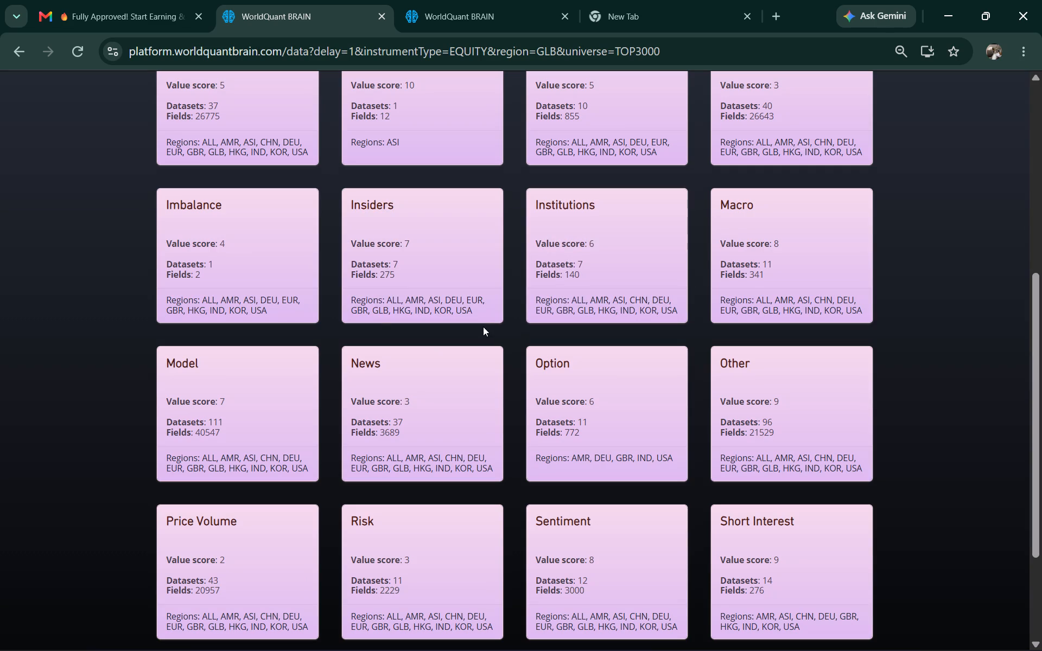
scroll(357, 328, down, 2)
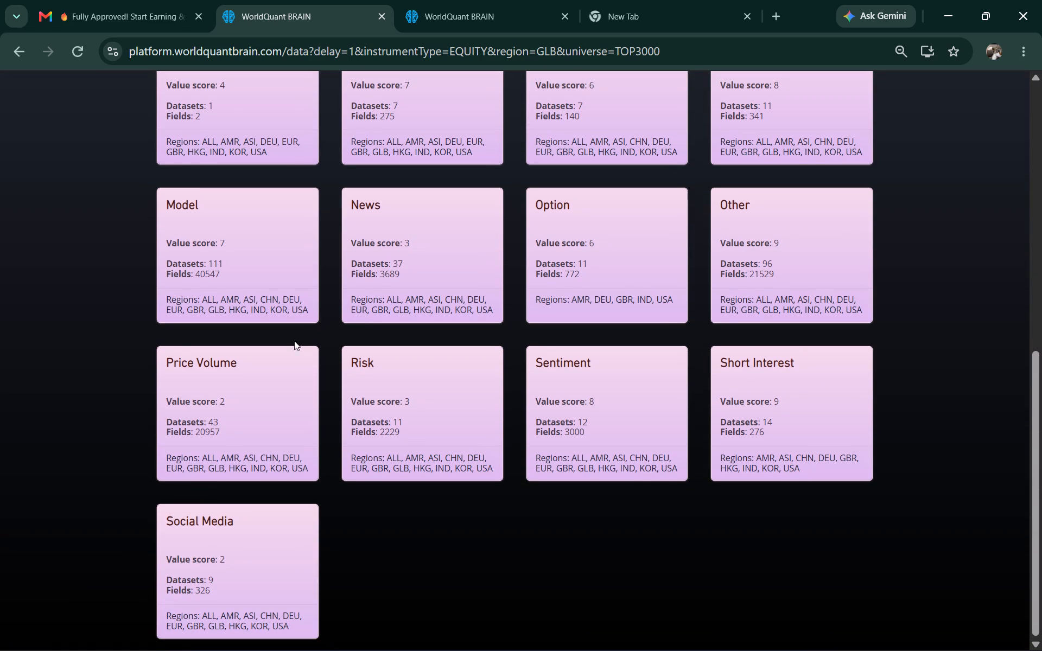
click(789, 407)
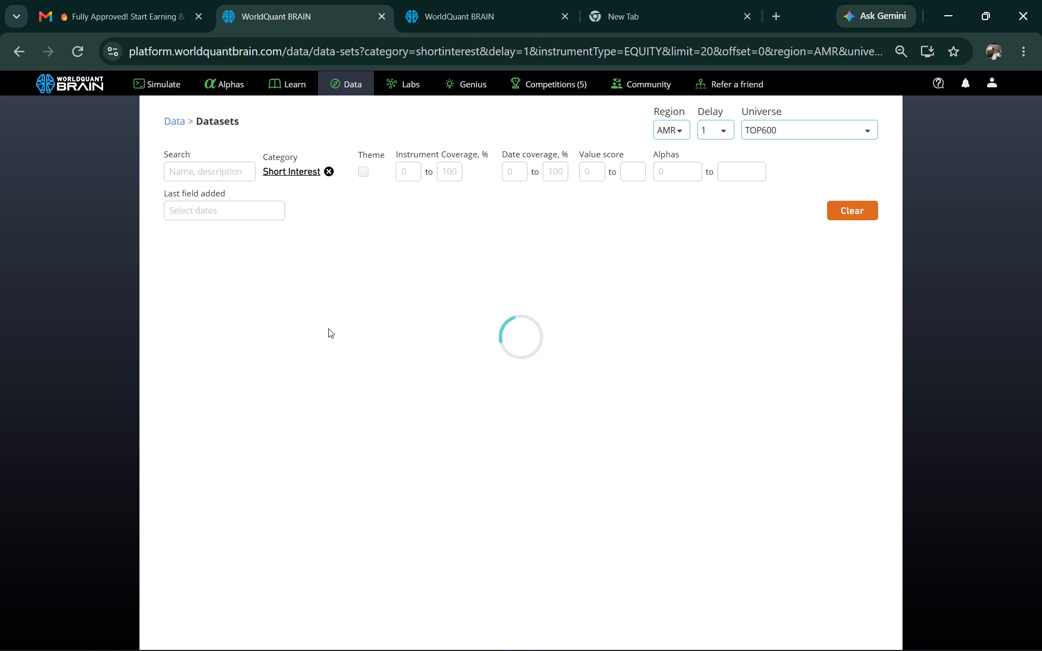
scroll(323, 328, down, 2)
click(243, 308)
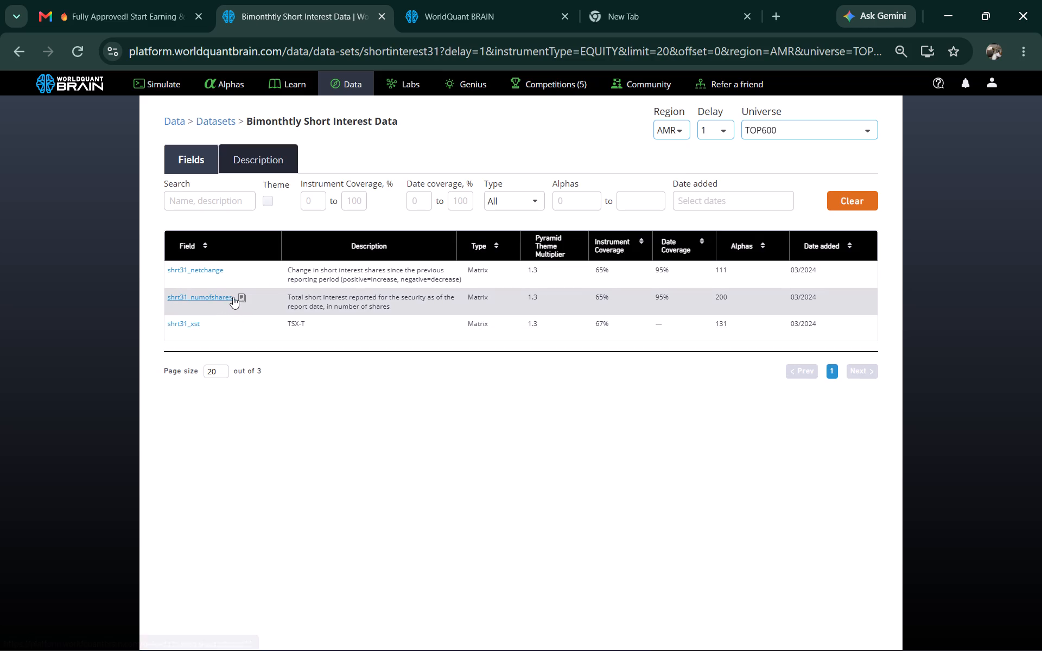
click(236, 296)
Replace pv96_dvd_declared_dt with shrt31_numofshares inside ts_arg_min in Simulation 17's expression.
click(454, 11)
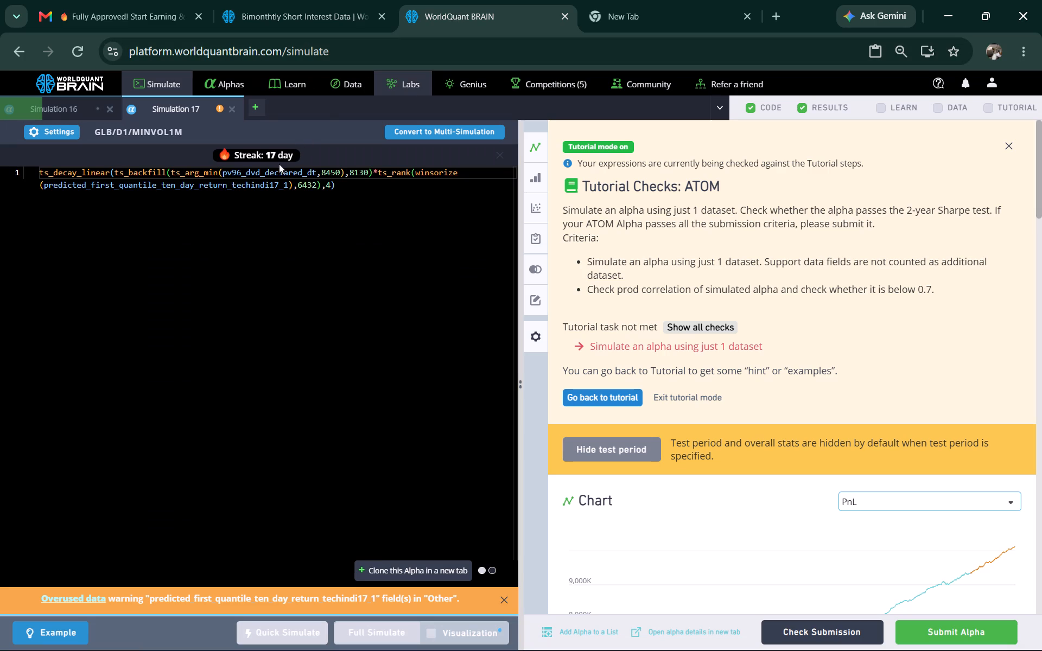
double_click(272, 170)
right_click(273, 170)
click(304, 235)
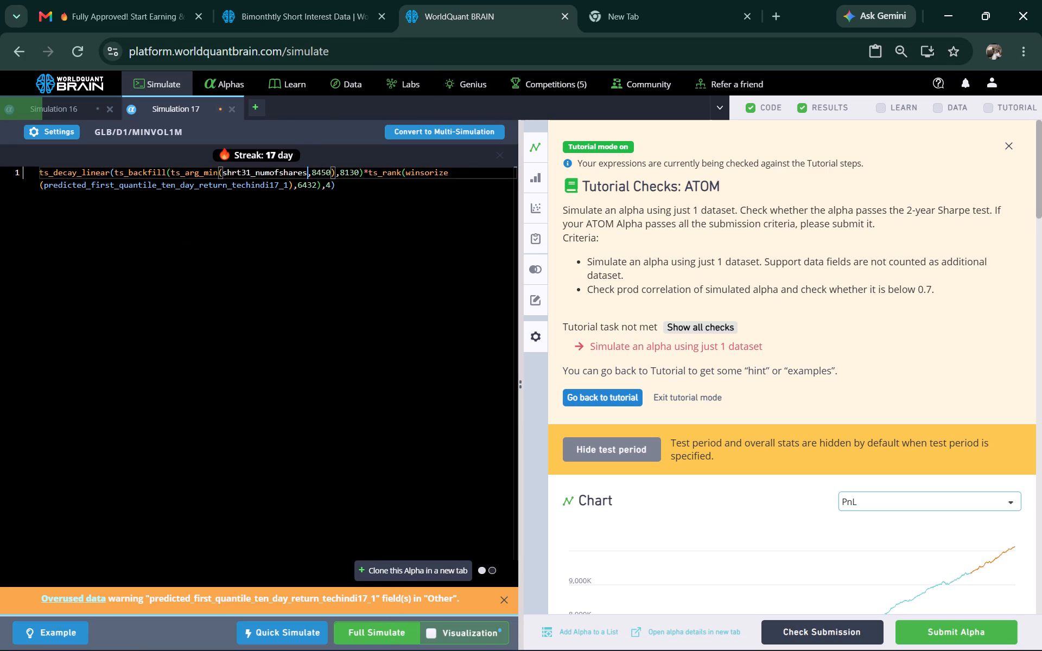
Set the Bimonthly Short Interest Data page's region to GLB and check which fields are available there.
click(303, 24)
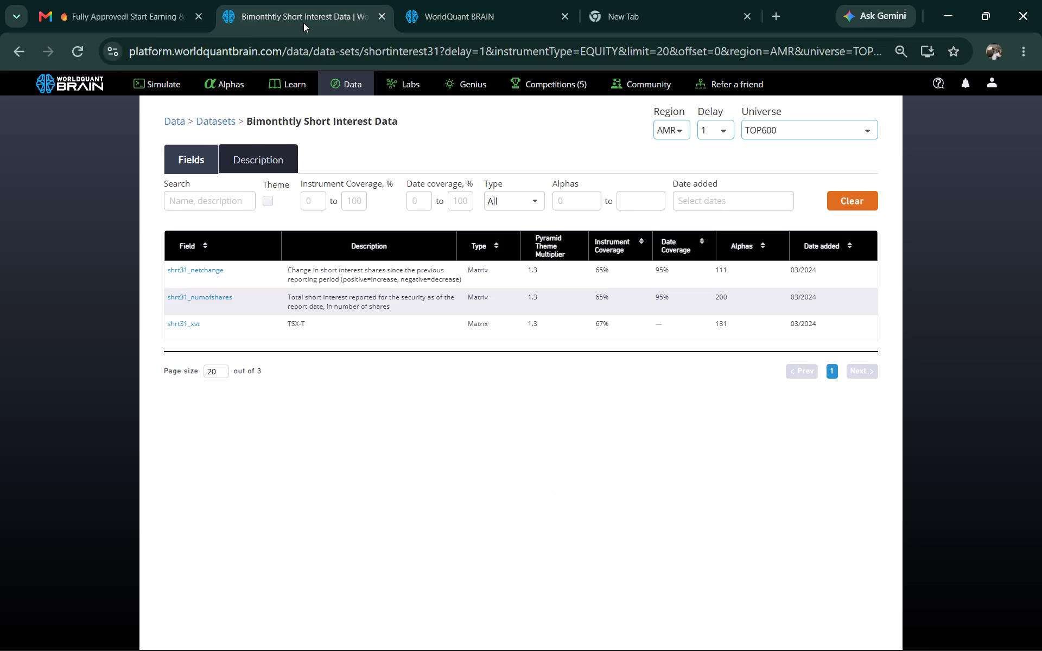
click(672, 131)
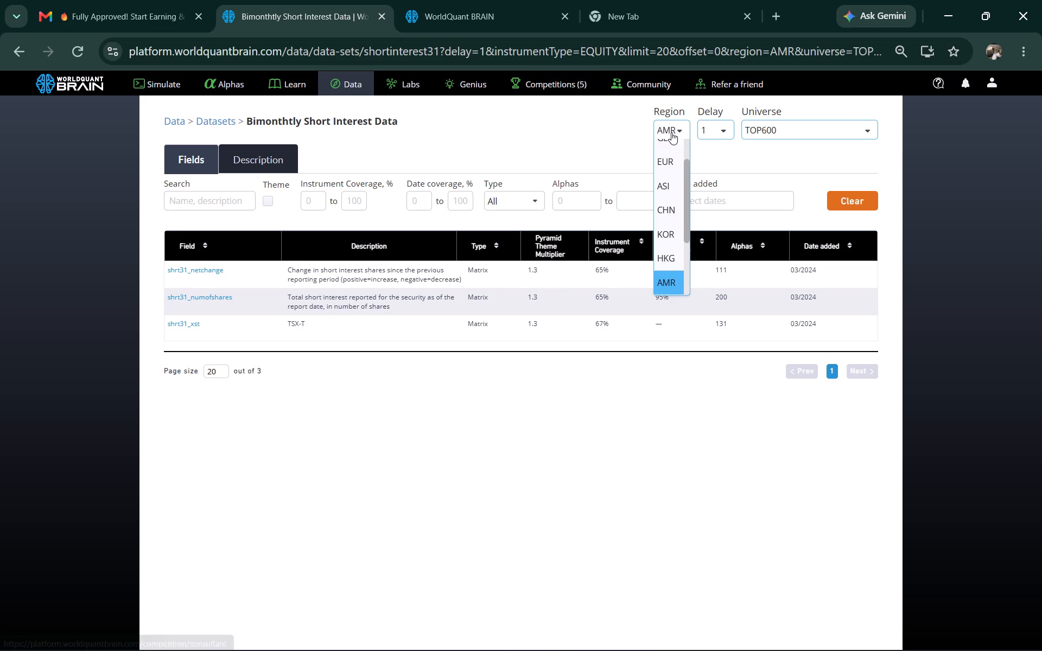
scroll(669, 183, up, 2)
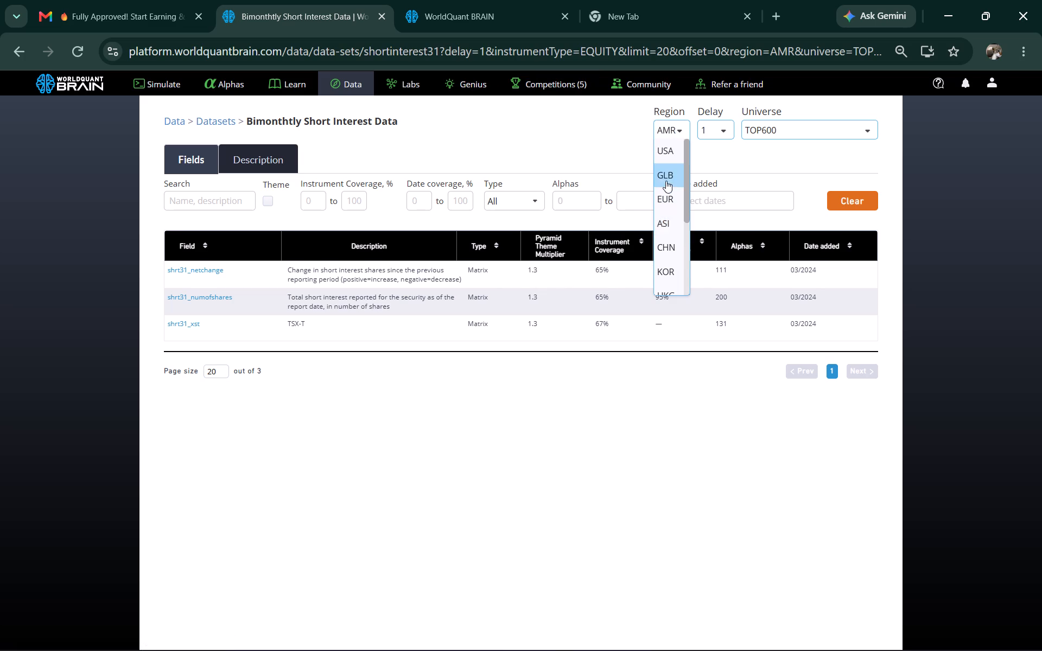
click(663, 178)
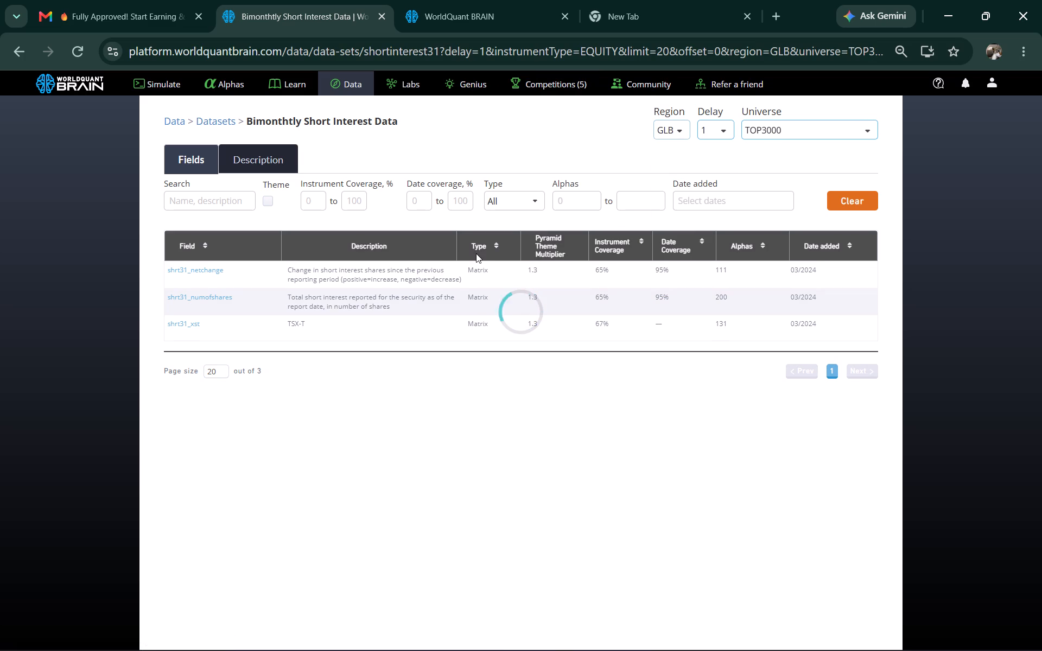
scroll(681, 263, up, 2)
scroll(681, 263, down, 2)
Go back to the Short Interest dataset list and reopen the Bimonthly Short Interest Data dataset.
click(12, 58)
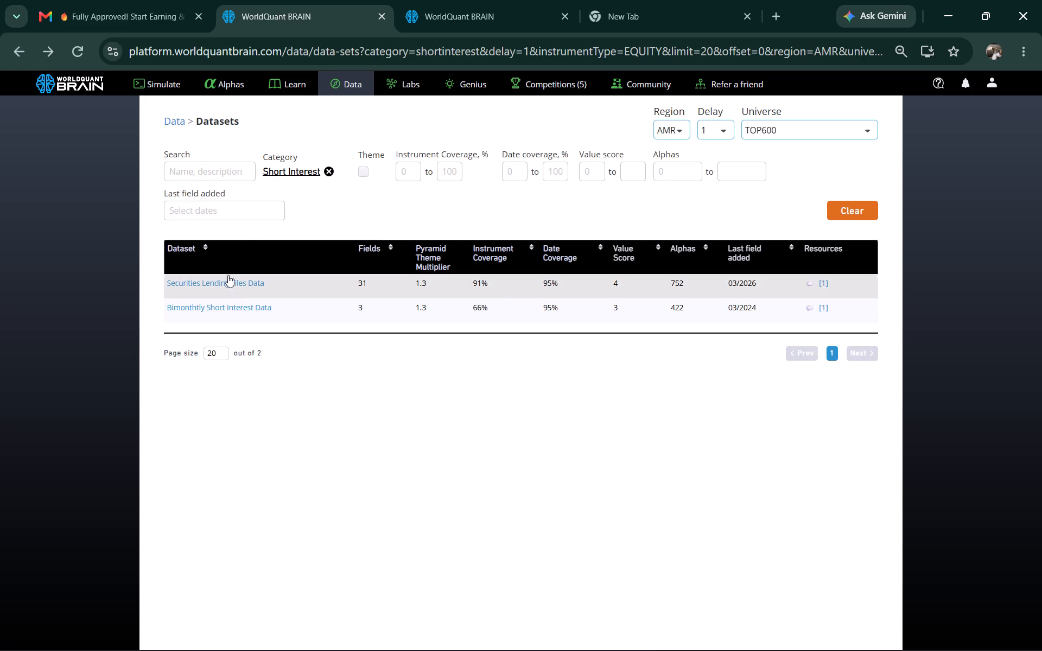
click(240, 301)
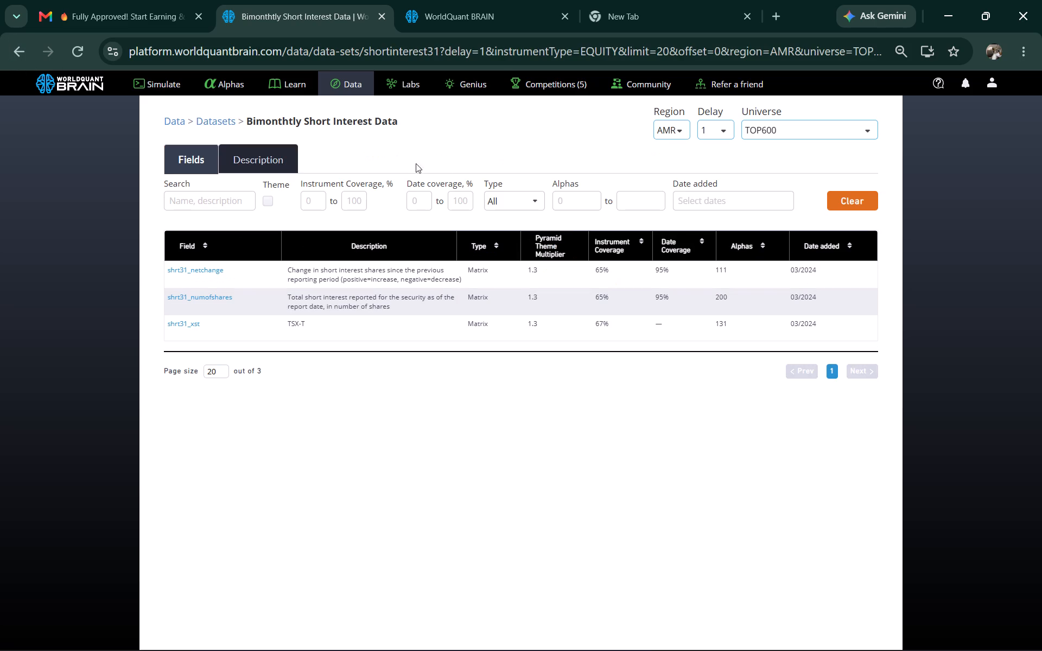
scroll(339, 203, up, 2)
Return to the main Data page and set its region to GLB.
click(355, 90)
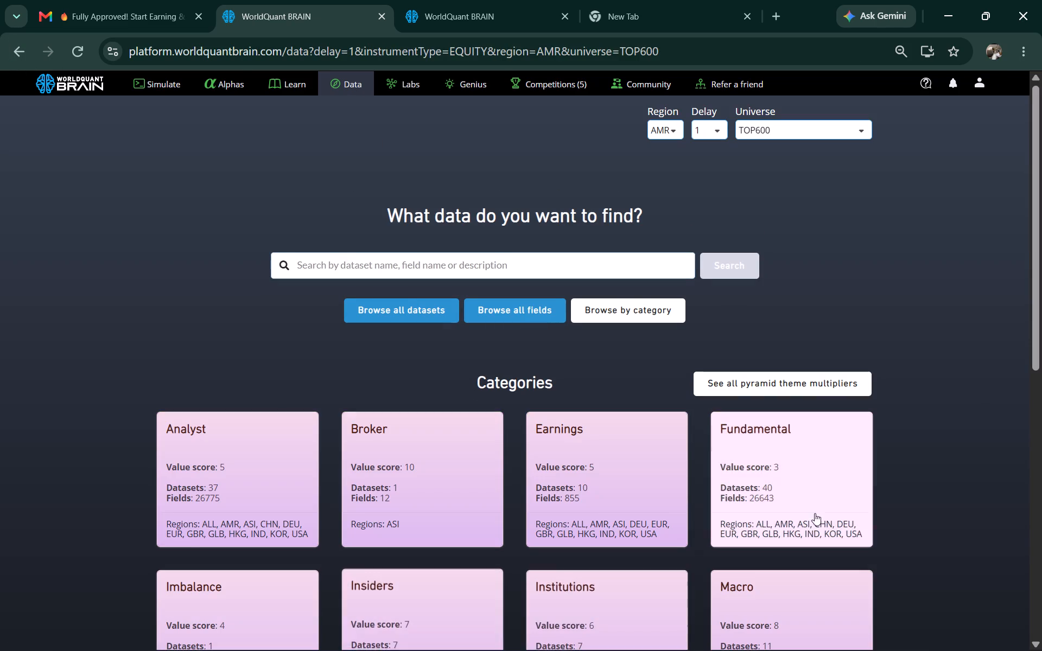
scroll(752, 480, down, 6)
scroll(644, 501, up, 5)
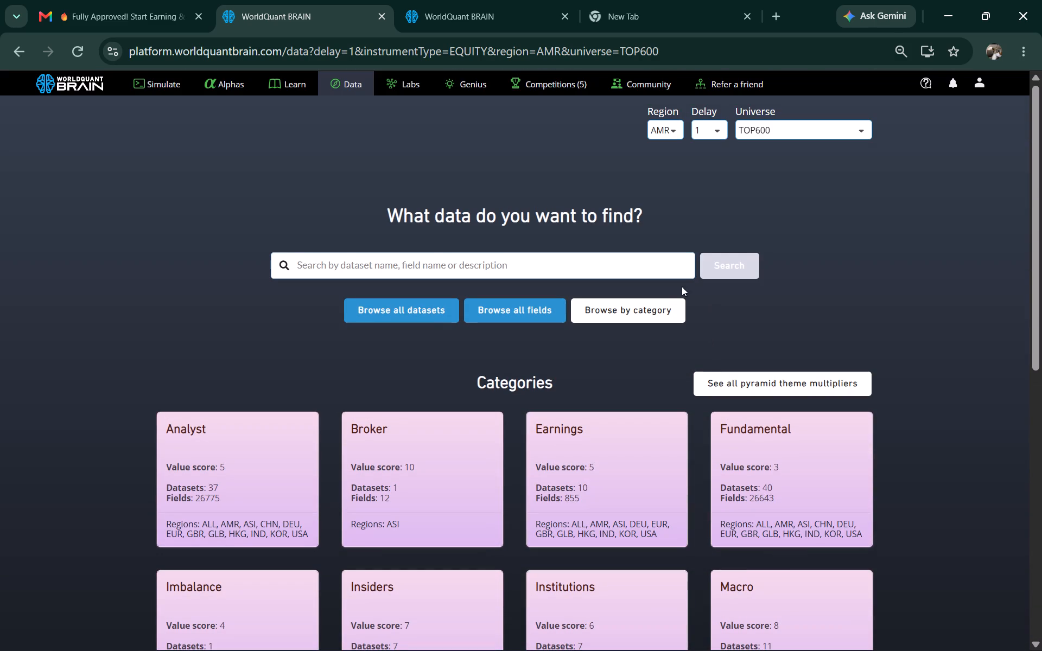
click(670, 127)
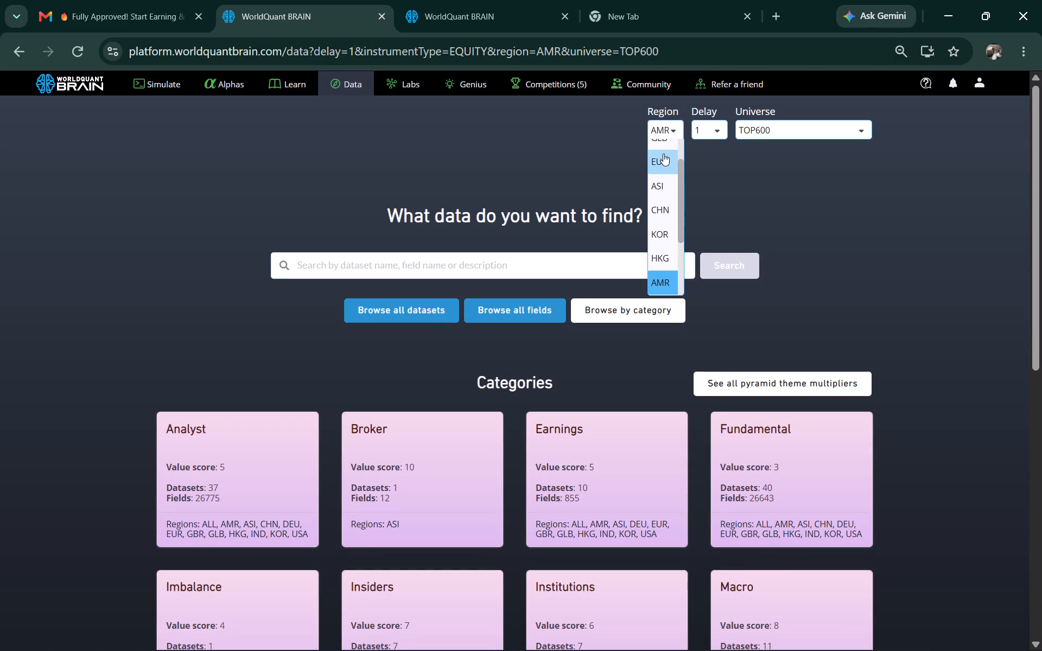
click(669, 142)
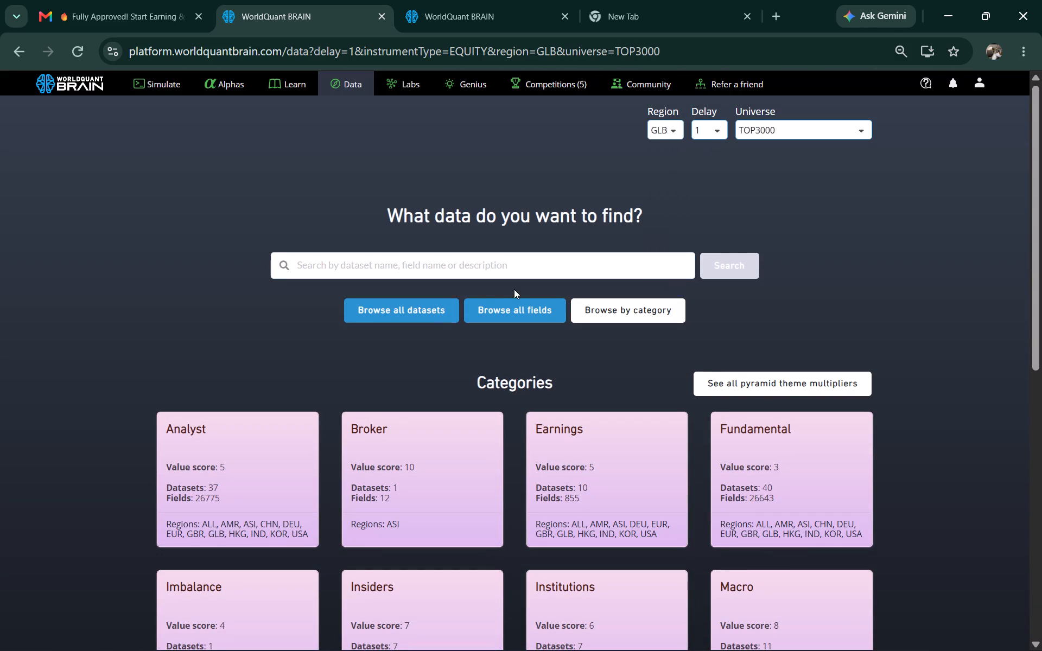
Open the Bimonthly Short Interest Data dataset in the Short Interest category, and return to the category overview.
scroll(411, 376, down, 6)
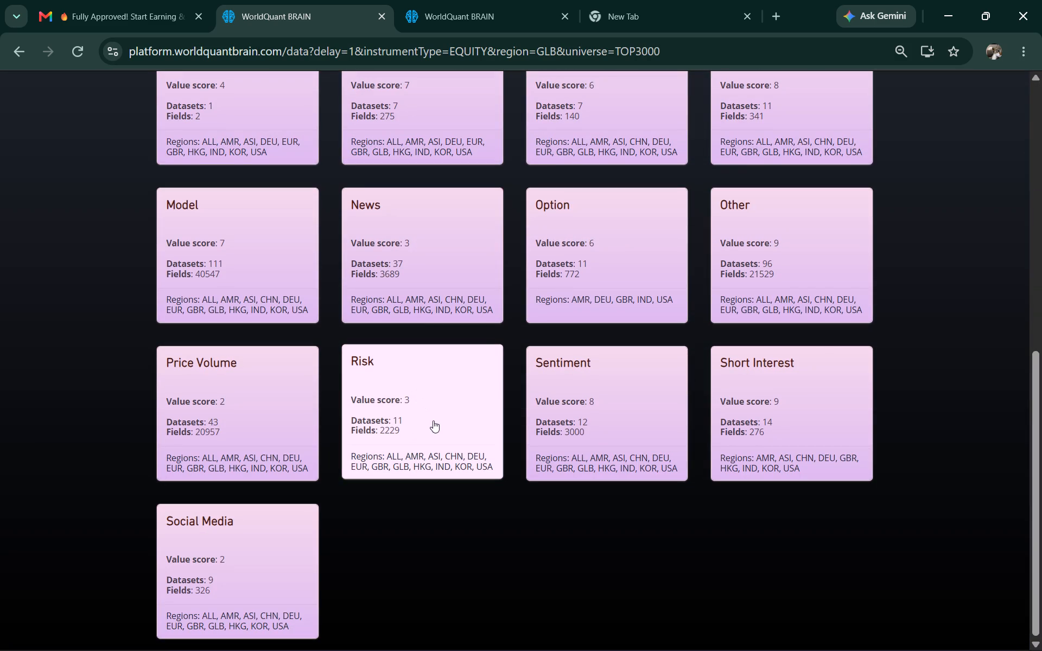
click(753, 401)
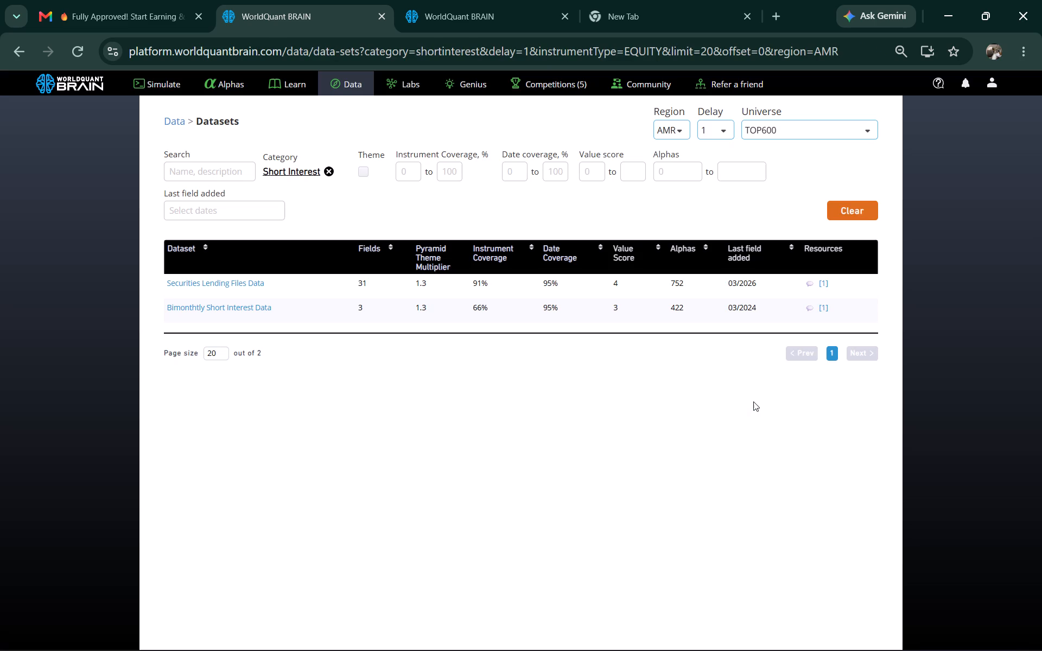
click(256, 316)
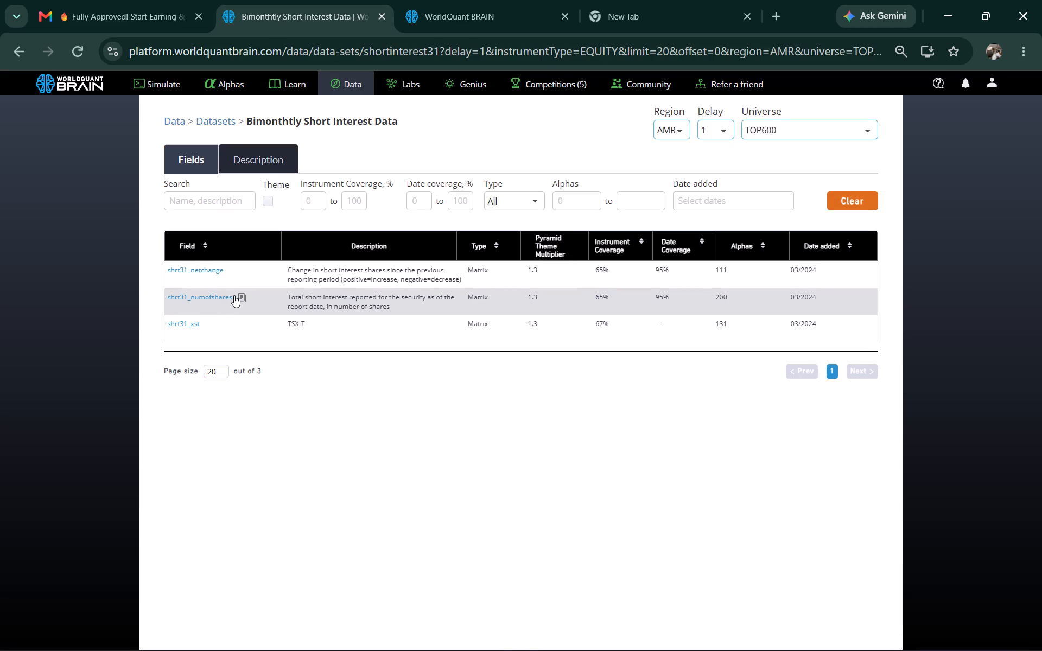
click(15, 57)
click(12, 61)
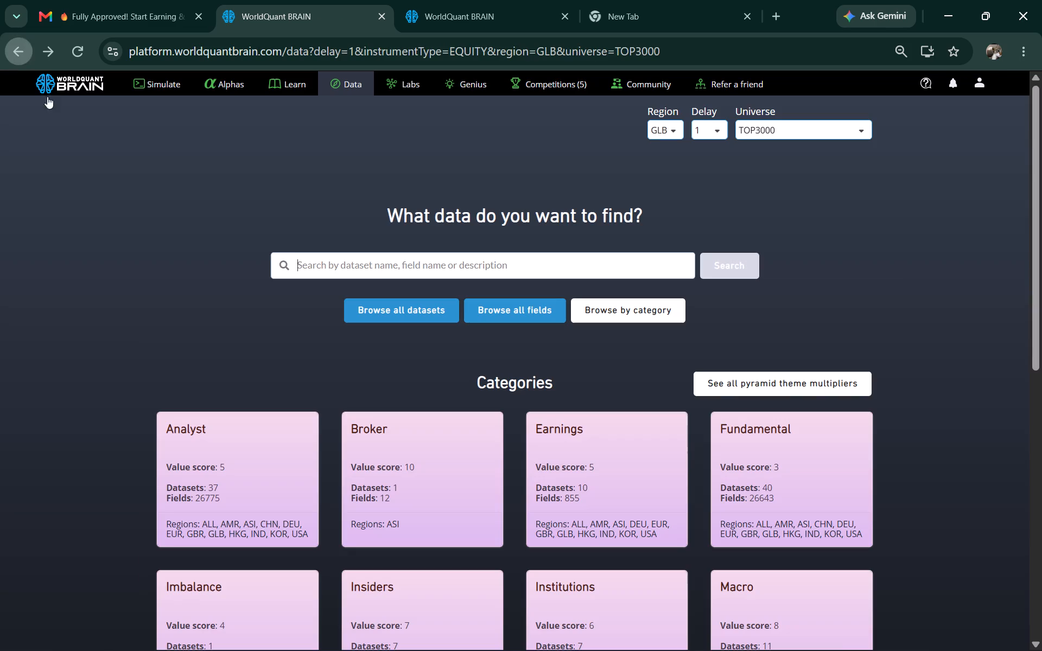
Open the Financial Opinion Mining dataset in the Sentiment category and copy the oth553_isprevspeak field name.
scroll(379, 253, down, 10)
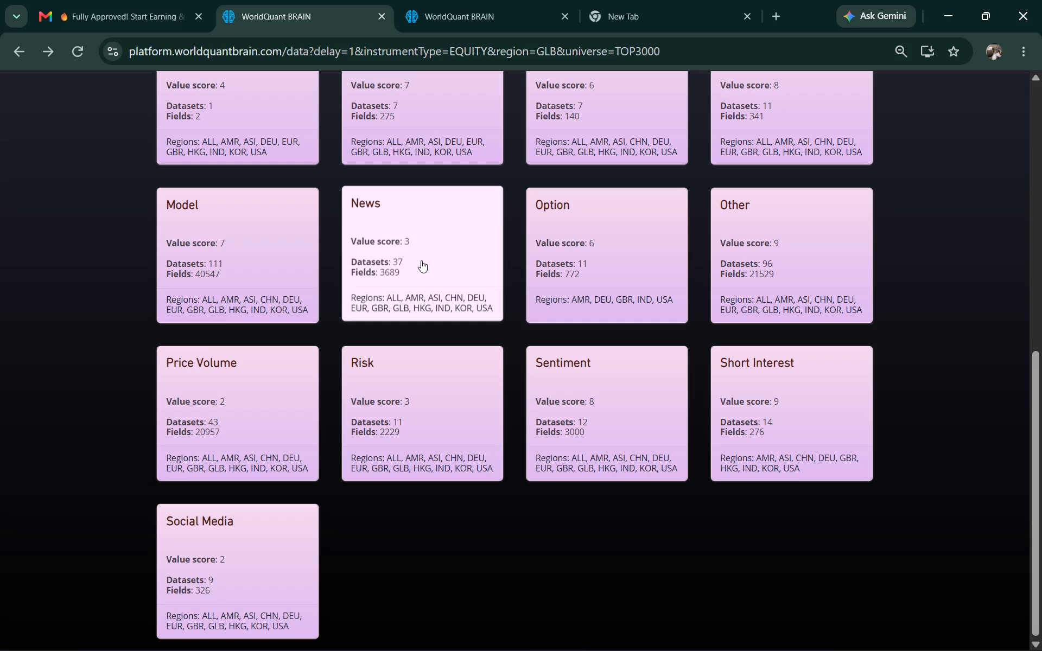
click(599, 409)
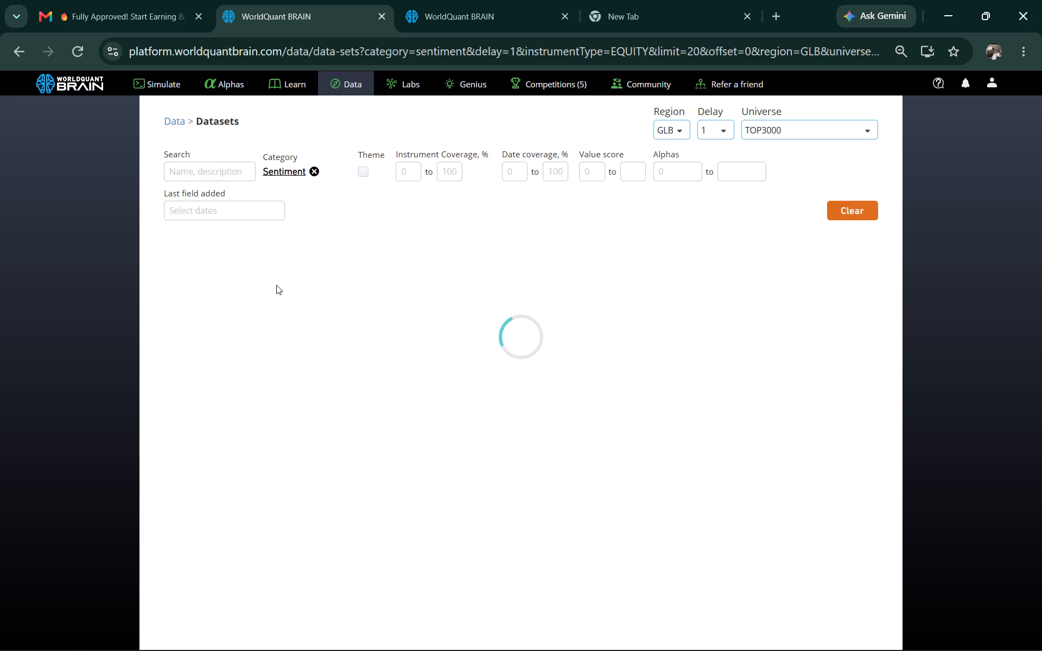
click(228, 283)
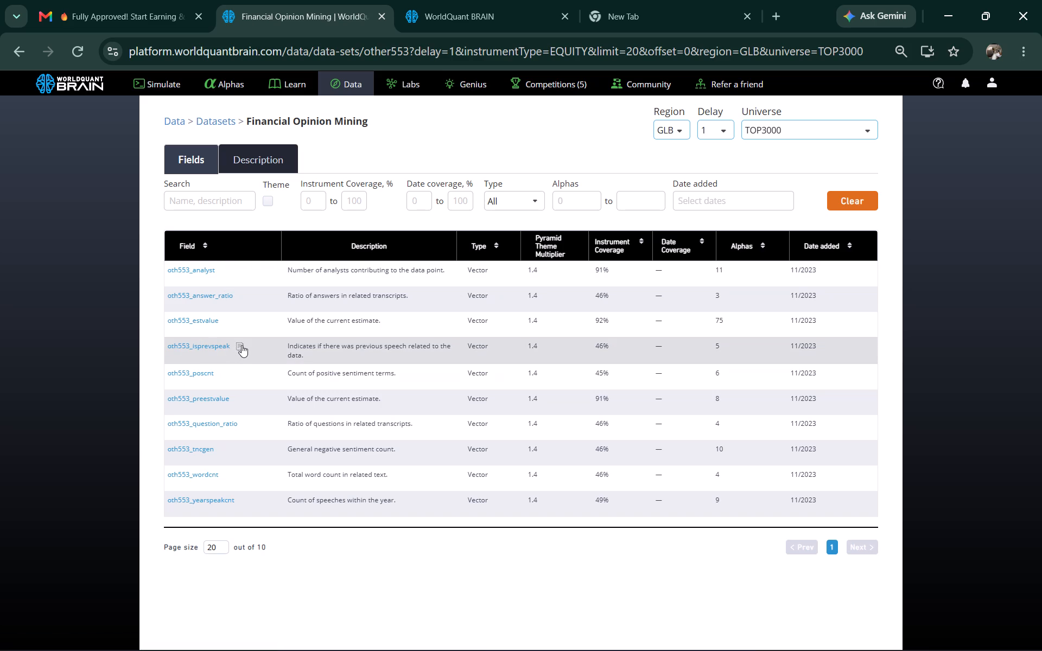
click(242, 345)
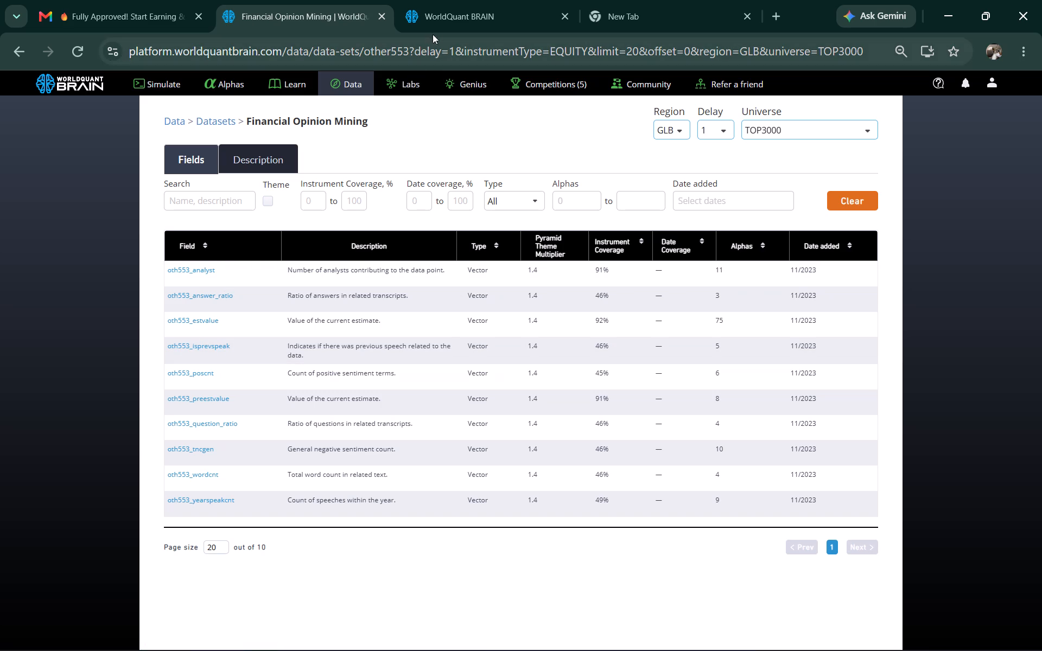
Replace shrt31_numofshares with oth553_isprevspeak inside ts_arg_min in Simulation 17 and run a full simulation.
click(441, 18)
double_click(284, 174)
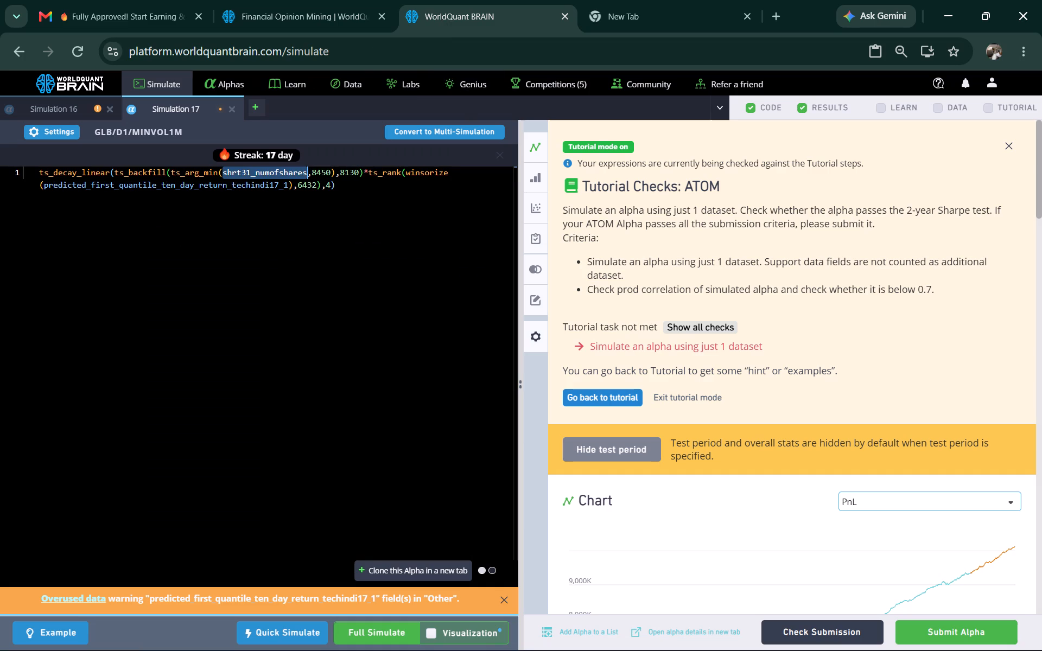
right_click(284, 173)
click(320, 238)
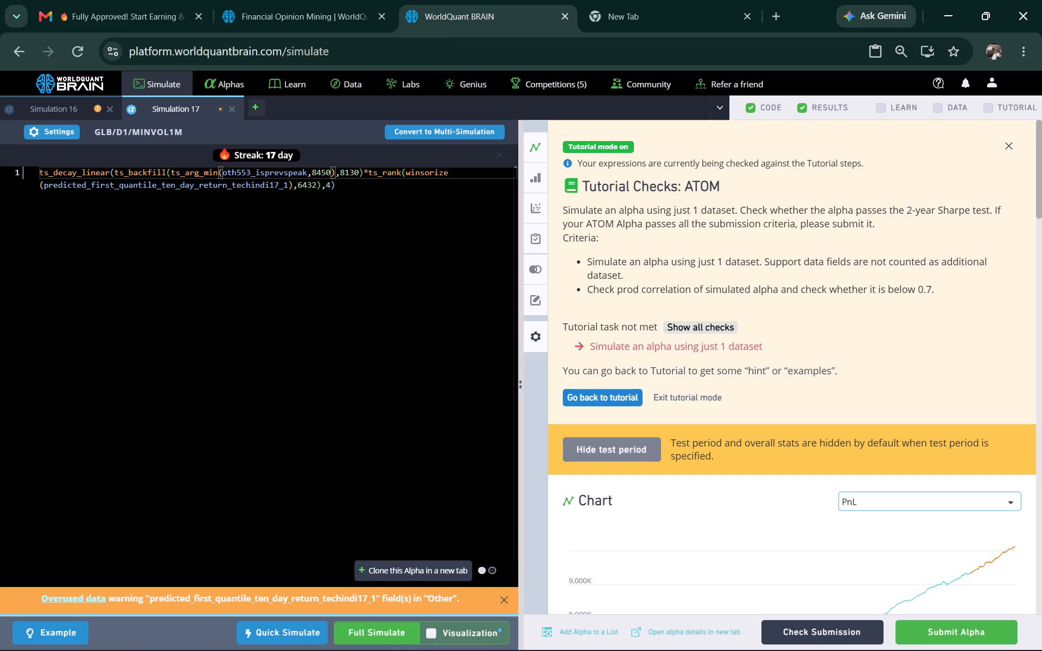
click(386, 635)
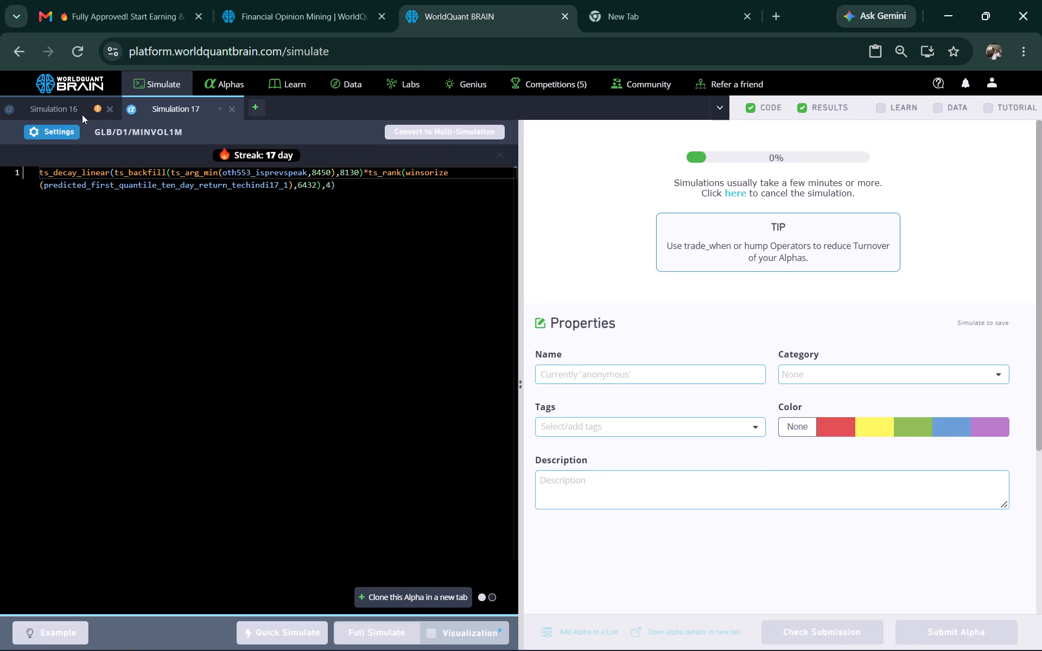
Review Simulation 16's in-sample results and show its test period.
click(81, 110)
scroll(594, 277, down, 3)
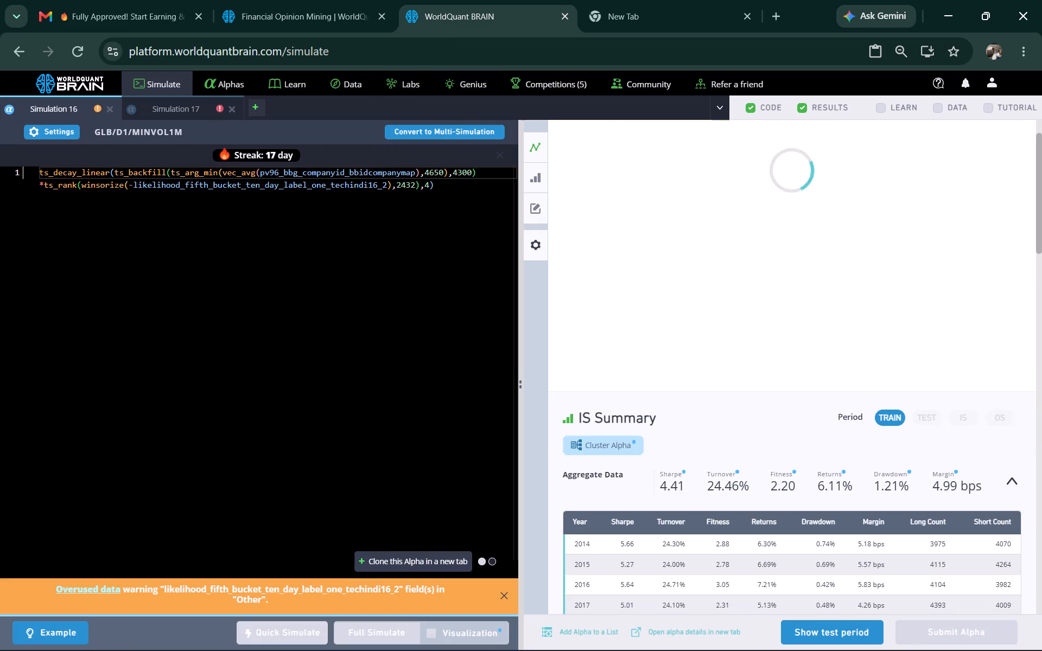
scroll(642, 372, down, 1)
scroll(679, 412, down, 3)
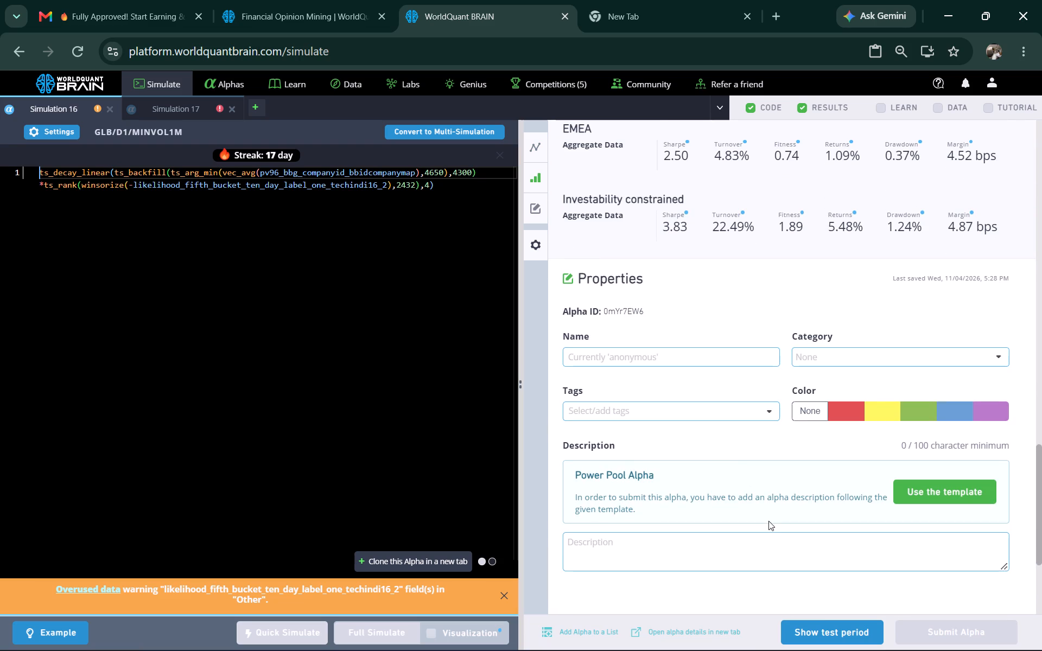
click(827, 629)
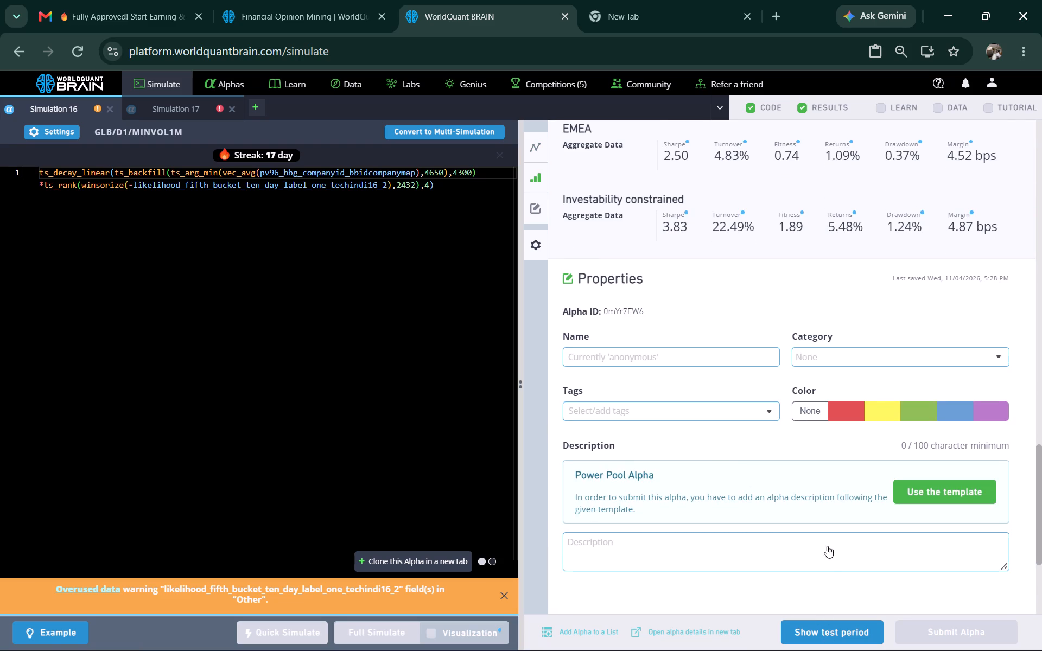
click(819, 556)
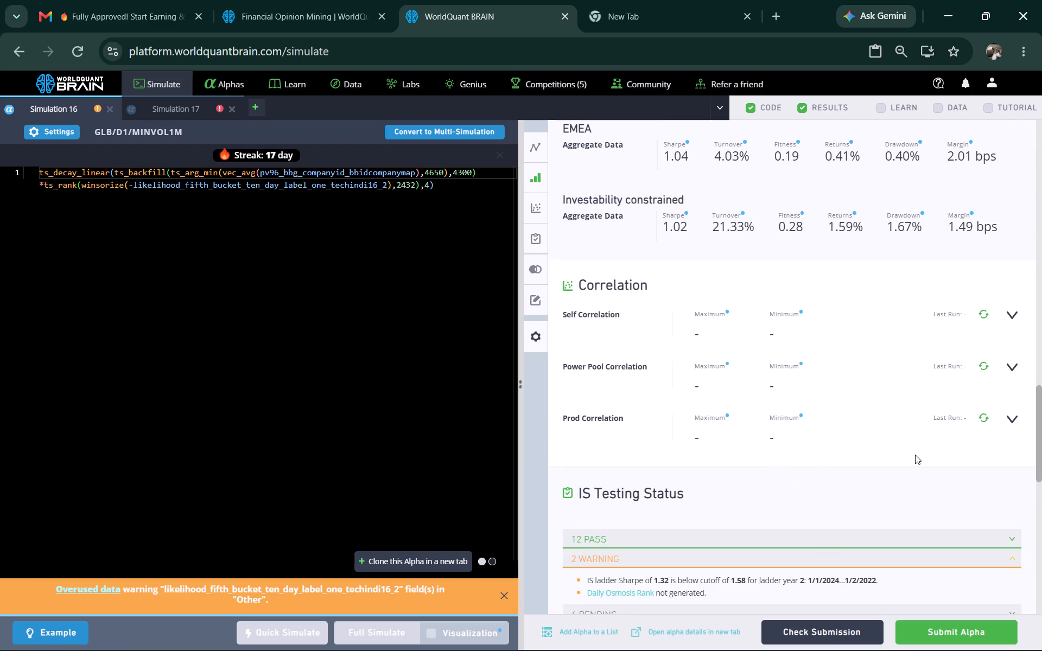
Run the Prod Correlation and Power Pool Correlation checks on Simulation 16's alpha.
click(980, 416)
click(985, 374)
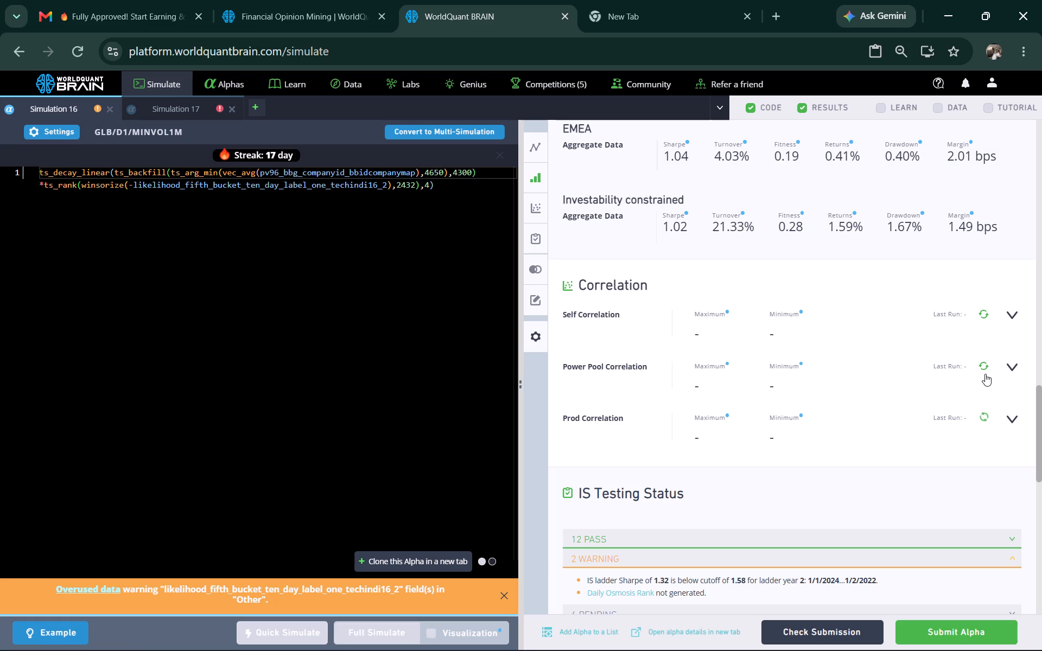
click(987, 363)
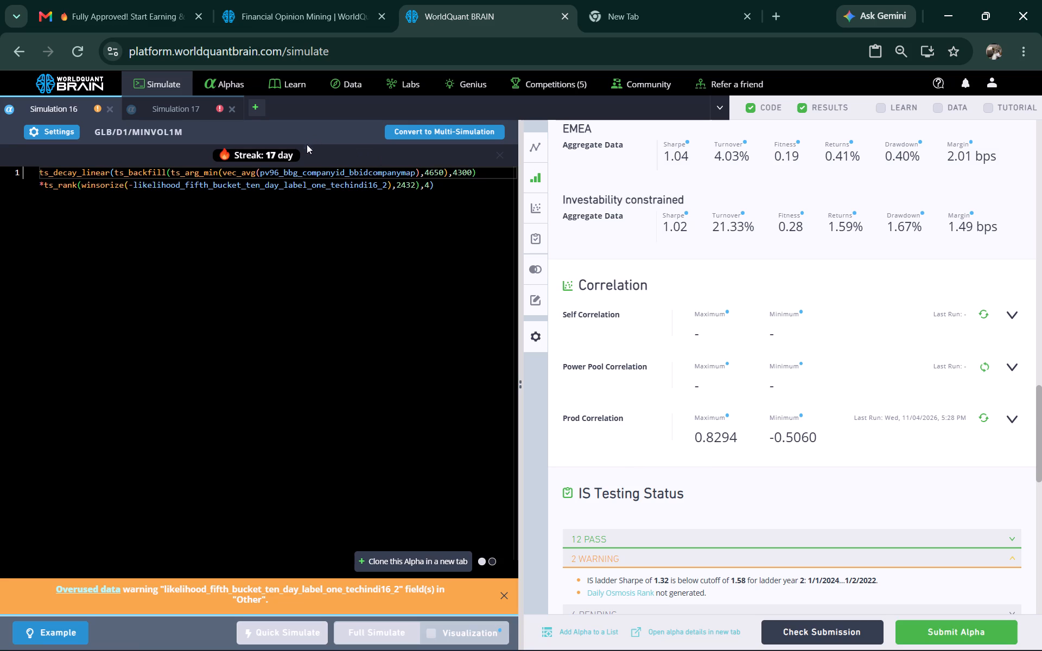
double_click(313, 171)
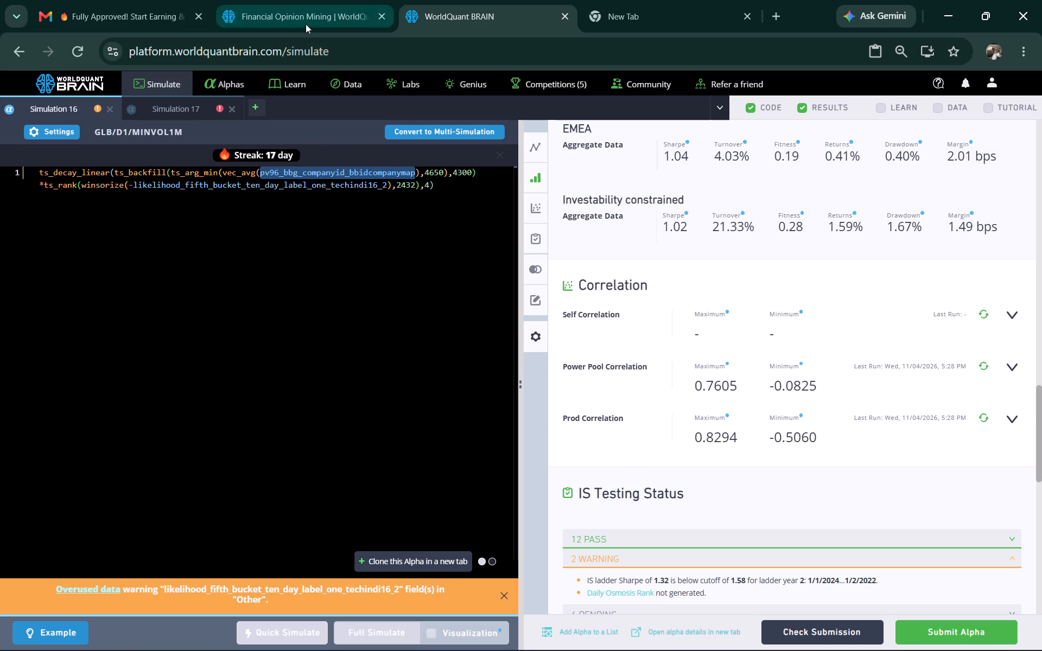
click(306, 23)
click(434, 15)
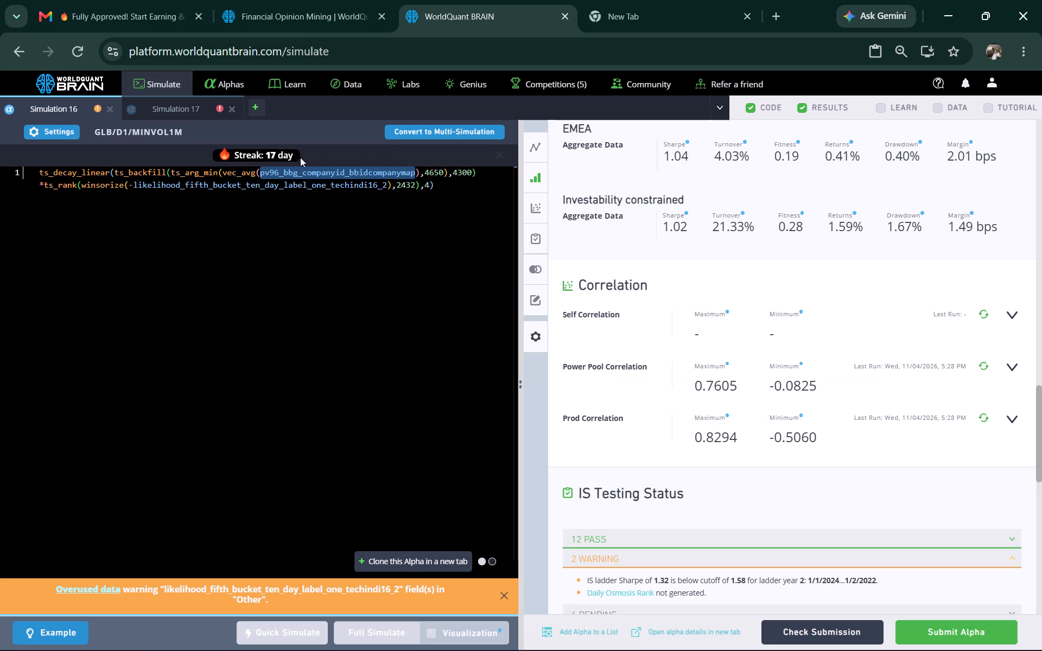
Wrap oth553_isprevspeak in vec_avg inside ts_arg_min in Simulation 17 and run a full simulation.
click(209, 114)
click(211, 110)
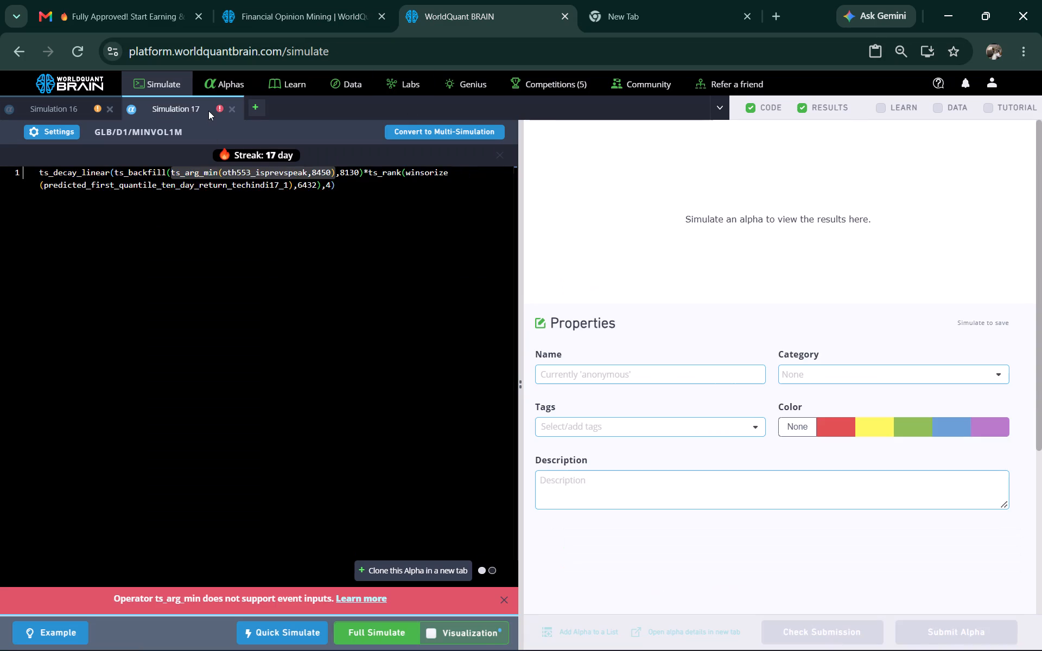
click(219, 171)
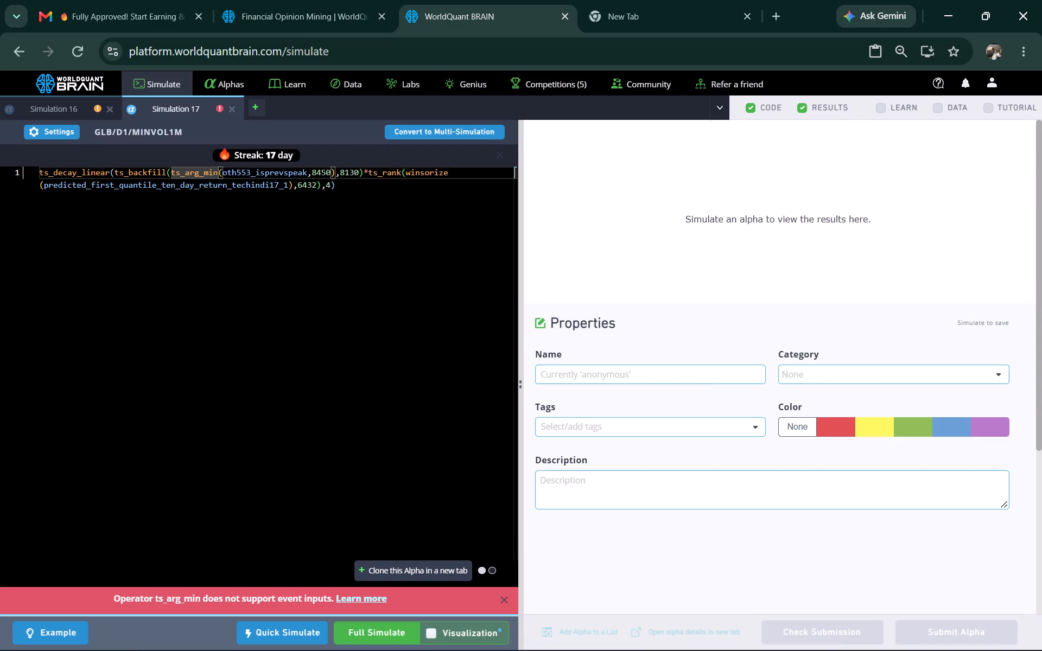
key(shift+parenleft)
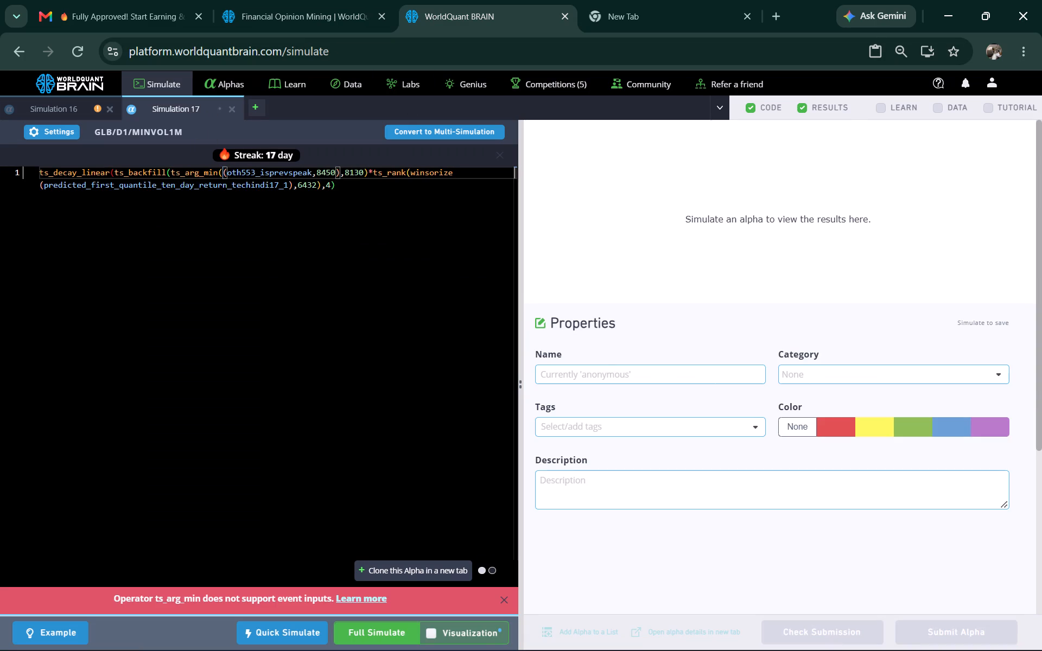
text(VEC)
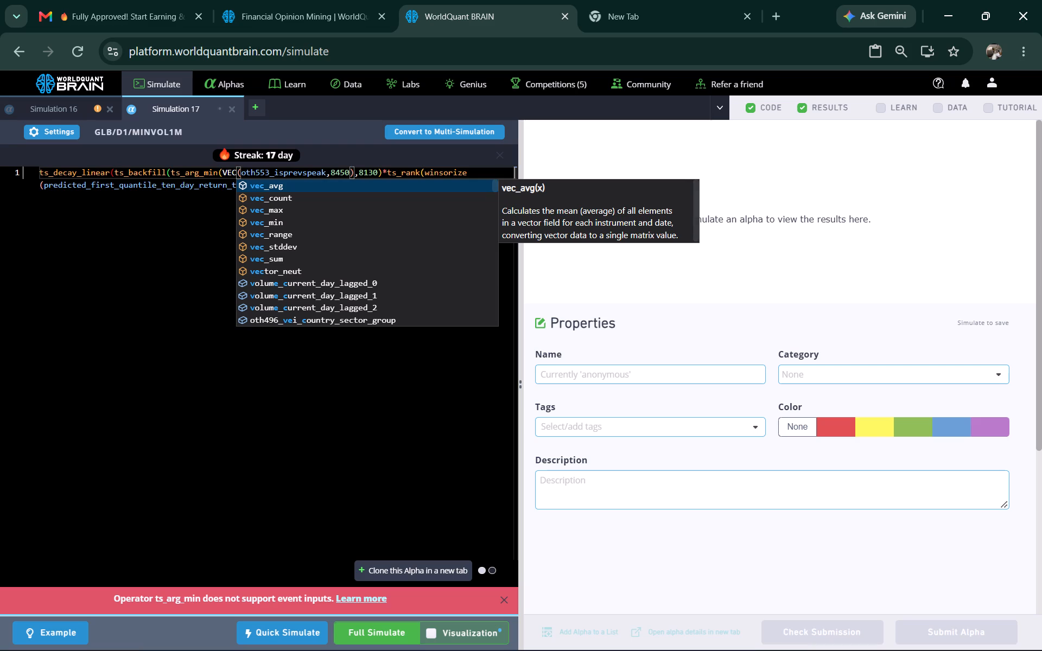
click(260, 188)
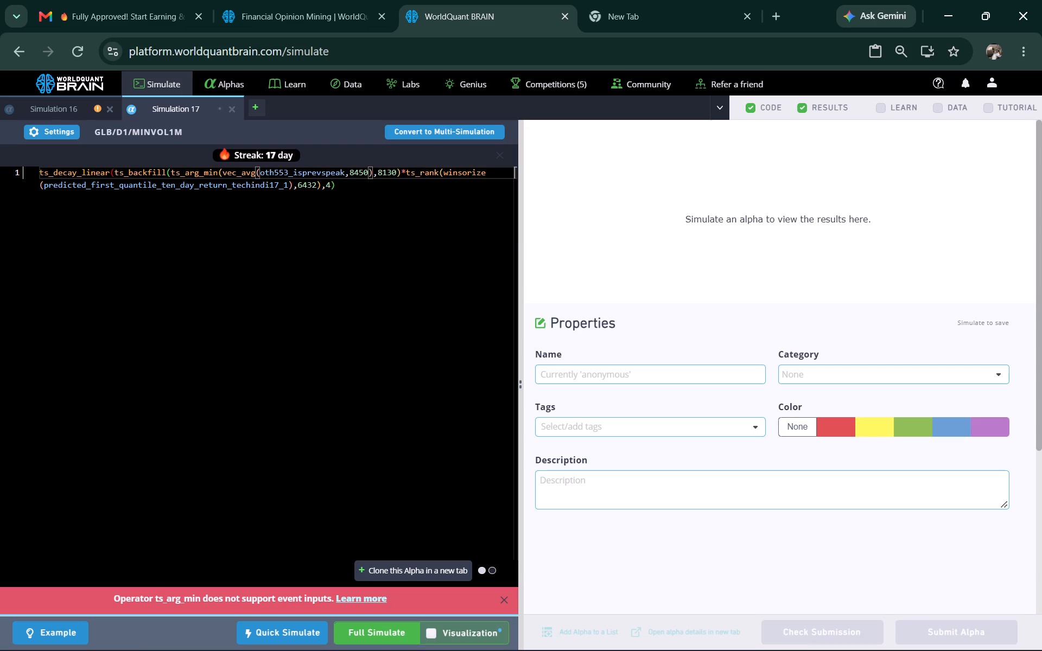
click(346, 173)
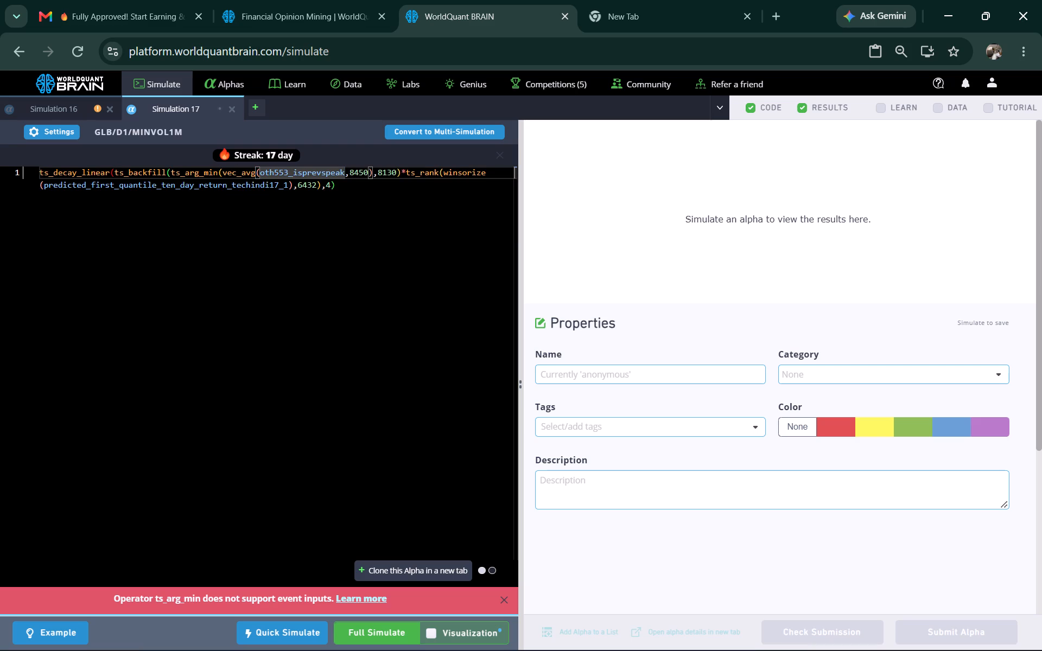
key(shift+parenright)
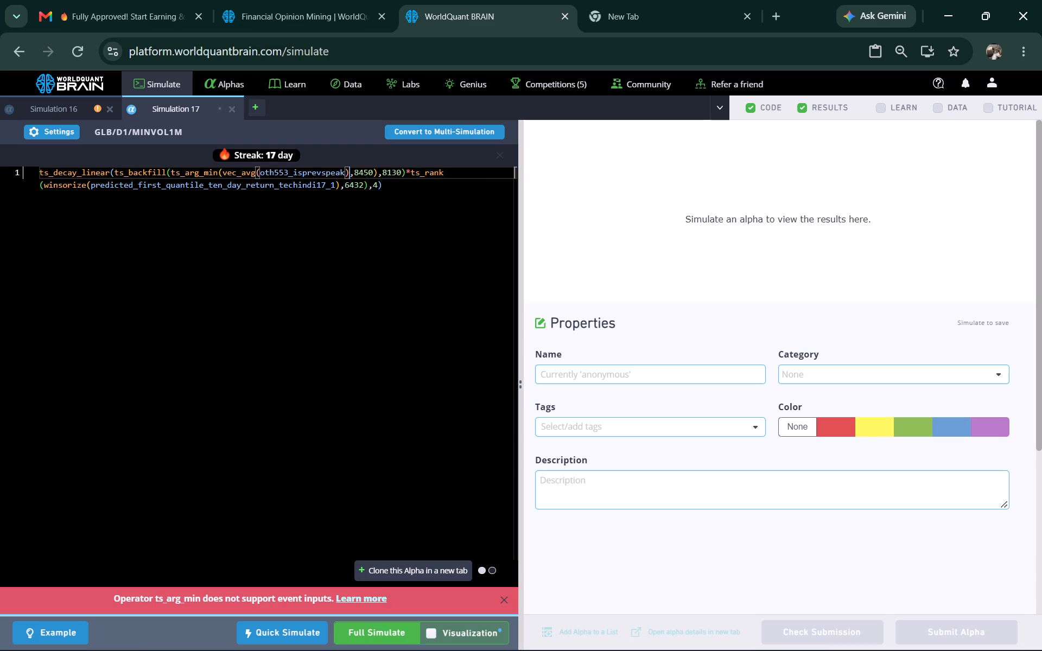
click(397, 626)
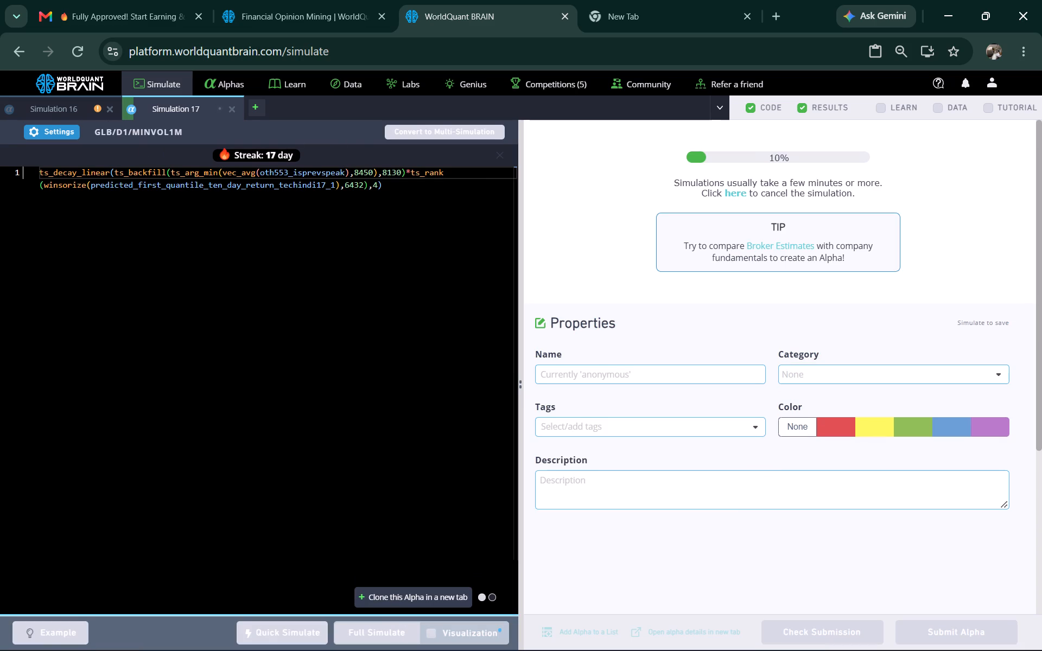
Open the AI Sentiment Score Data dataset for GLB and filter its fields to at most 5 alphas.
click(77, 108)
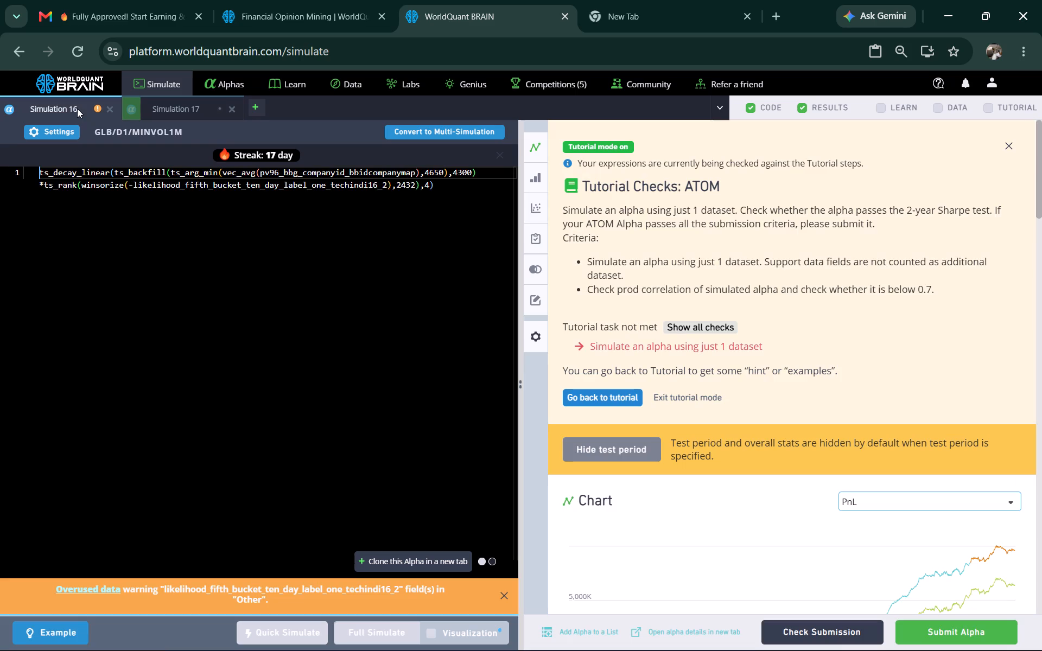
click(265, 13)
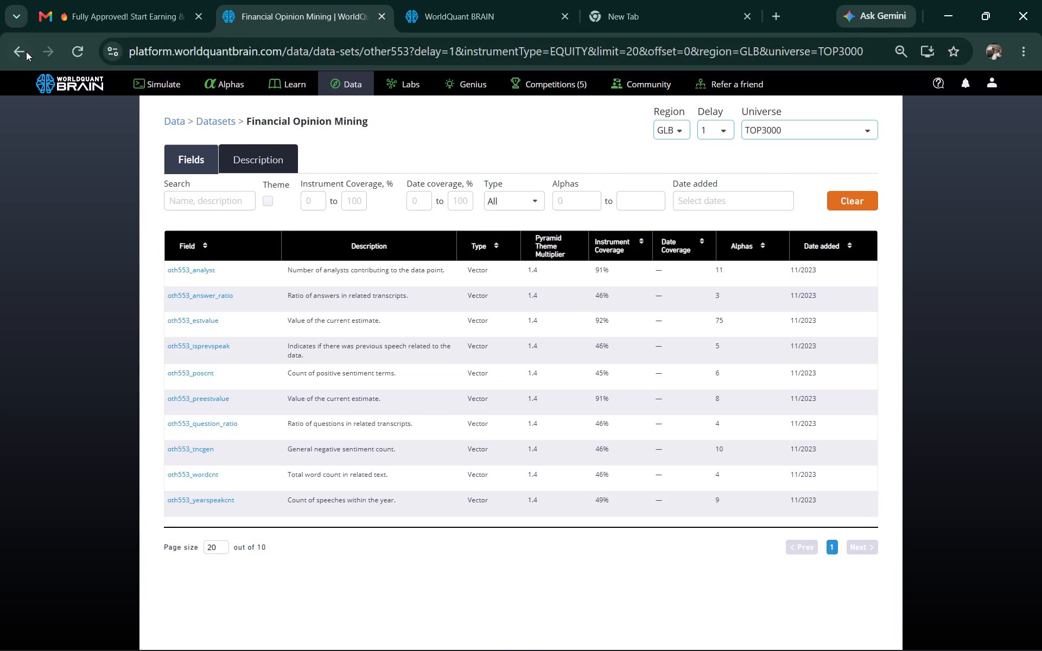
click(26, 52)
click(224, 305)
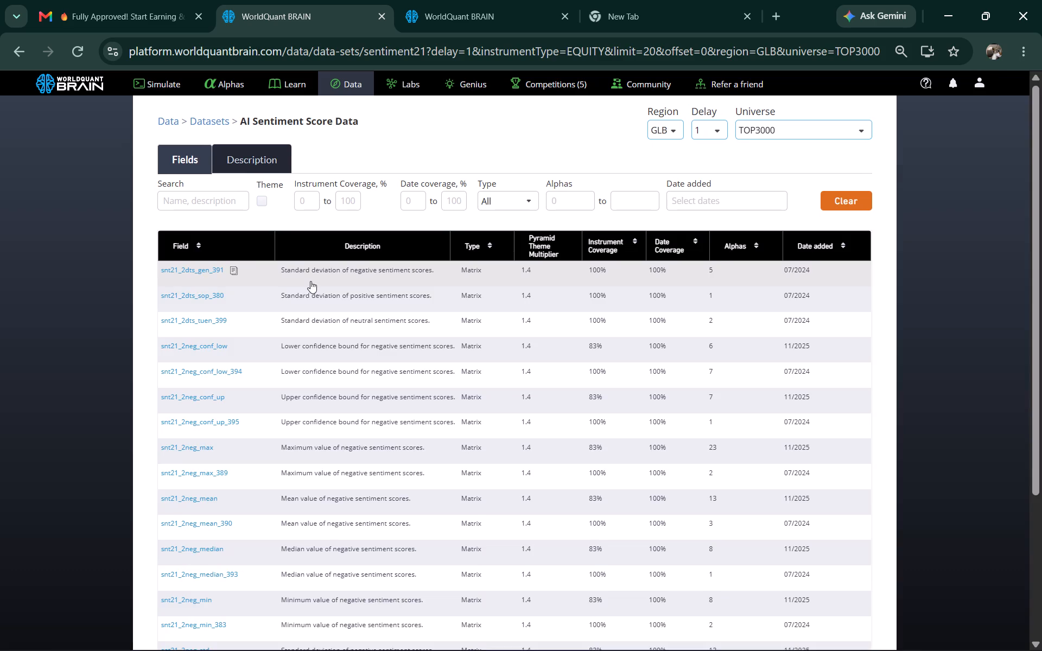
scroll(310, 282, down, 10)
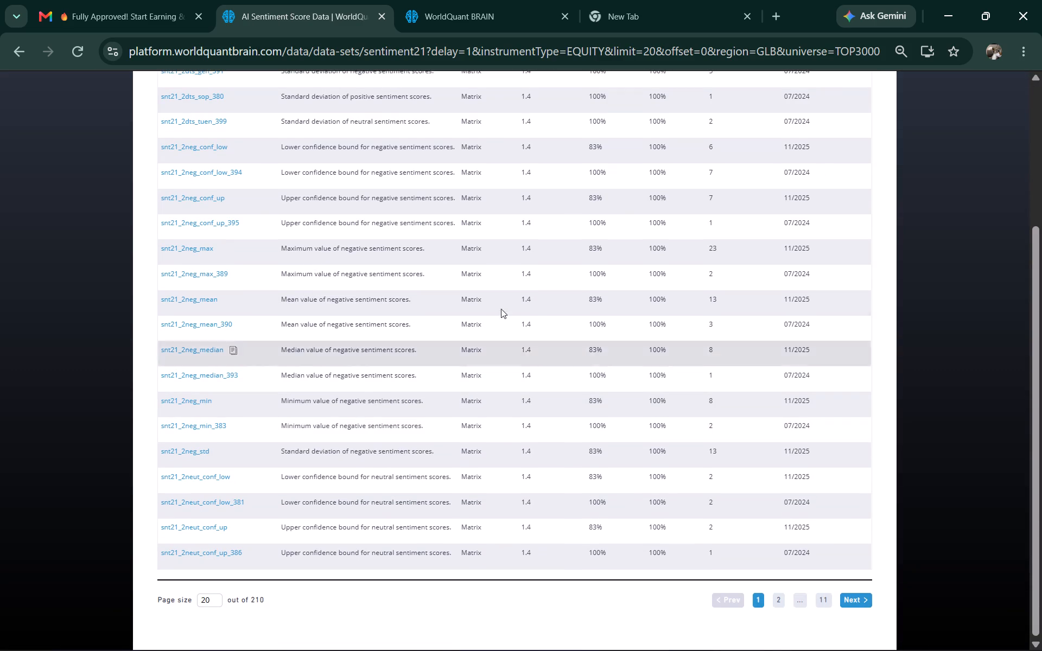
scroll(509, 247, up, 3)
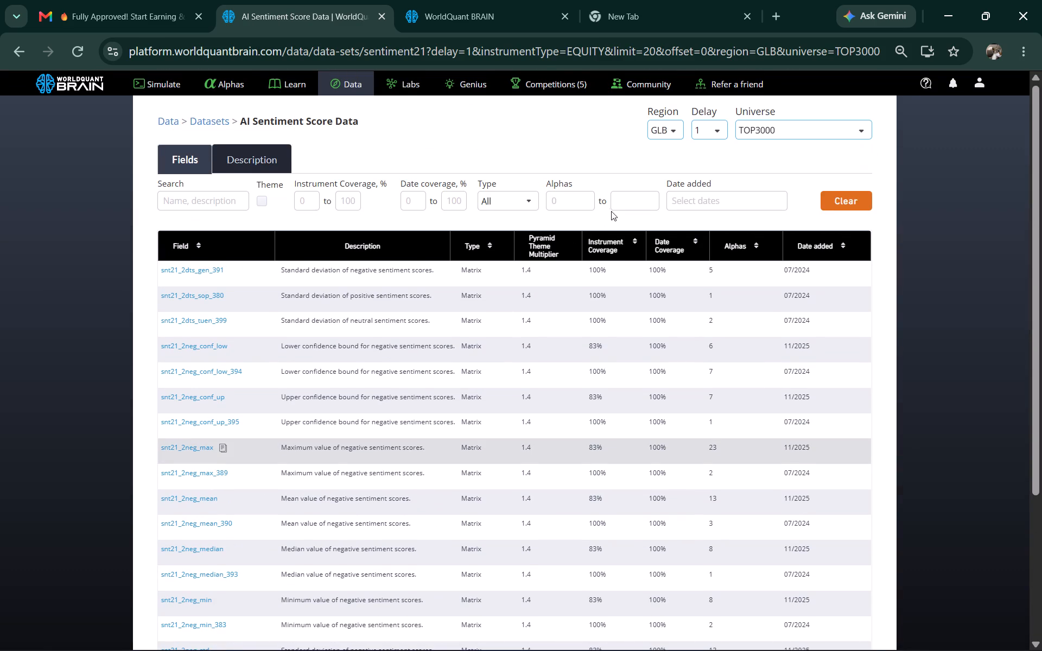
click(619, 206)
key(5)
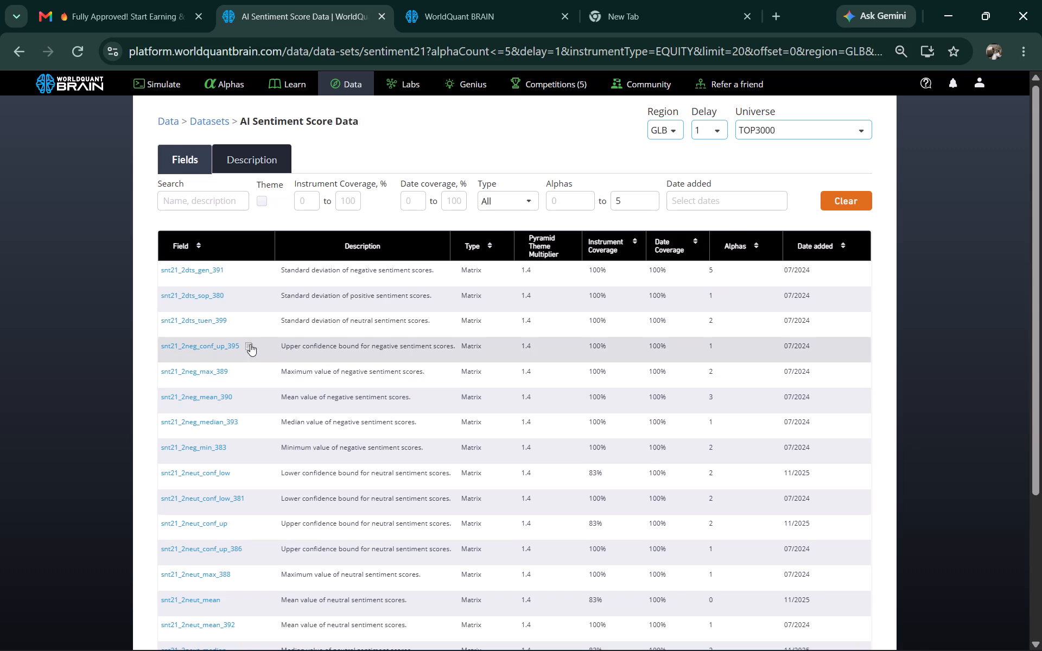
Copy the field name snt21pos_min_373 from page 10 of the filtered AI Sentiment Score Data list.
scroll(231, 369, down, 5)
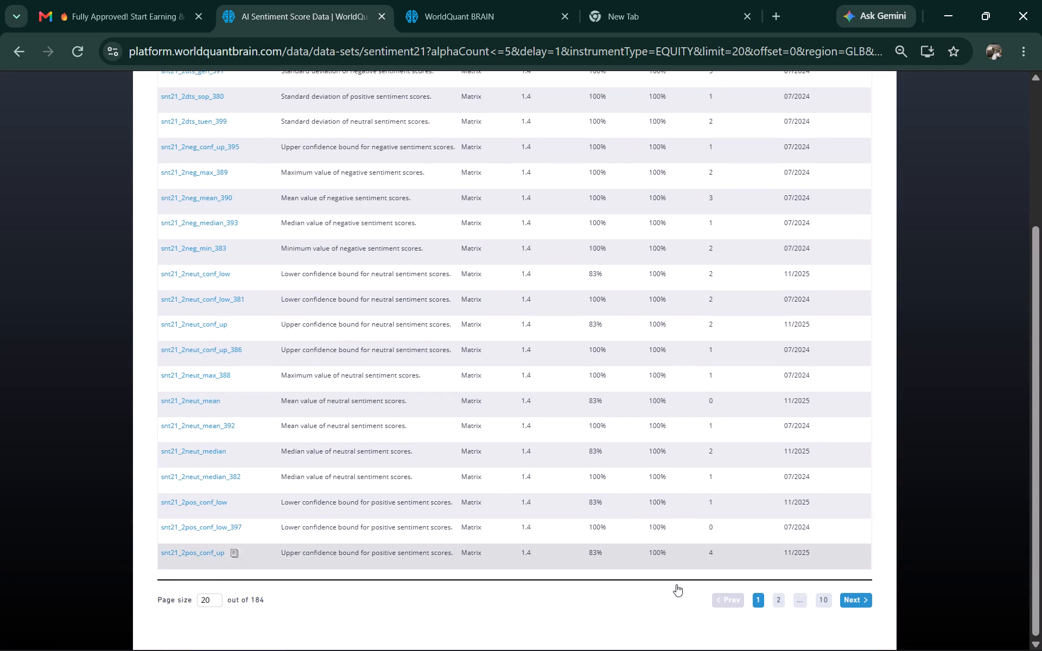
click(818, 603)
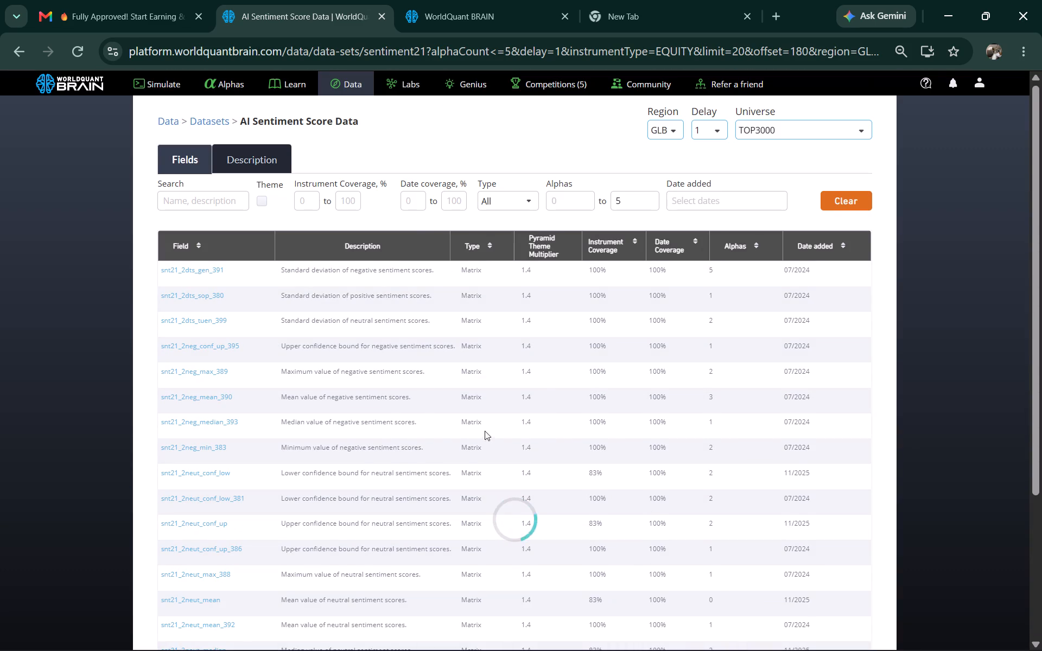
scroll(440, 449, down, 2)
scroll(440, 449, up, 2)
scroll(440, 449, down, 5)
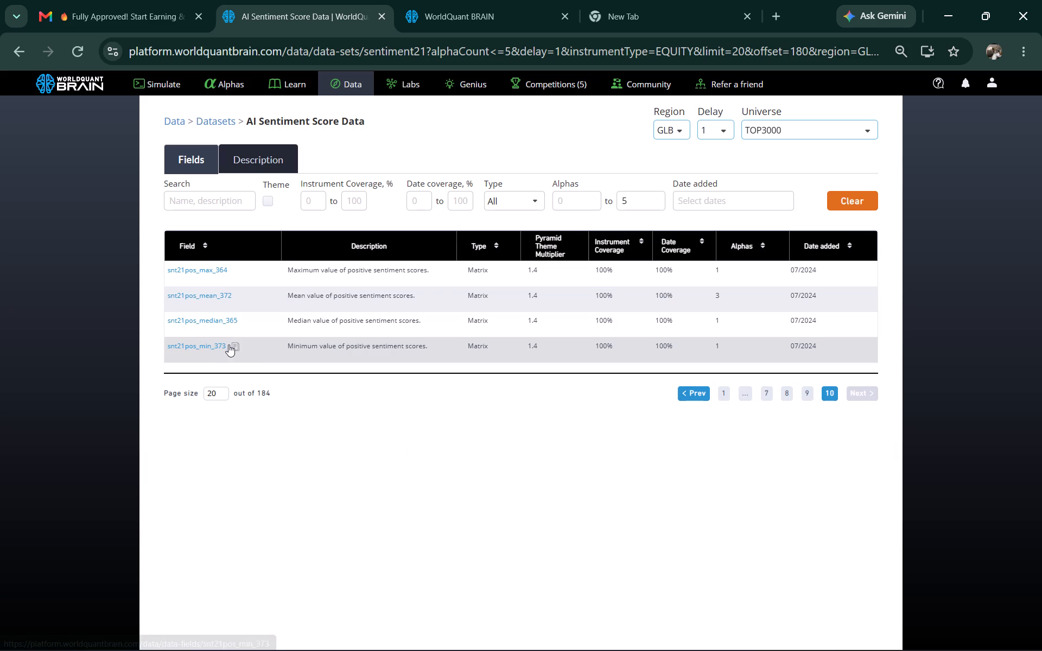
click(228, 344)
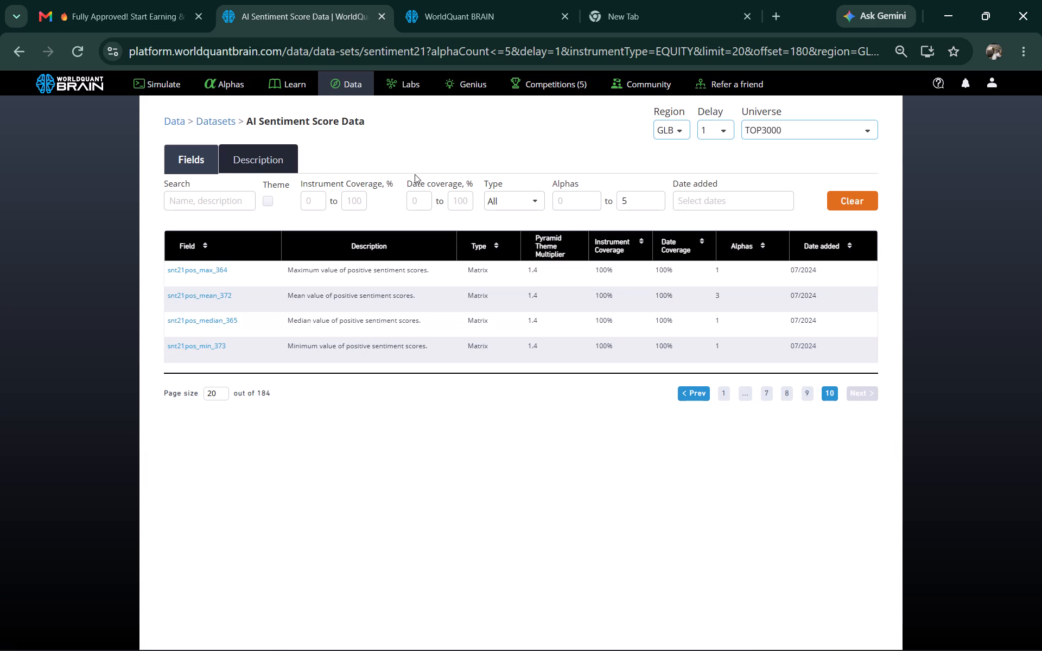
Replace pv96_bbg_companyid_bbidcompanymap with snt21pos_min_373 in Simulation 16's expression.
click(490, 4)
double_click(346, 175)
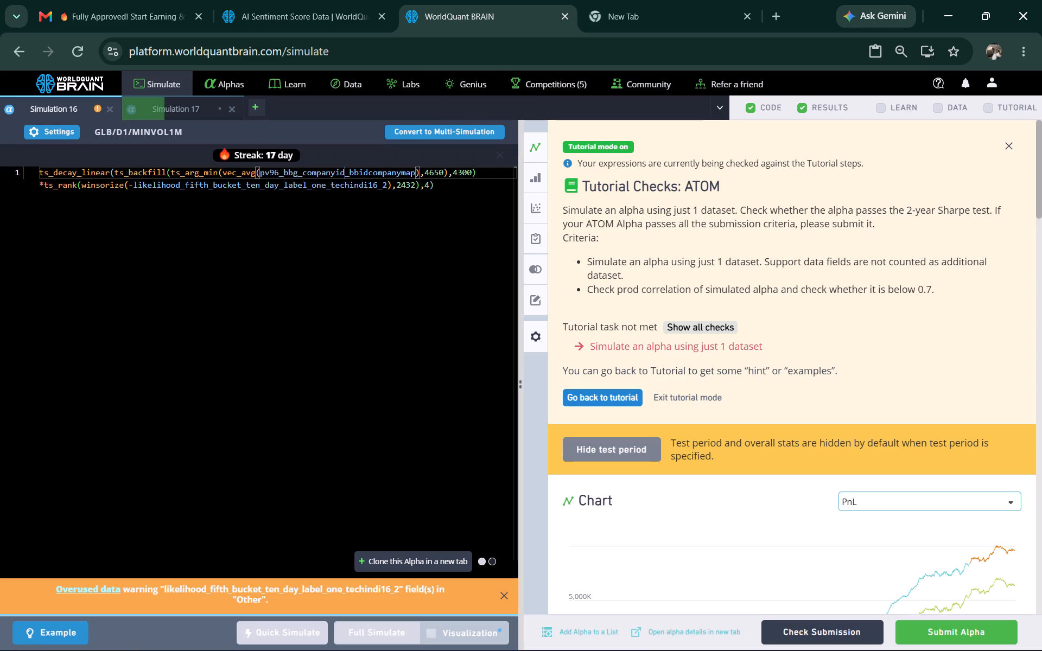
right_click(345, 174)
click(361, 234)
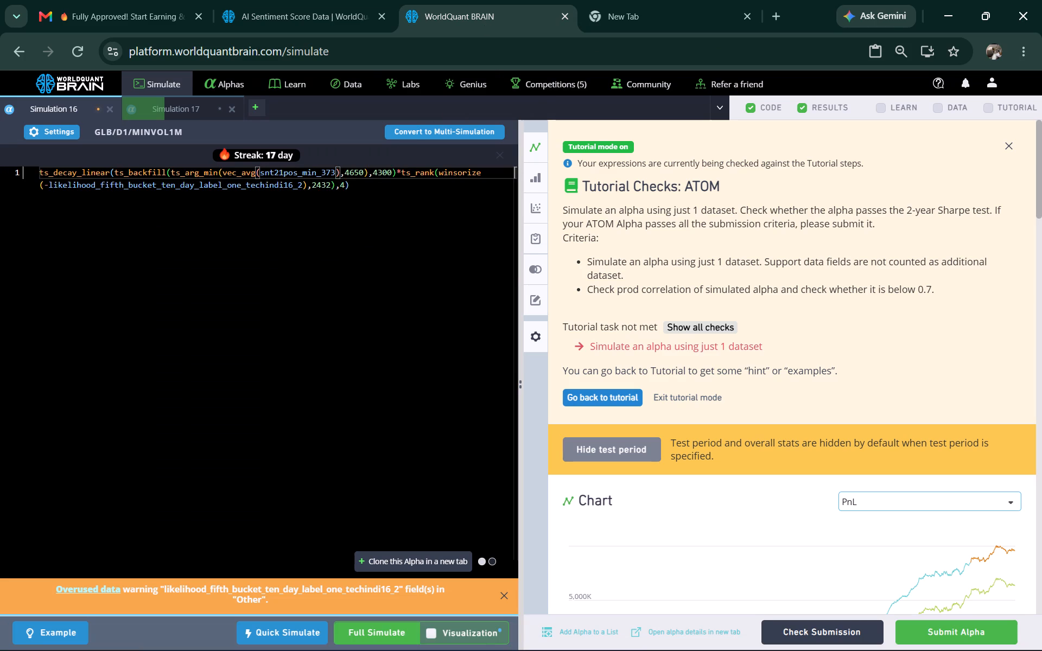
Check the field's type in the dataset list, remove the vec_avg wrapper around snt21pos_min_373 in Simulation 16, and run a full simulation.
click(331, 19)
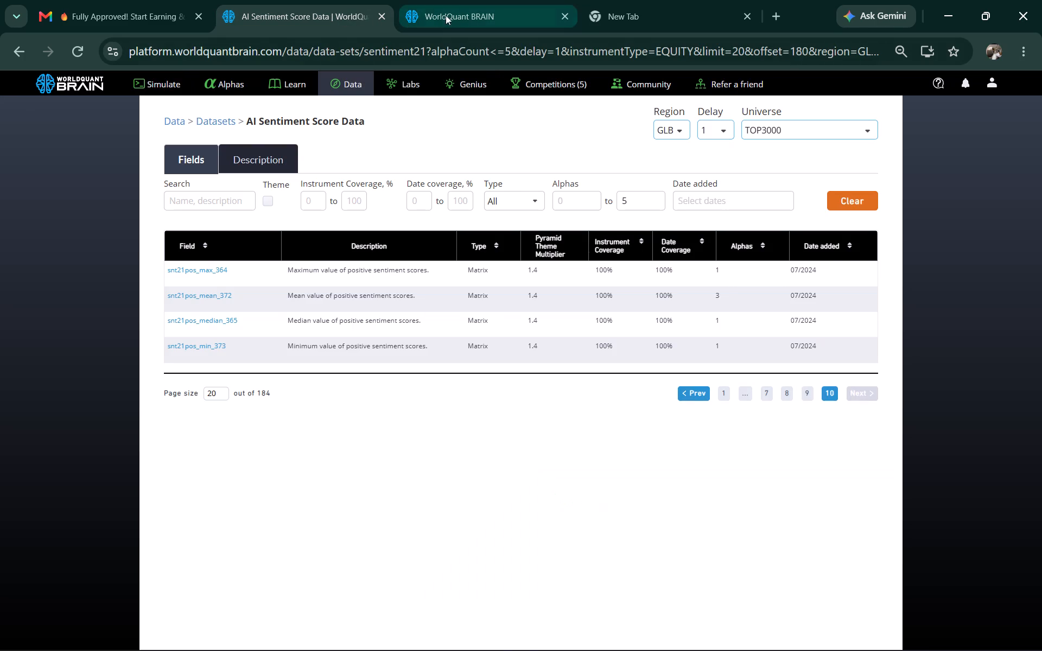
click(466, 14)
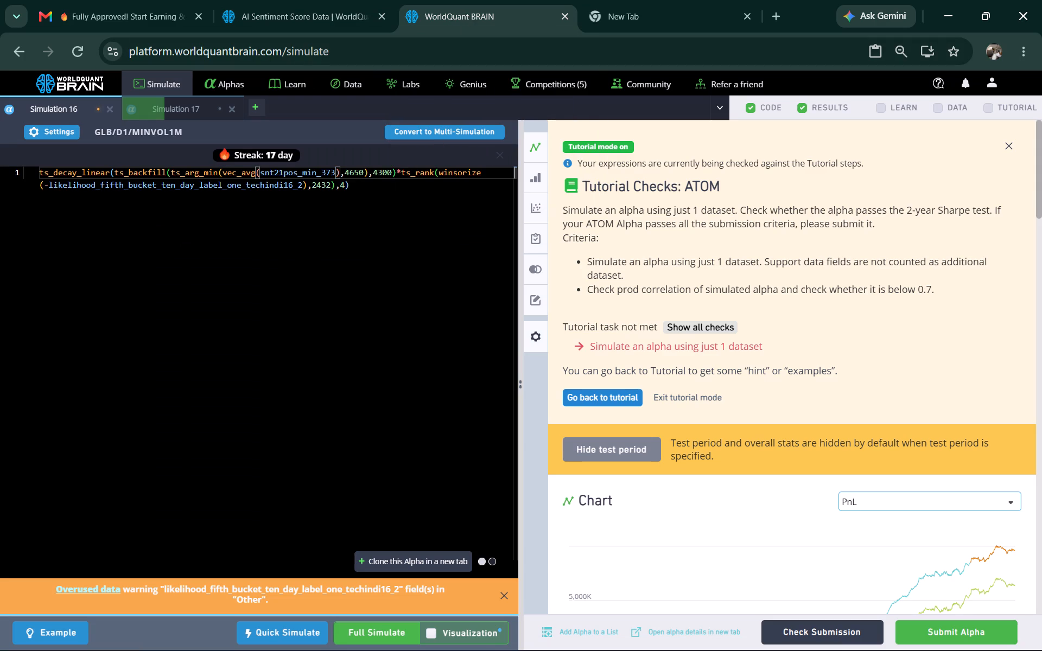
click(257, 173)
click(259, 173)
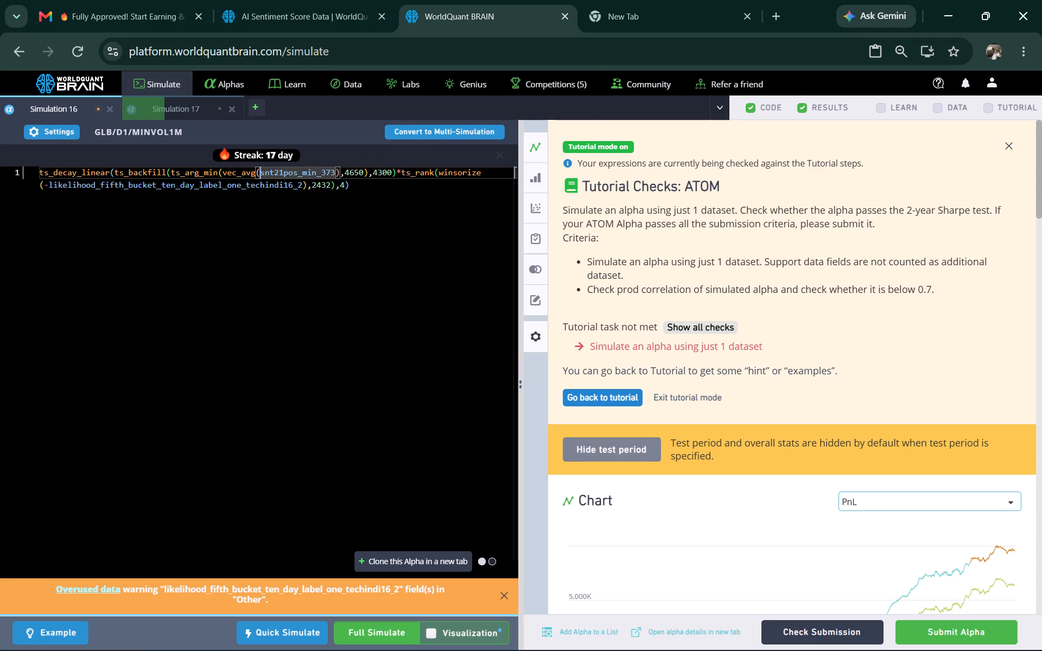
key(BackSpace)
key(BackSpace)
key(BackSpace)
key(BackSpace)
key(BackSpace)
key(BackSpace)
key(BackSpace)
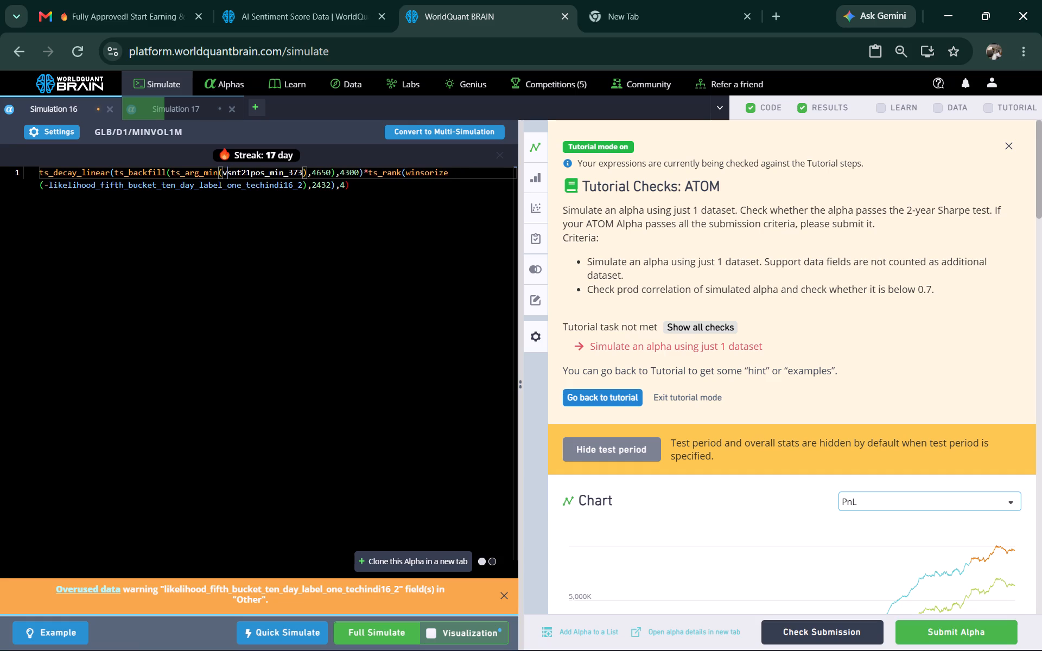
key(BackSpace)
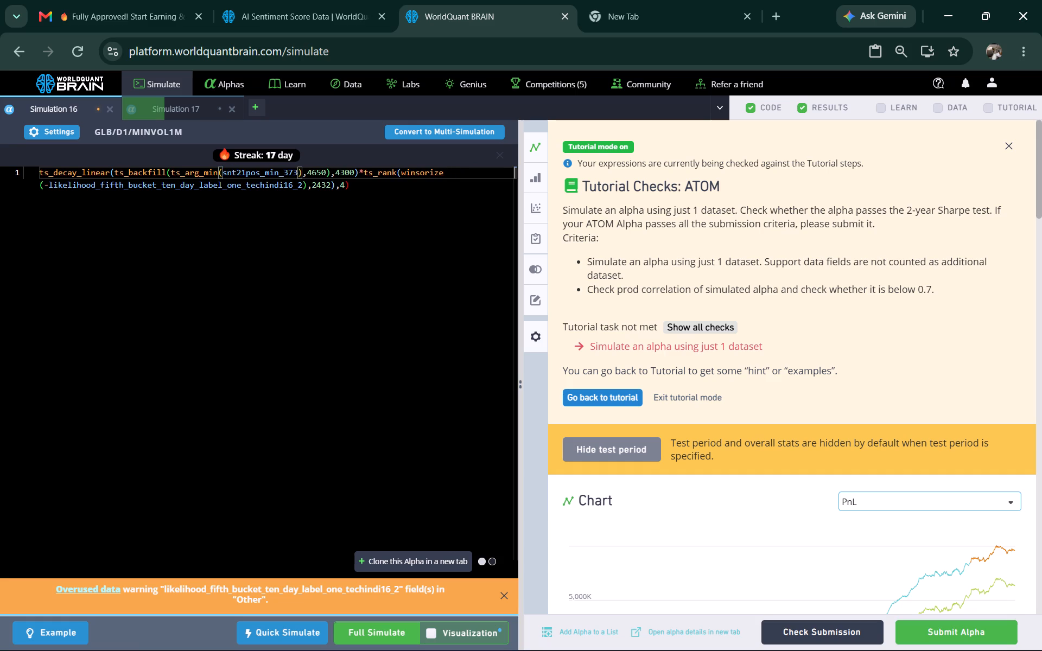
click(303, 171)
key(BackSpace)
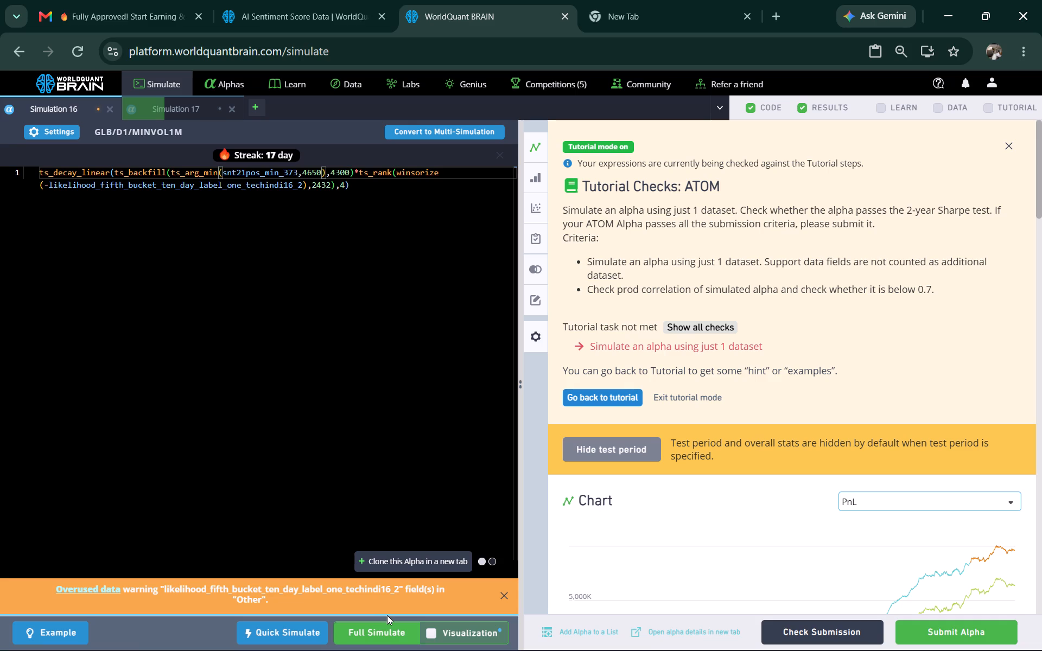
click(387, 630)
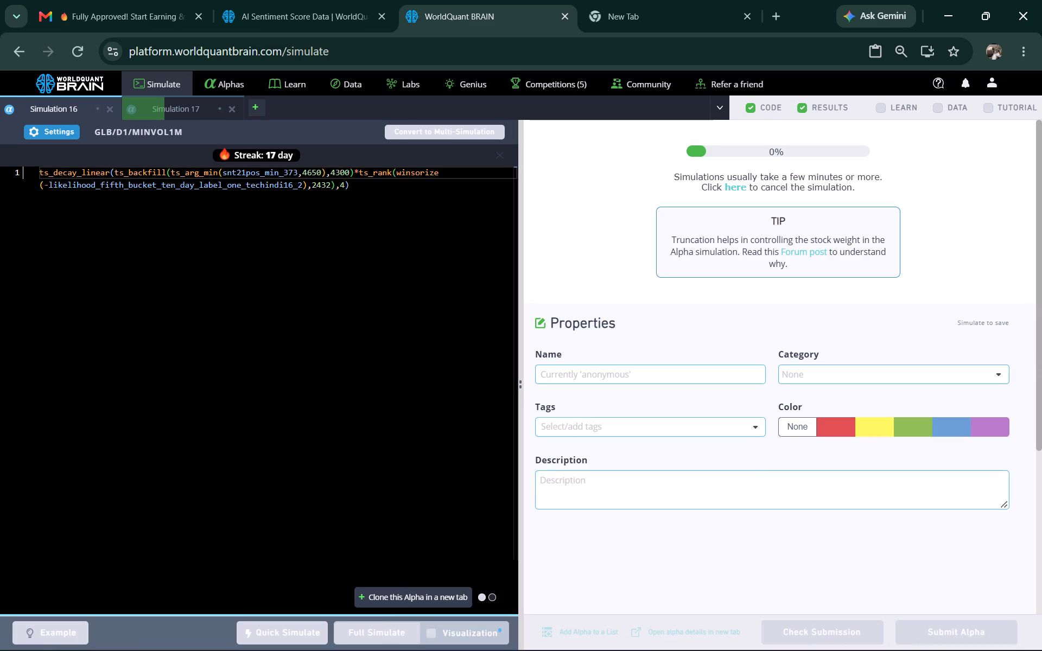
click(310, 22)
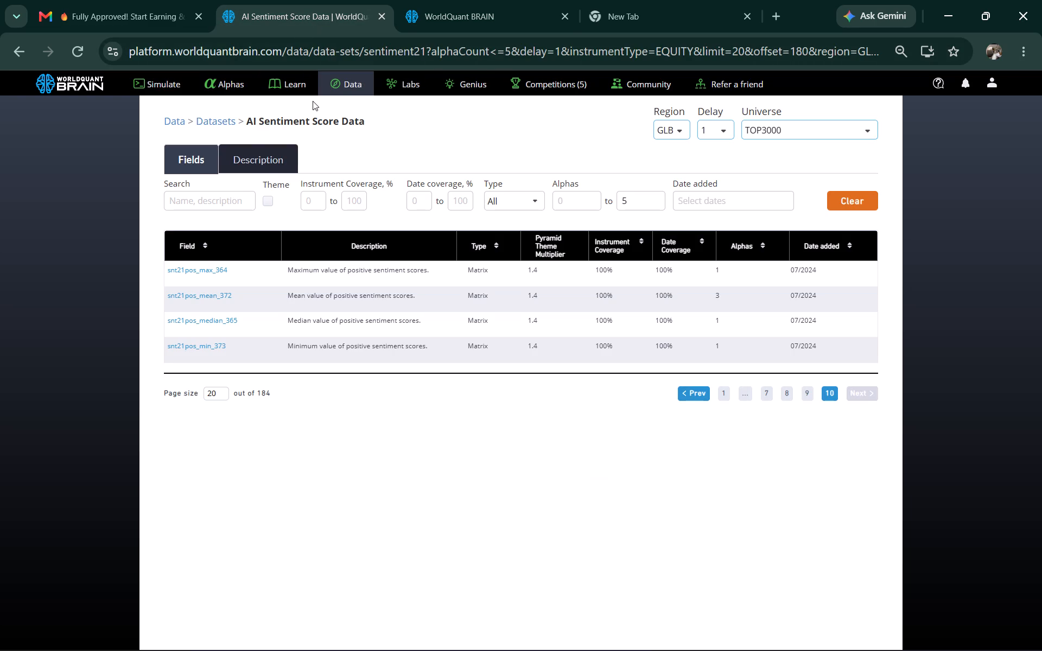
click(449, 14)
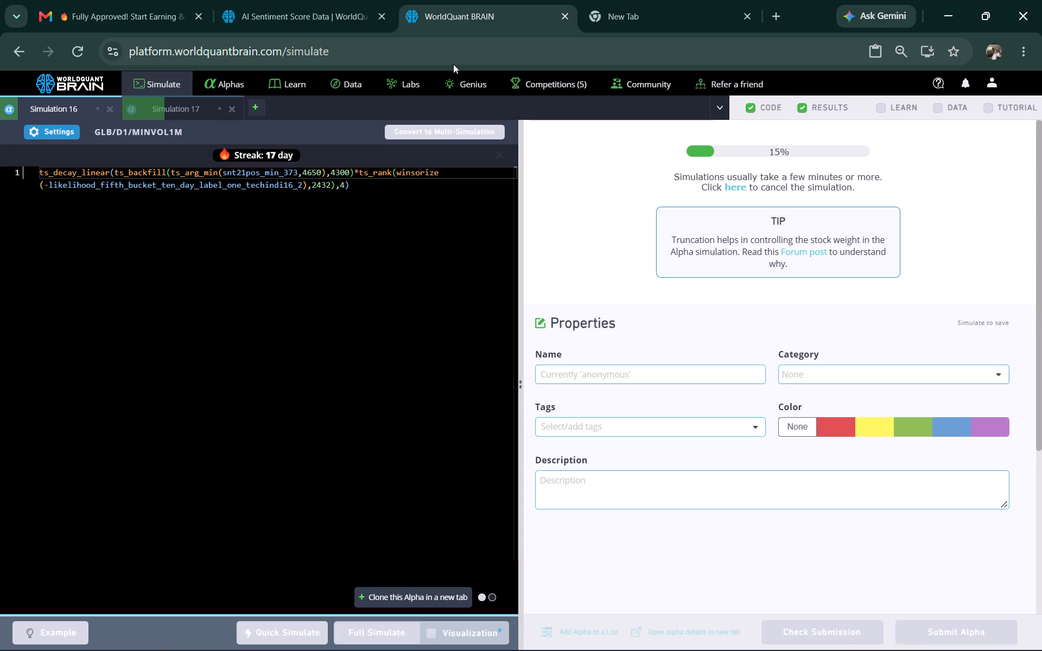
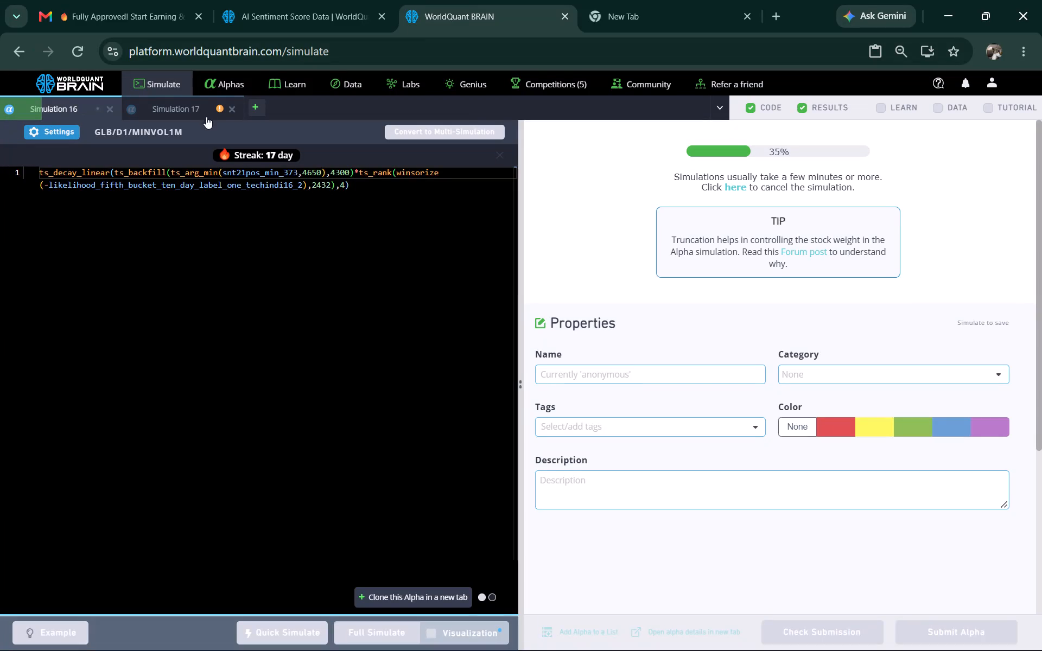
Show the test period for Simulation 17's alpha and review its IS summary and correlation sections.
click(194, 101)
scroll(750, 353, down, 4)
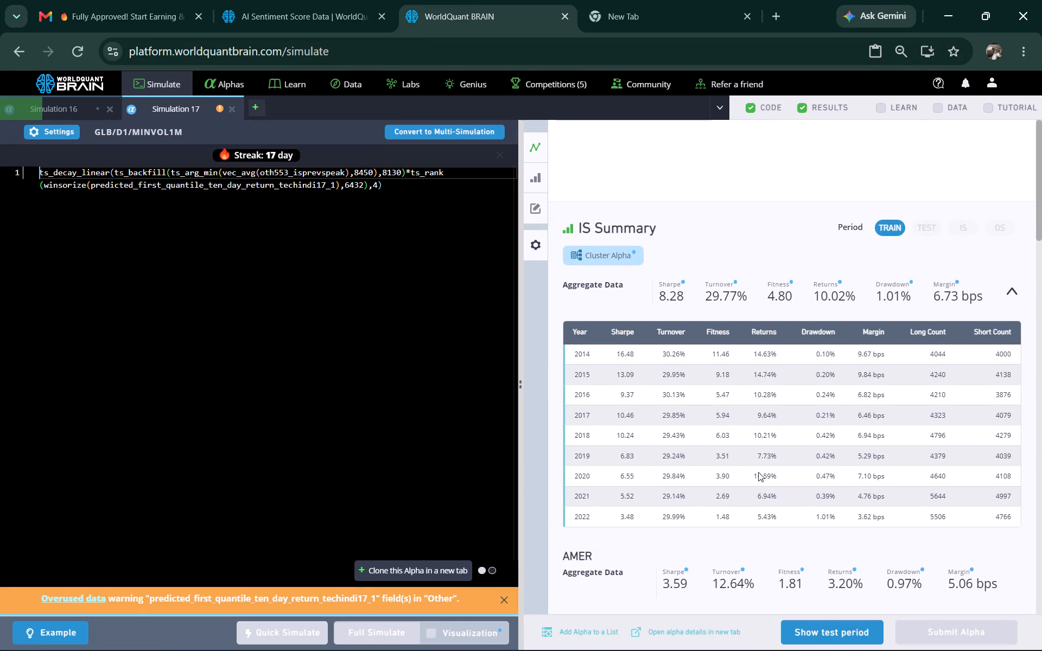
click(827, 624)
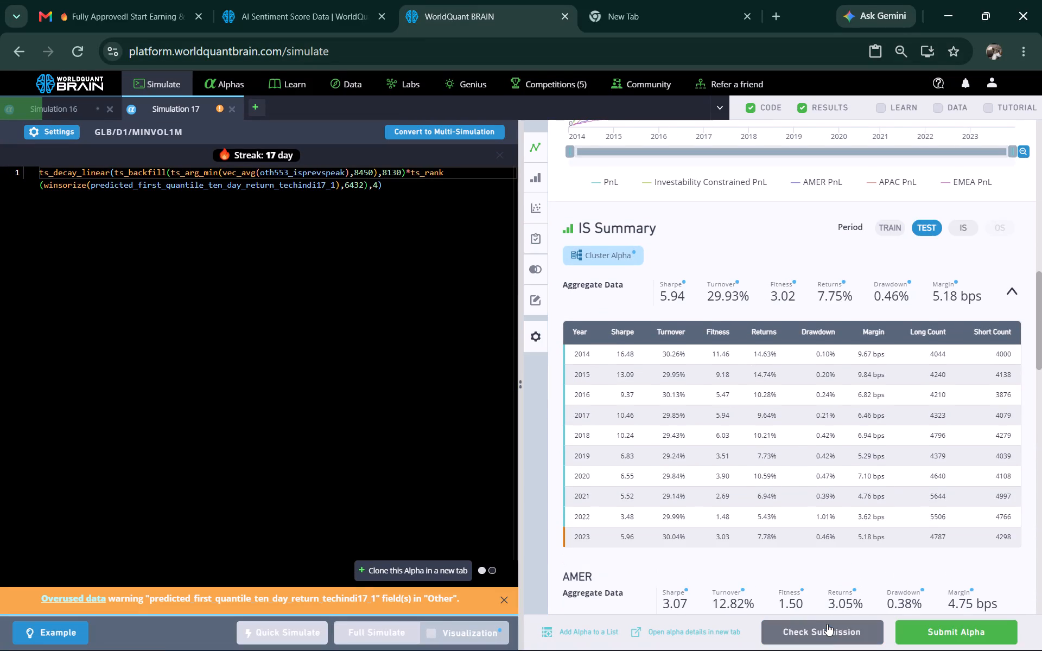
scroll(790, 426, down, 4)
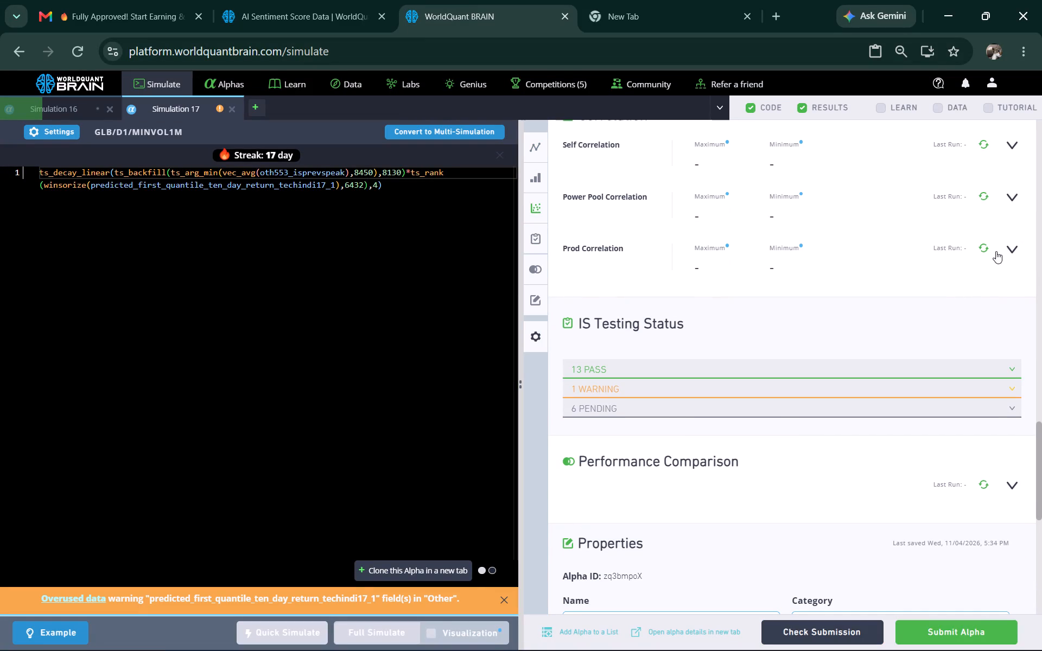
Run the Prod Correlation and Power Pool Correlation checks for Simulation 17's alpha, and review them alongside the aggregate data.
click(982, 248)
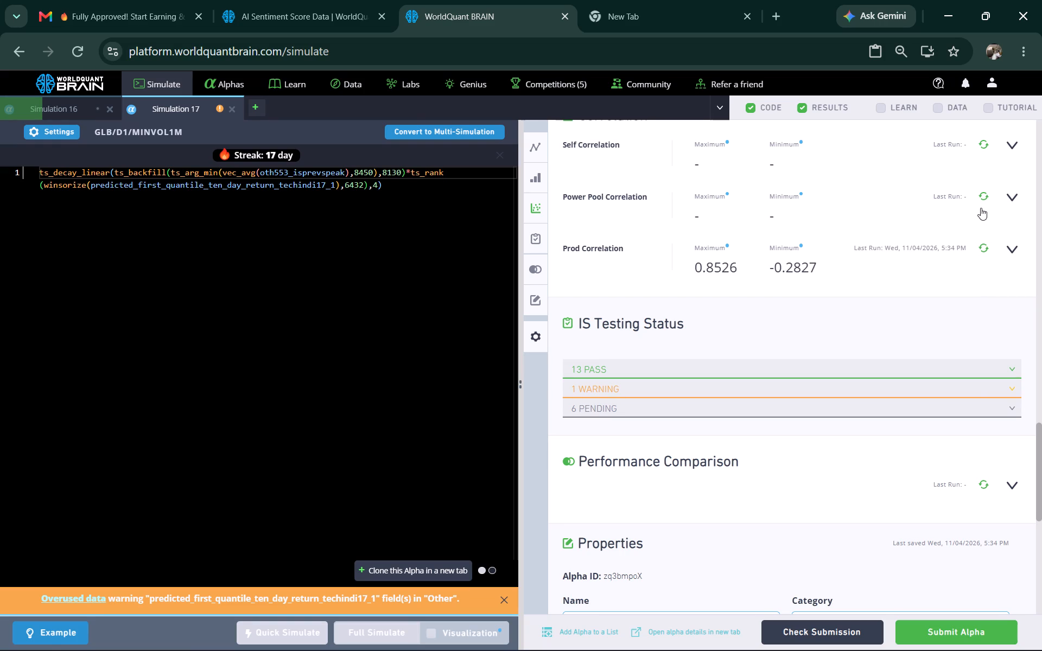
click(983, 193)
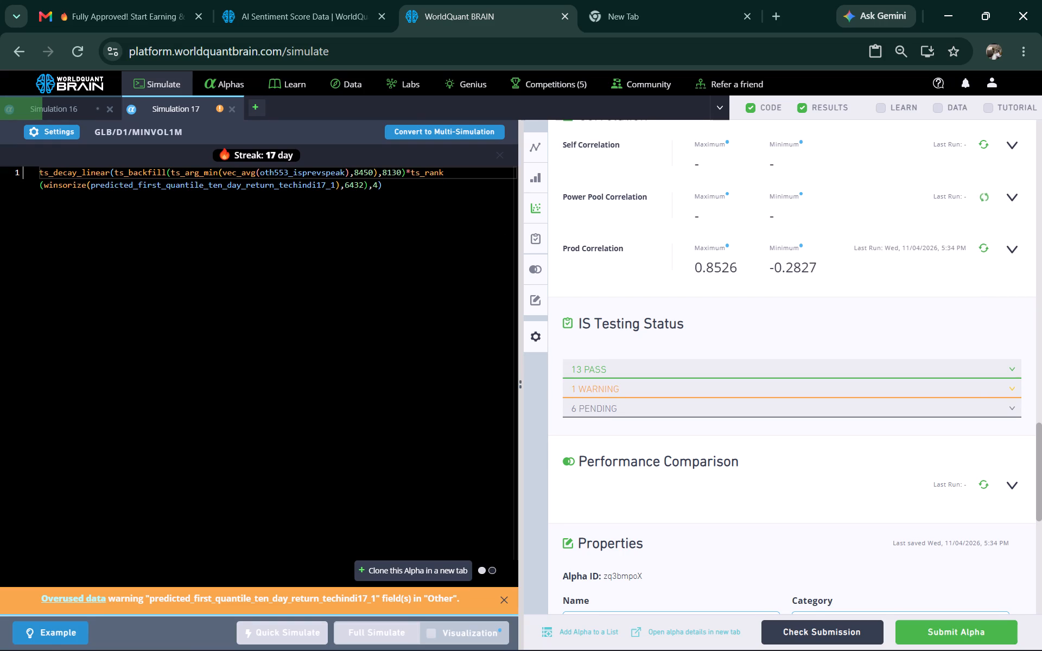
scroll(787, 366, down, 2)
scroll(787, 367, up, 1)
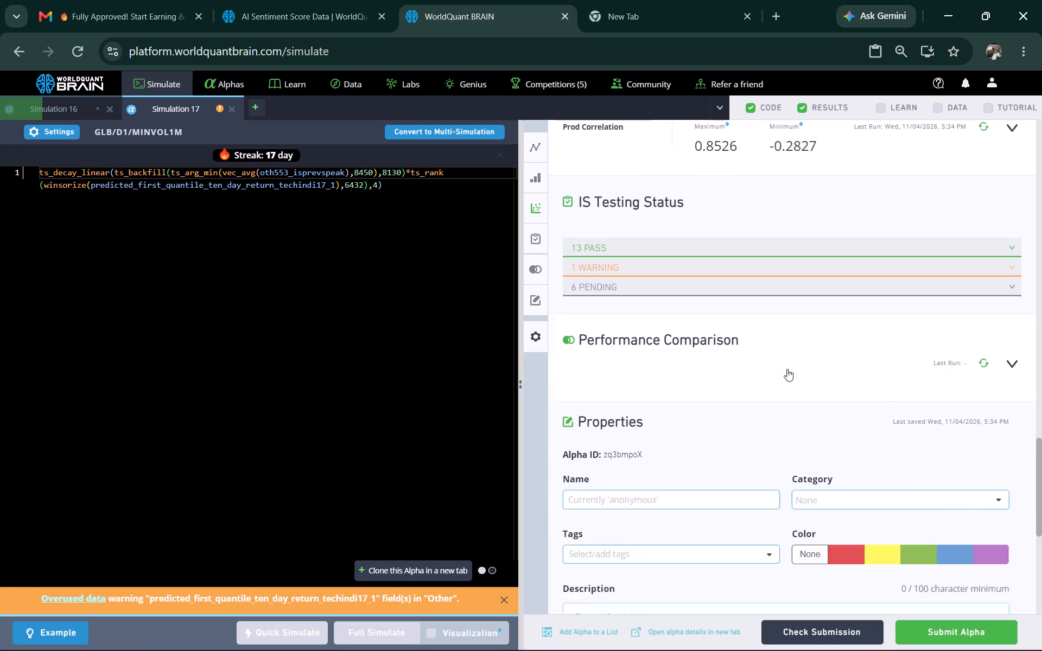
scroll(786, 370, down, 4)
scroll(785, 372, up, 5)
scroll(785, 372, down, 1)
scroll(785, 372, up, 2)
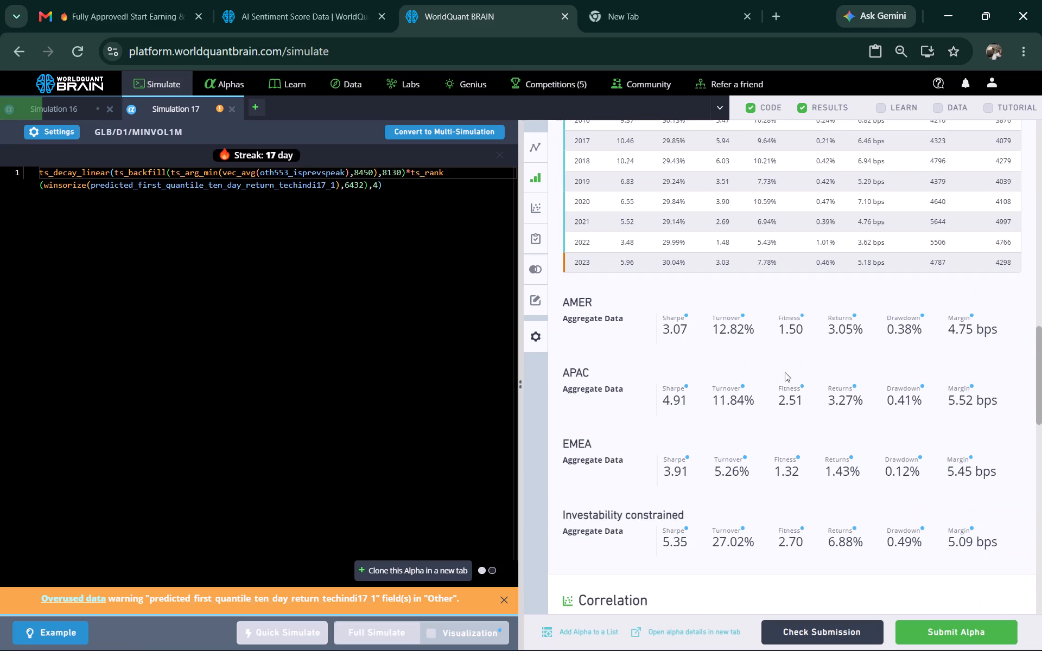
scroll(785, 372, down, 3)
scroll(785, 372, up, 3)
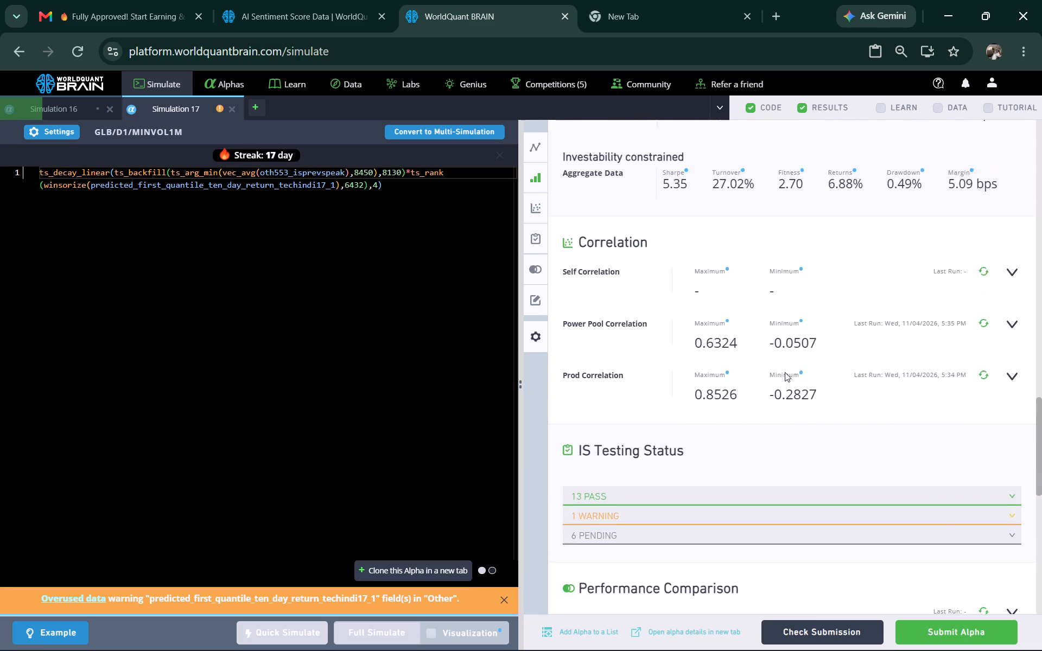
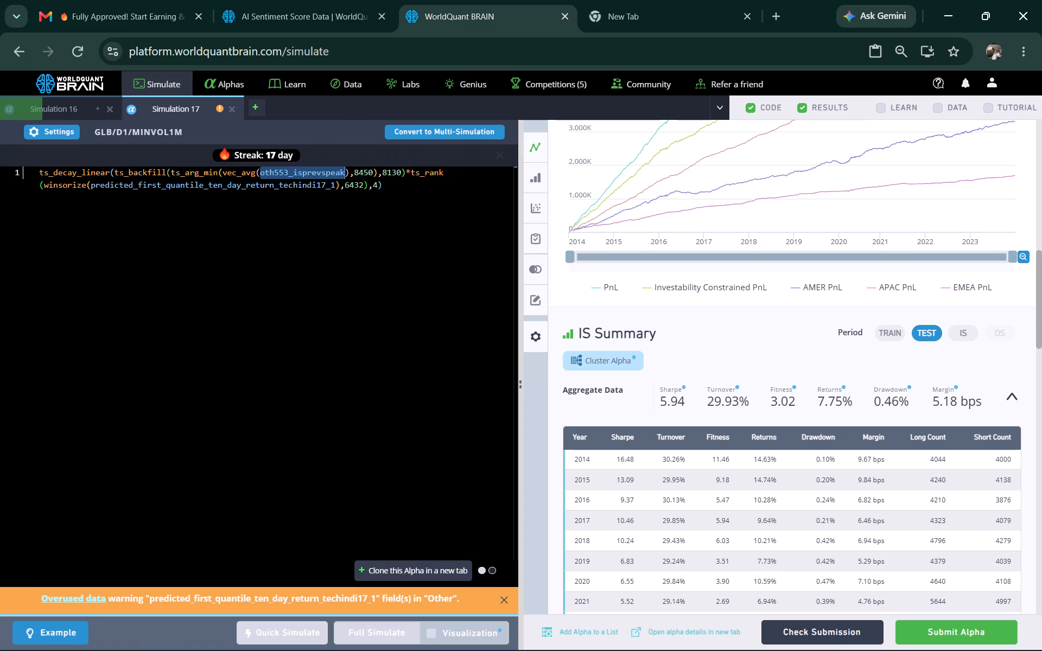
Replace oth553_isprevspeak with snt21pos_median_365 in Simulation 17's expression and run a full simulation.
right_click(276, 168)
click(299, 241)
click(299, 238)
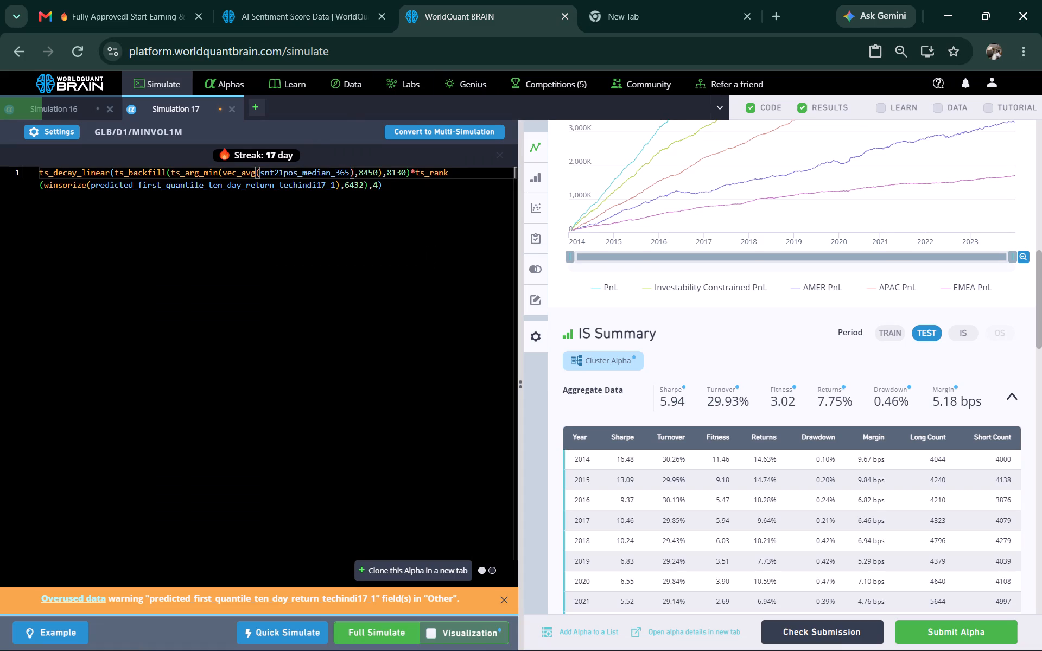
click(389, 631)
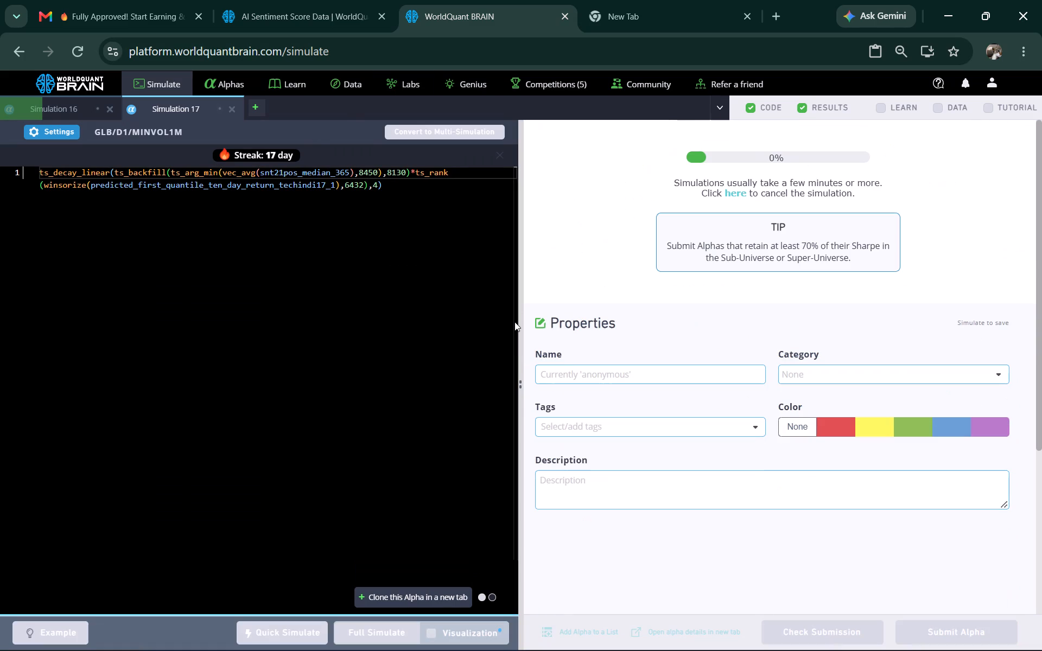
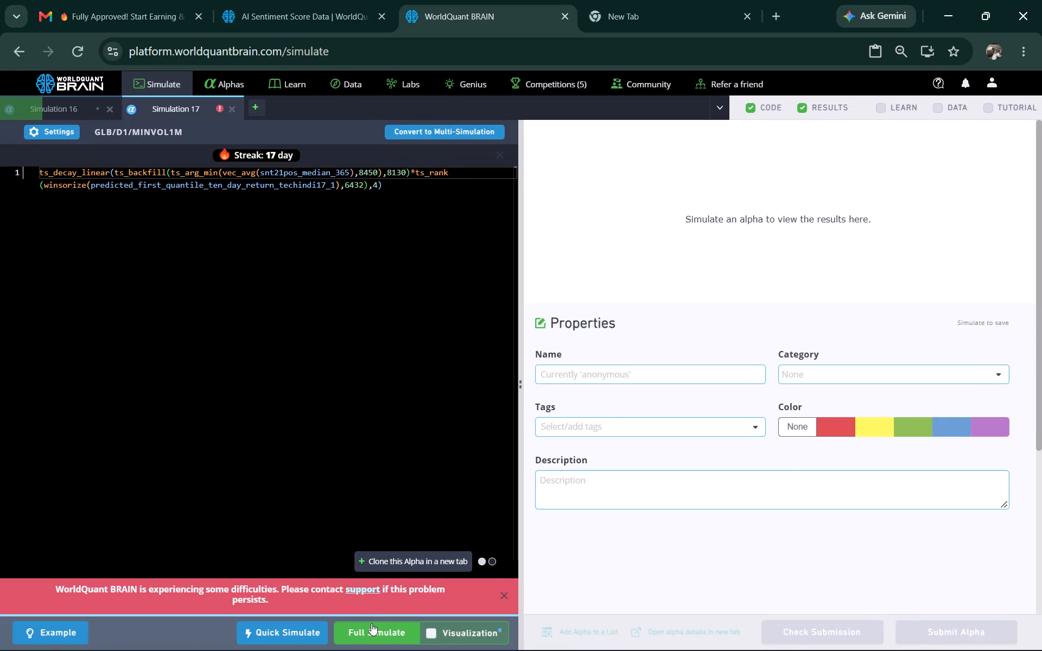
Rerun the full simulation of Simulation 17's alpha.
click(371, 623)
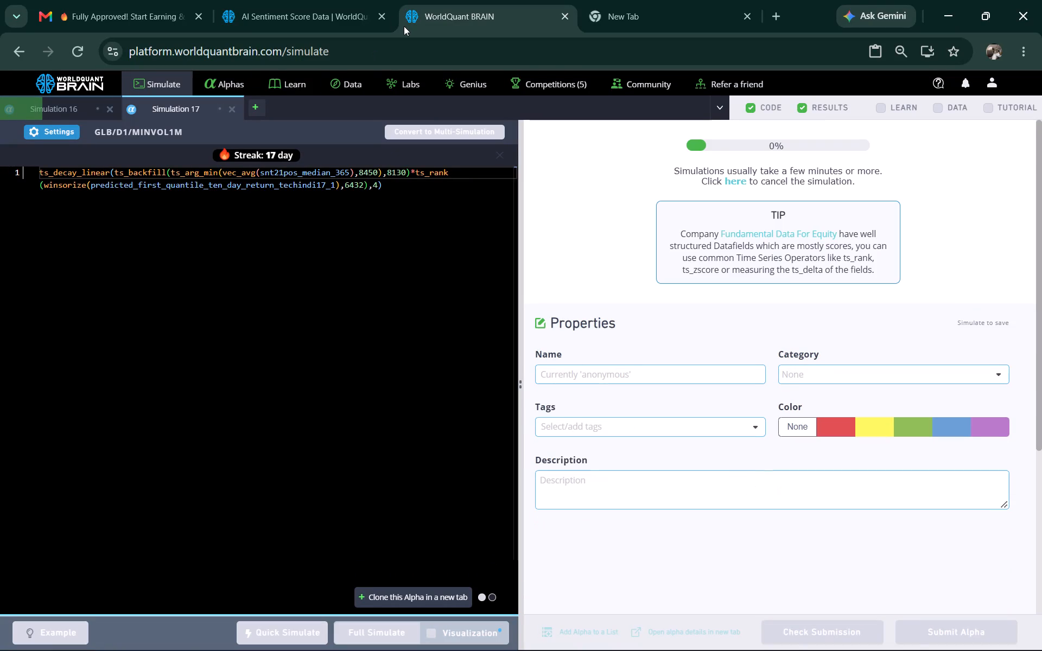
Copy the field name snt21neg_conf_low_369 from page 9 of the AI Sentiment Score Data fields.
click(295, 9)
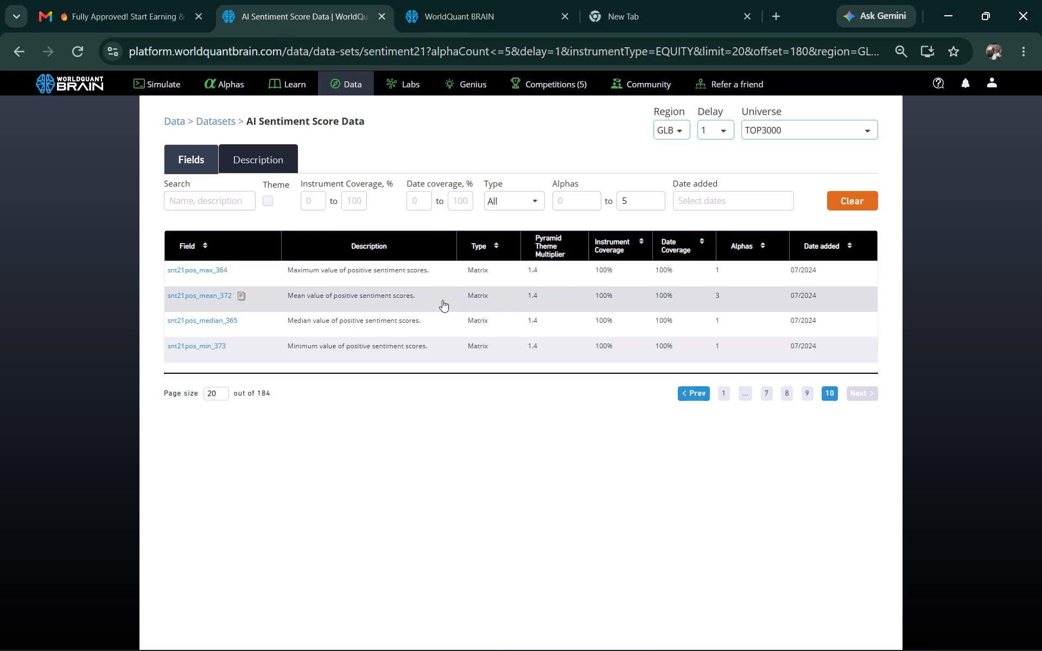
click(810, 395)
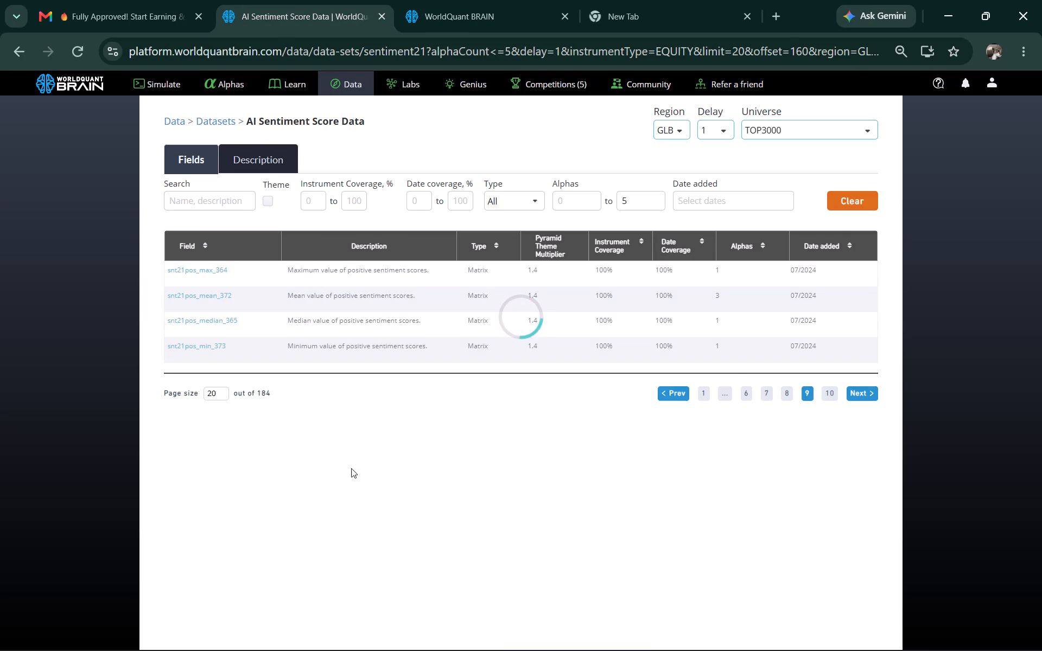
scroll(276, 448, down, 1)
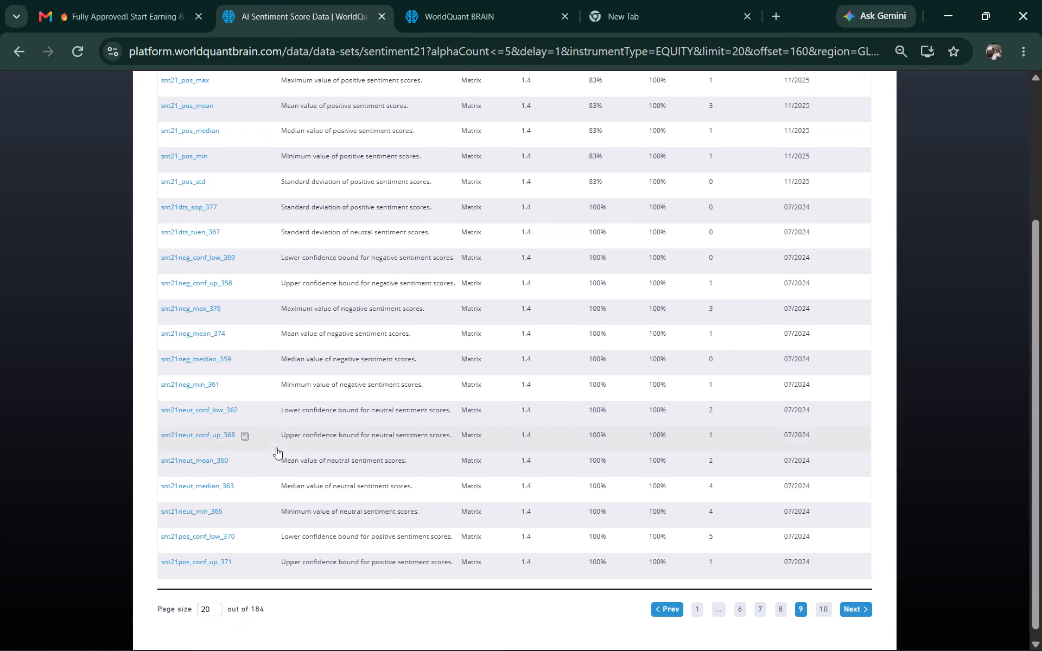
click(239, 258)
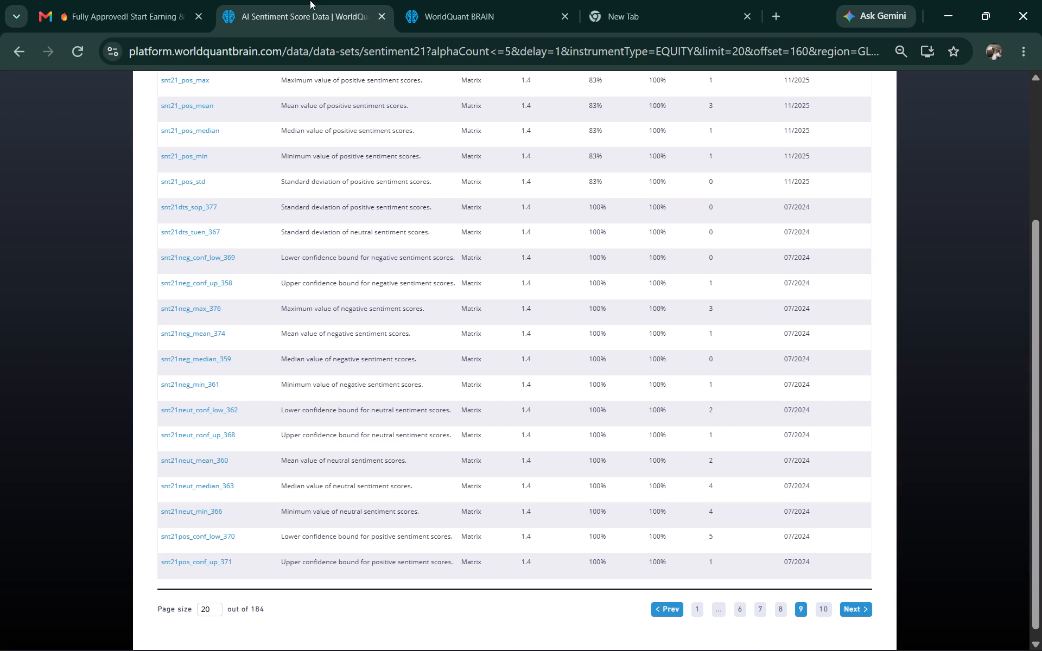
click(309, 11)
Clone Simulation 17's alpha, replace snt21pos_median_365 with snt21neg_conf_low_369 in the clone, and run a full simulation.
click(454, 19)
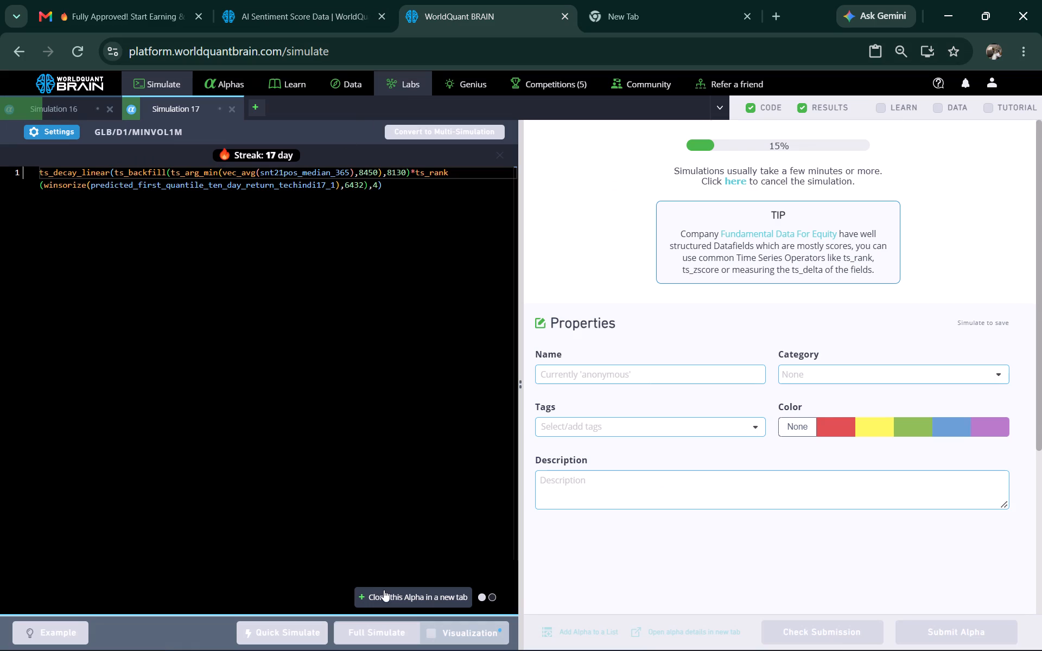
click(388, 591)
double_click(294, 173)
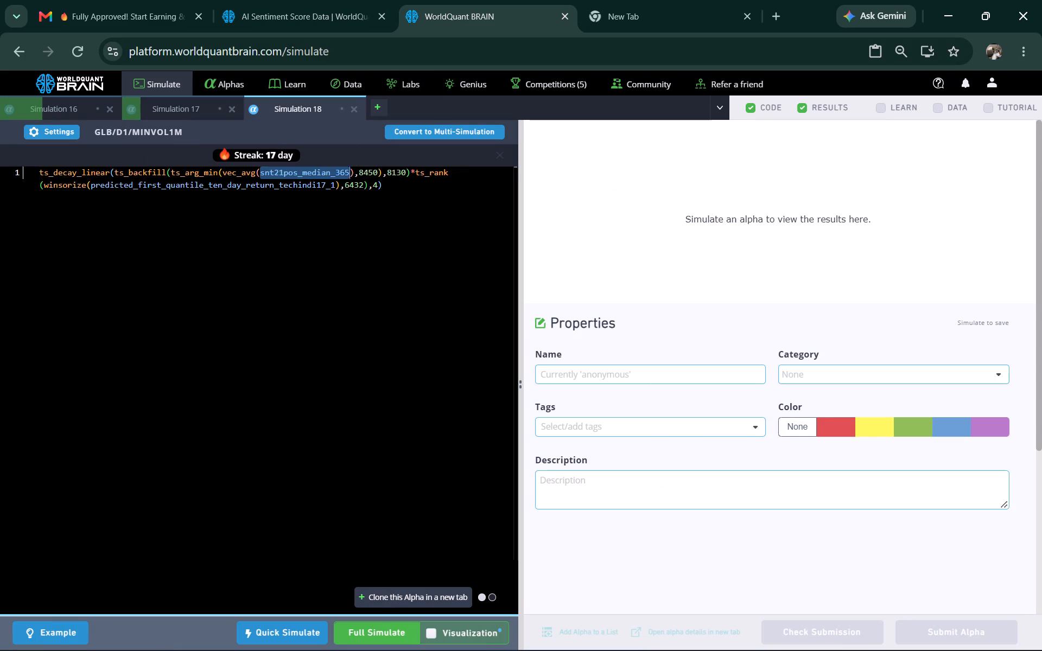
right_click(295, 171)
click(320, 235)
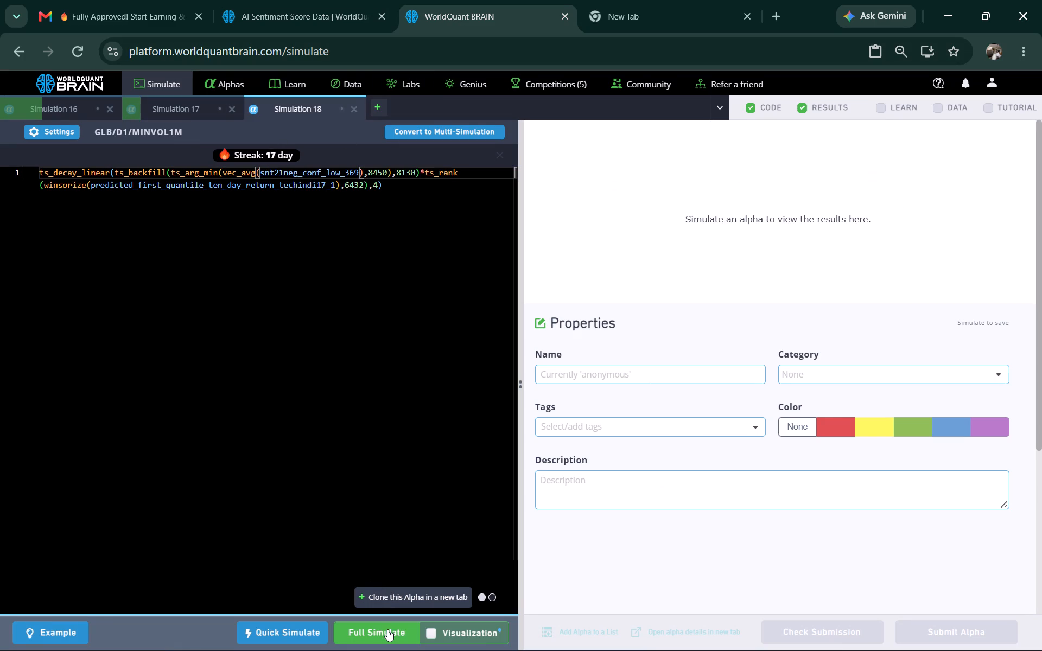
click(387, 629)
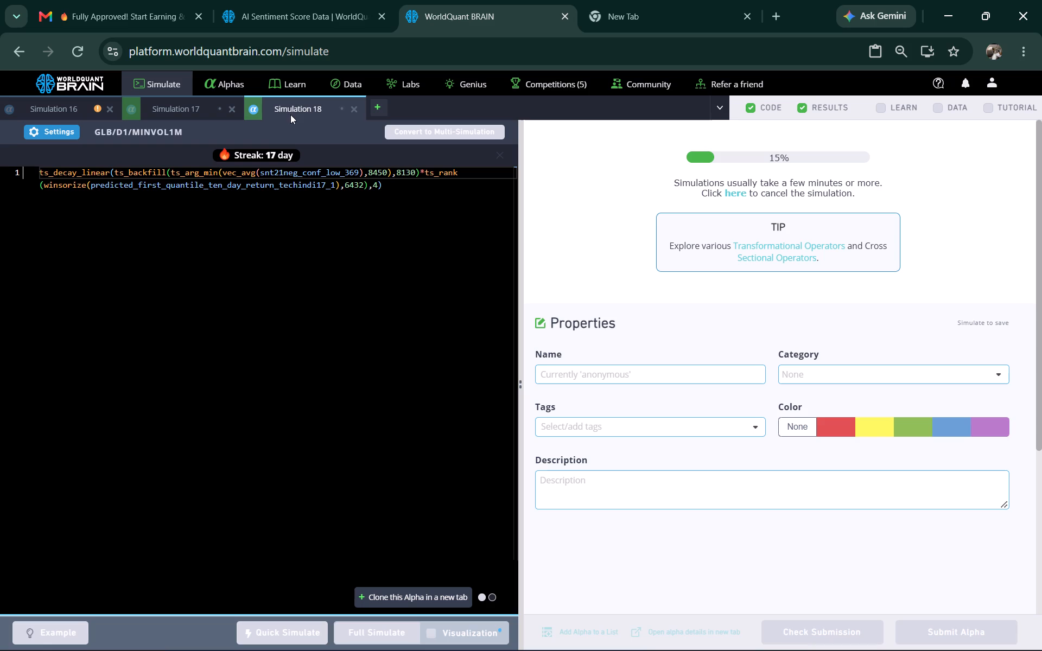
Show the test period for Simulation 16's alpha and start its Prod Correlation check.
click(90, 112)
scroll(589, 220, down, 3)
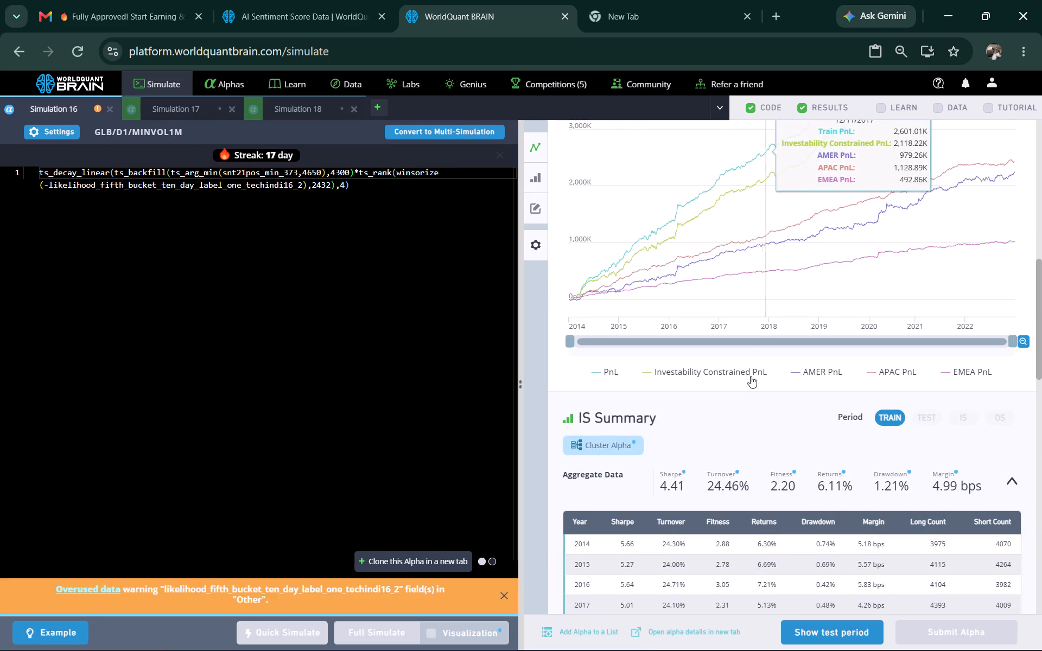
scroll(753, 417, down, 2)
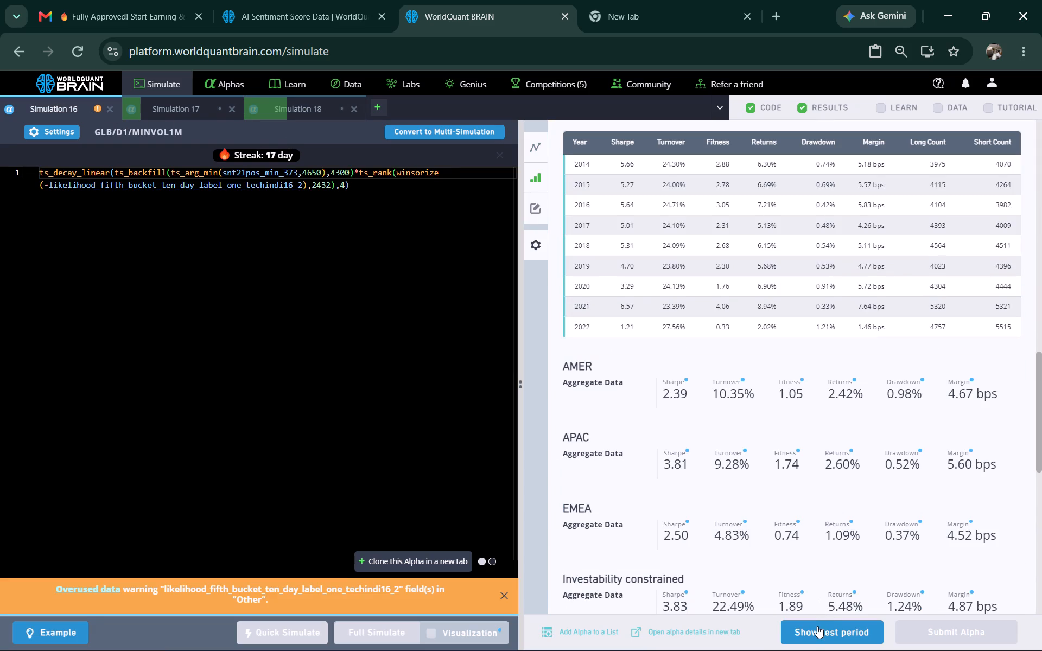
click(816, 627)
scroll(826, 435, down, 2)
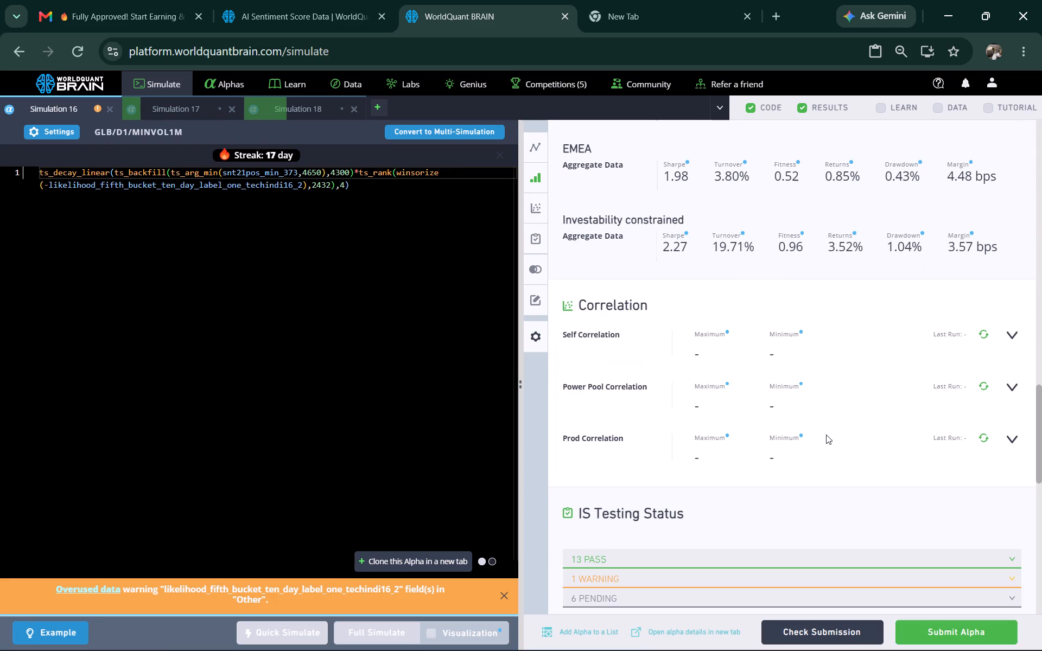
click(979, 436)
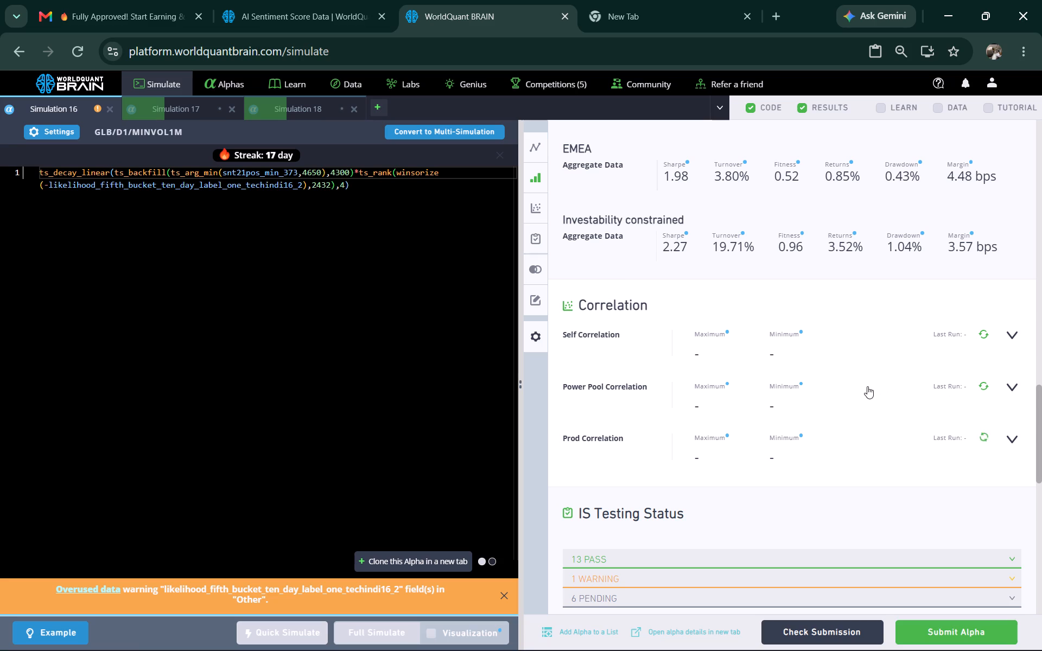
Review Simulation 16's IS Summary by year and expand the passed checks in its IS Testing Status.
scroll(859, 391, up, 3)
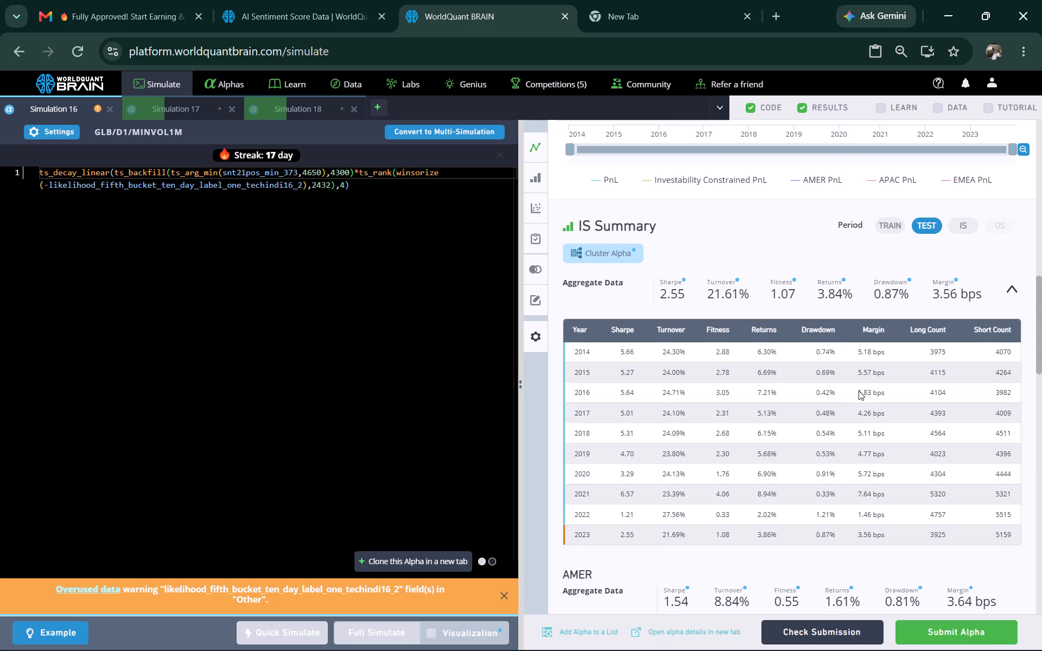
scroll(859, 391, down, 4)
click(796, 372)
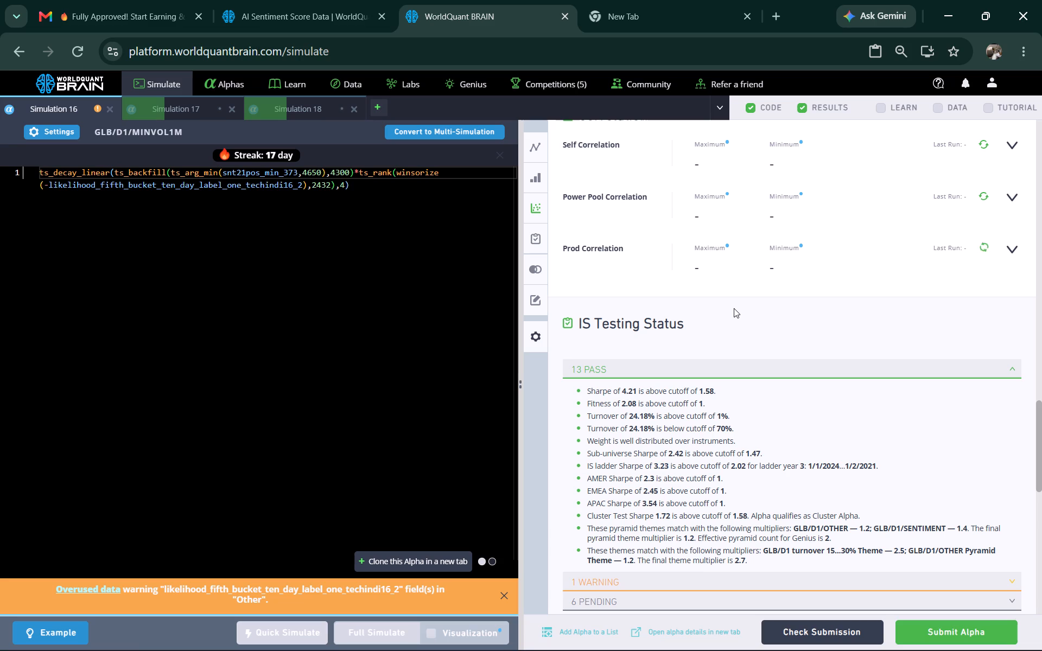
scroll(802, 352, down, 1)
scroll(802, 353, up, 1)
scroll(802, 354, down, 2)
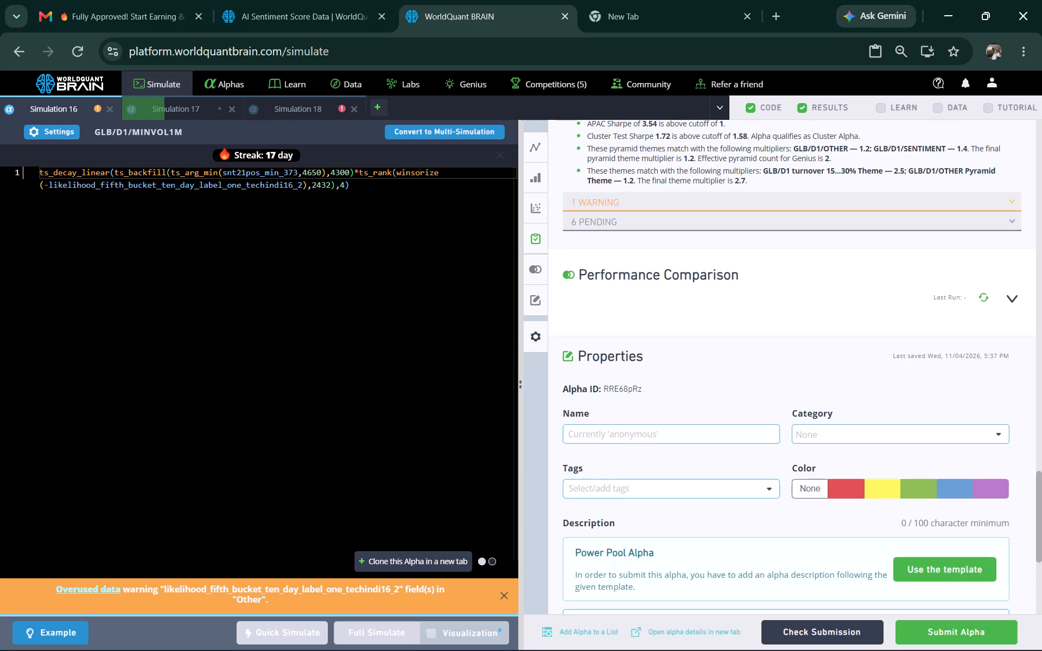
Rerun the full simulation of Simulation 18's alpha.
click(312, 119)
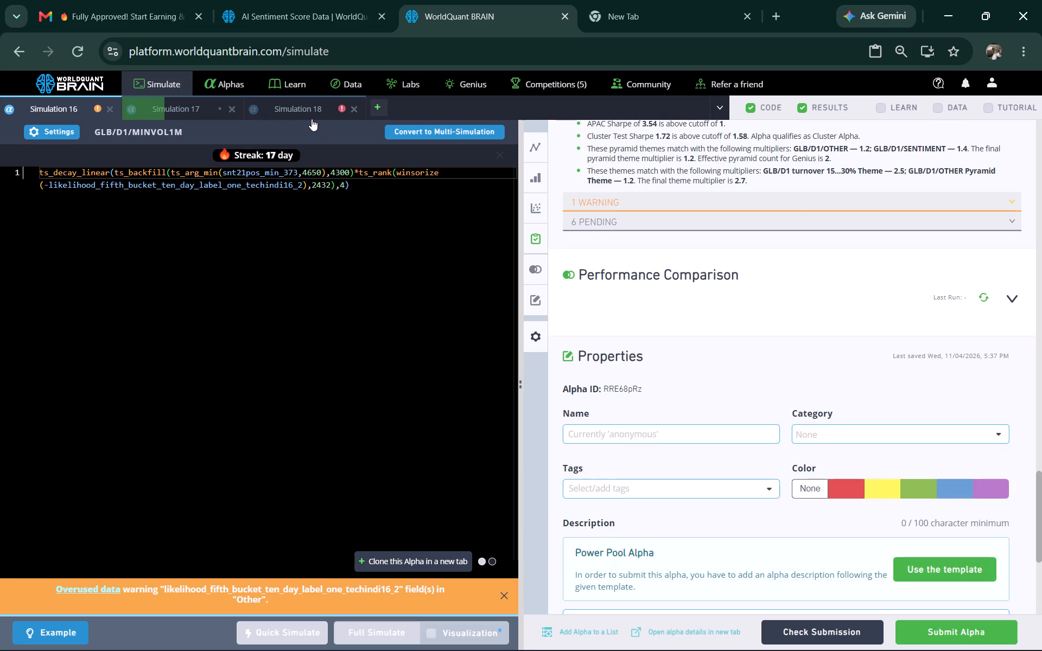
click(312, 107)
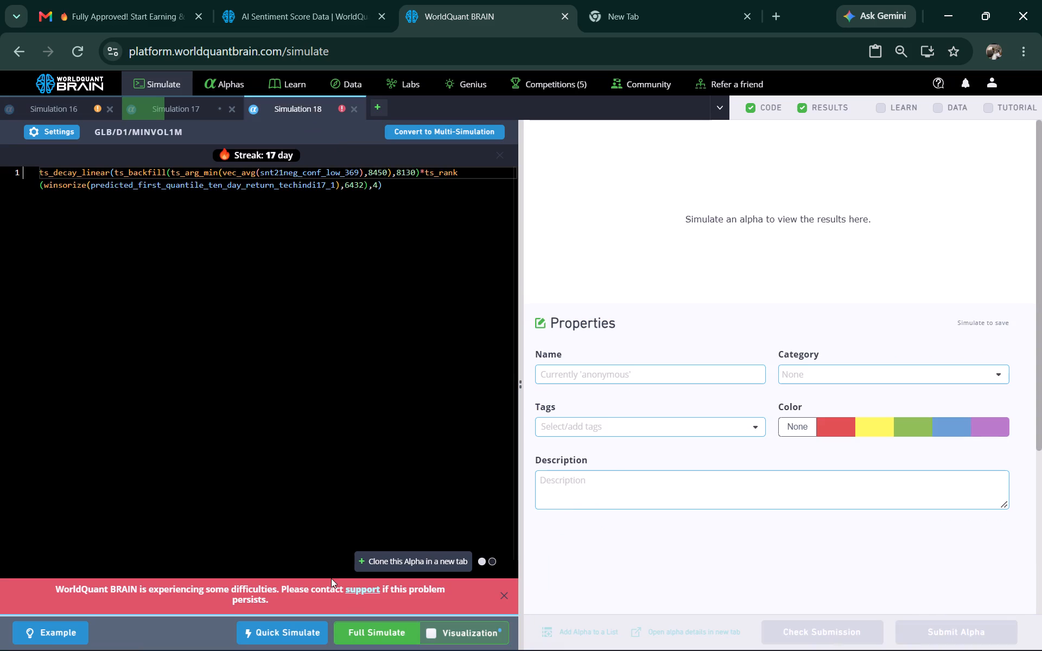
click(375, 628)
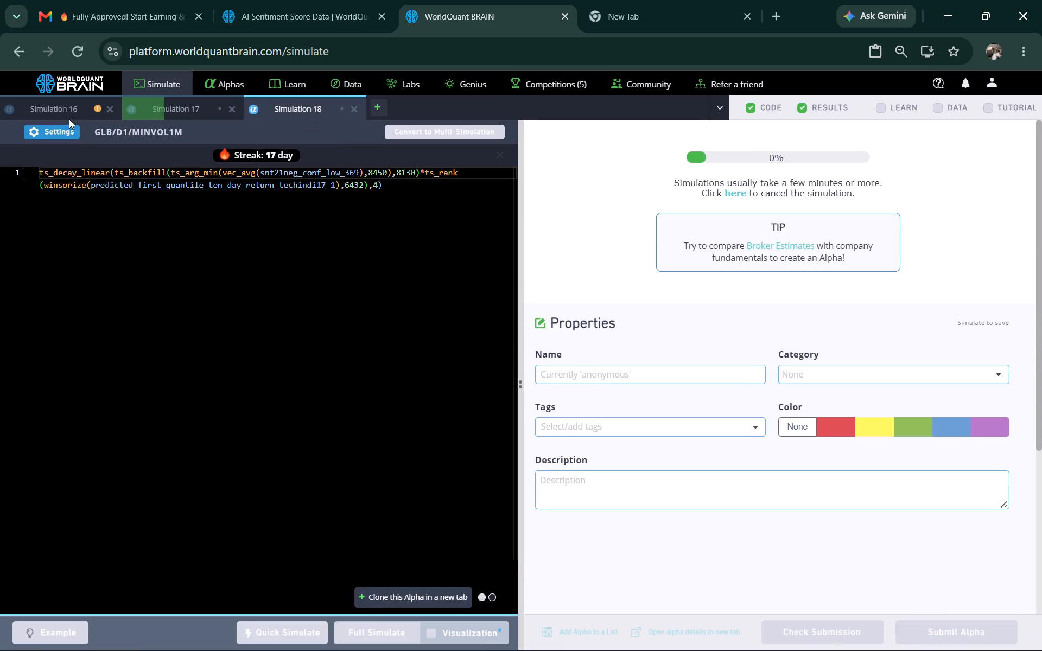
Return to Simulation 16, check its correlation section, and copy its complete alpha expression.
click(67, 118)
click(68, 110)
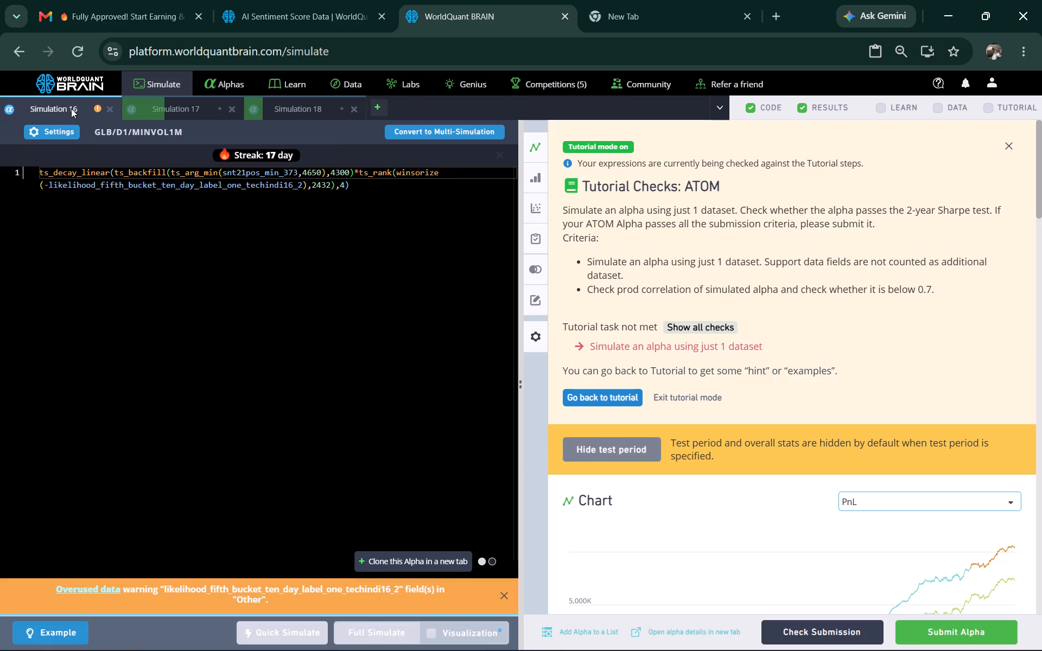
scroll(616, 310, down, 6)
scroll(702, 382, down, 1)
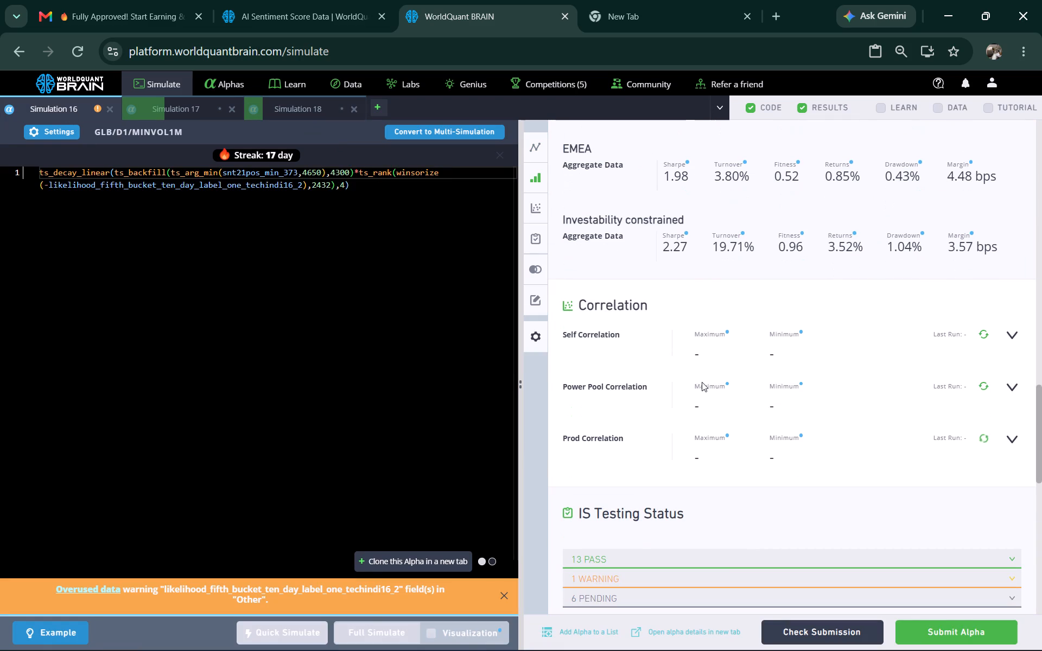
drag(356, 195, 66, 184)
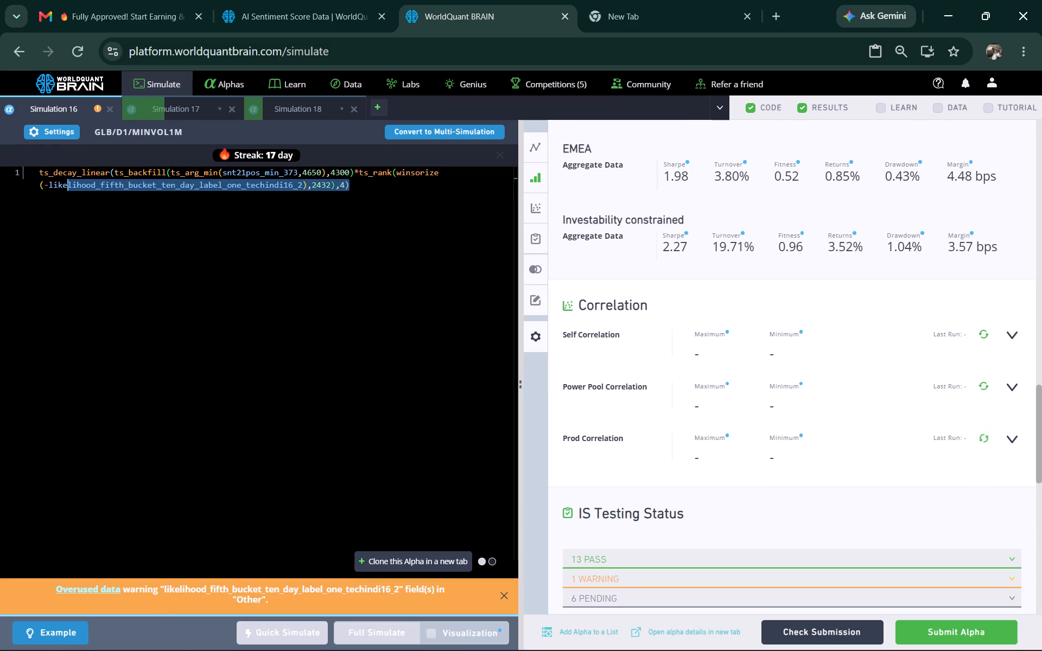
drag(49, 187, 43, 177)
click(32, 166)
click(37, 168)
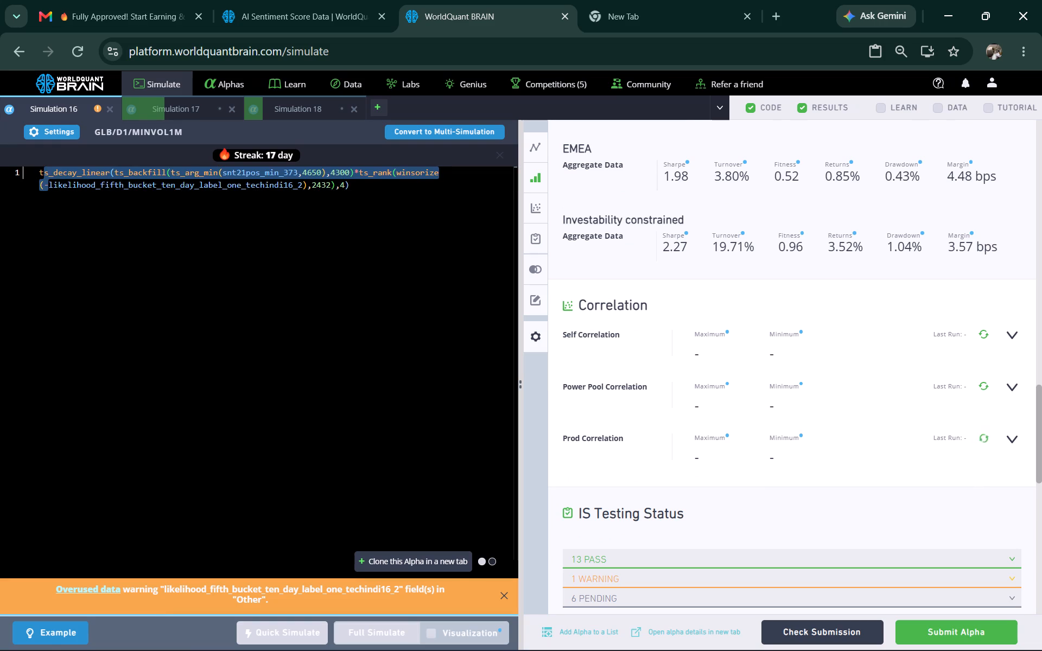
click(40, 171)
drag(40, 171, 363, 184)
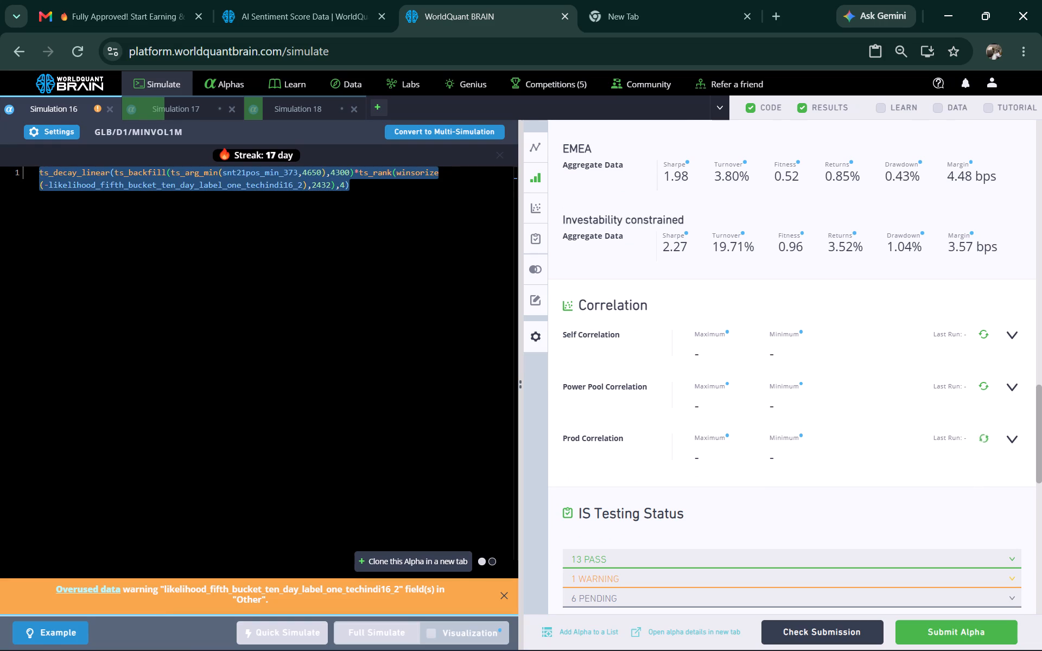
right_click(315, 184)
click(351, 230)
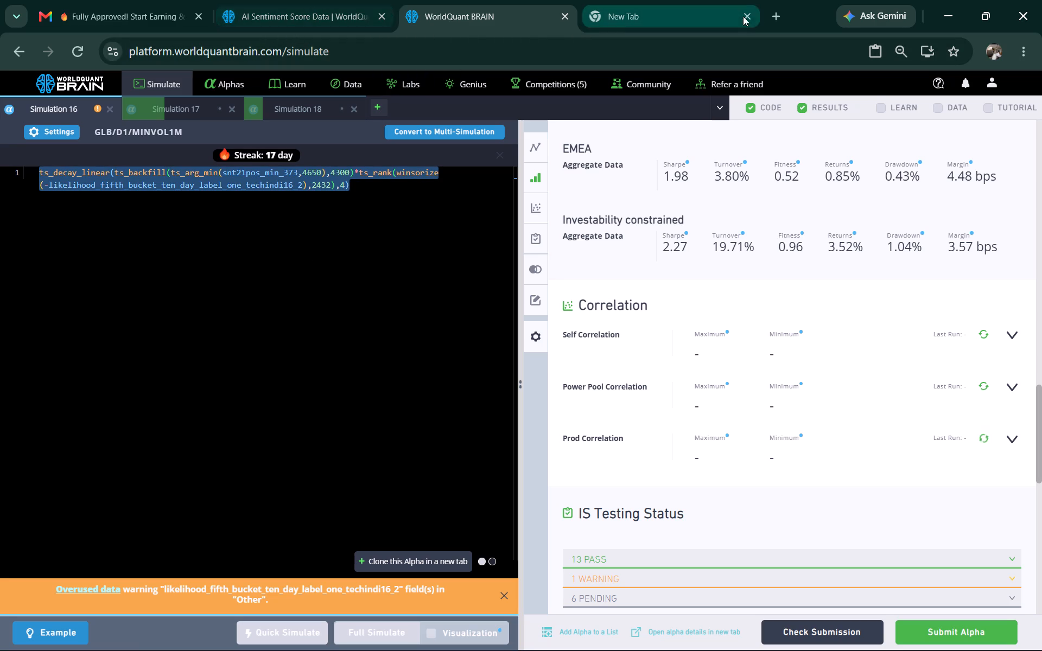
click(680, 16)
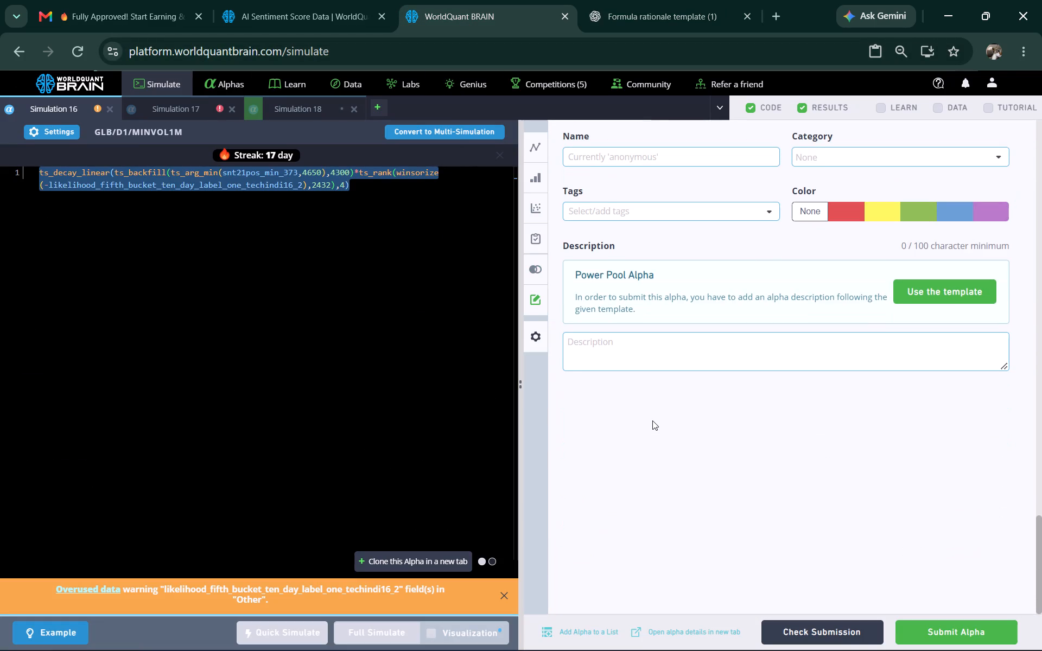
click(605, 354)
right_click(605, 354)
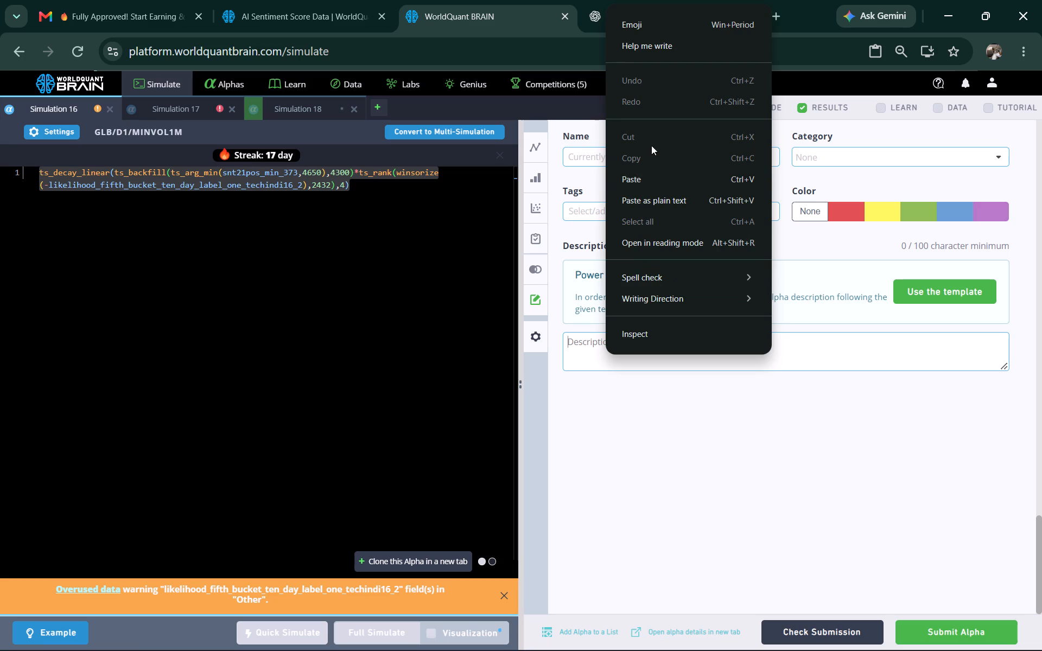
click(644, 174)
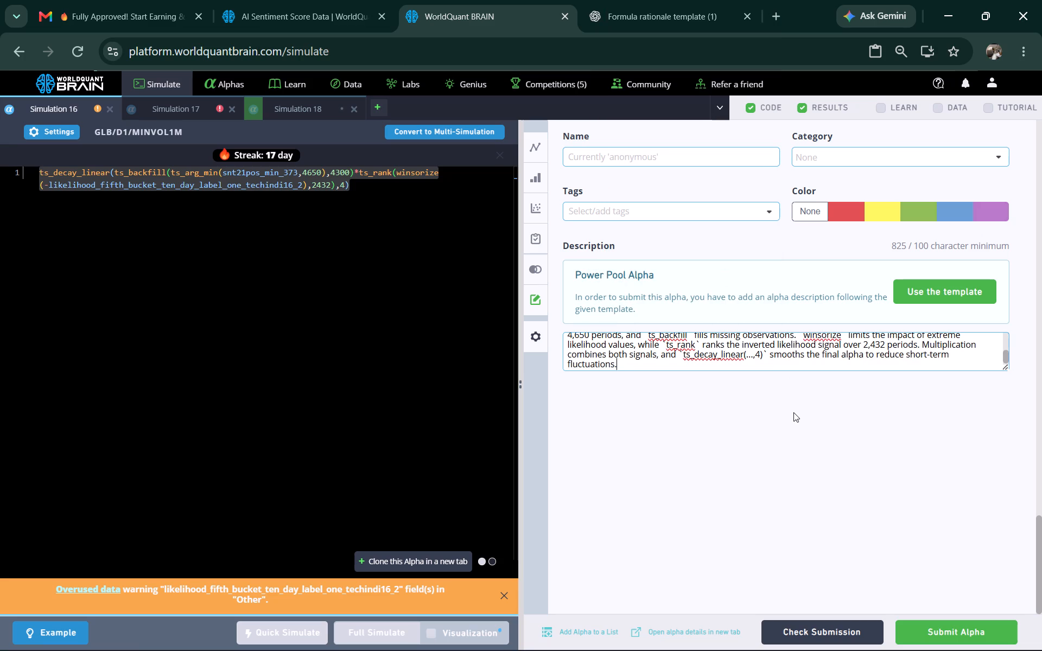
Run the submission check on Simulation 16's alpha.
scroll(765, 492, up, 3)
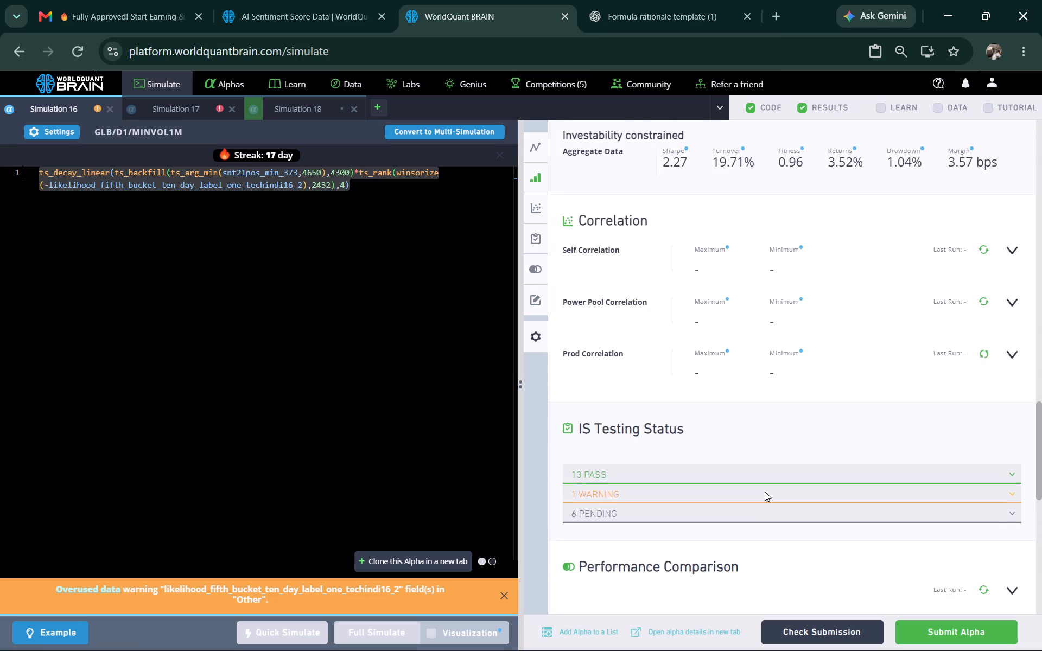
scroll(765, 492, down, 1)
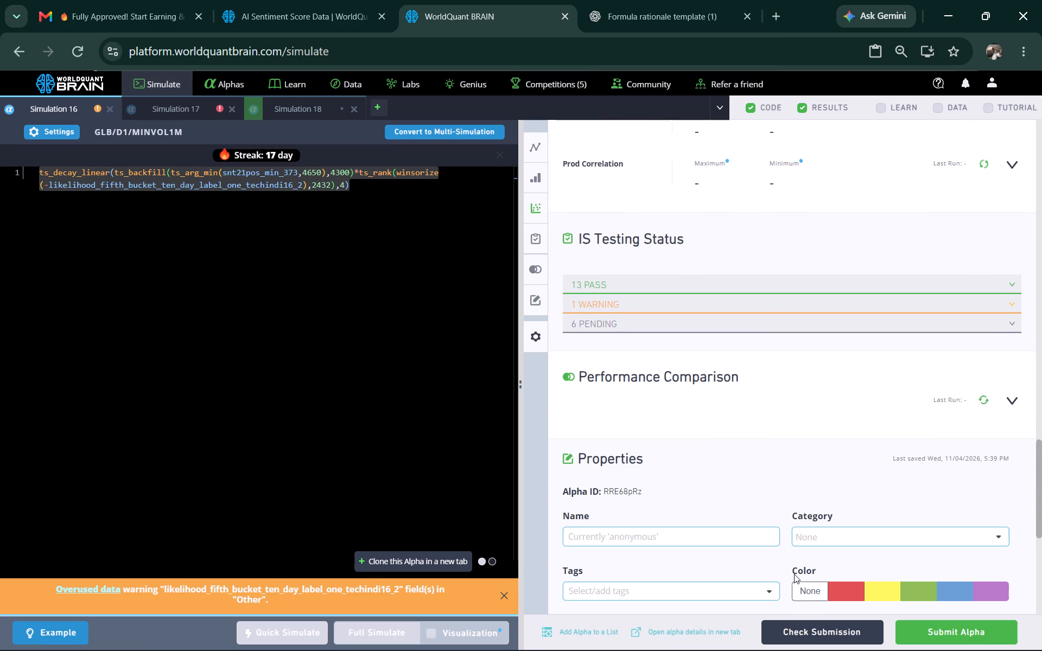
click(799, 630)
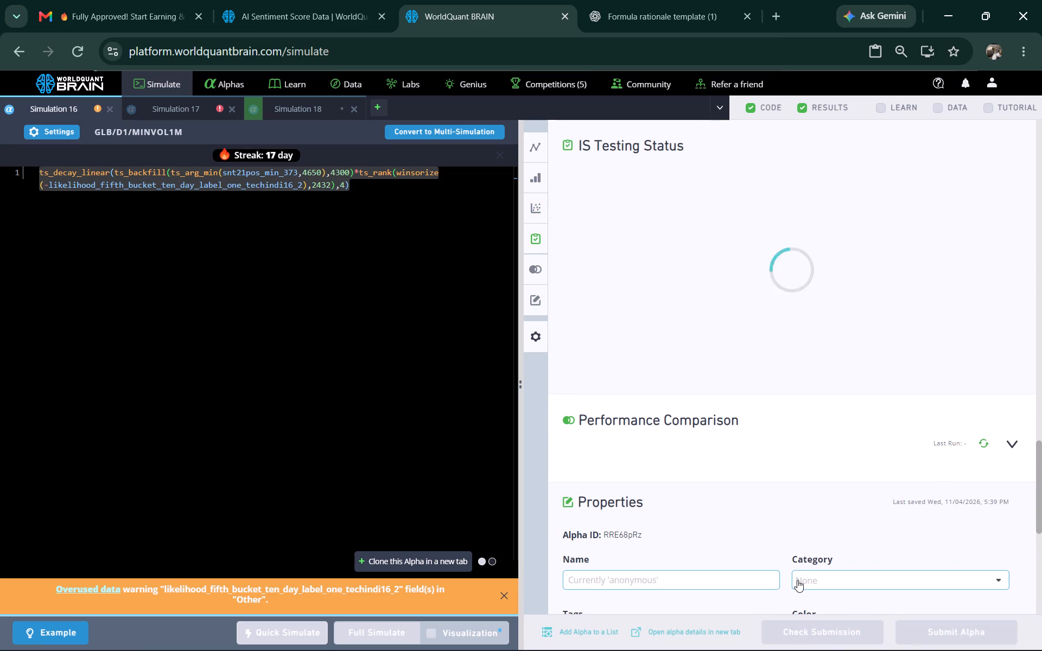
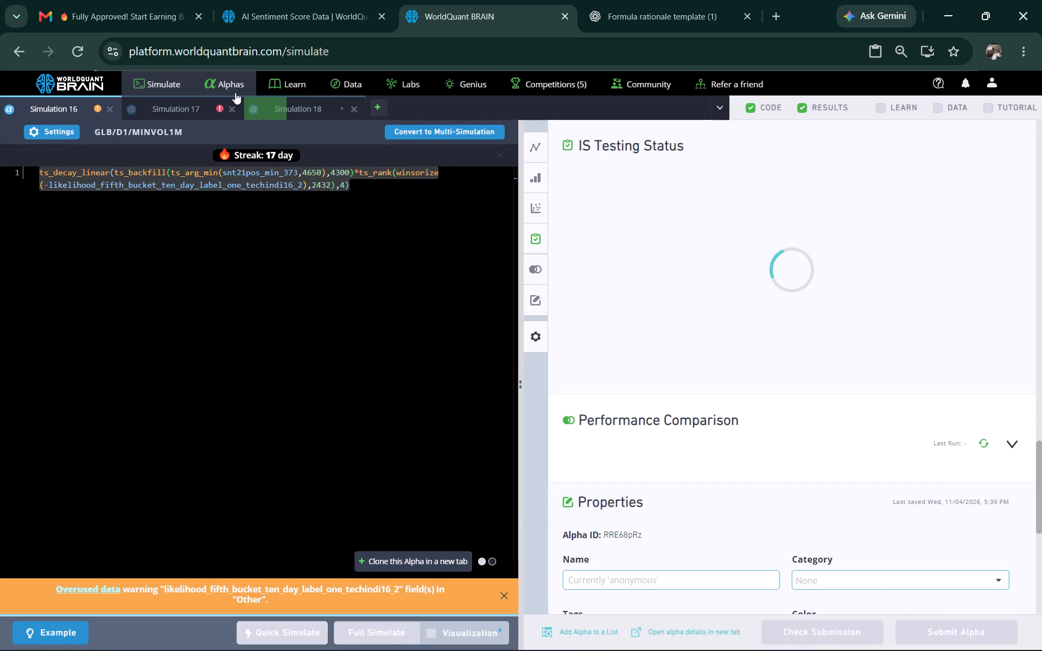
Look up the data type of Simulation 17's snt21pos_median_365 field on the last page of the AI Sentiment Score dataset.
click(176, 109)
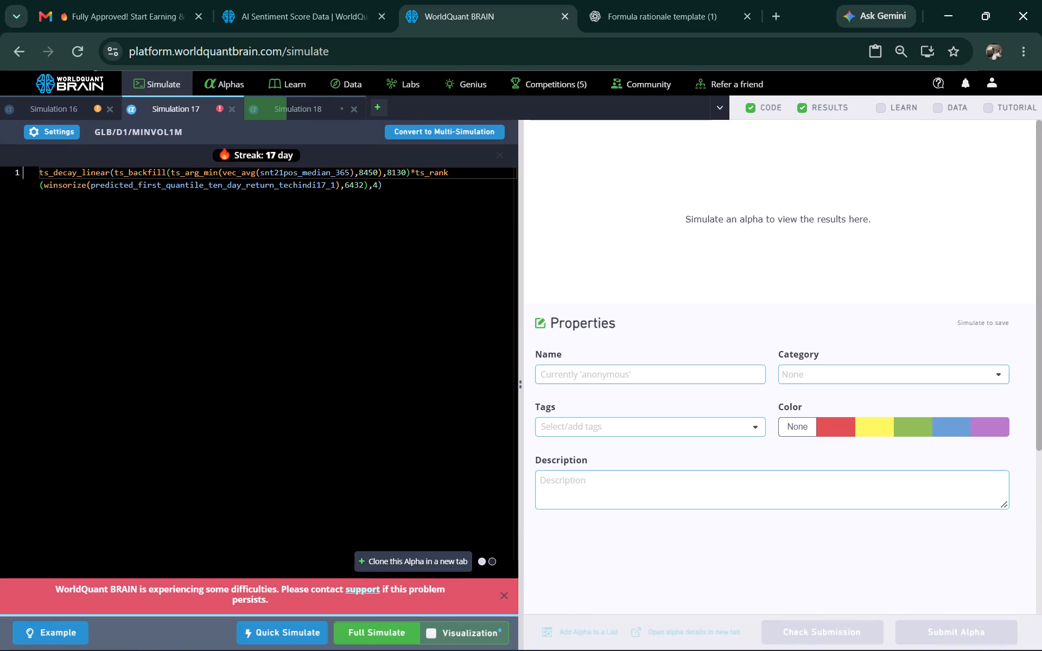
click(287, 169)
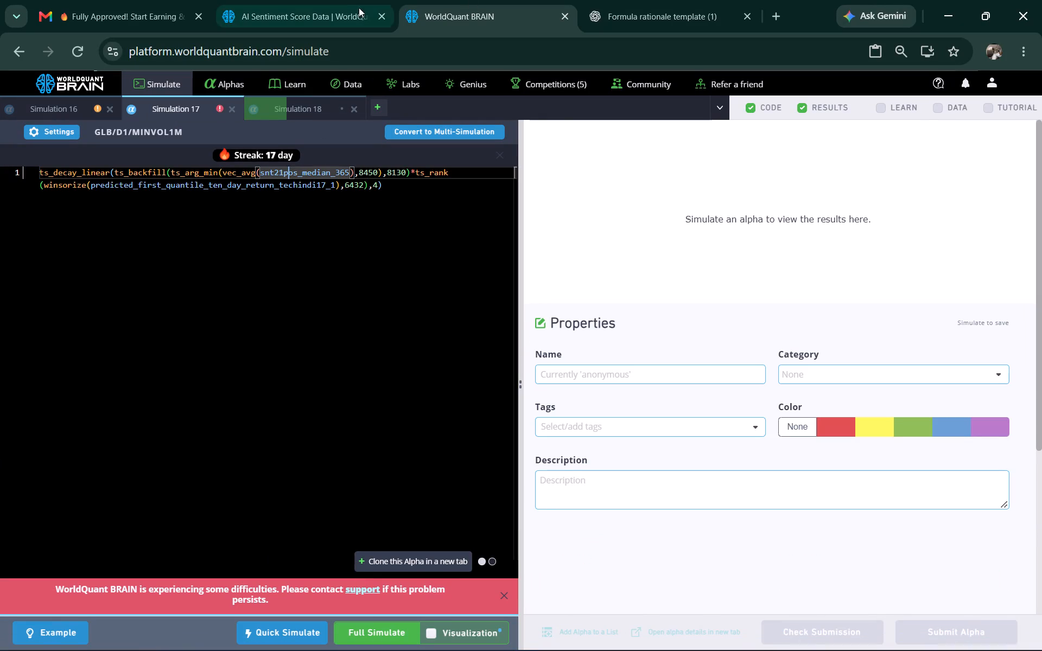
click(298, 8)
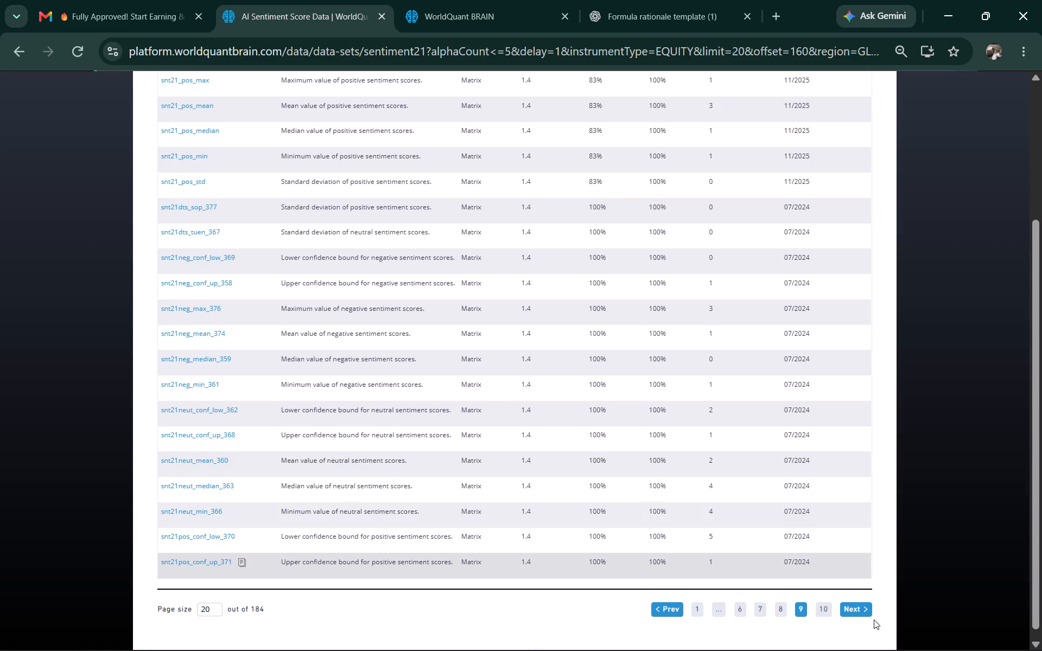
click(823, 605)
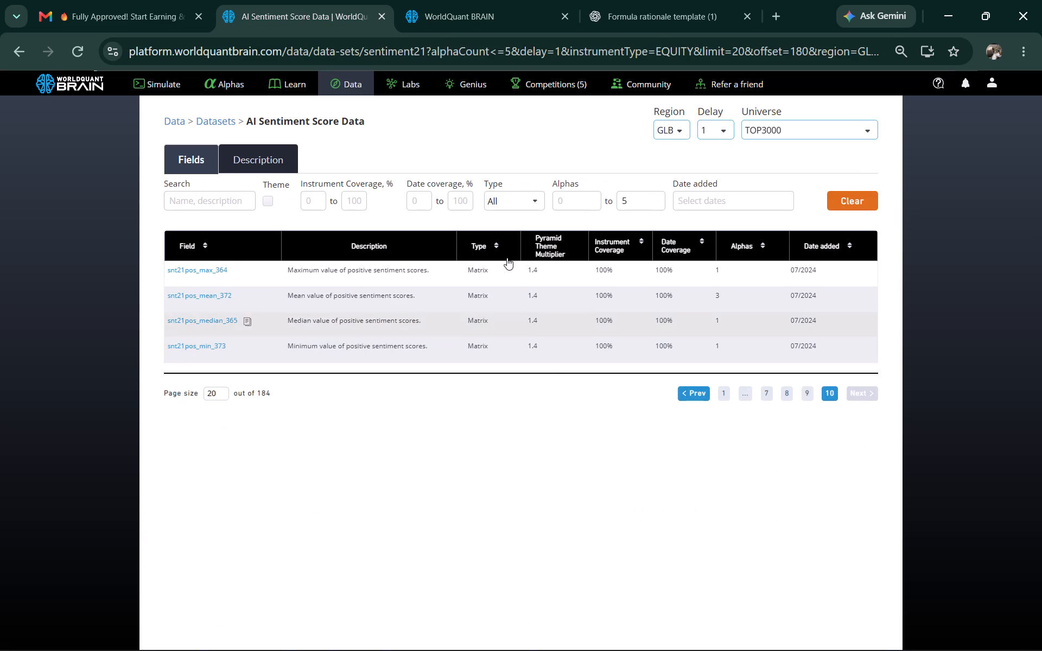
click(491, 18)
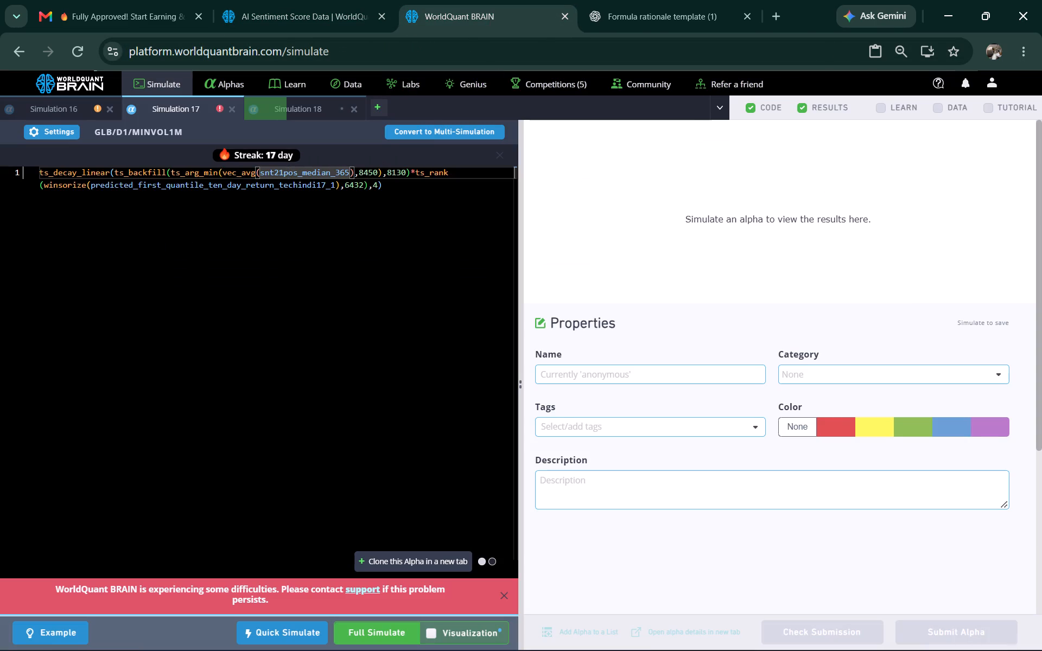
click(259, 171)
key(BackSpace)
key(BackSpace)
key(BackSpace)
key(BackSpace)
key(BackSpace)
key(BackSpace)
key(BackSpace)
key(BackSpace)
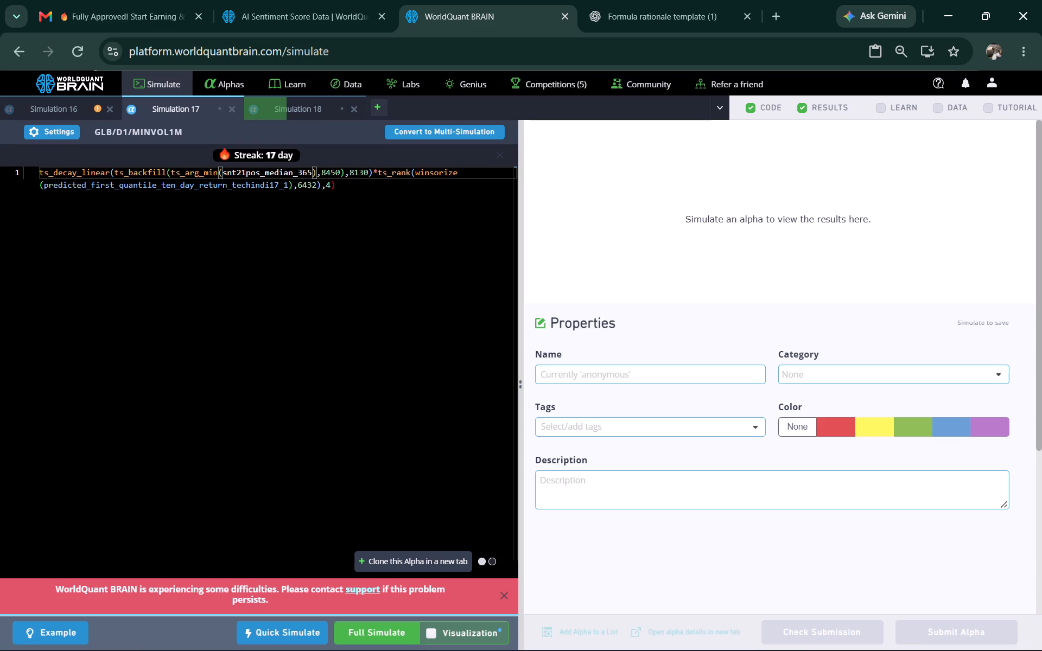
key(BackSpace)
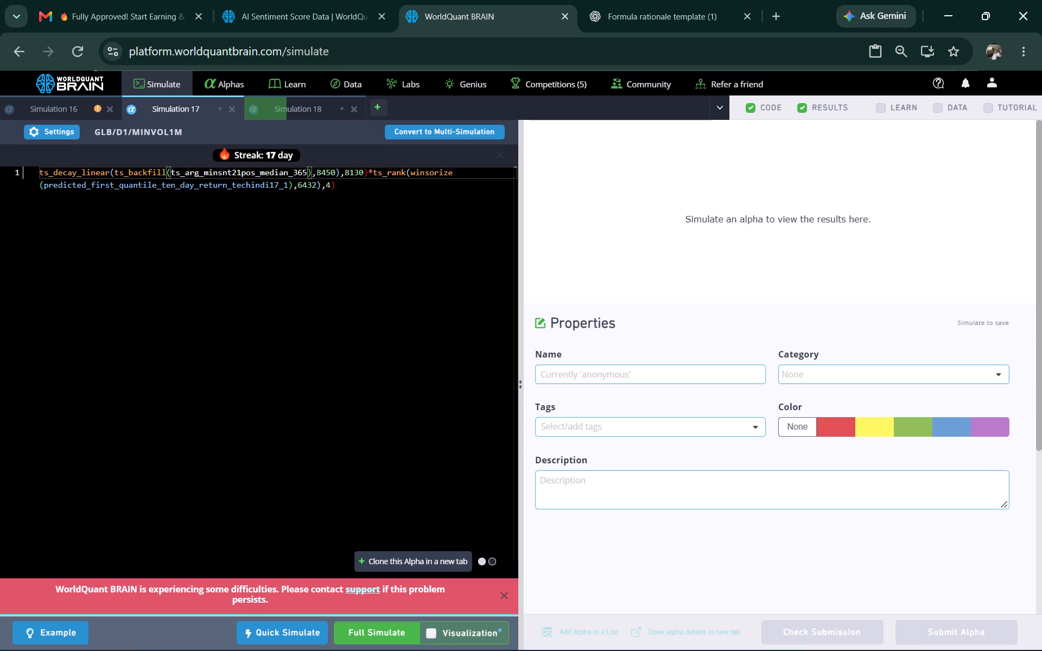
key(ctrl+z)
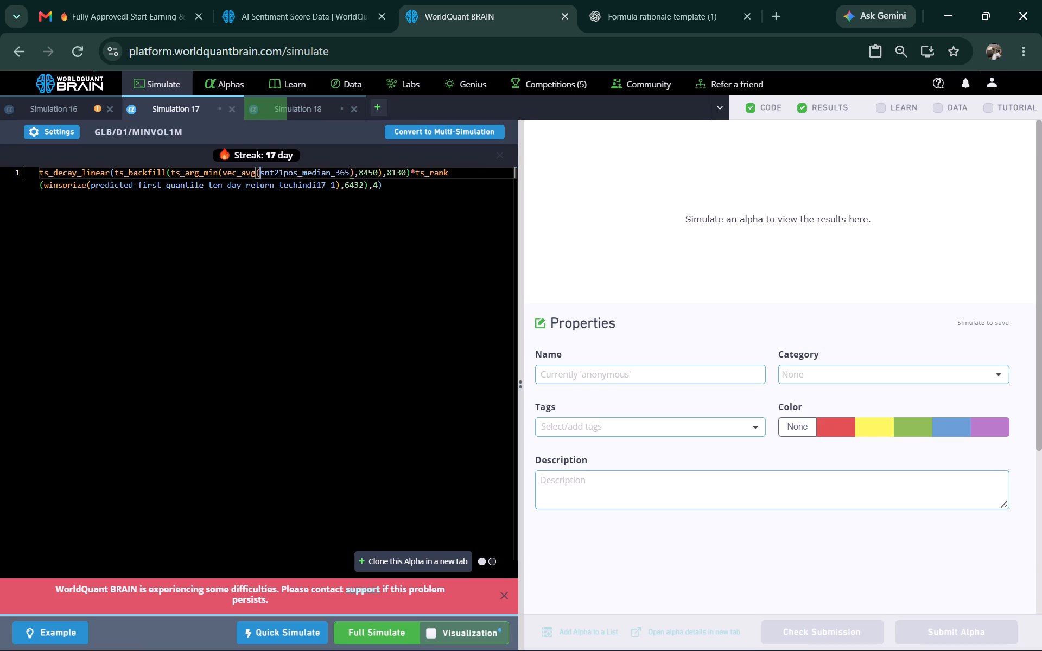
Remove the vec_avg wrapper around snt21pos_median_365 in Simulation 17's expression and run the full simulation.
key(BackSpace)
key(BackSpace)
key(BackSpace)
key(BackSpace)
key(BackSpace)
key(BackSpace)
key(BackSpace)
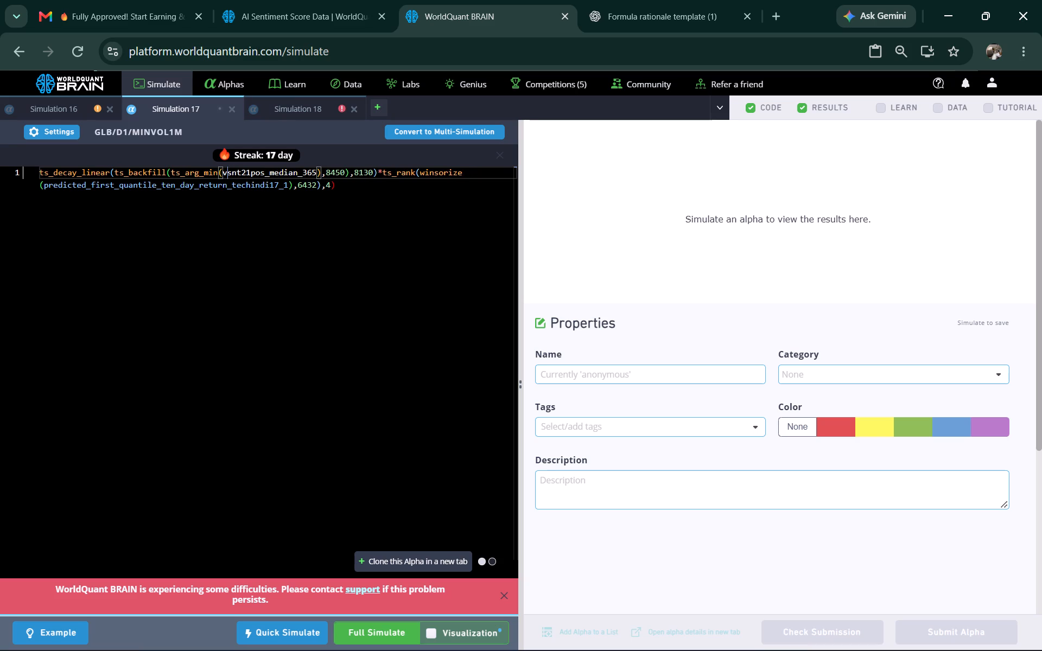
key(BackSpace)
click(315, 175)
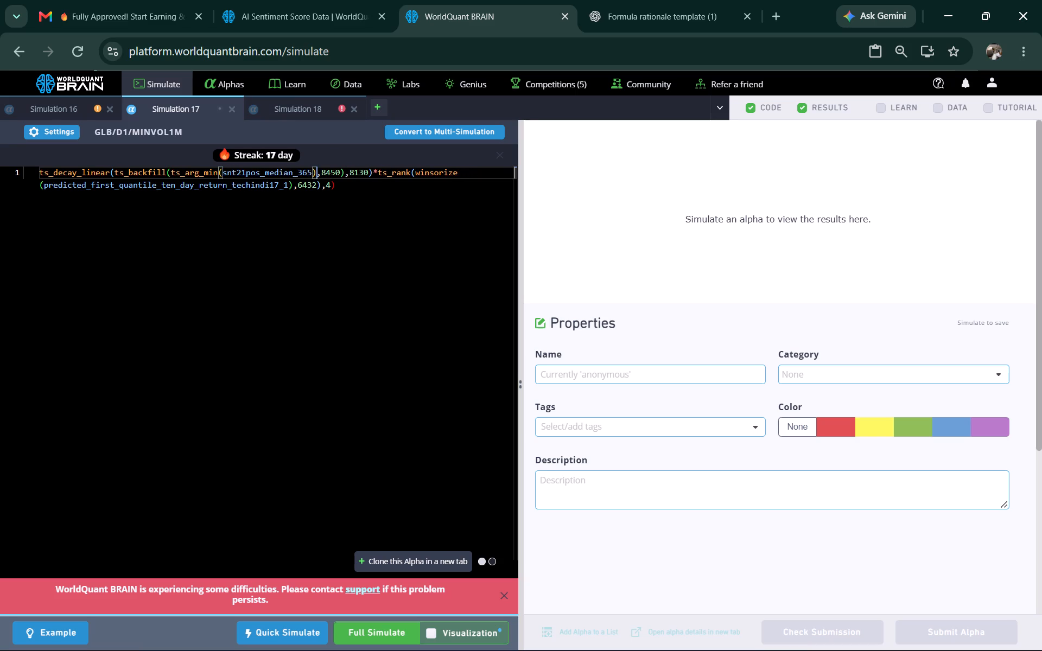
key(BackSpace)
click(370, 633)
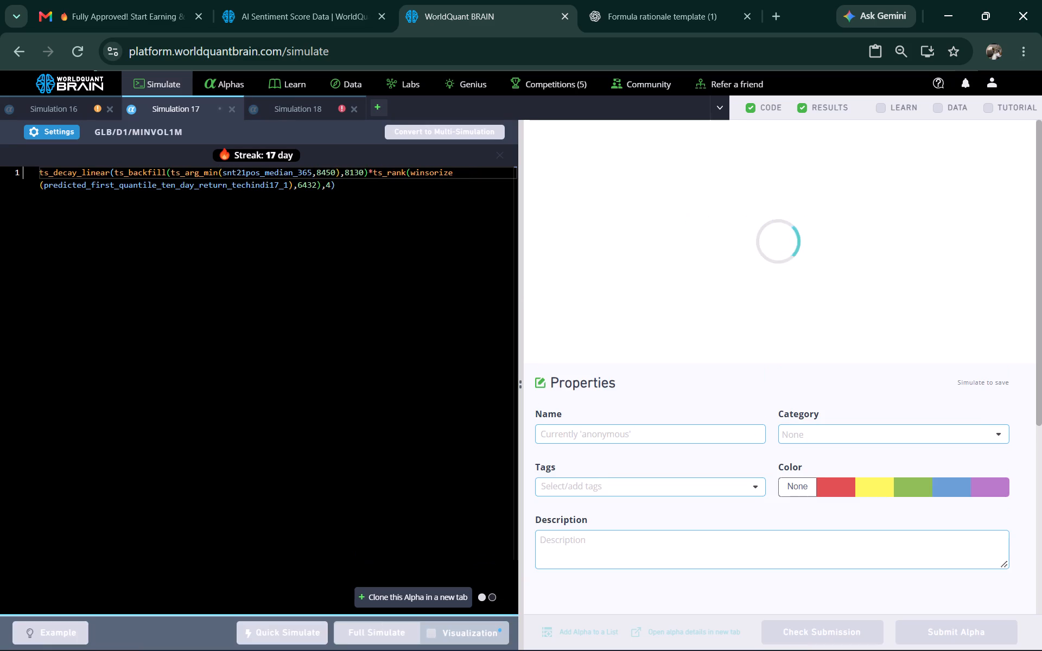
Remove the vec_avg wrapper around snt21neg_conf_low_369 in Simulation 18's expression, including its closing bracket.
click(316, 107)
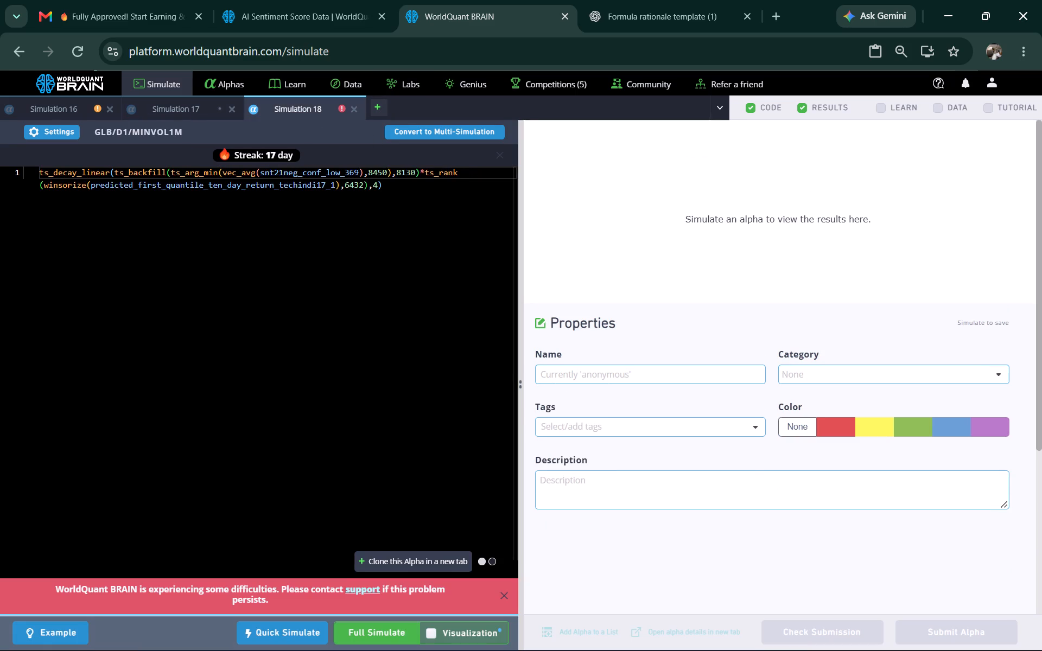
click(262, 174)
key(BackSpace)
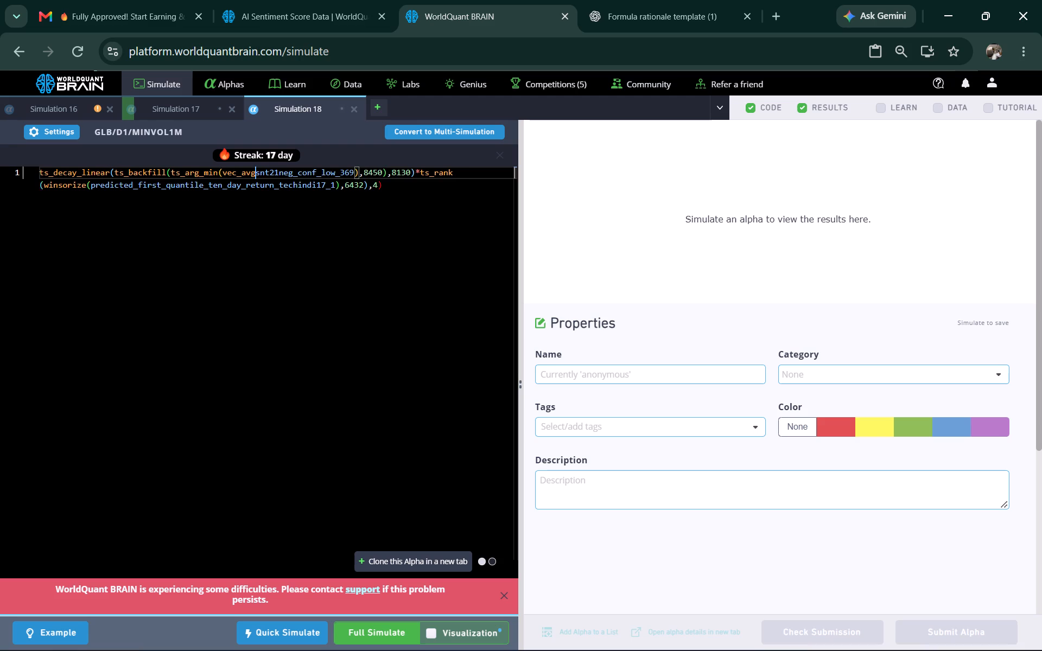
key(BackSpace)
key(BackSpace)
key(BackSpace)
key(BackSpace)
key(BackSpace)
key(BackSpace)
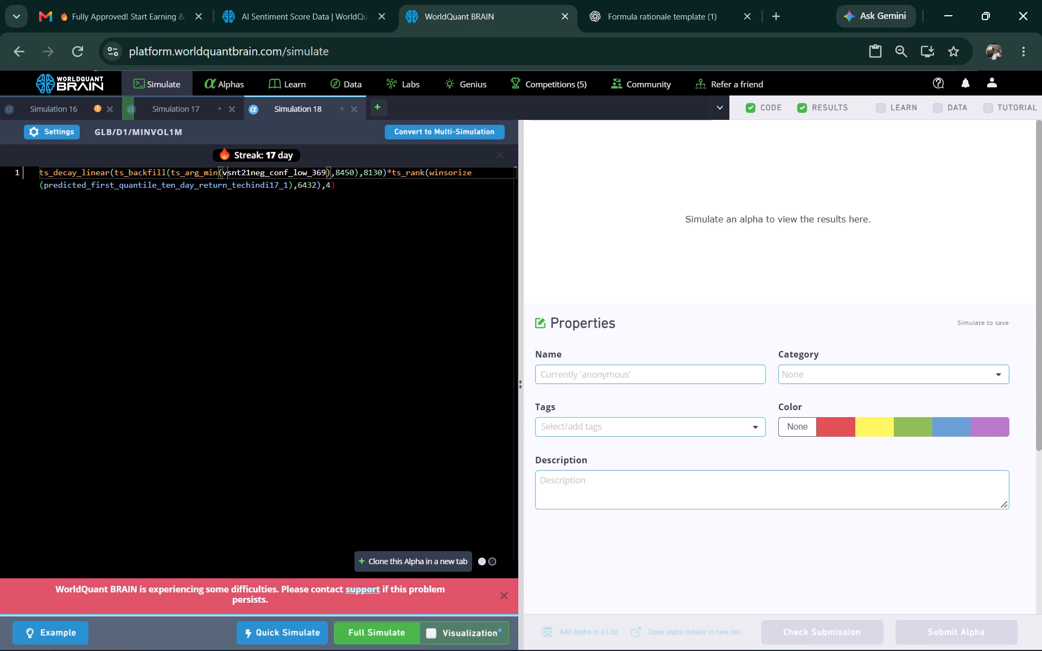
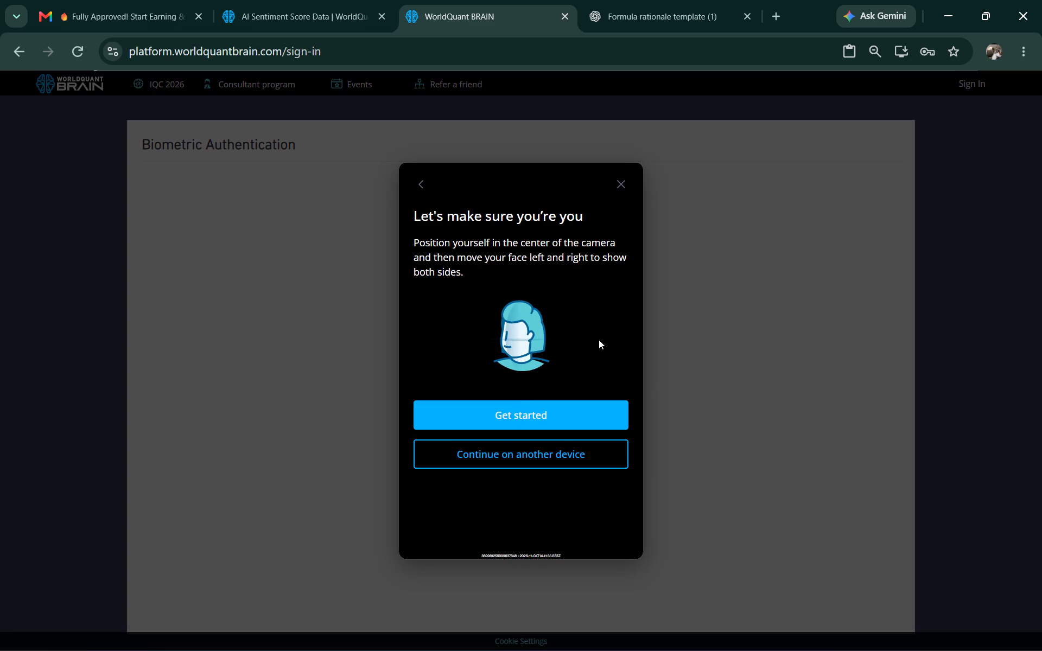
Complete the biometric face verification to sign back in to WorldQuant BRAIN.
click(462, 403)
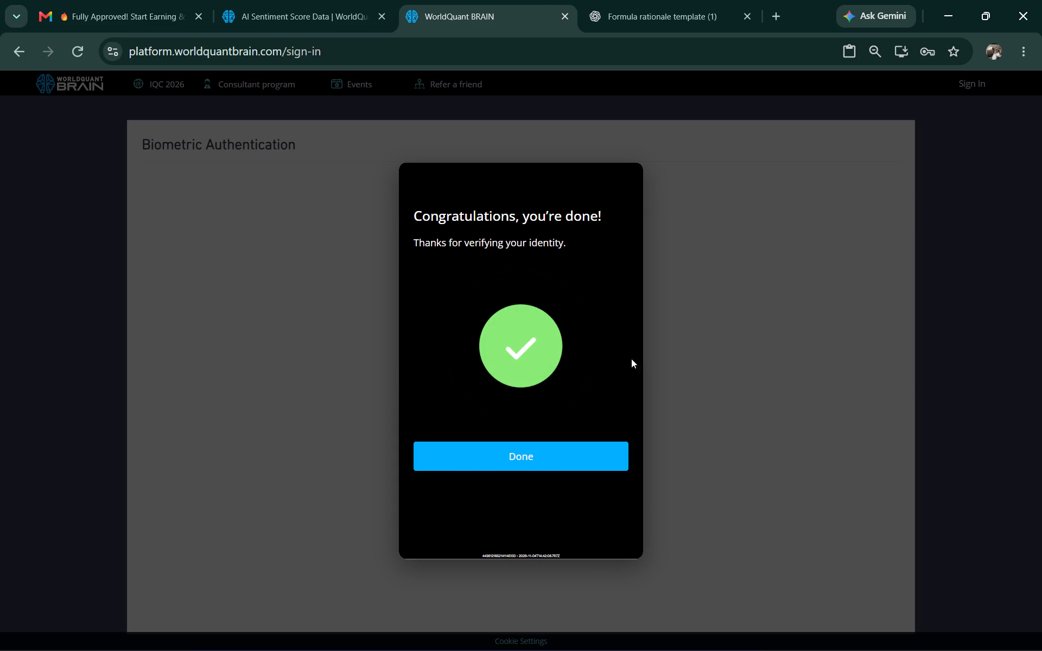
click(499, 459)
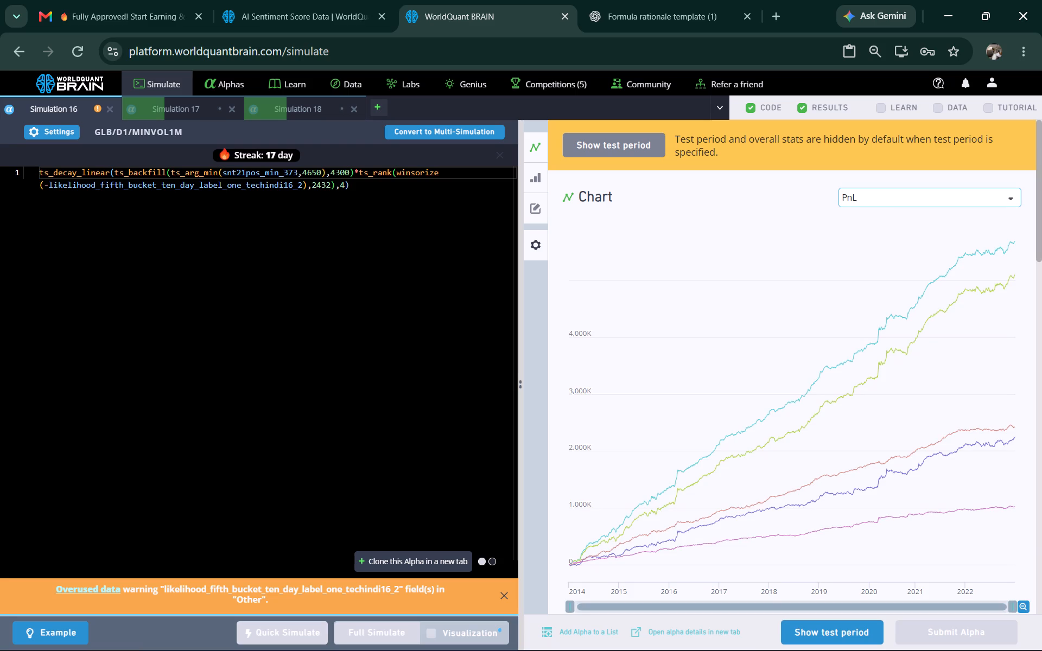
Review Simulation 16's training-period IS Summary and reveal the alpha's hidden test period.
scroll(779, 439, down, 2)
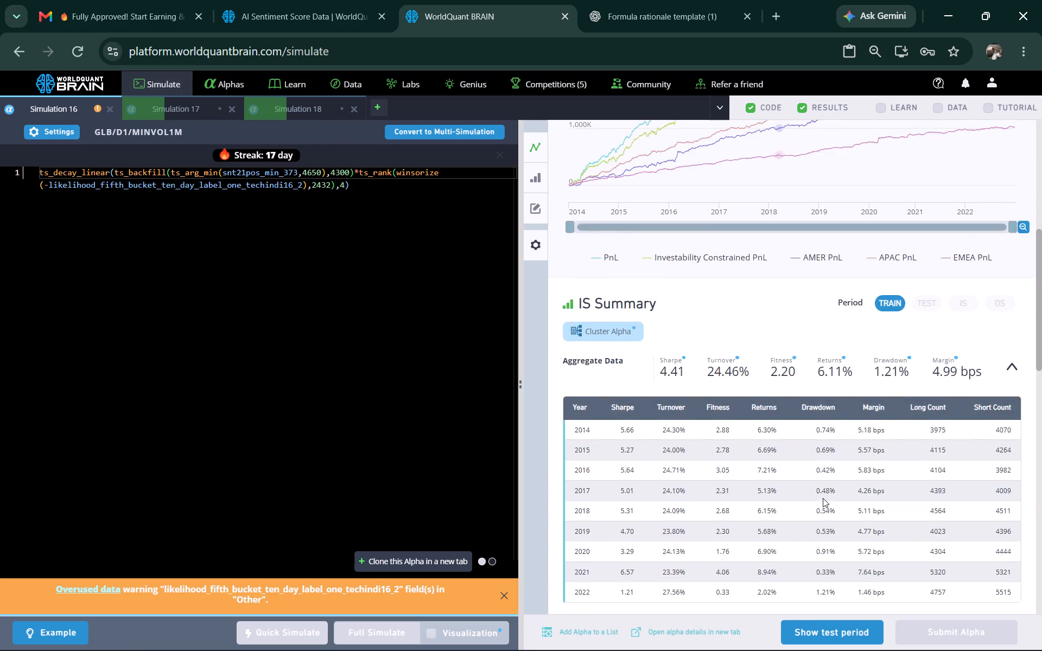
scroll(821, 502, down, 2)
click(833, 631)
Run the submission check on Simulation 16's alpha and monitor its Correlation and IS Testing Status sections.
scroll(823, 455, down, 2)
scroll(836, 382, down, 1)
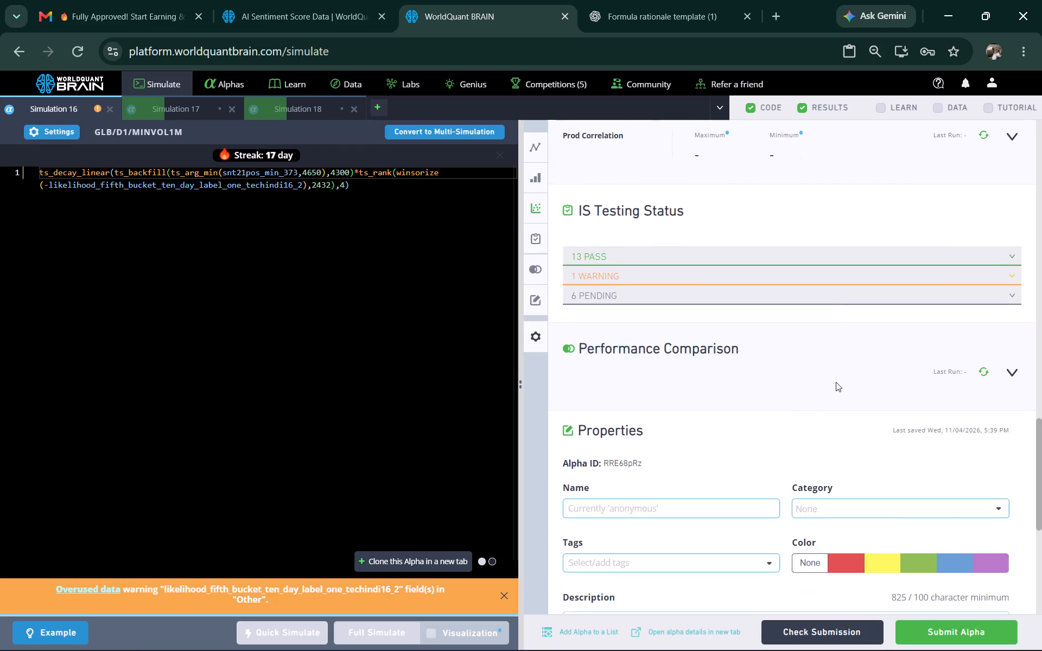
click(833, 630)
scroll(790, 381, up, 1)
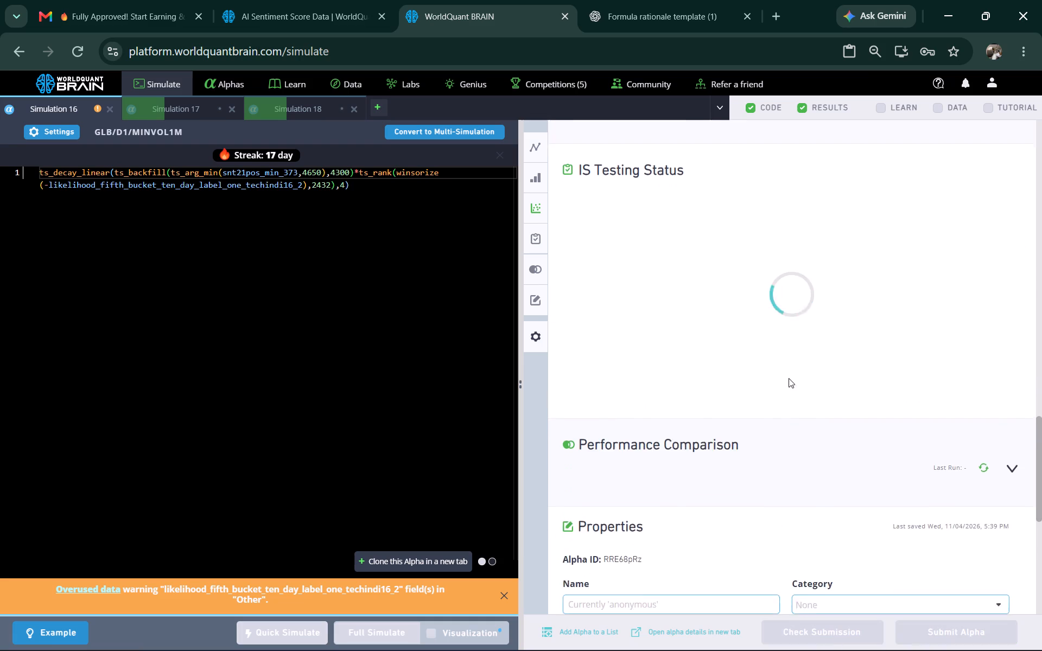
scroll(789, 378, up, 1)
scroll(787, 373, down, 4)
scroll(787, 373, up, 4)
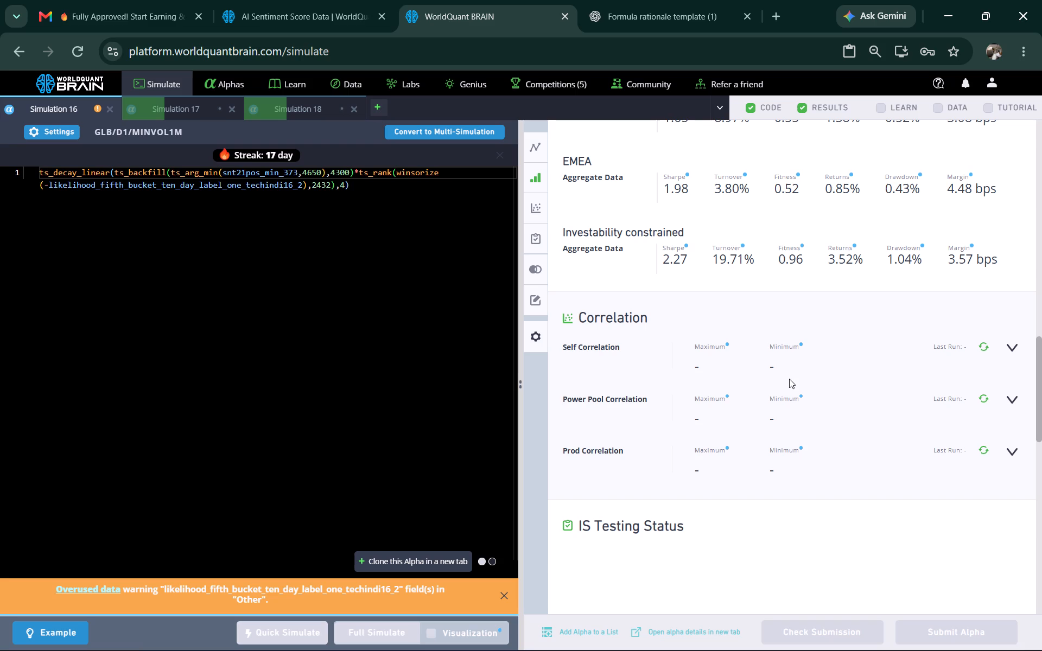
scroll(772, 349, down, 2)
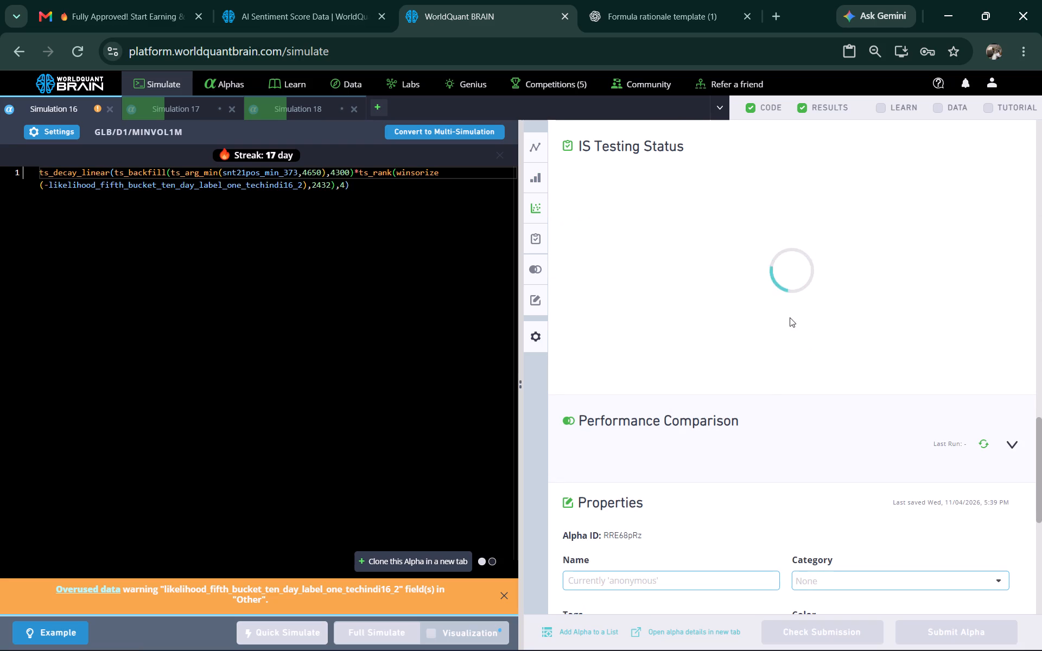
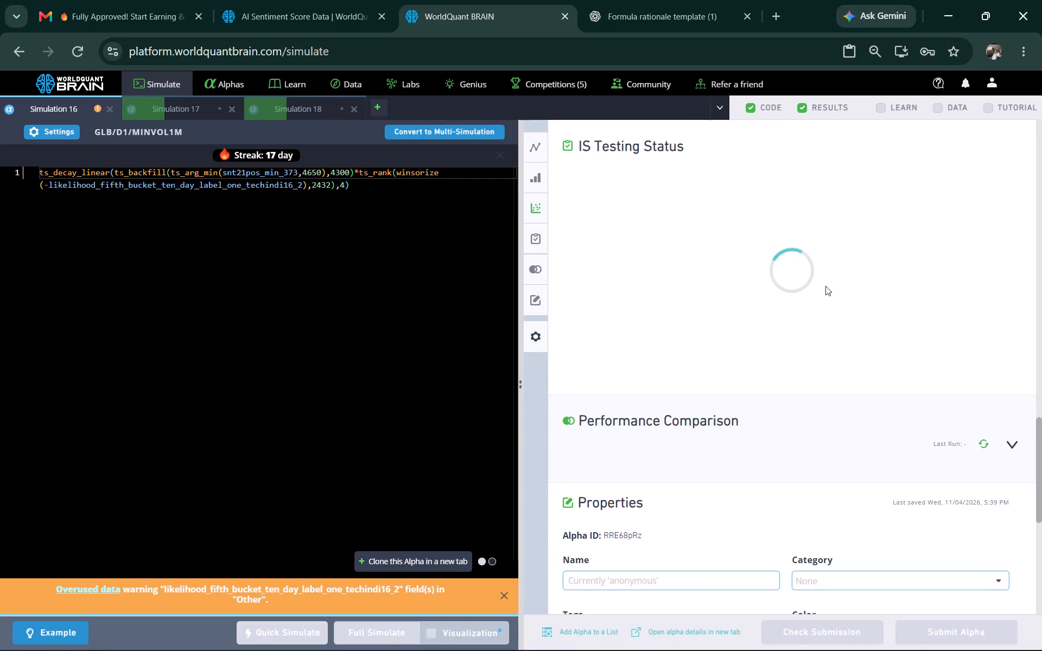
Examine Simulation 16's test-period IS Summary, yearly and regional results, Correlation section and Properties while the submission check runs.
scroll(590, 301, down, 3)
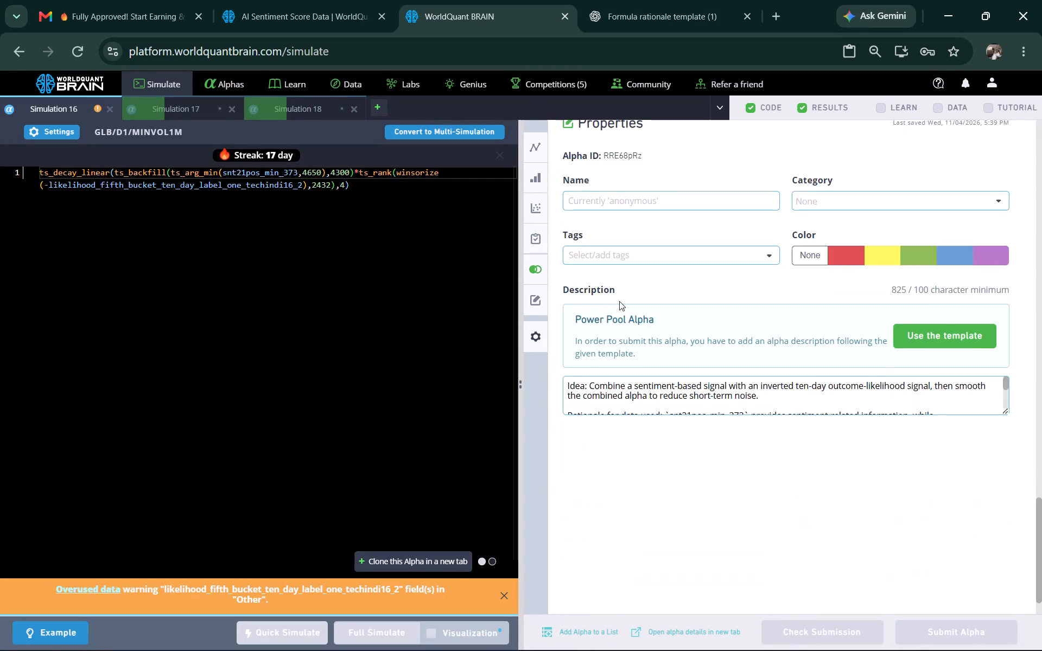
scroll(619, 301, down, 1)
scroll(625, 298, up, 5)
scroll(687, 270, up, 4)
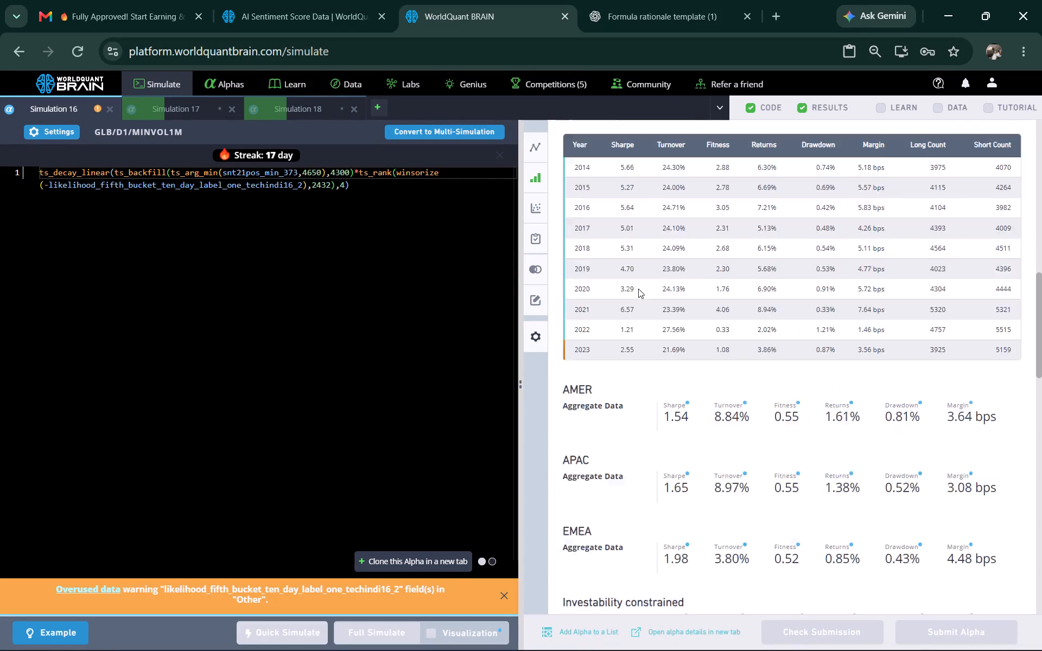
scroll(638, 289, up, 3)
scroll(640, 288, down, 5)
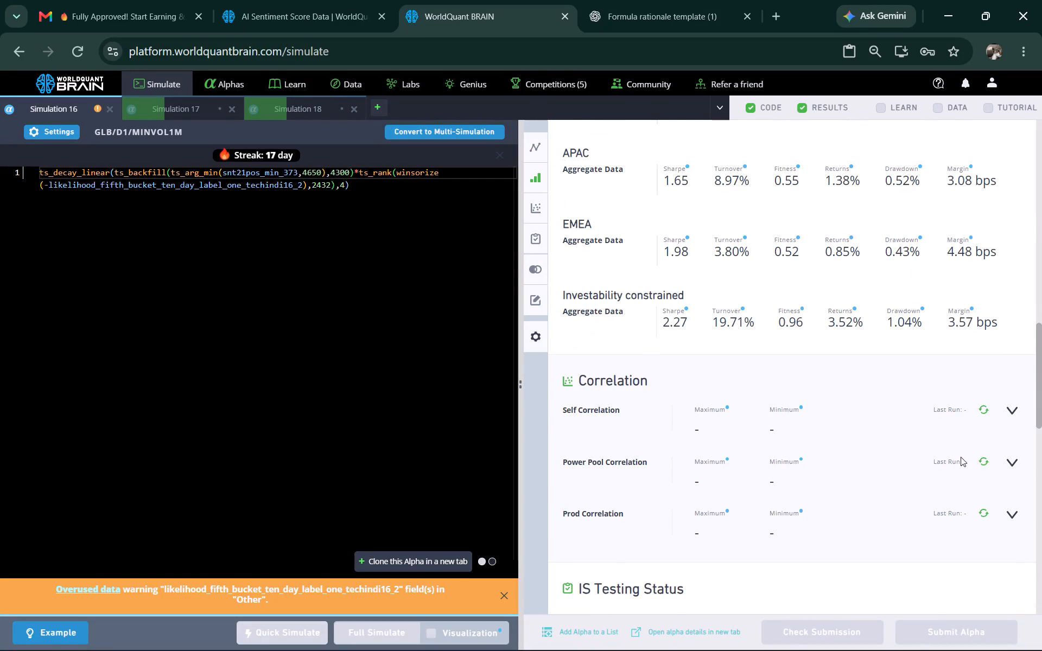
scroll(823, 375, up, 1)
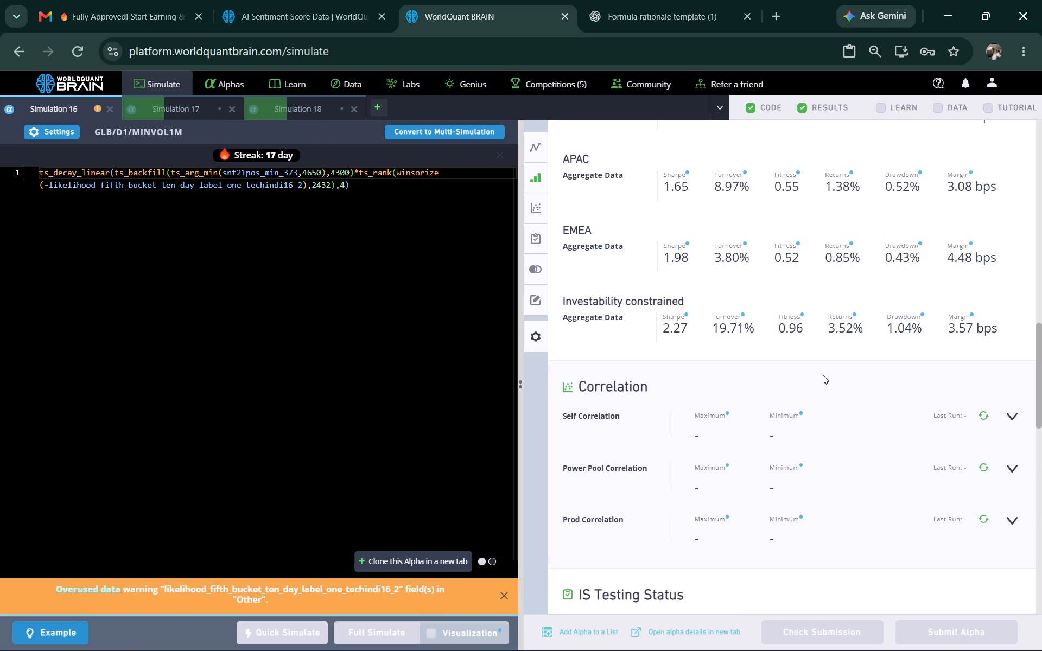
scroll(823, 375, up, 1)
scroll(823, 375, down, 1)
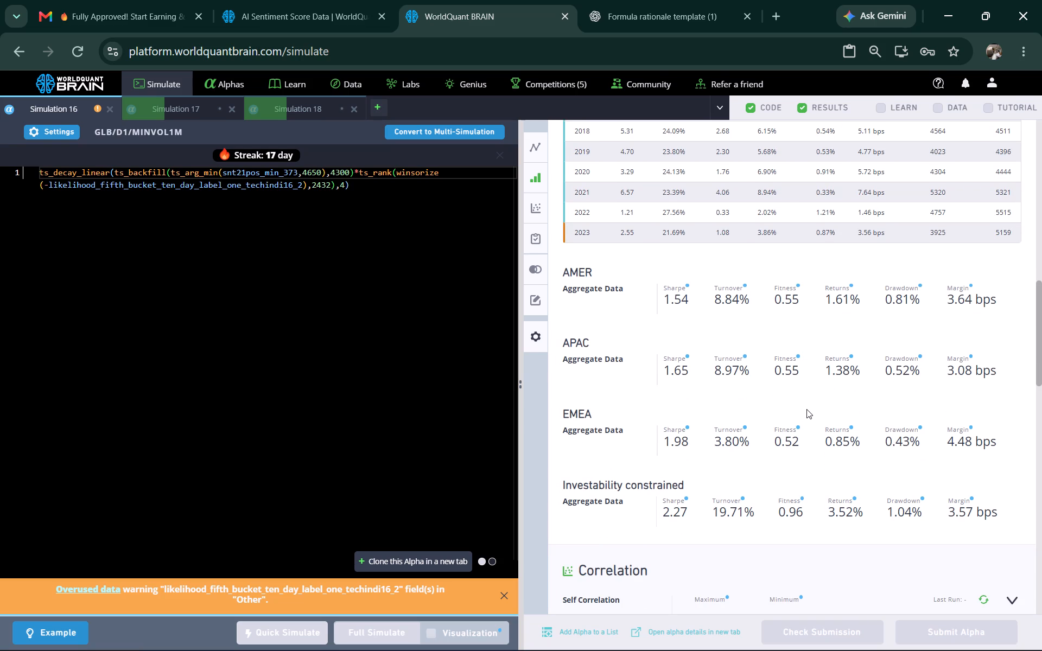
scroll(768, 394, up, 2)
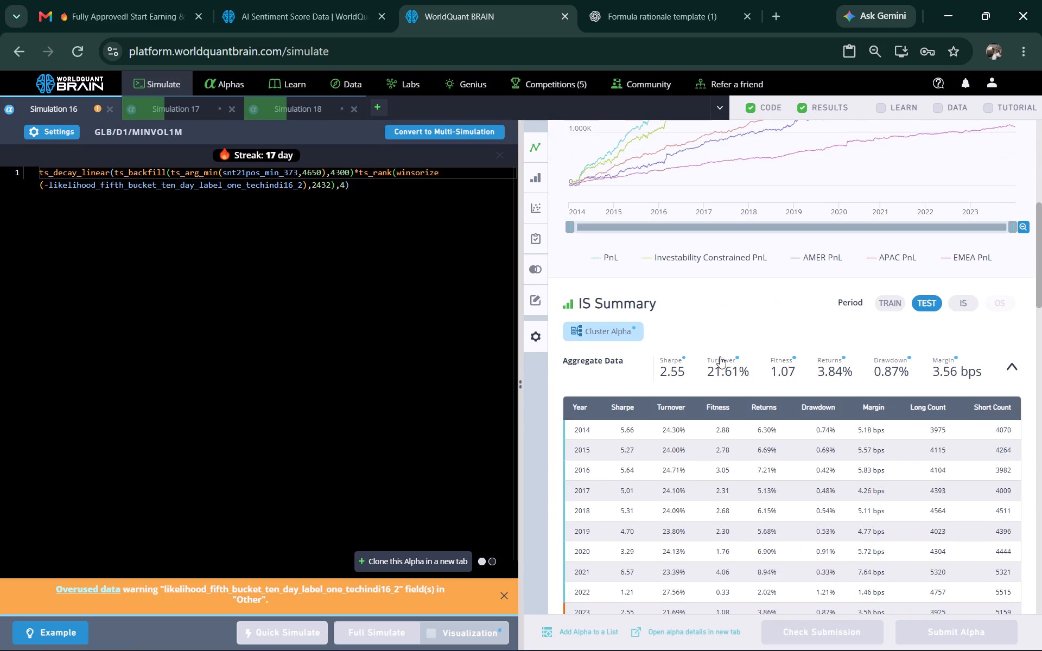
scroll(706, 350, up, 2)
scroll(701, 350, down, 2)
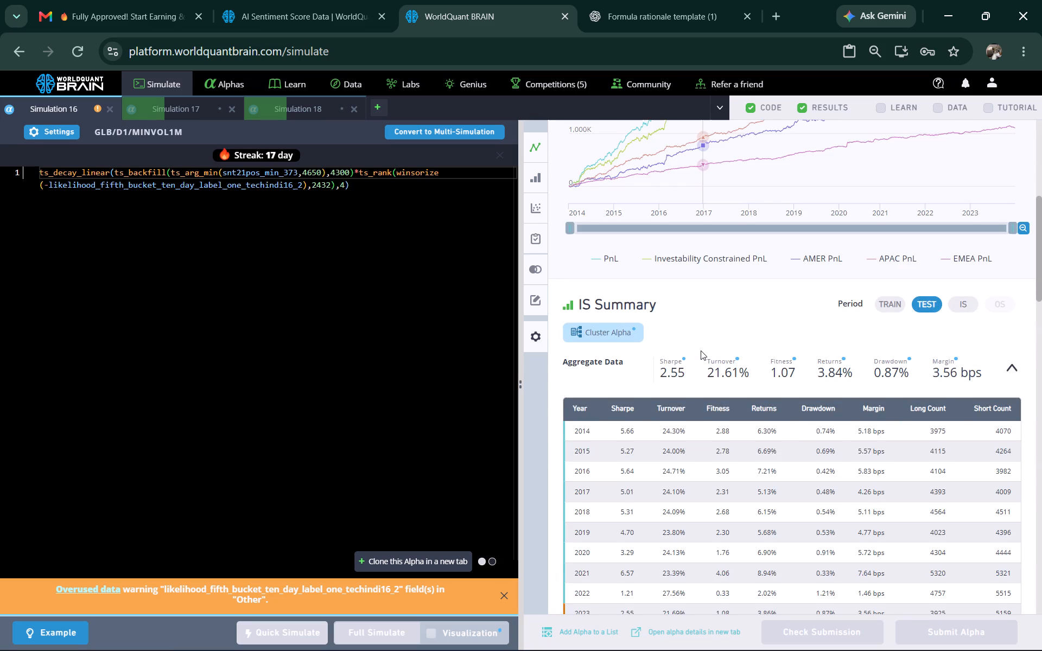
Run the Power Pool Correlation and Prod Correlation calculations for Simulation 16's alpha.
scroll(702, 353, down, 3)
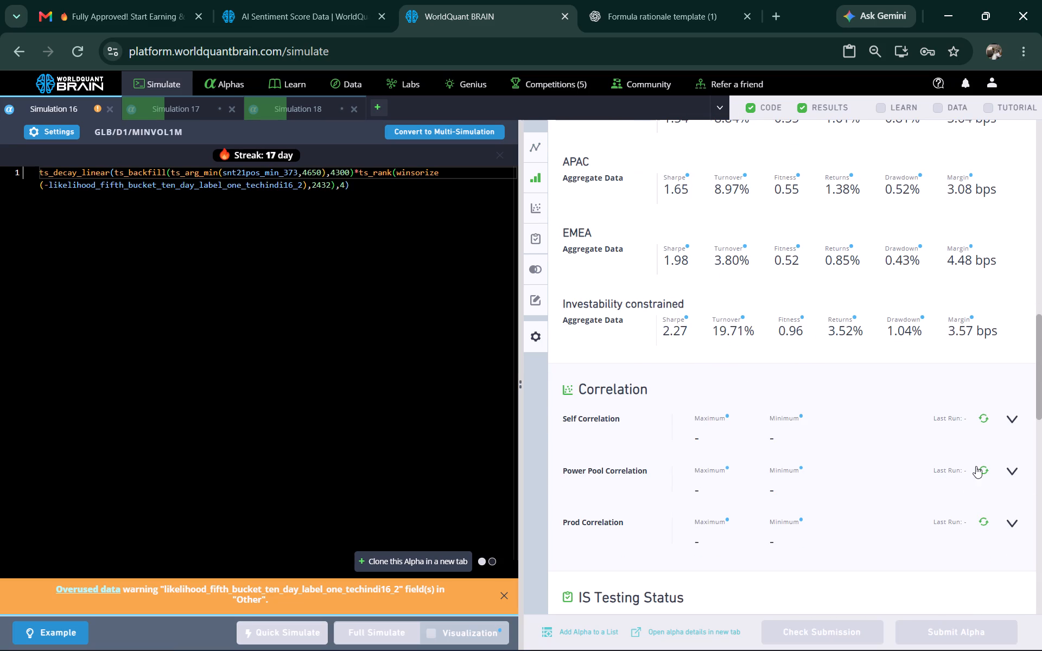
click(979, 457)
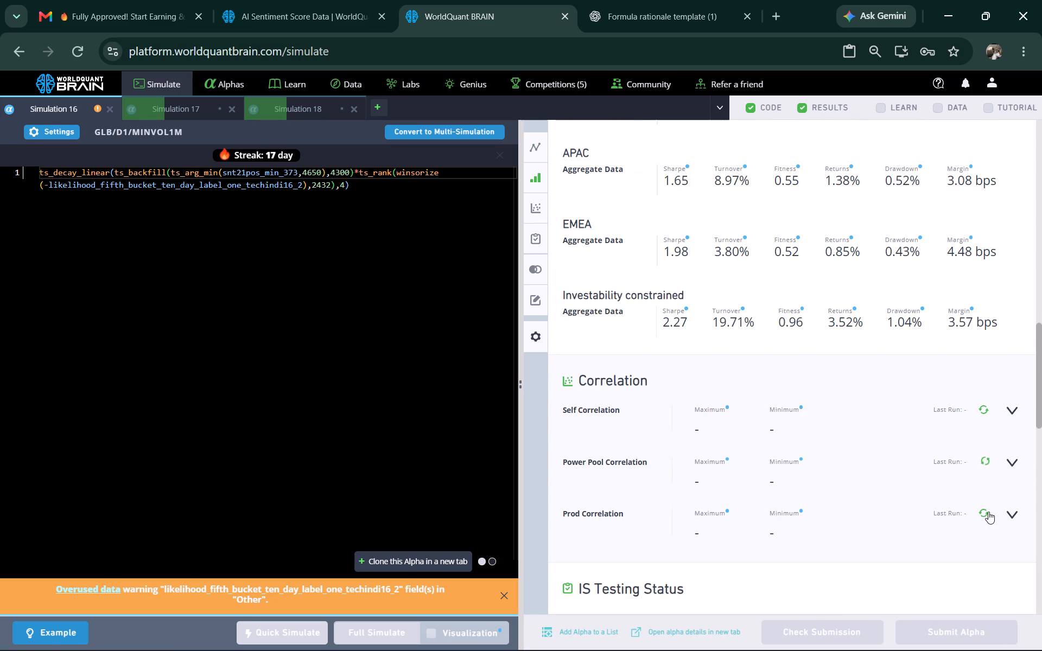
click(982, 510)
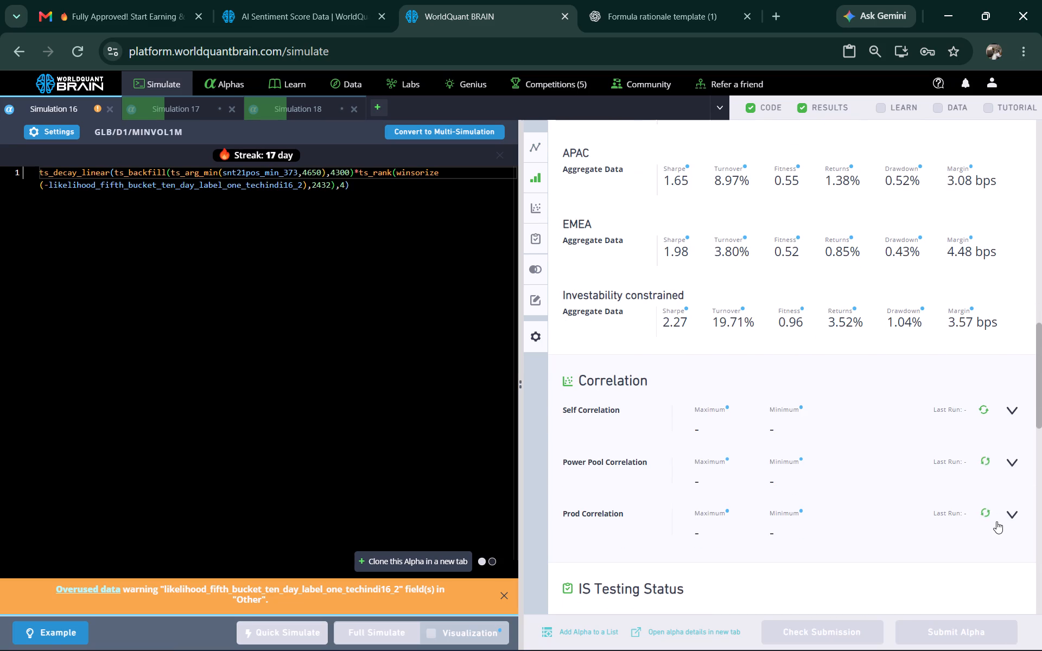
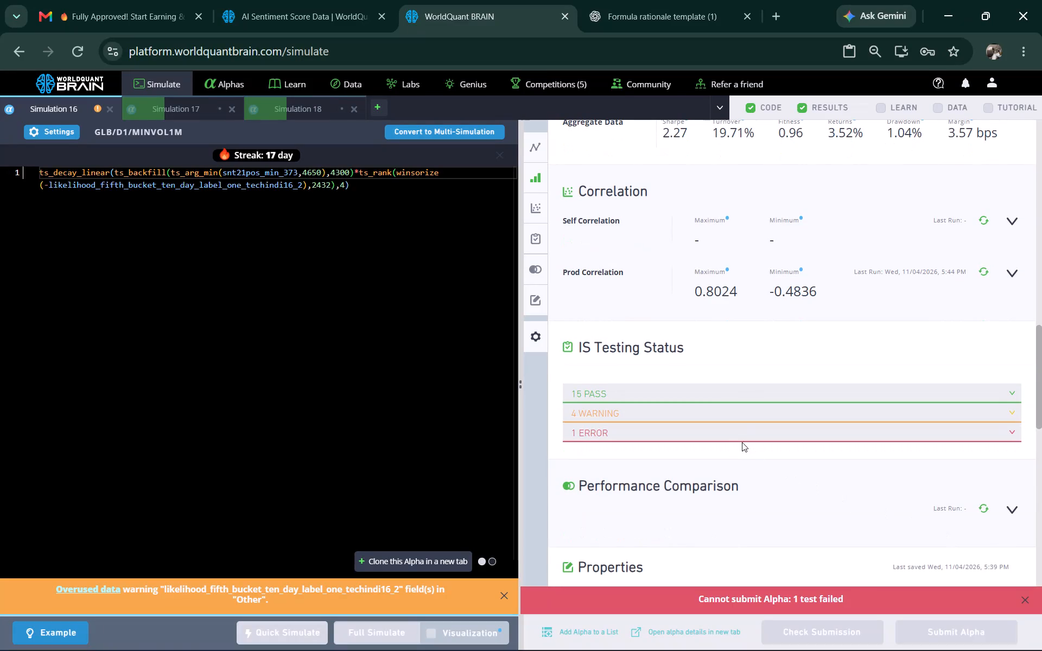
Expand the IS testing error of Simulation 16 and run its self correlation check.
click(734, 433)
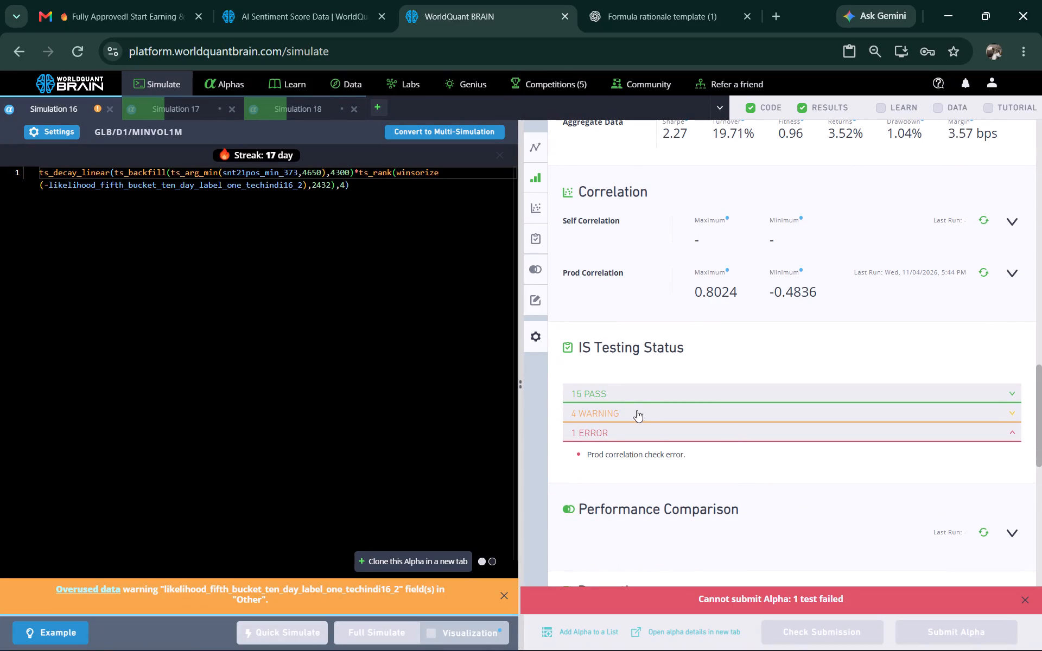
click(986, 221)
Close Simulation 16.
click(221, 81)
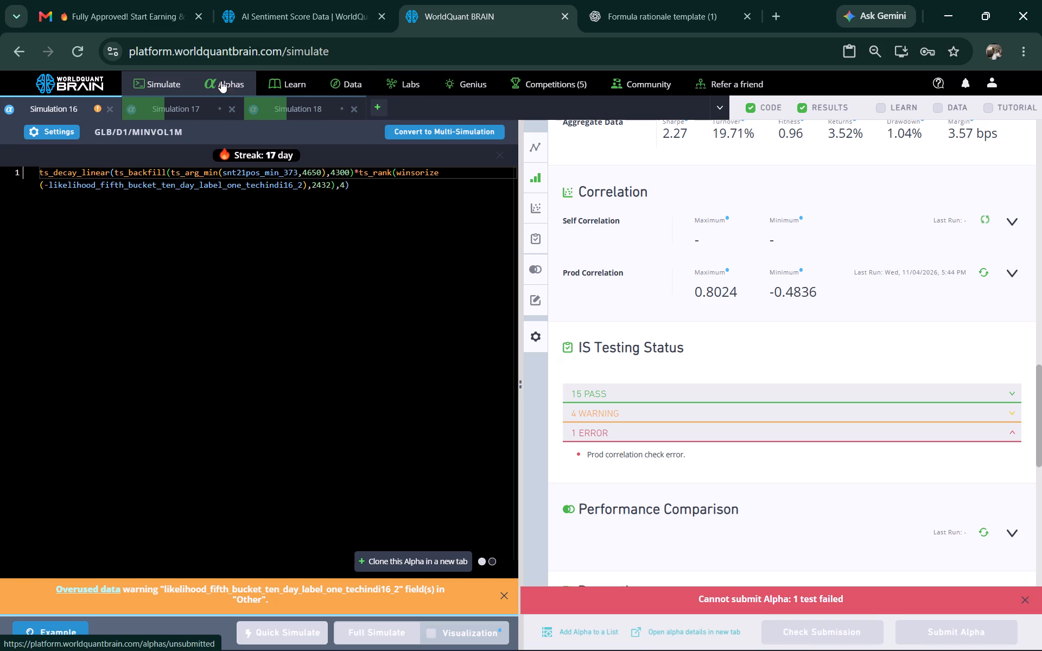
click(176, 82)
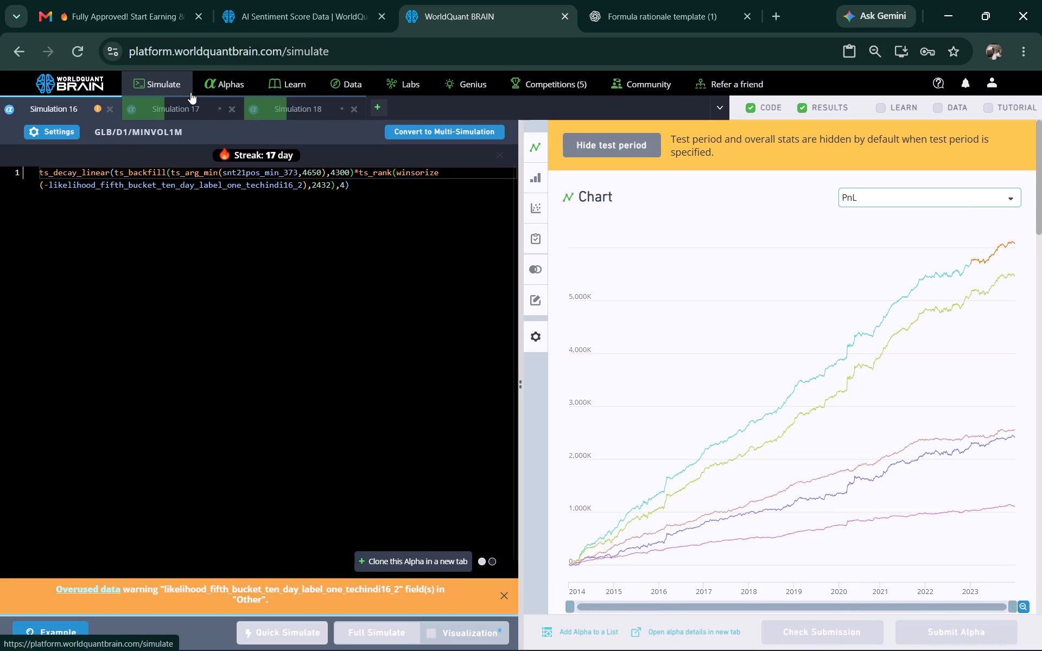
click(110, 110)
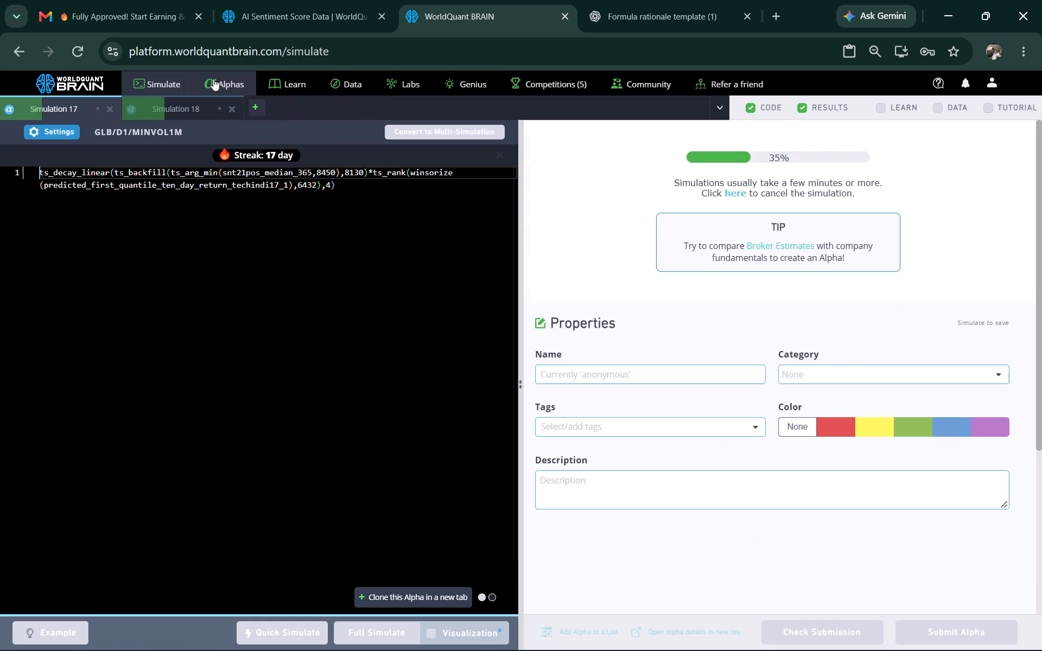
Clone the topmost submitted alpha dated 11/02/2026, the one using oth455_customer_n2v_p10_q200_w2_pca_fact2_value, into a new simulation.
click(224, 78)
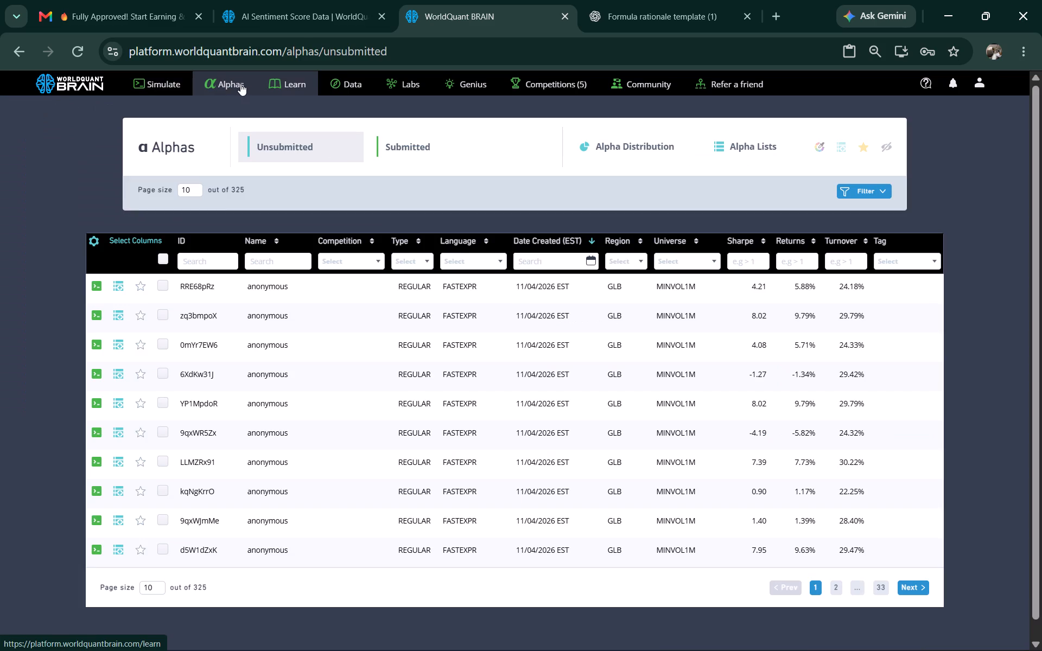
click(411, 148)
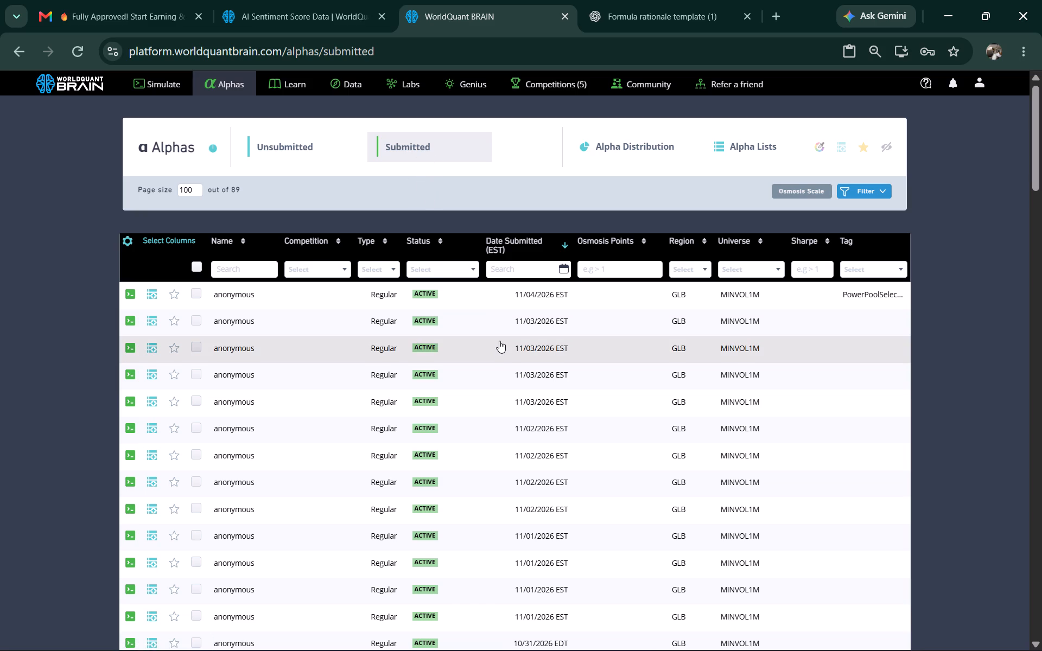
click(460, 406)
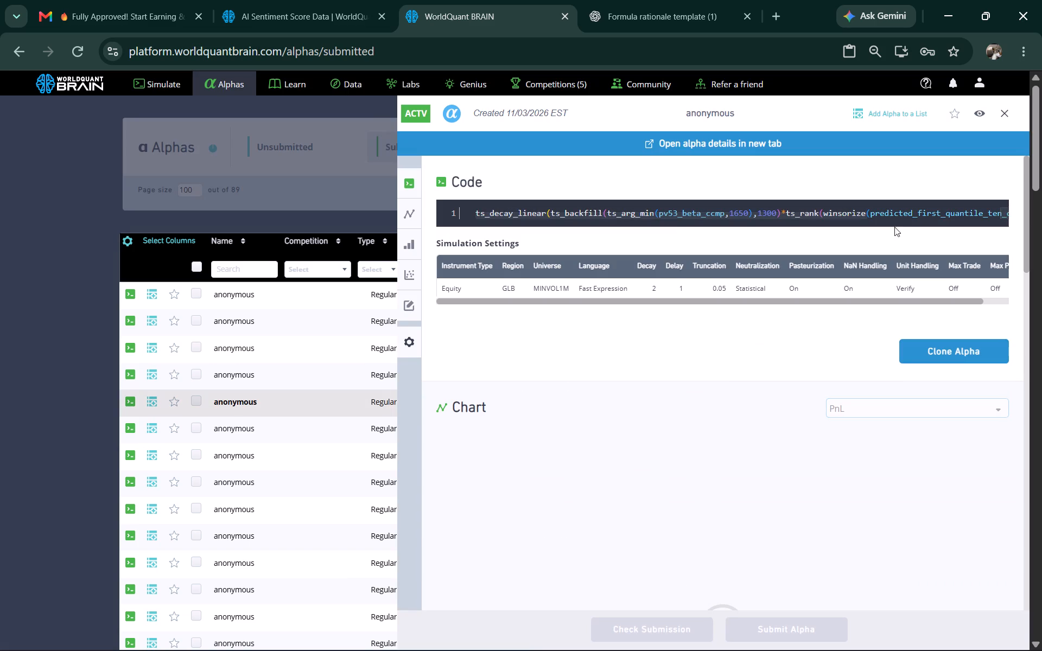
click(1006, 111)
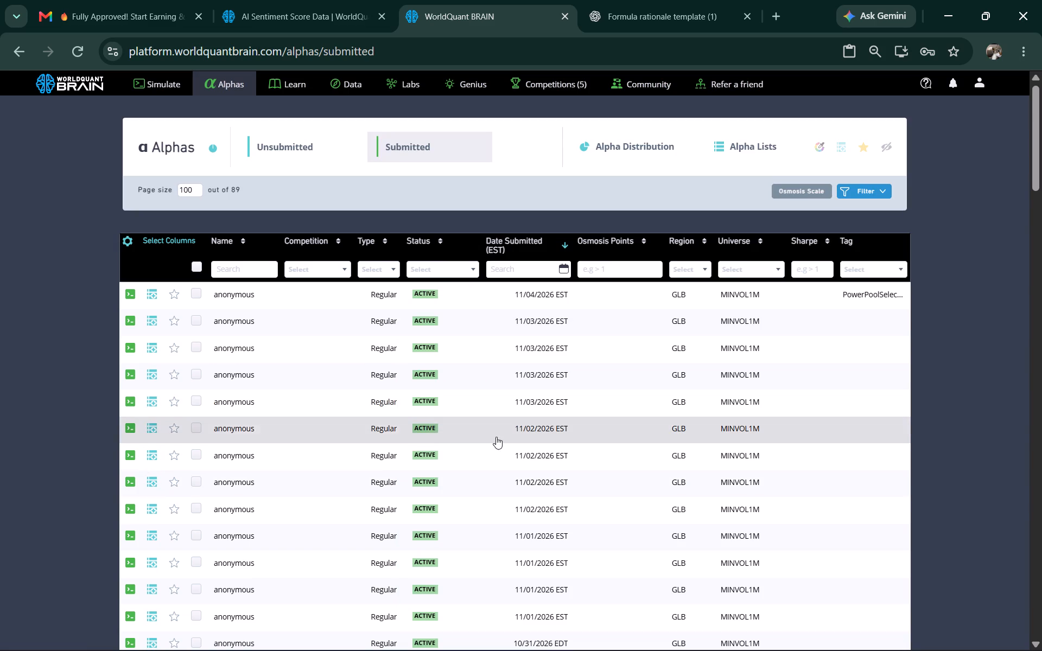
click(475, 439)
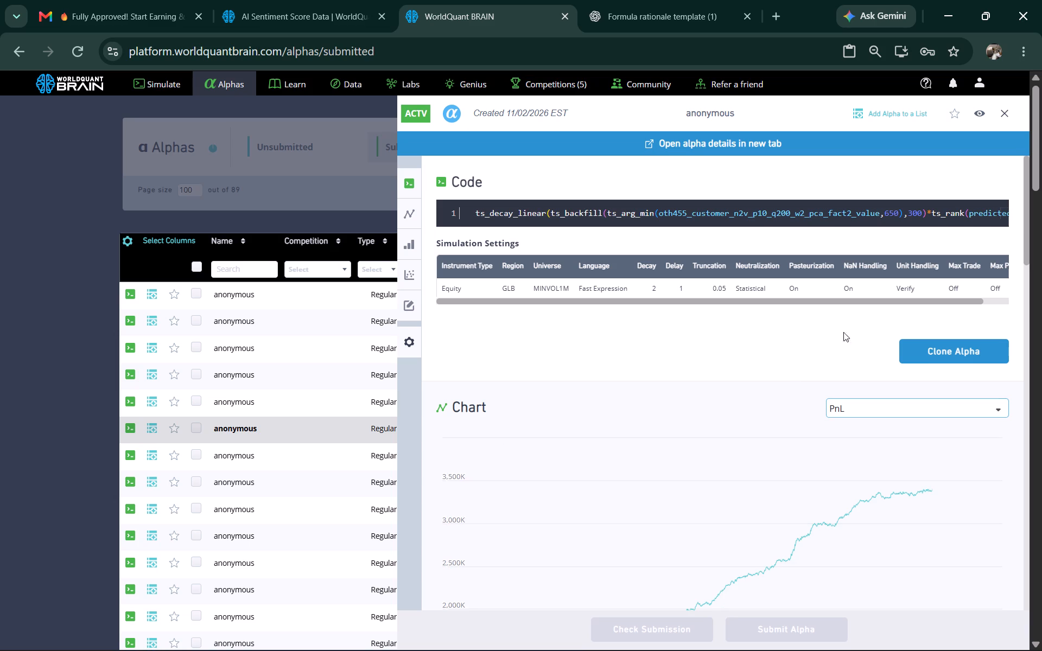
scroll(889, 313, down, 1)
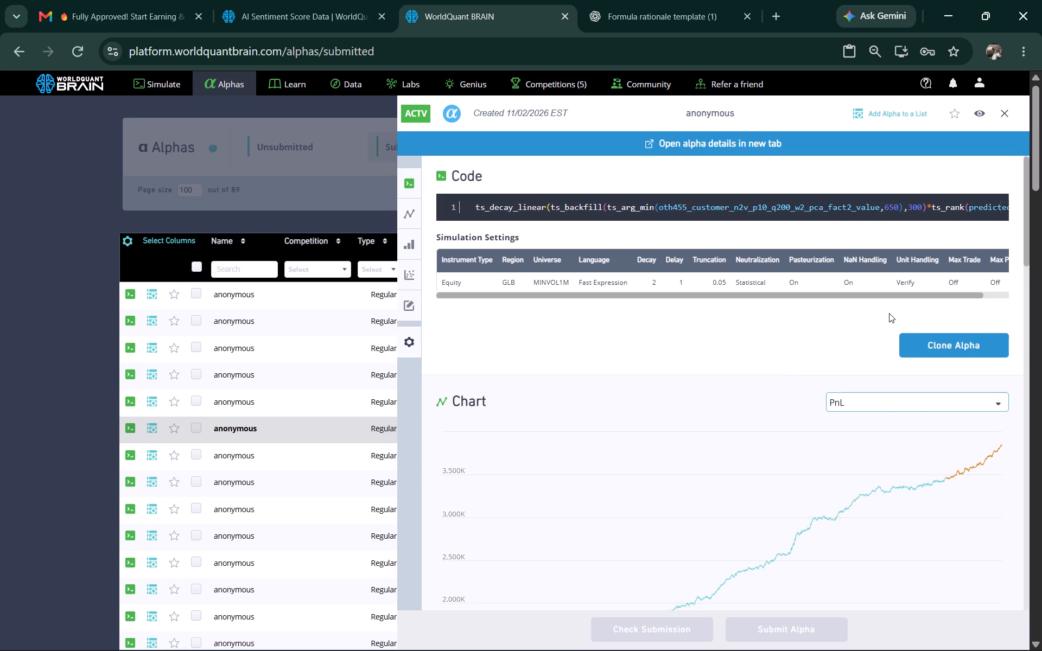
scroll(889, 313, down, 1)
scroll(869, 348, up, 2)
click(925, 356)
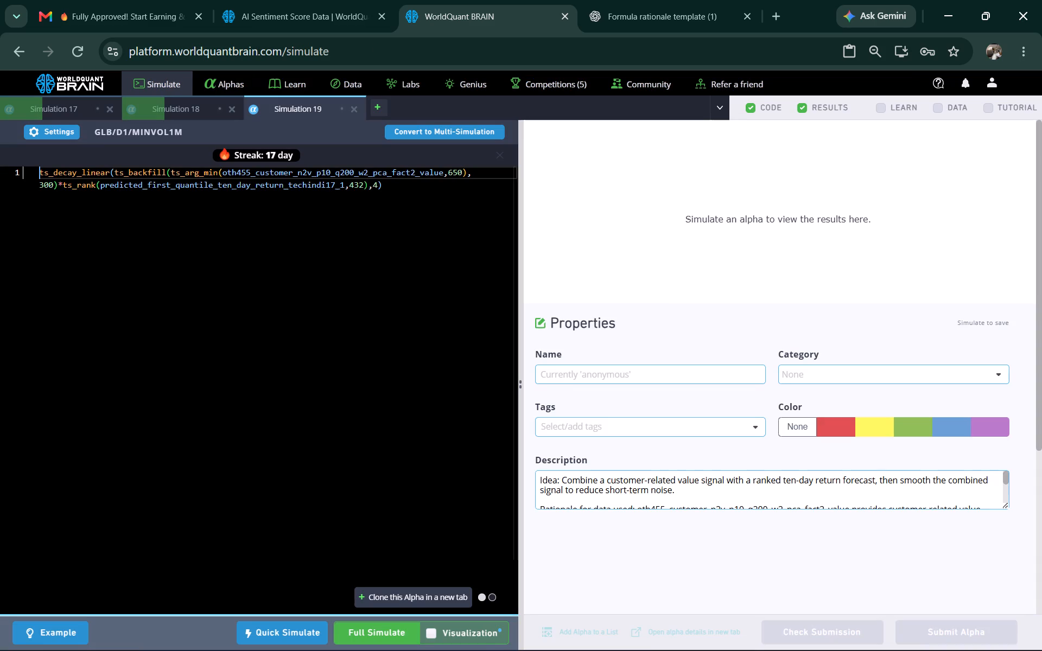
From the announcement of the GLB/D1 Power Pool Nov'26 theme, open the recommended dataset other455.
click(289, 22)
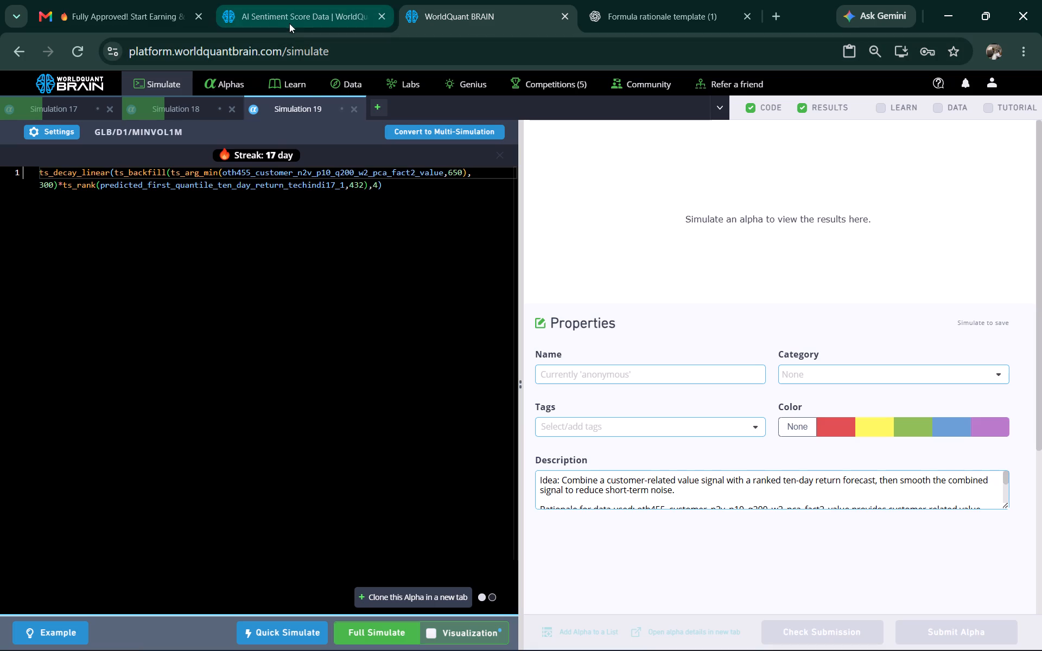
click(966, 86)
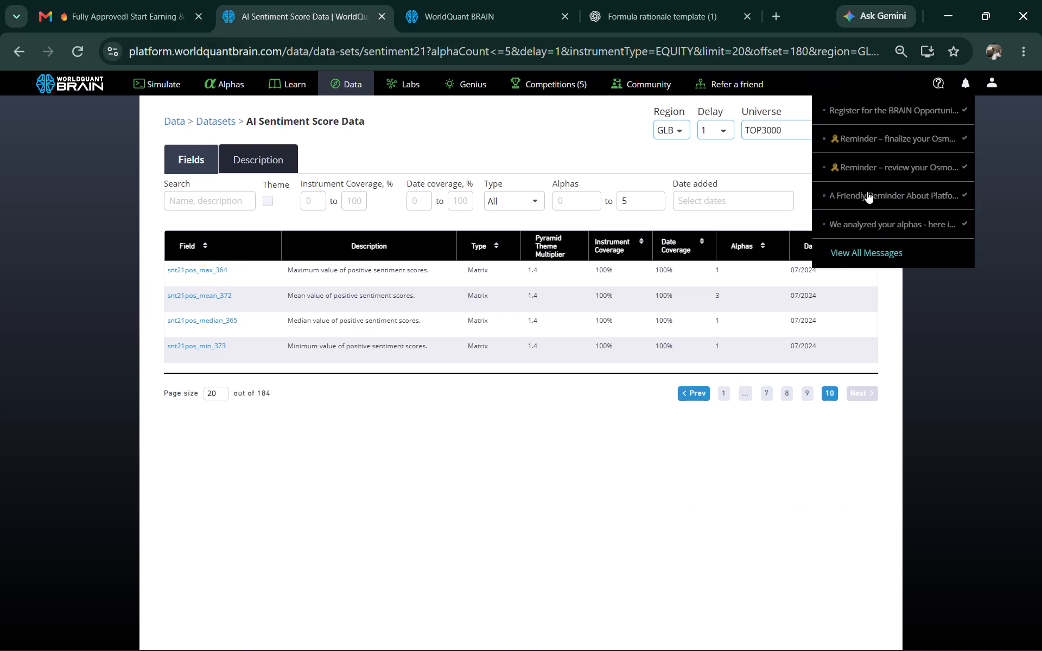
click(869, 257)
scroll(367, 409, down, 2)
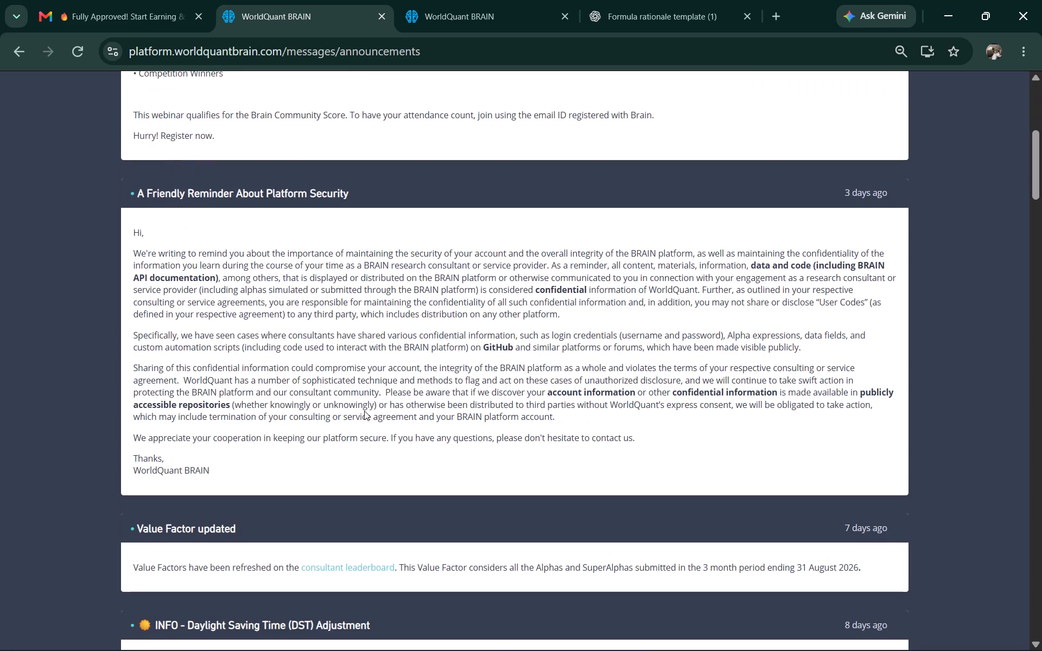
scroll(364, 411, down, 2)
scroll(364, 411, up, 2)
scroll(364, 411, down, 3)
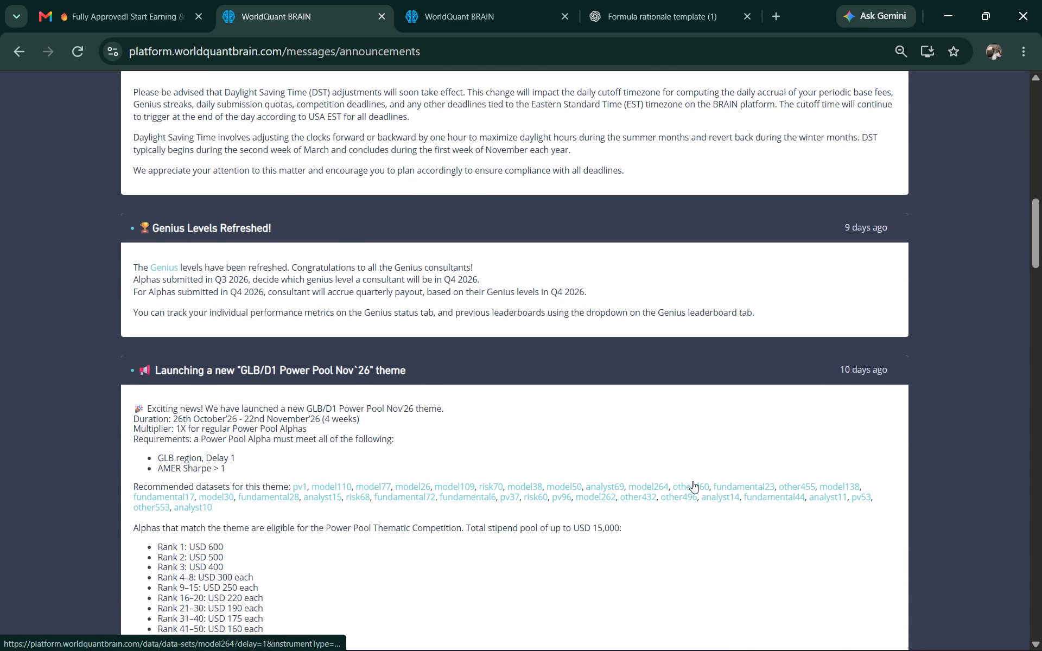
click(798, 482)
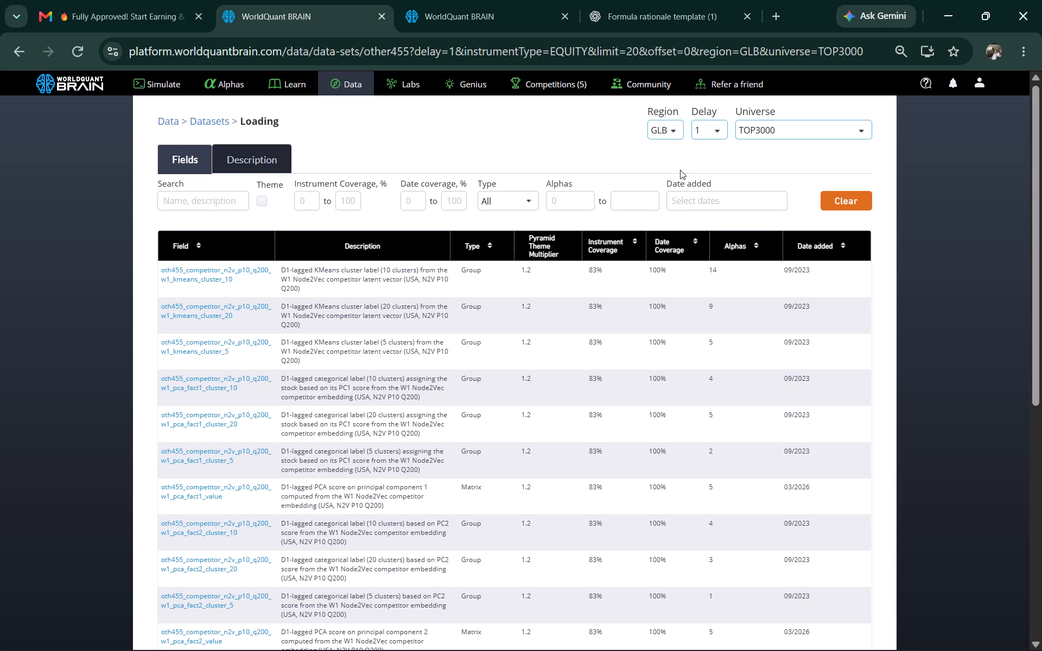
Filter the dataset's fields to at most 5 alphas and copy the field name oth455_relation_roam_w5_kmeans_cluster_10 from the last results page.
click(641, 201)
key(5)
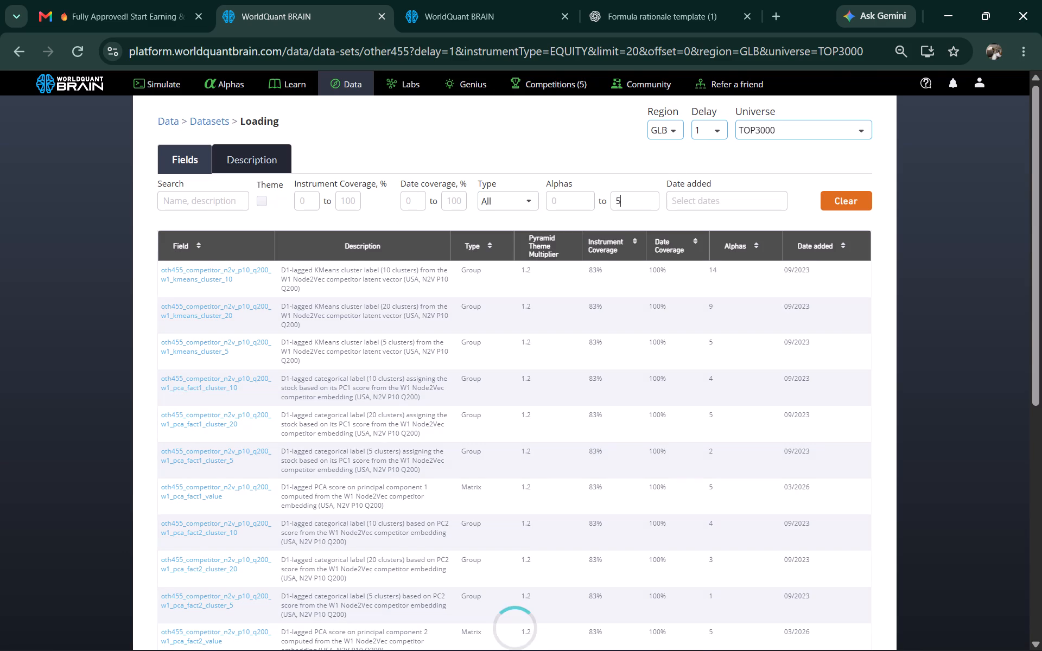
scroll(558, 305, down, 8)
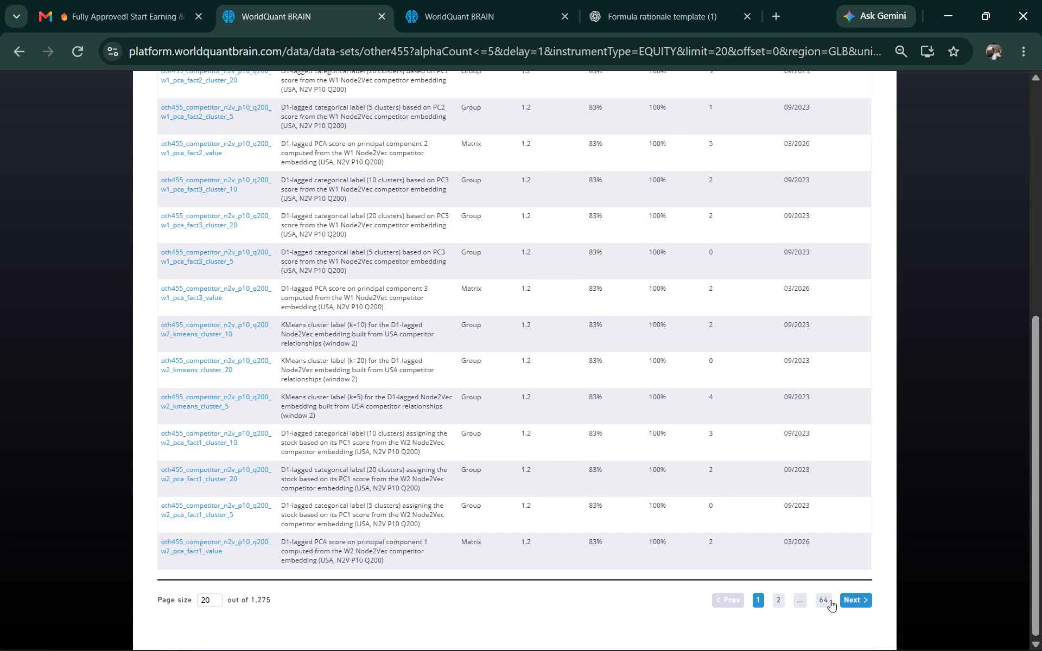
click(830, 600)
scroll(336, 299, down, 5)
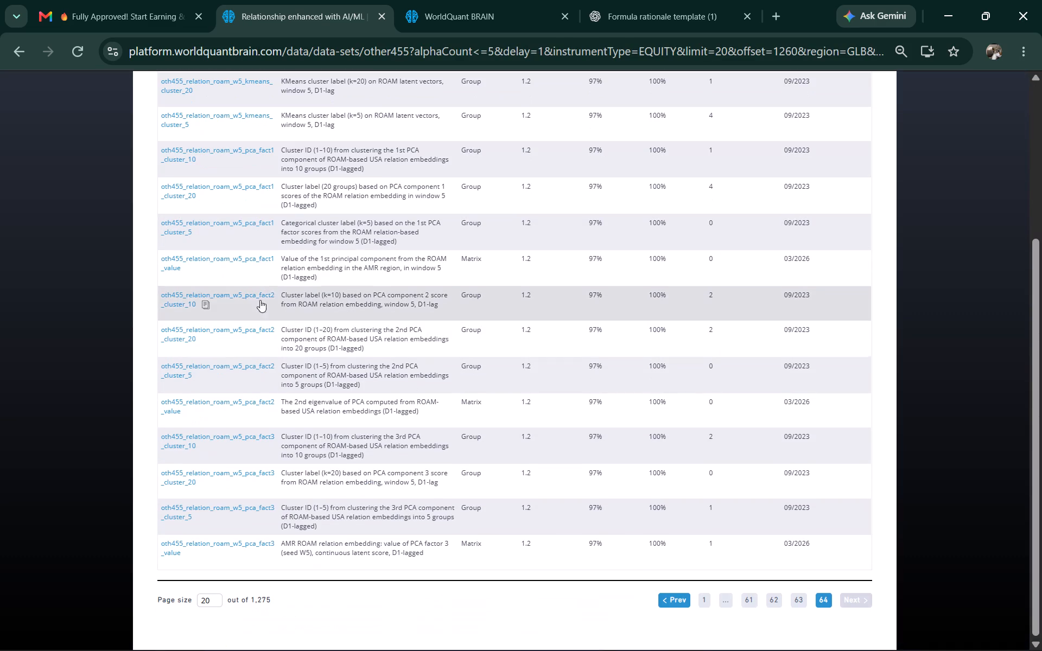
scroll(240, 482, up, 4)
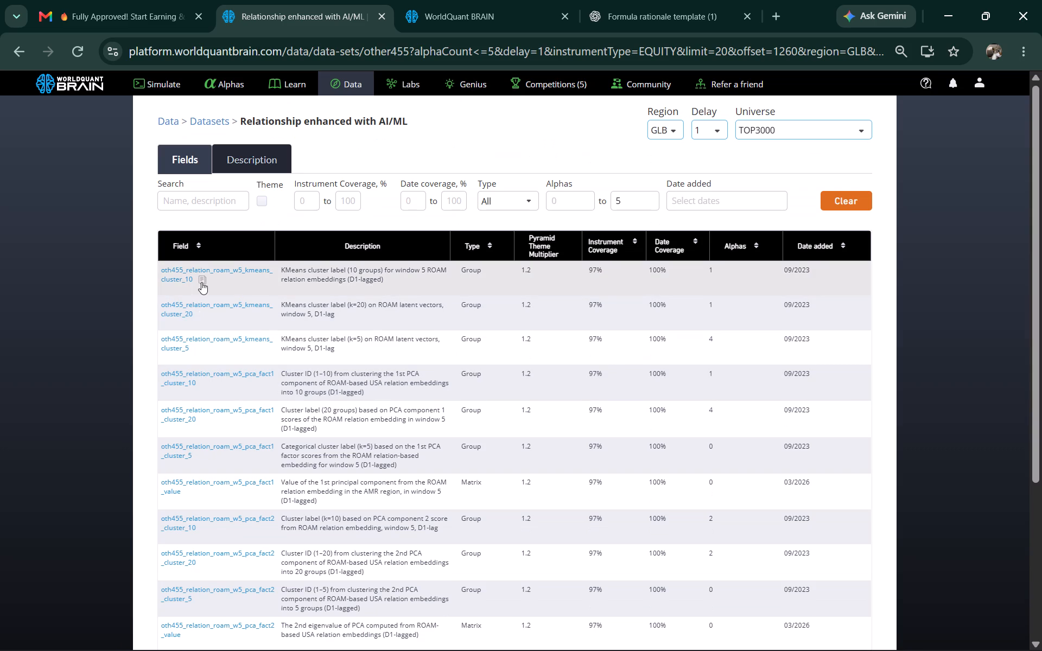
click(201, 281)
In Simulation 19, replace the ts_arg_min input field with oth455_relation_roam_w5_kmeans_cluster_10 and run a full simulation.
click(467, 1)
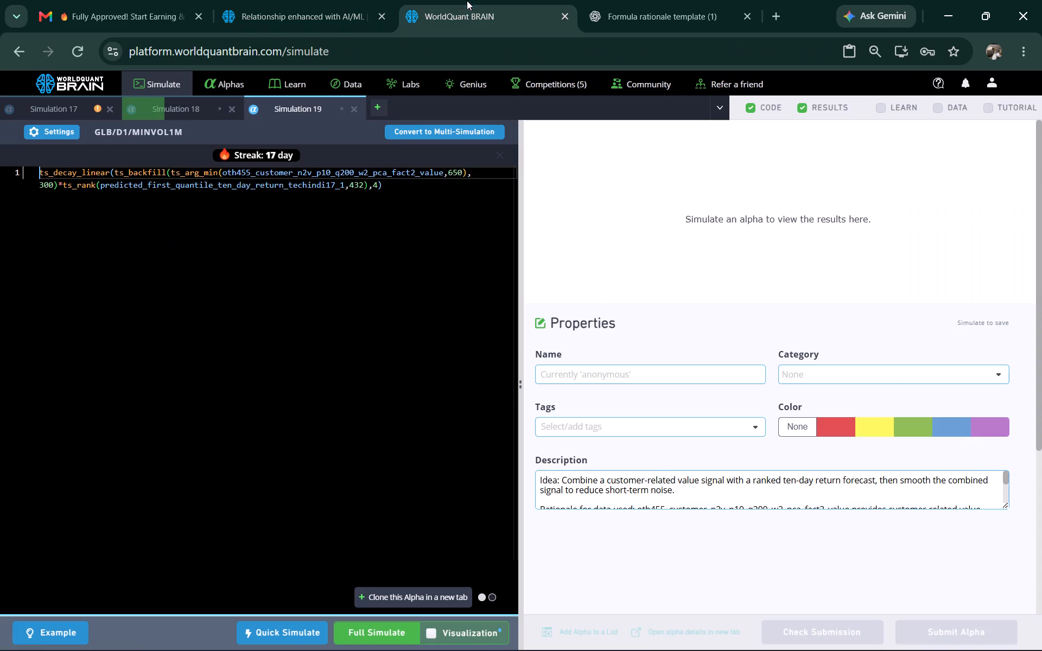
double_click(300, 174)
right_click(298, 173)
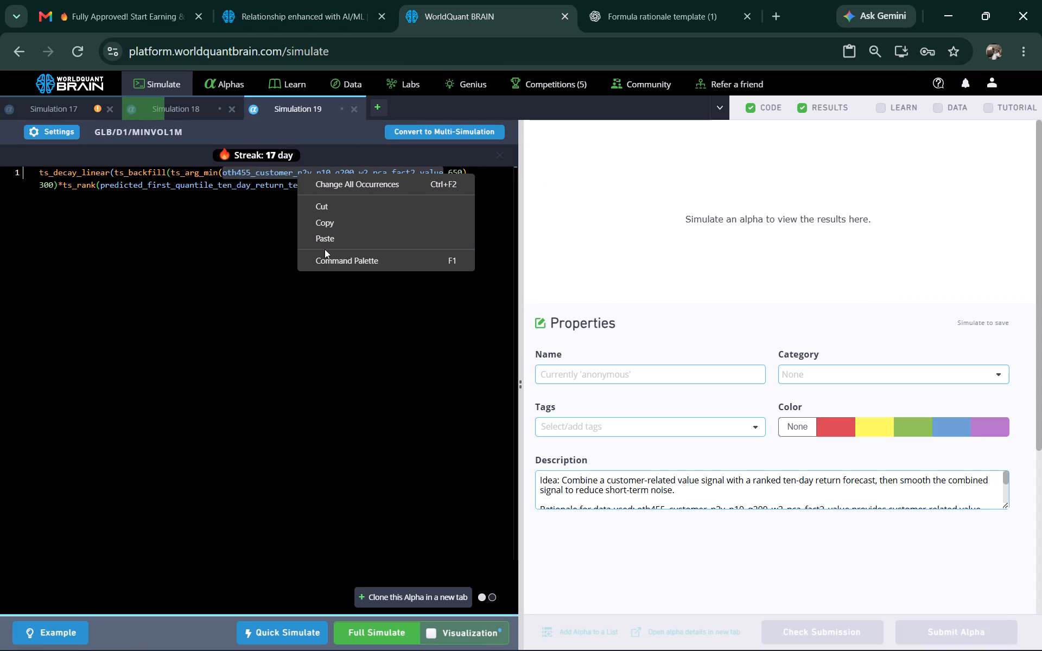
click(323, 241)
click(371, 631)
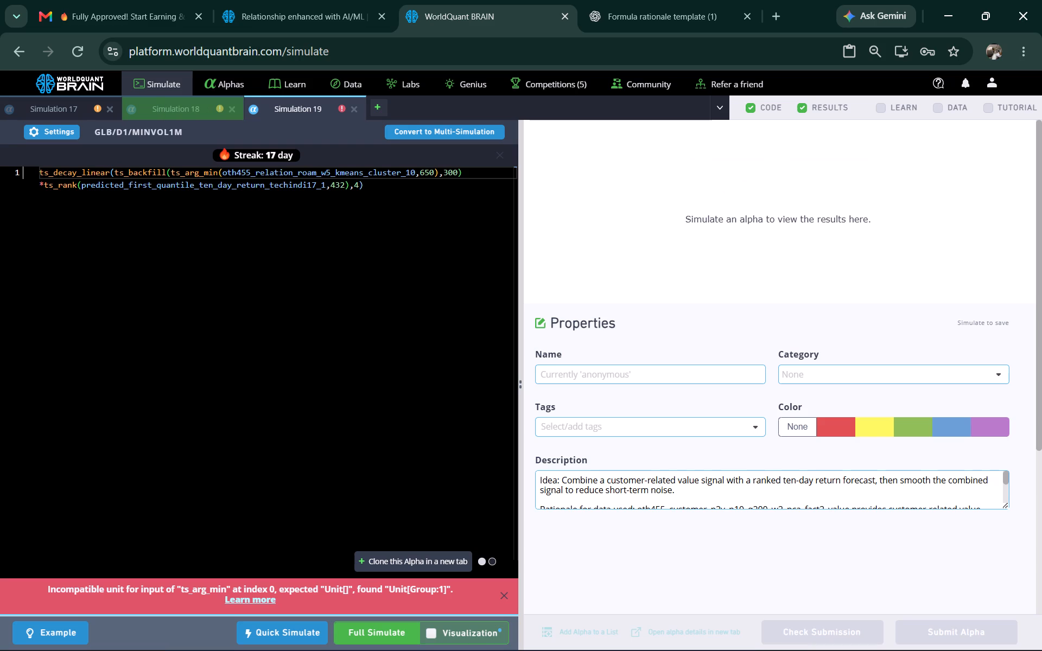
Show the test period for Simulation 18 and examine its failed IS test.
click(193, 104)
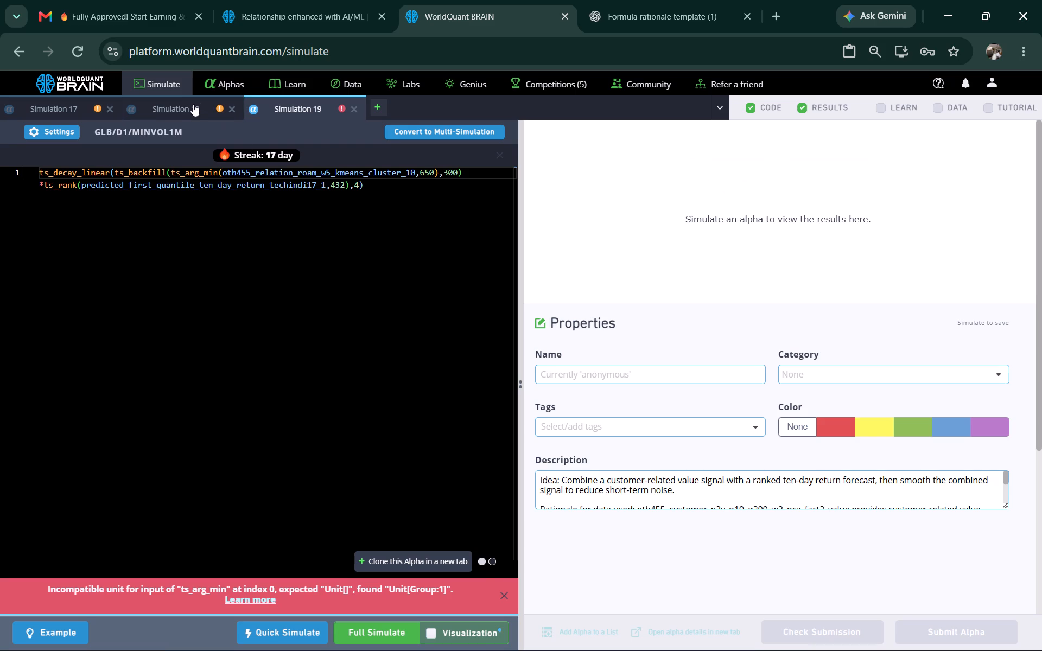
scroll(853, 315, down, 3)
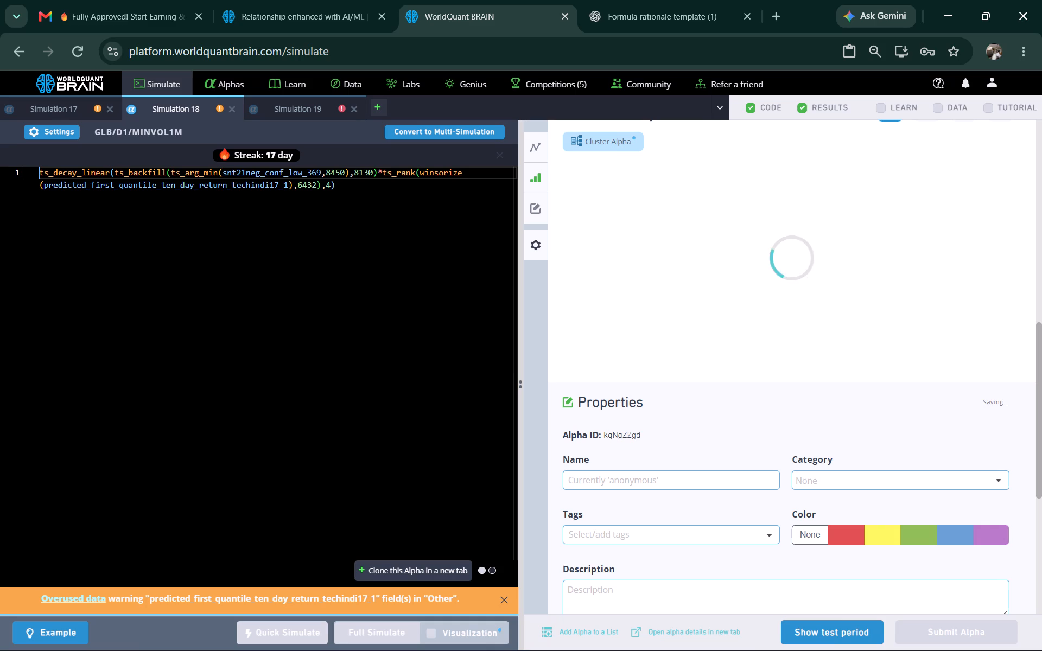
click(831, 632)
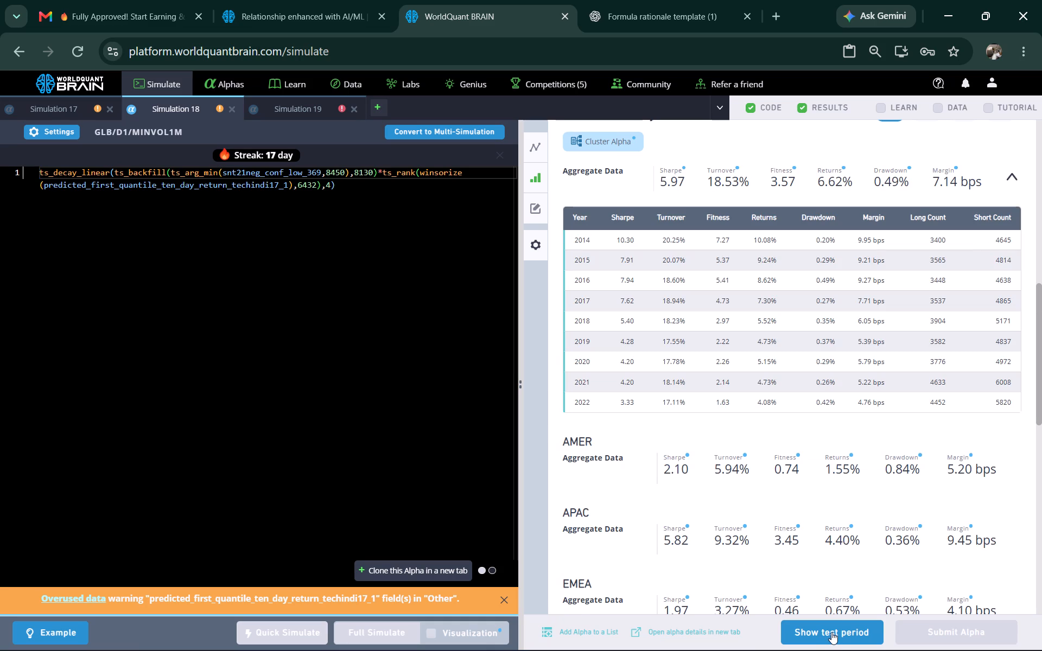
scroll(830, 349, down, 3)
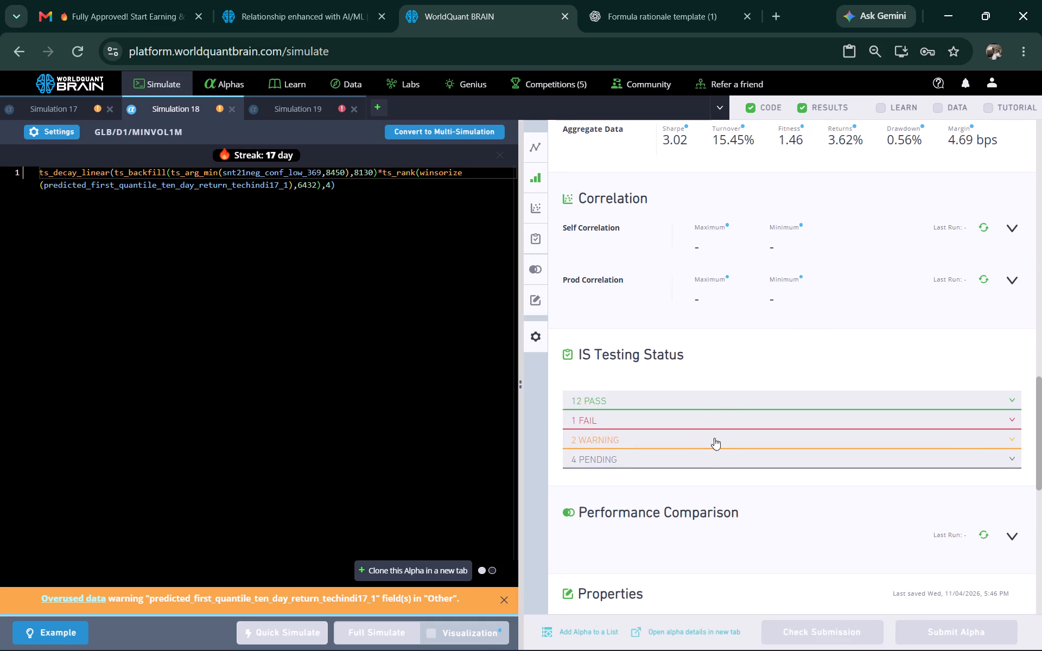
click(702, 416)
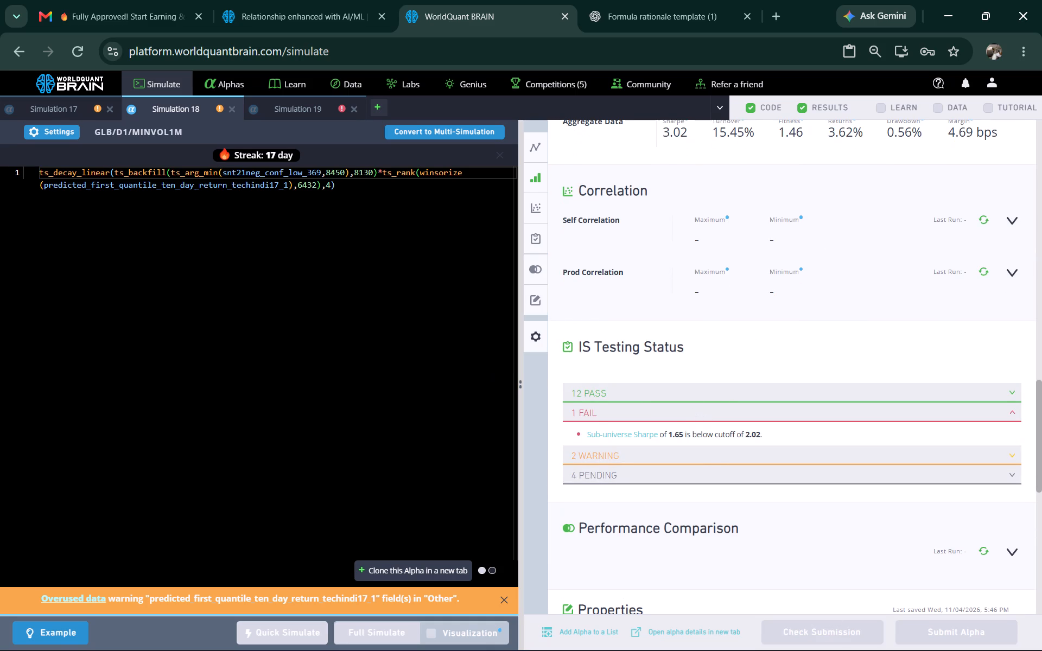
In Simulation 18's expression, set the ts_arg_min window to 450, the ts_backfill window to 130 and the ts_rank window to 432.
click(331, 171)
key(BackSpace)
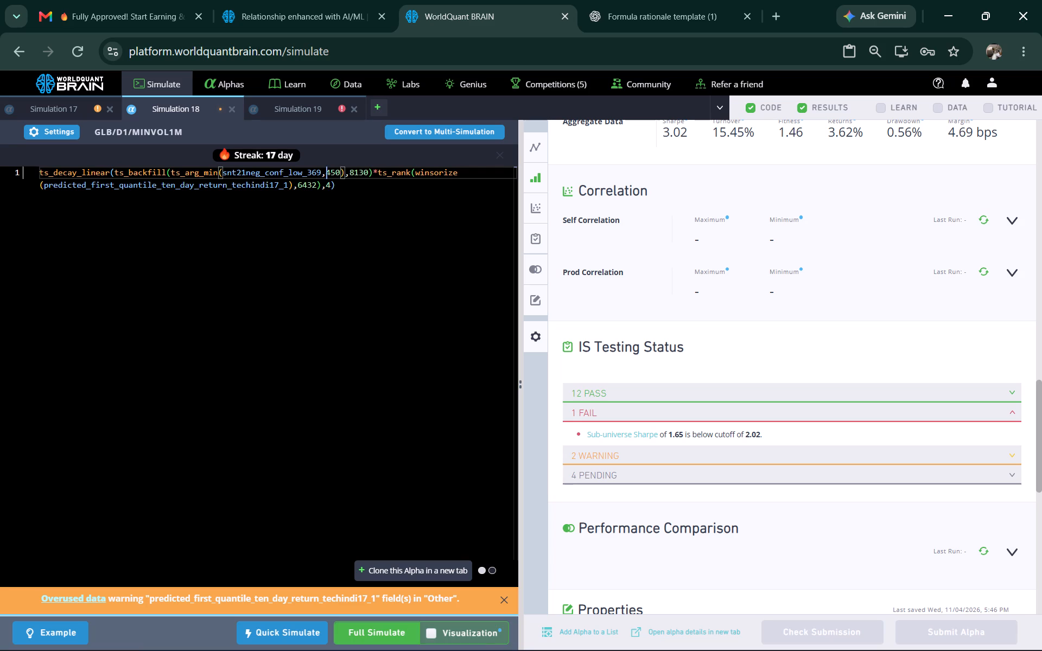
click(353, 170)
key(BackSpace)
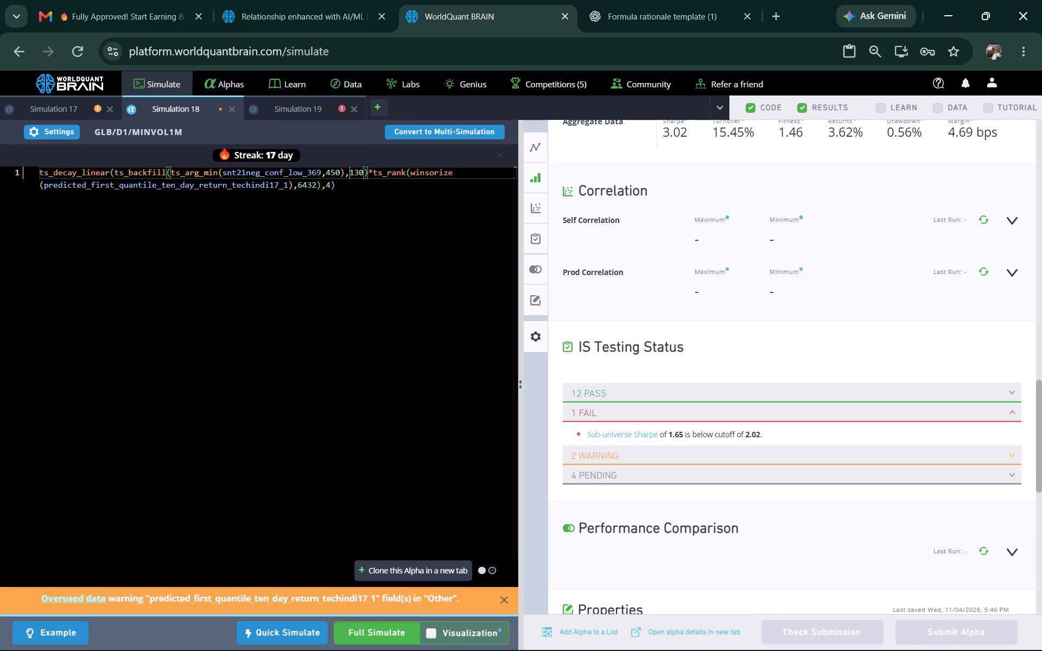
click(303, 186)
key(BackSpace)
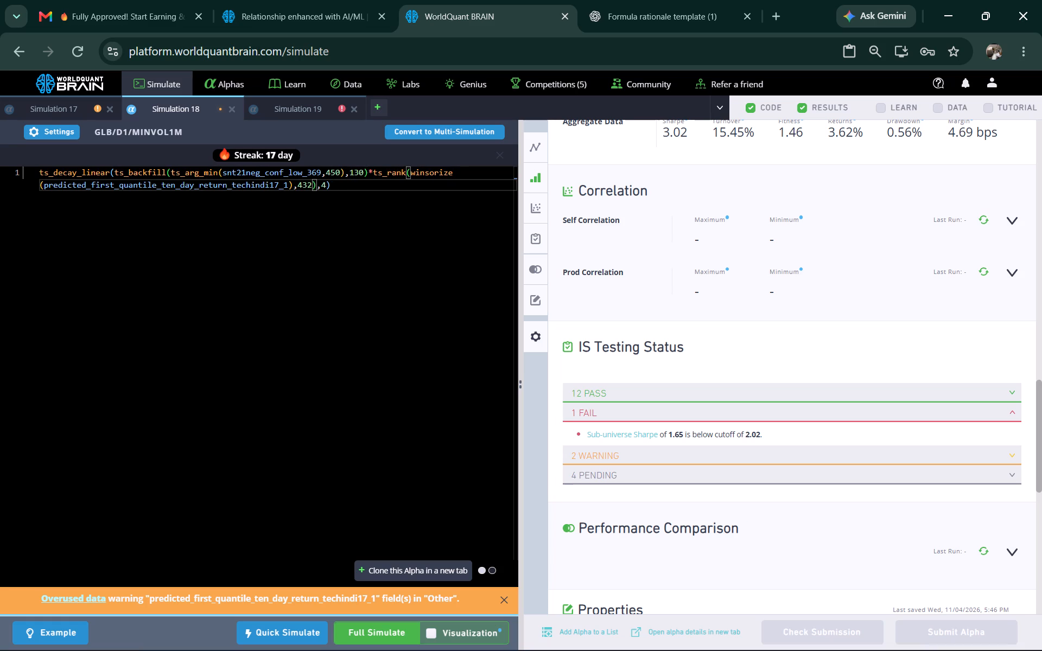
Run the prod correlation check for Simulation 18.
click(986, 270)
Capture a screenshot of Simulation 19's expression editor together with its incompatible-unit error.
click(300, 107)
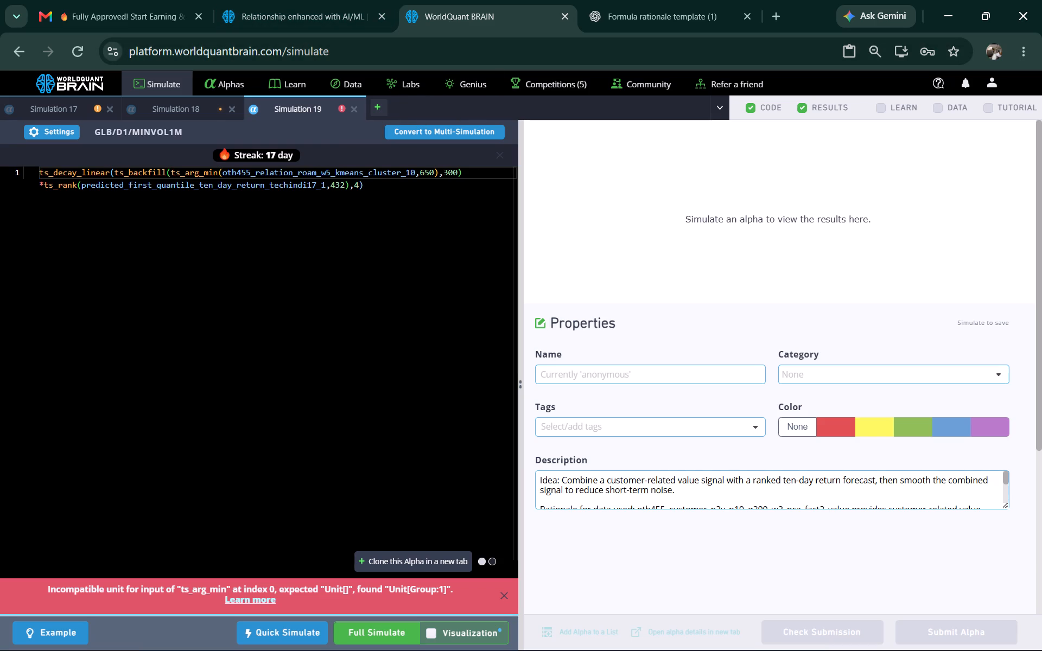
key(Print)
drag(0, 143, 223, 487)
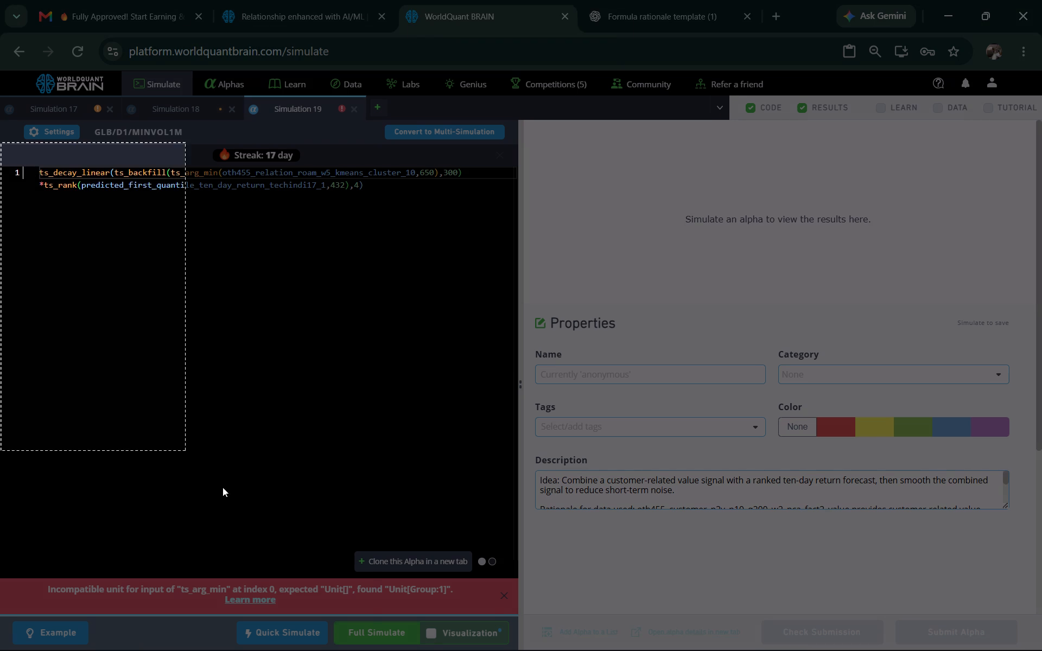
drag(223, 487, 520, 650)
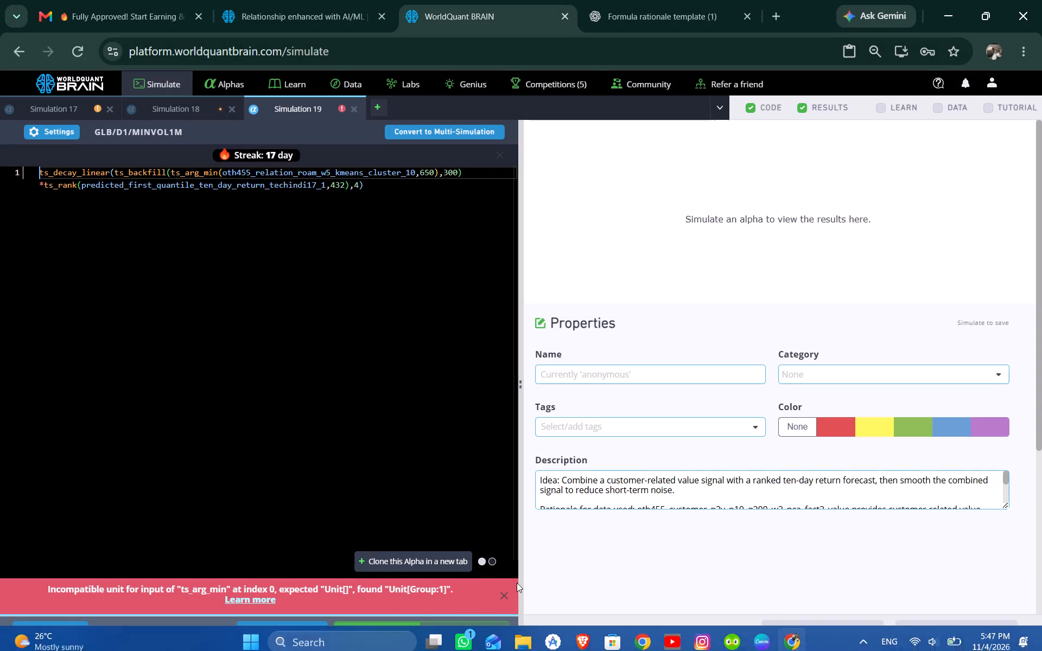
click(647, 634)
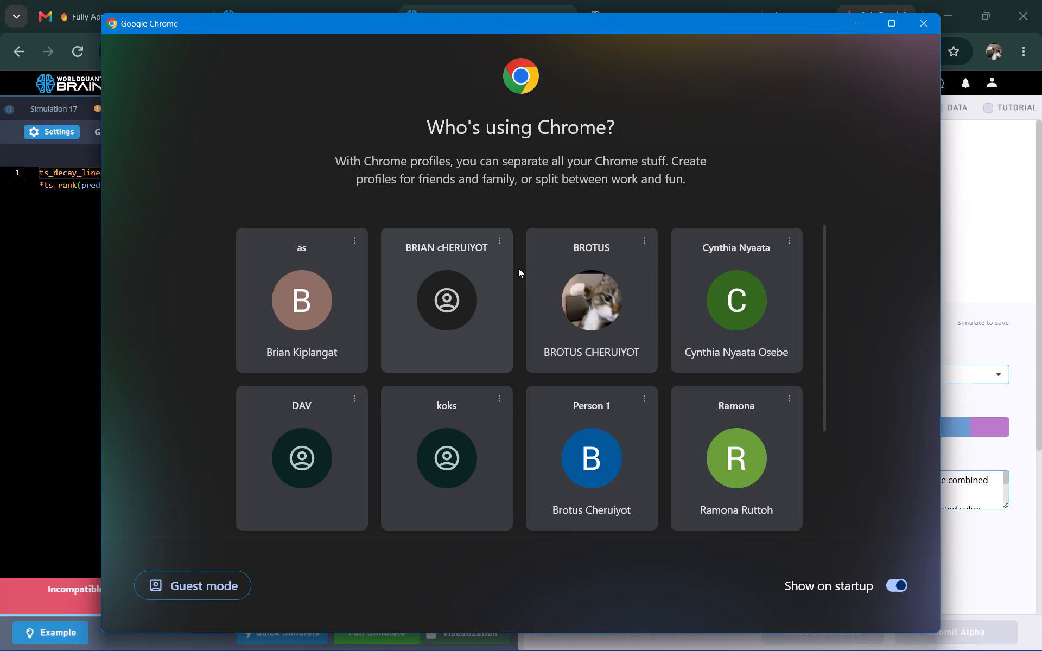
click(586, 456)
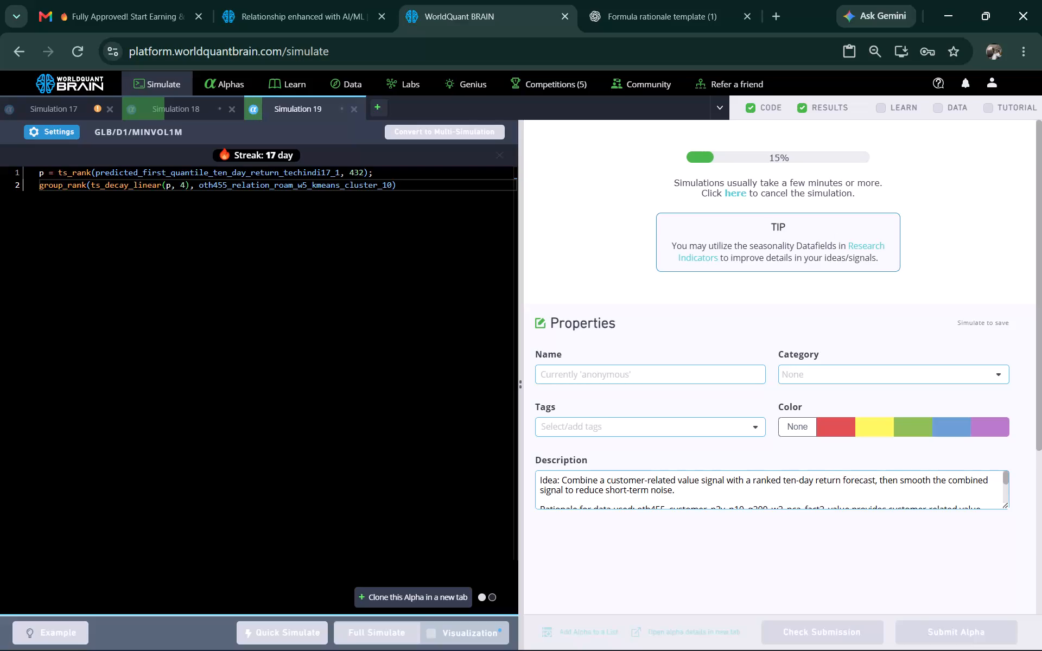
Show the test period for Simulation 17 and examine its IS testing status.
click(74, 109)
scroll(717, 376, down, 2)
scroll(840, 488, down, 1)
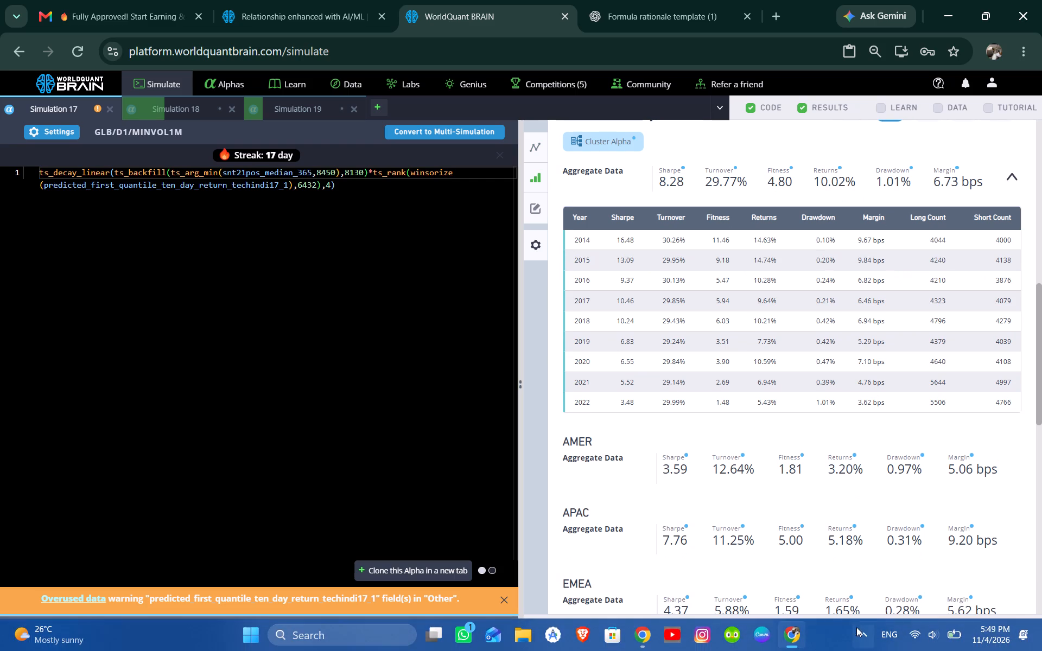
click(836, 628)
scroll(819, 485, down, 3)
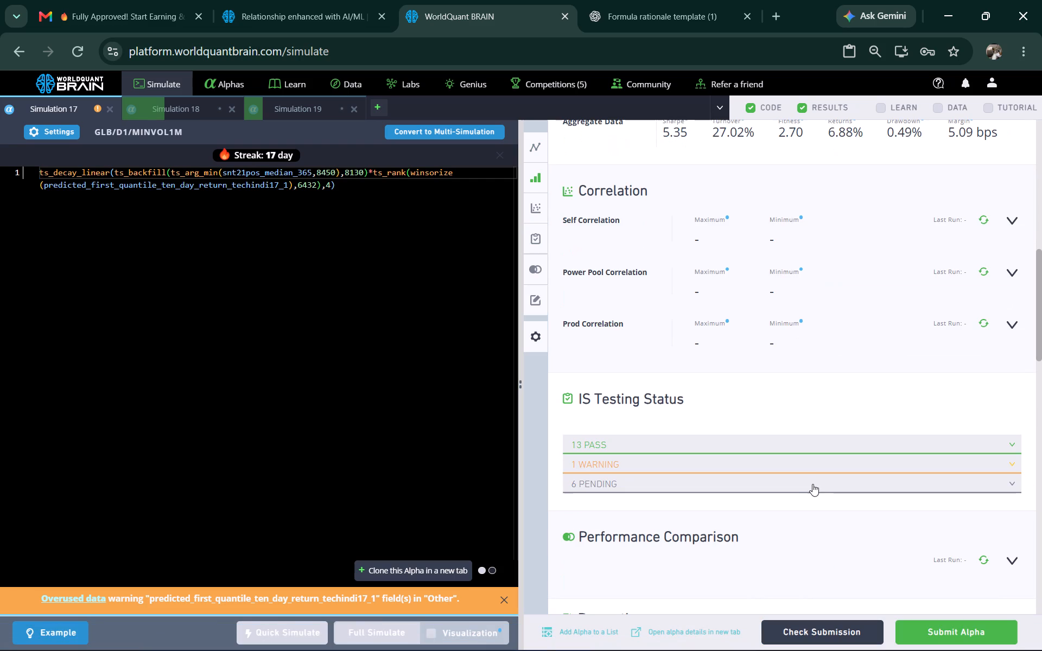
Expand the warning and passed checks in Simulation 17's IS Testing Status and review them together with the alpha's Properties section.
click(797, 463)
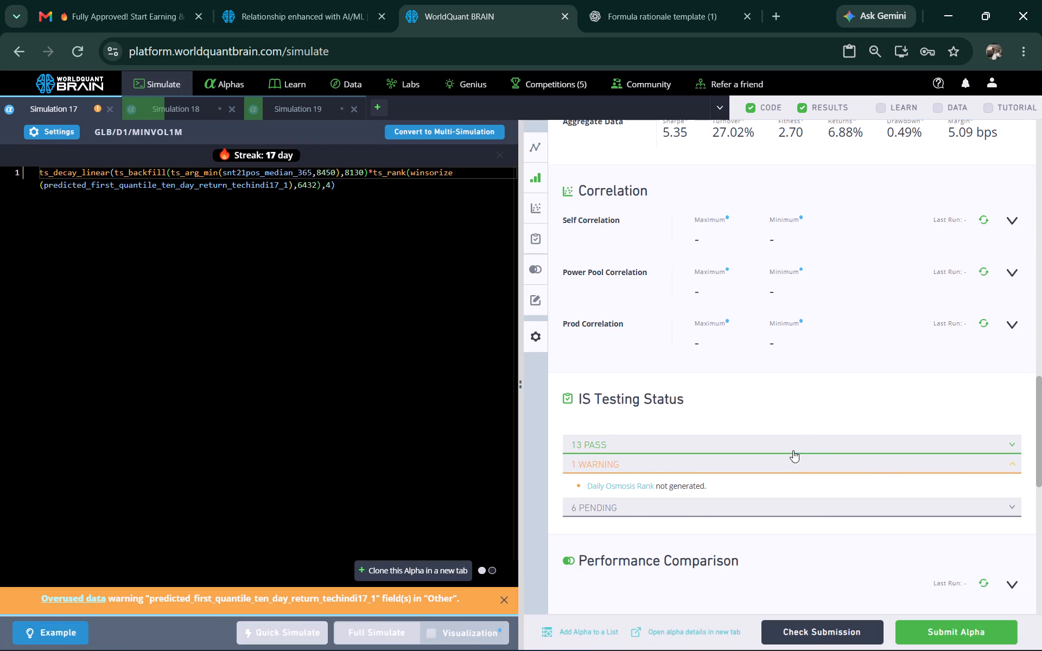
click(793, 450)
scroll(716, 449, down, 1)
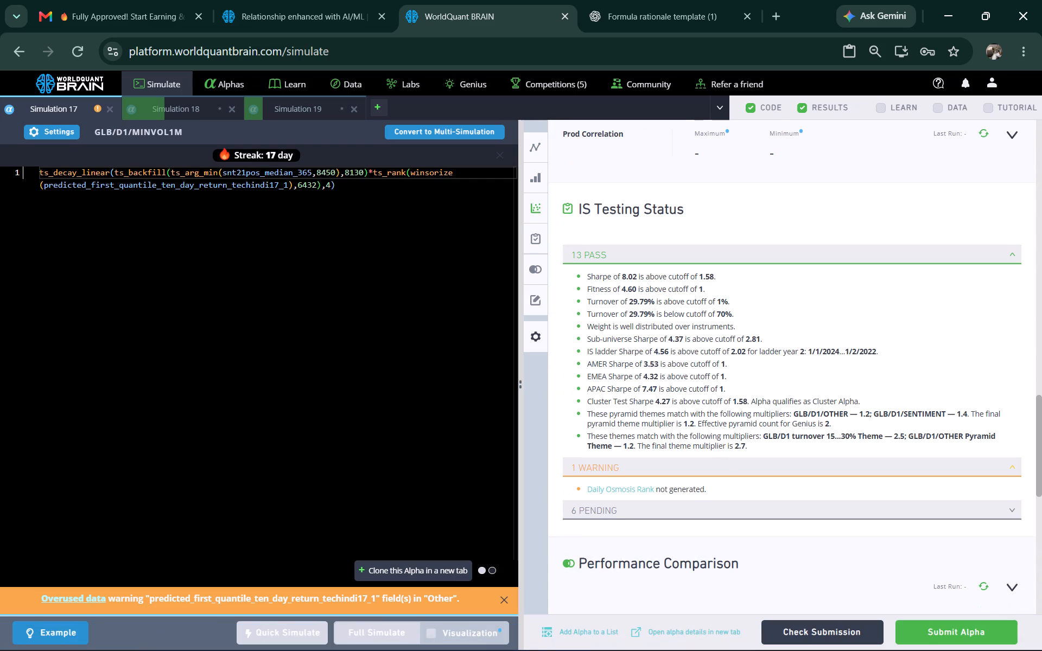
scroll(634, 536, down, 2)
scroll(653, 481, down, 1)
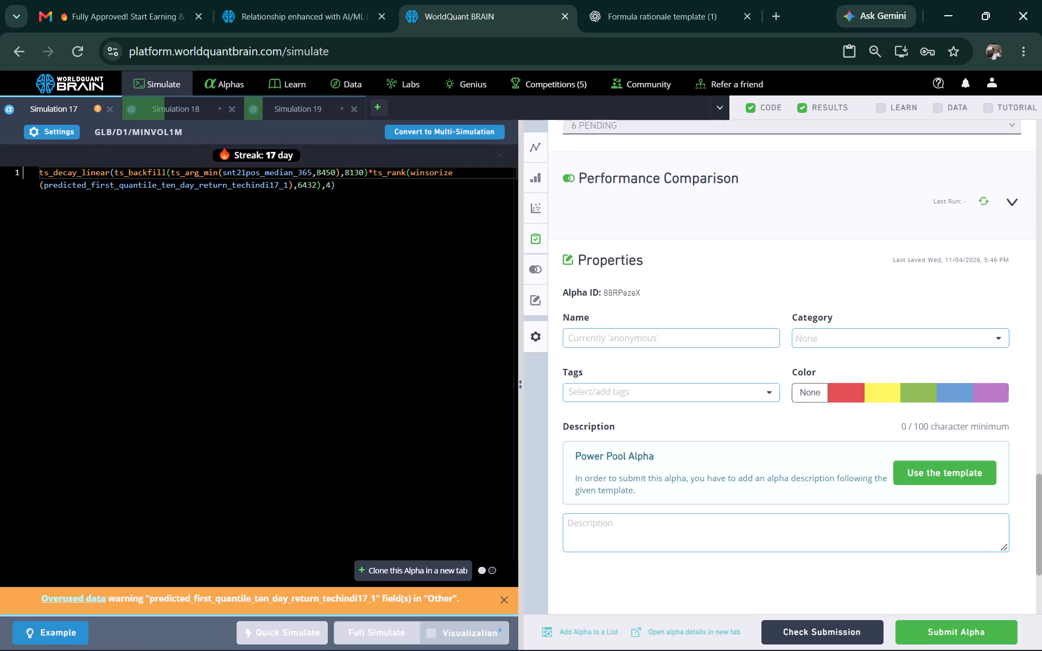
Run the Prod Correlation check for Simulation 17's alpha.
scroll(644, 319, up, 2)
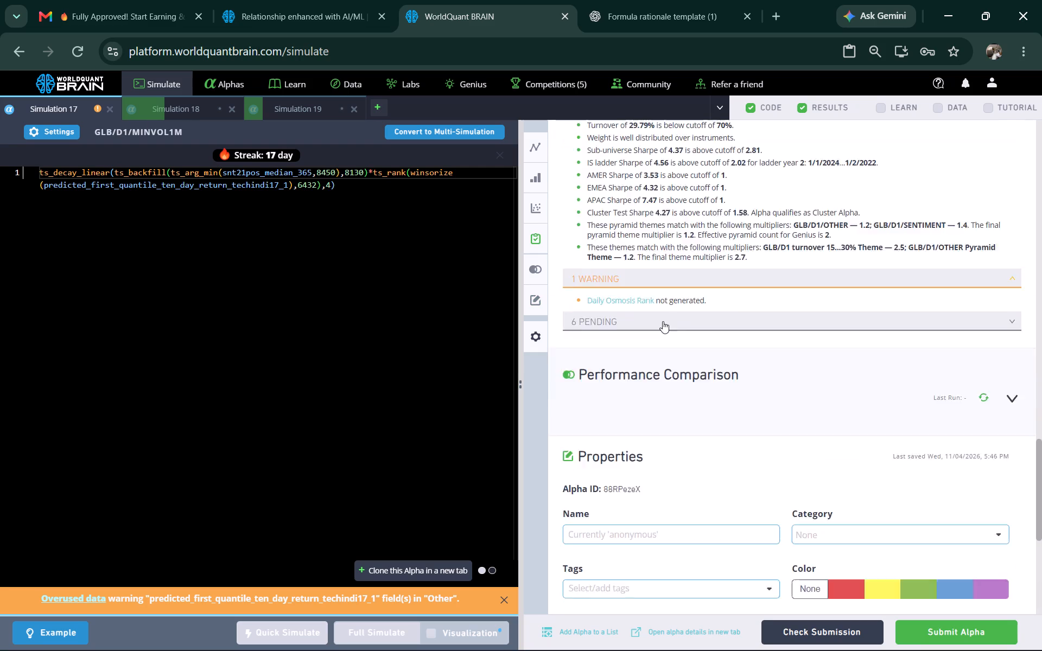
scroll(663, 321, up, 3)
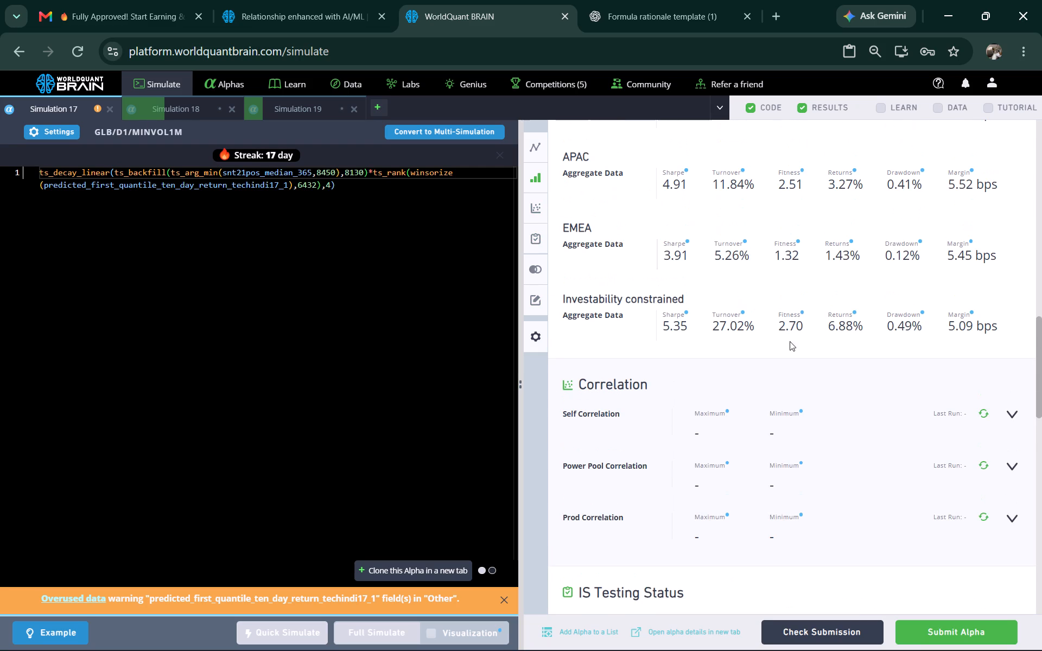
click(986, 510)
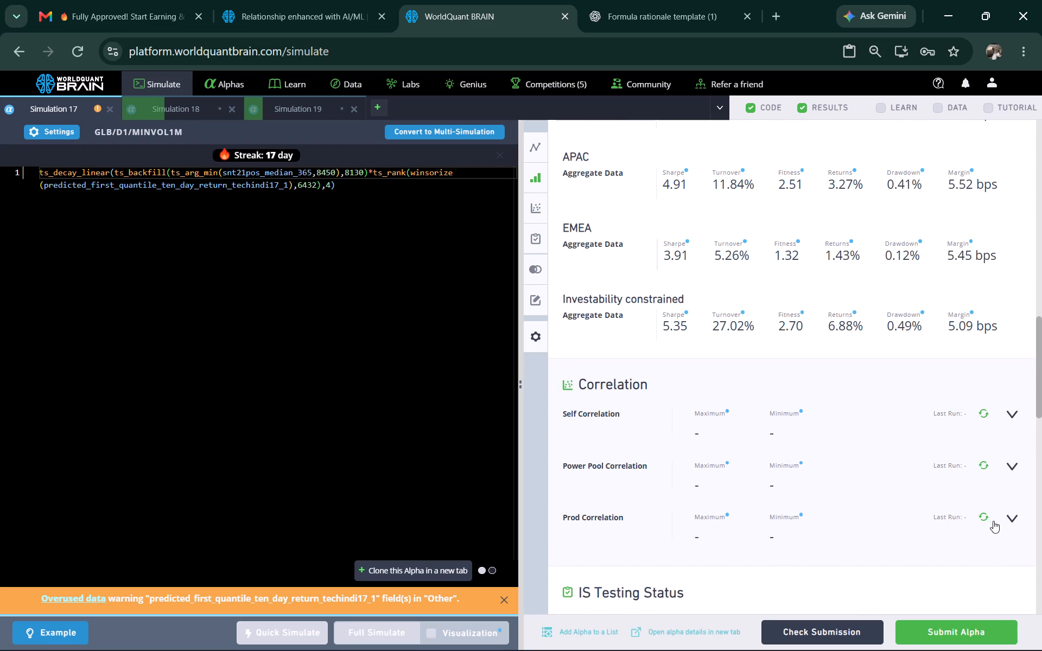
click(982, 514)
click(982, 518)
Review Simulation 17's regional aggregate data, Correlation section and passed IS tests while the Prod Correlation check runs.
scroll(643, 445, down, 2)
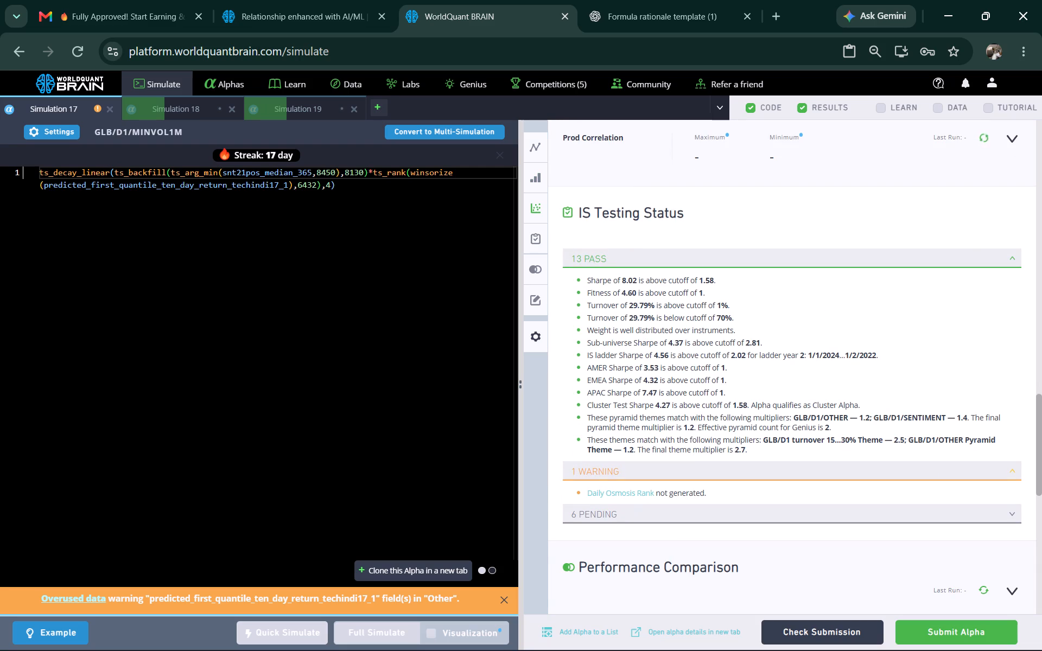
scroll(640, 295, up, 2)
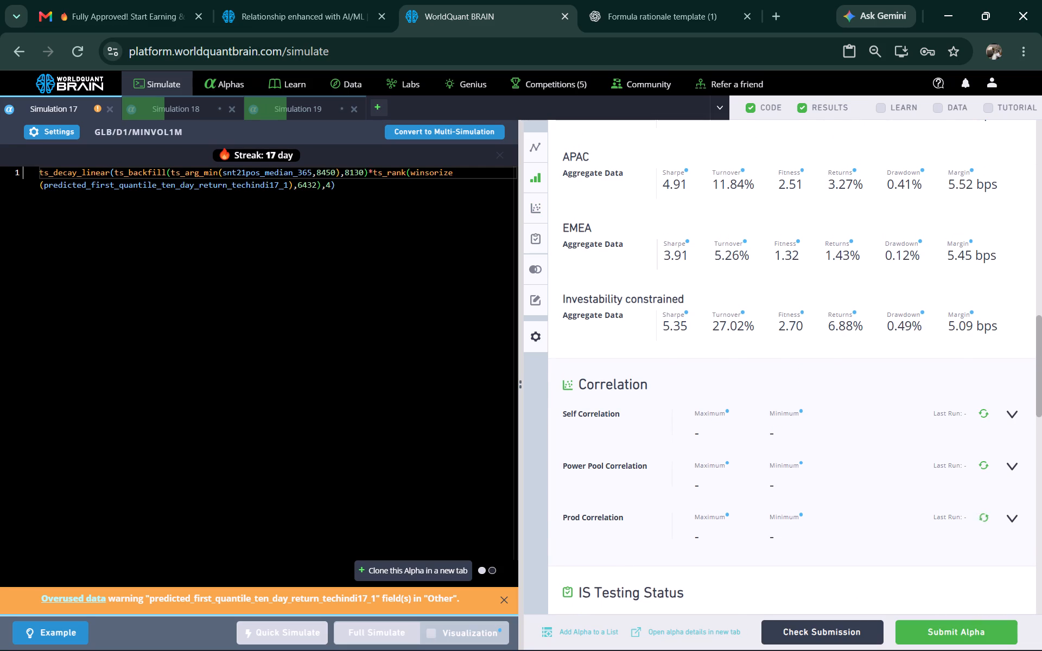
scroll(640, 293, up, 1)
scroll(640, 294, down, 1)
scroll(640, 294, up, 1)
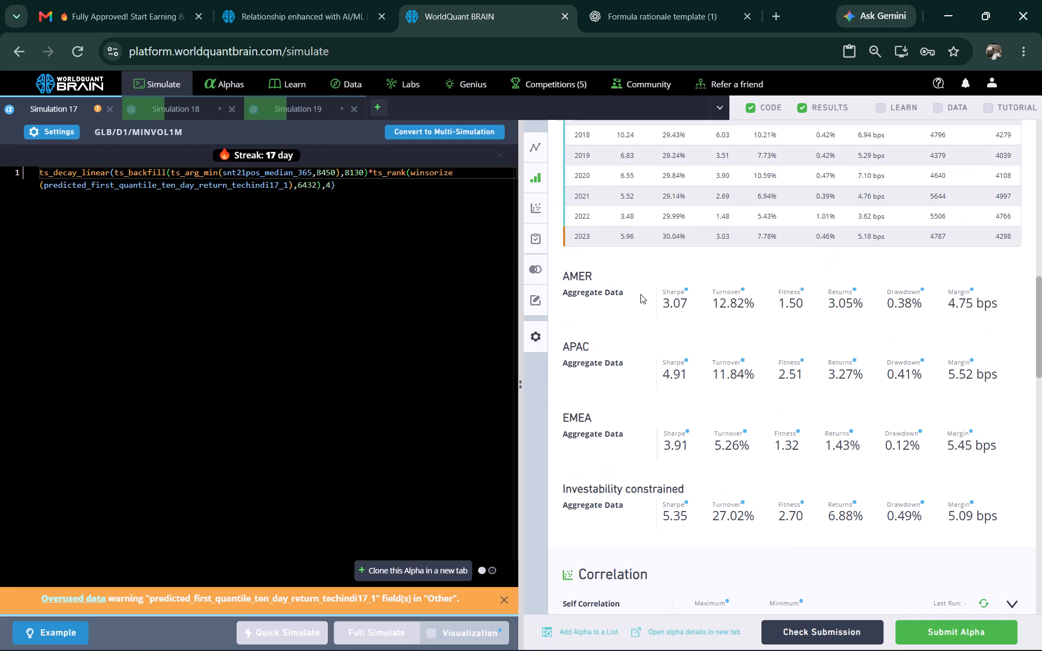
scroll(640, 294, down, 3)
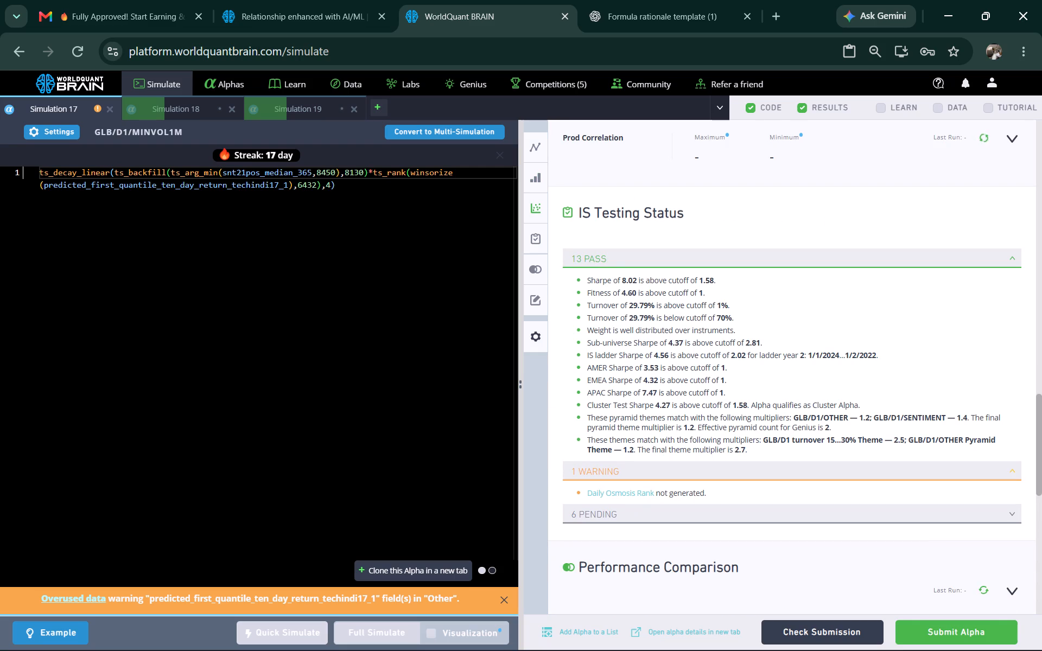
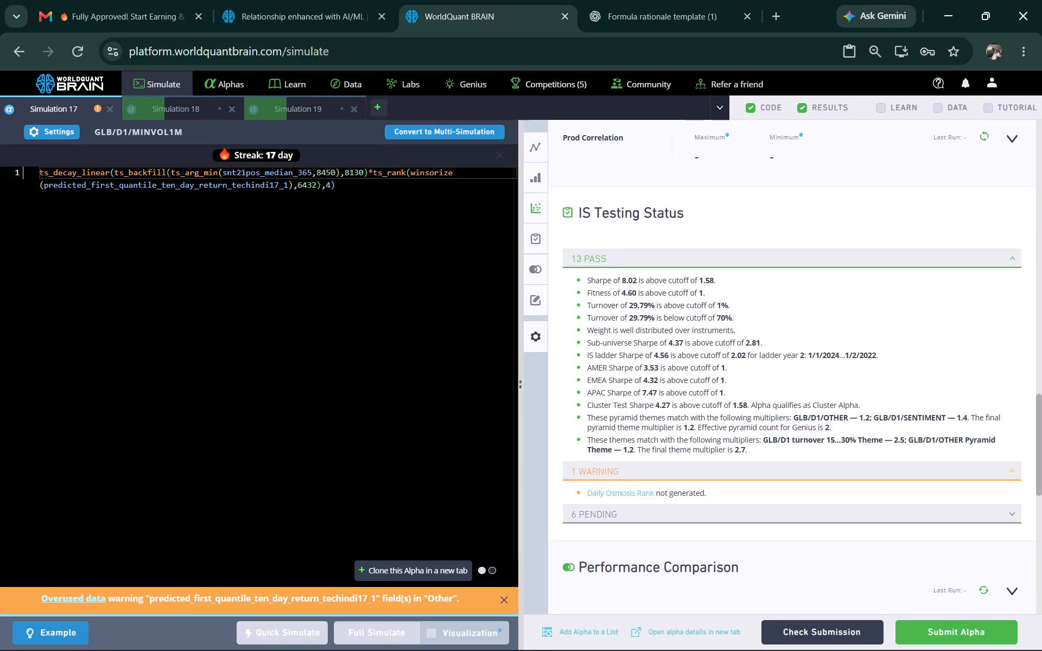
Fill Simulation 17's alpha Description with the previously copied rationale text explaining ts_backfill, winsorize, ts_rank and ts_decay_linear(...,4), taken from the clipboard history.
scroll(752, 426, up, 1)
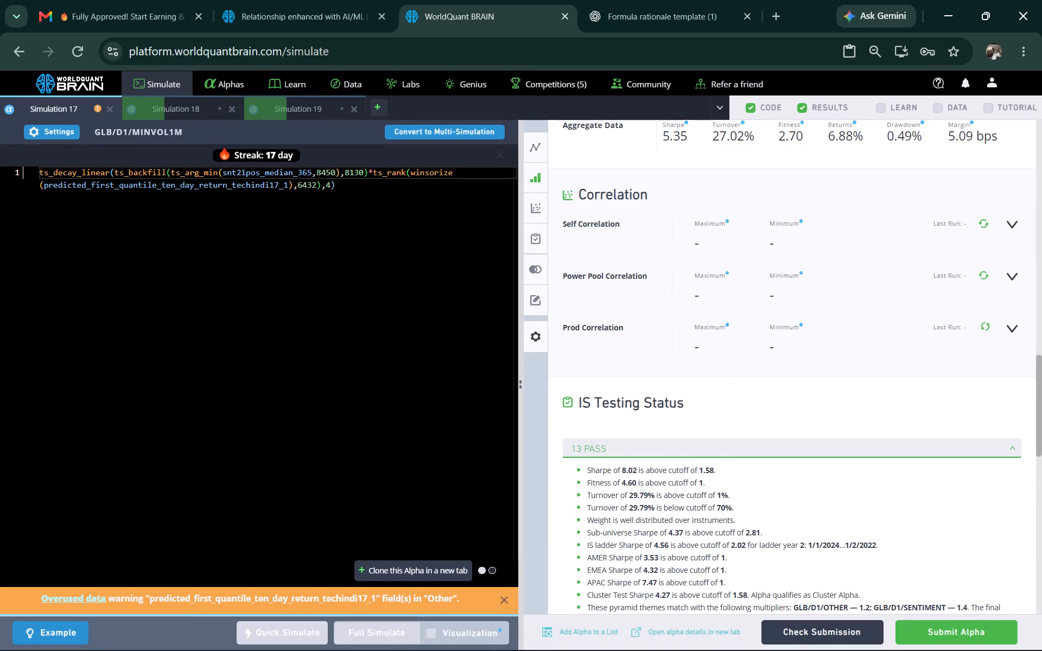
scroll(616, 386, down, 3)
click(618, 542)
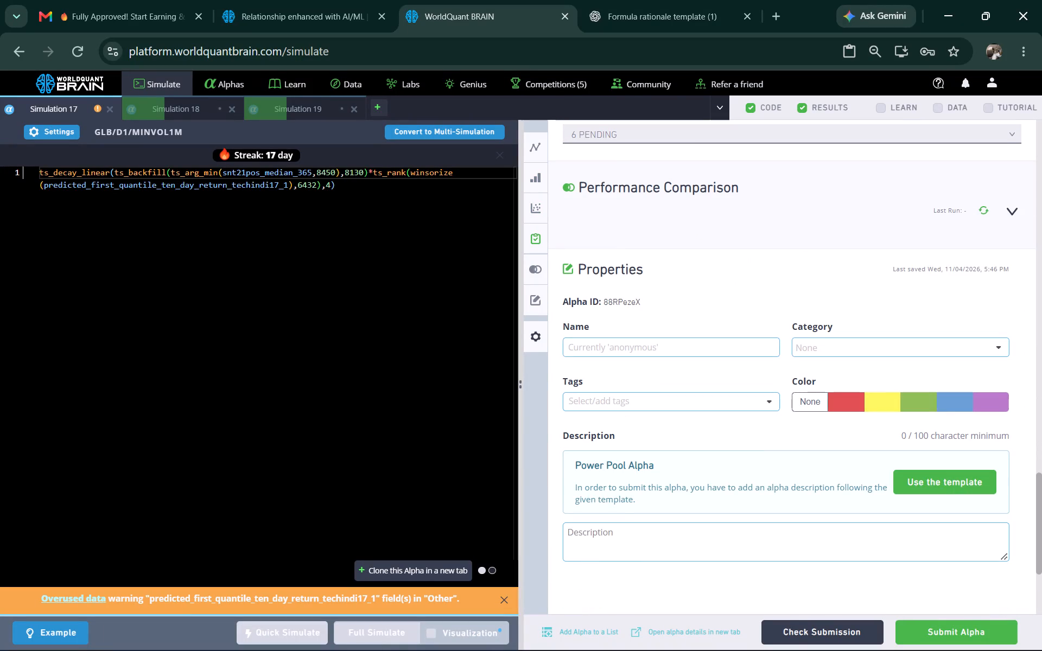
key(super+v)
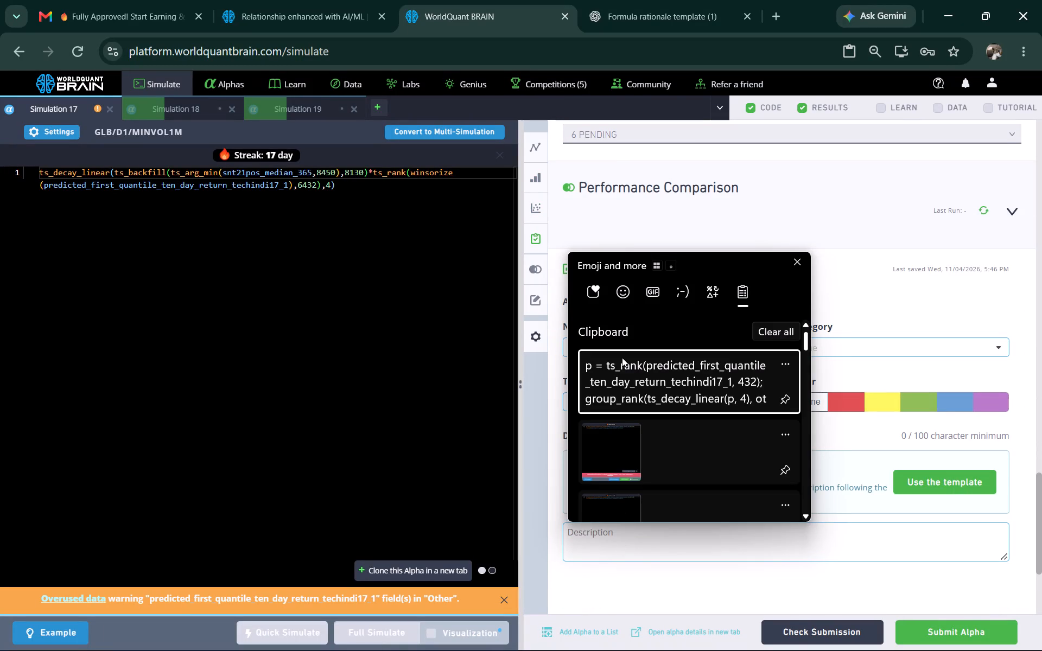
scroll(624, 362, down, 3)
click(641, 439)
key(ctrl+v)
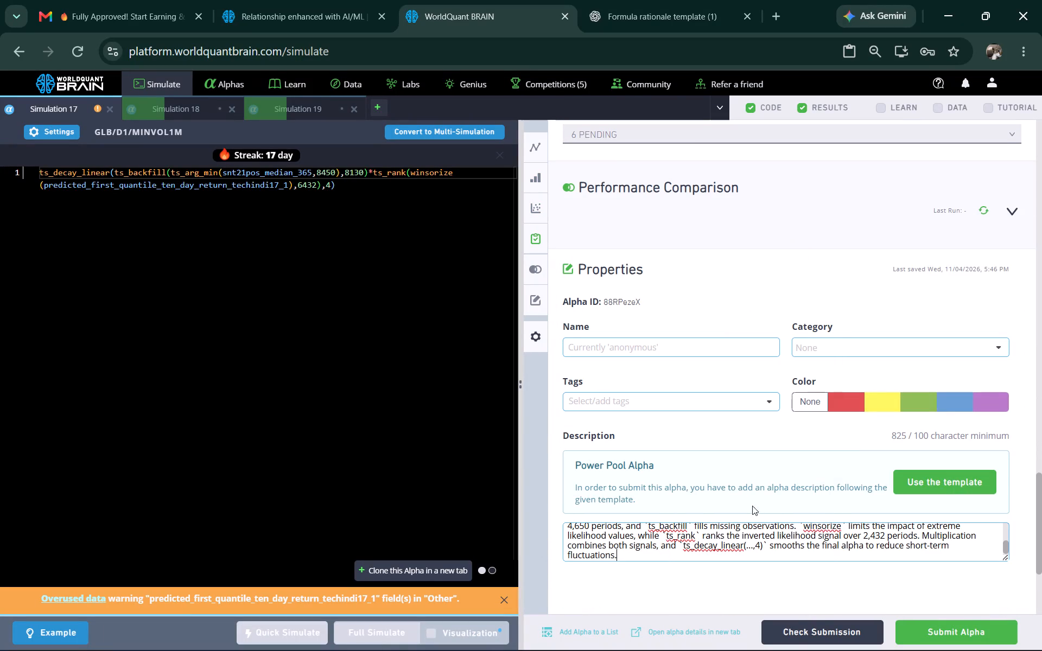
click(755, 532)
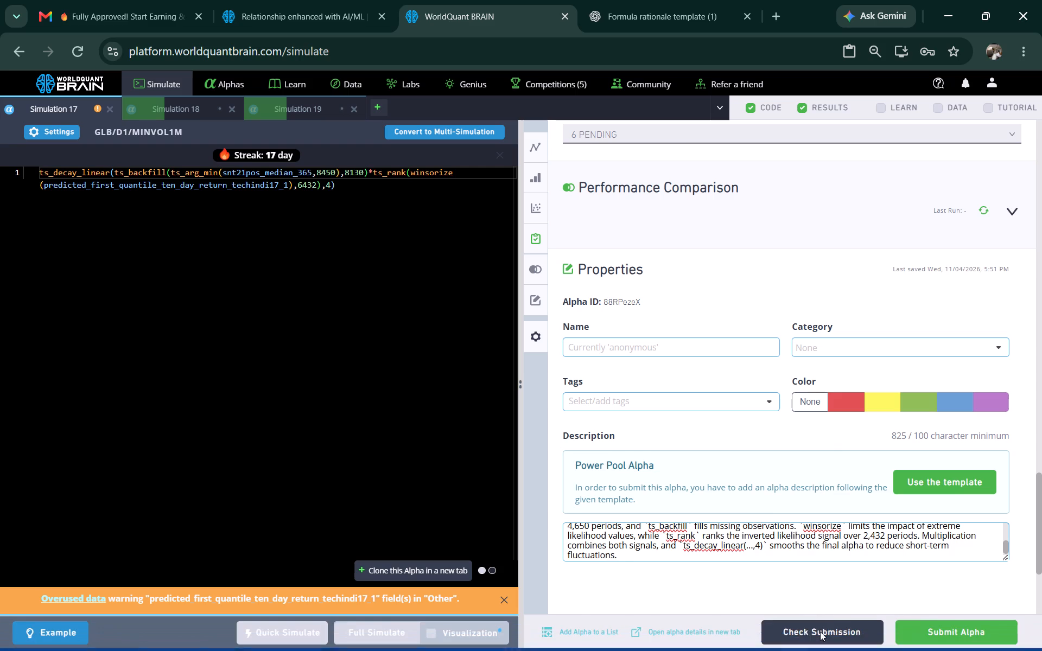
Run the submission check on Simulation 17's alpha.
click(818, 631)
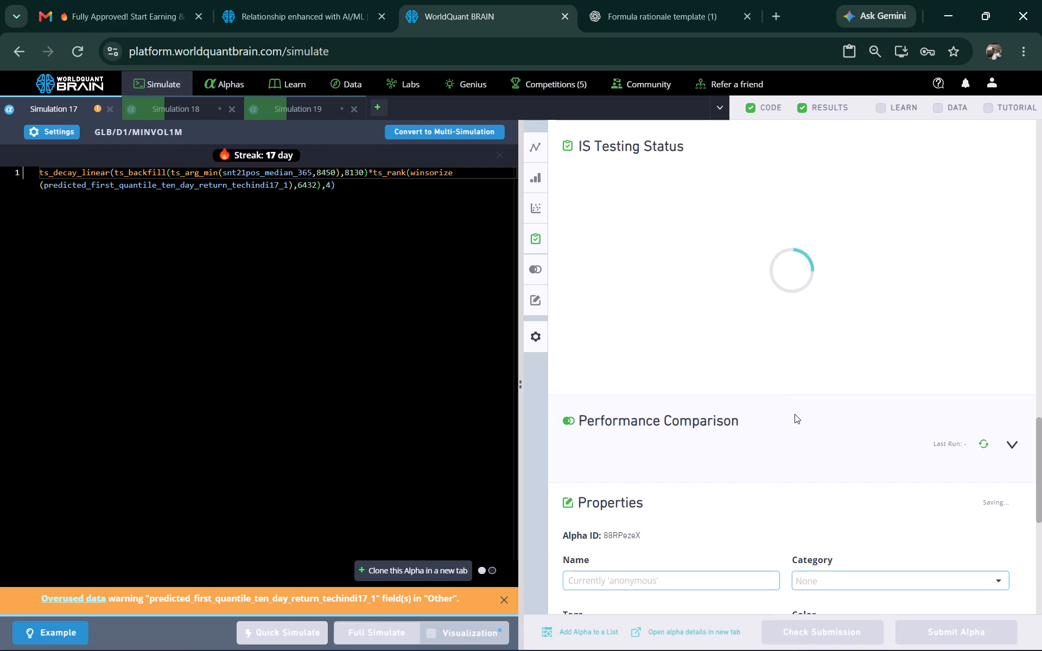
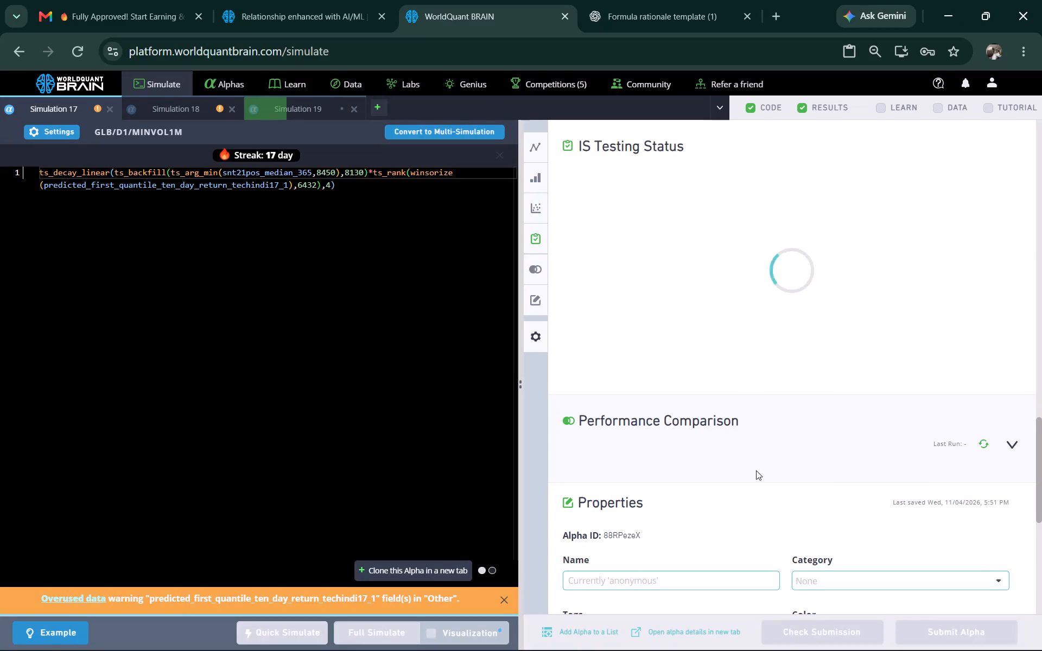
Show the test period results for Simulation 18's alpha and review its correlation, IS testing status and properties.
click(189, 109)
scroll(932, 273, down, 2)
scroll(853, 365, down, 1)
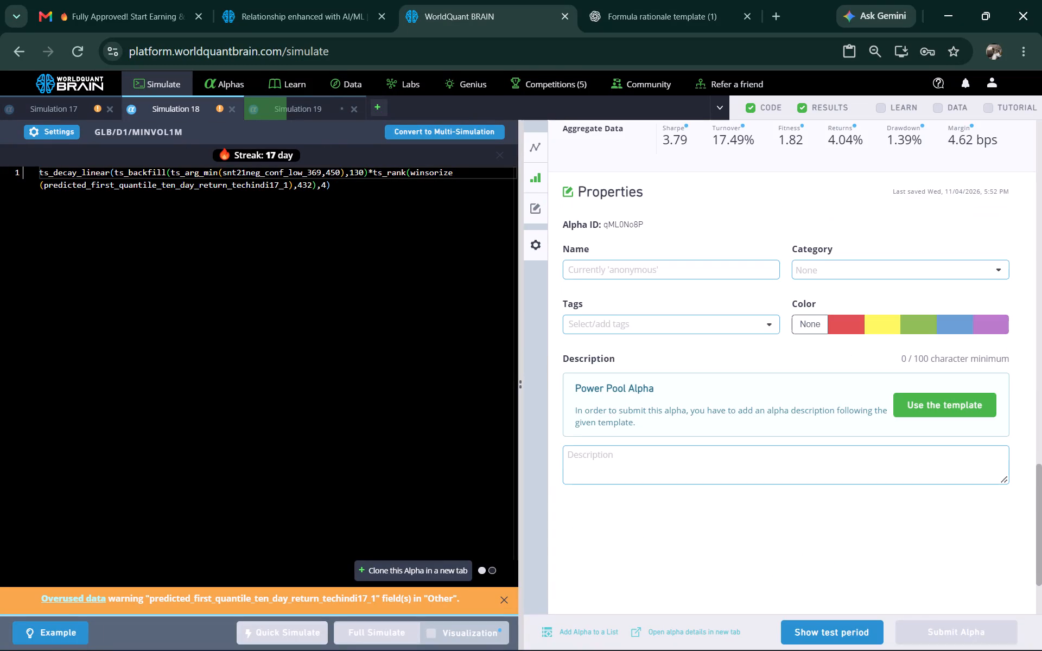
click(806, 629)
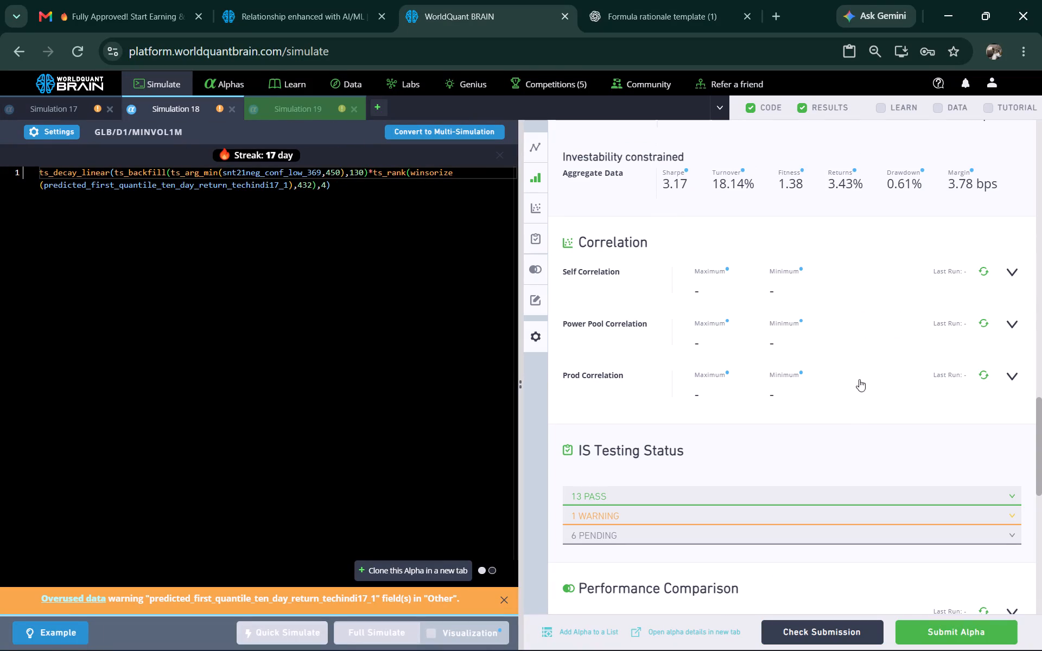
scroll(504, 437, down, 2)
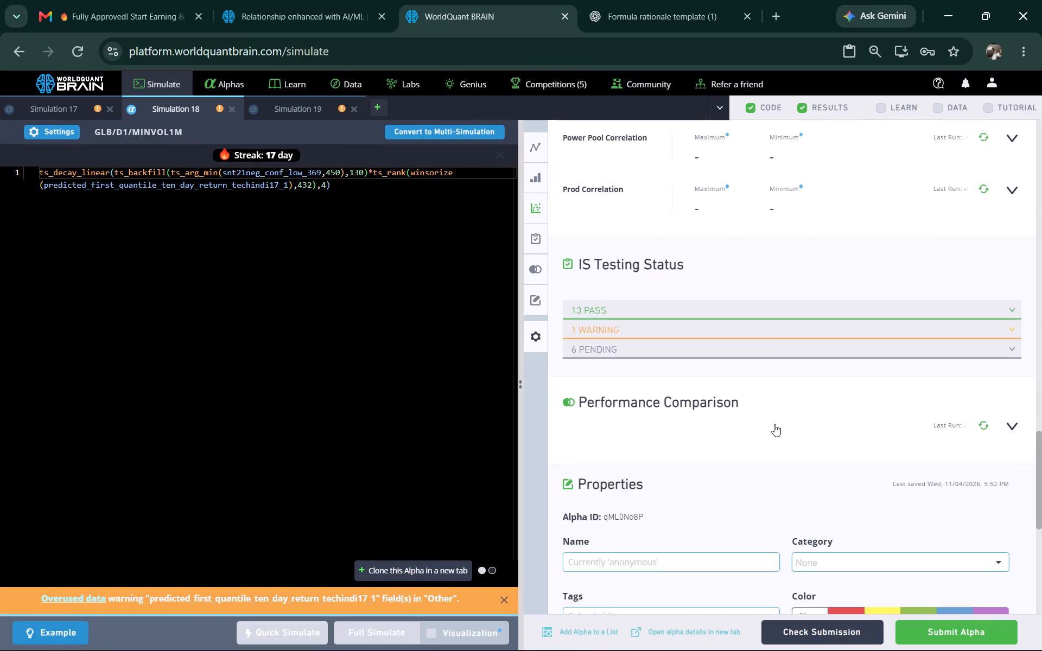
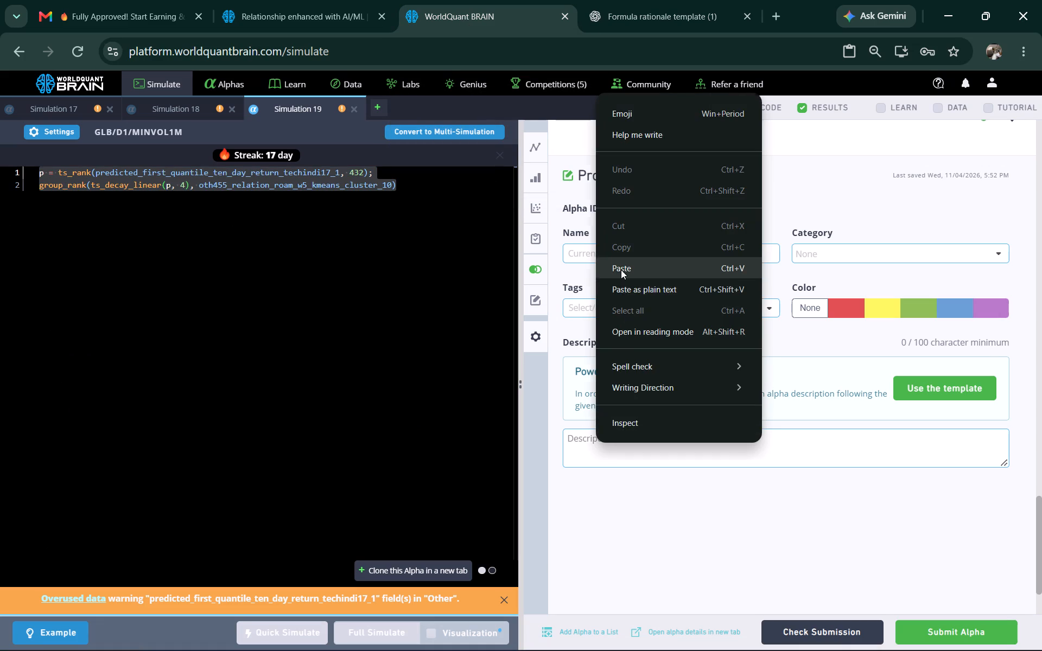
click(657, 450)
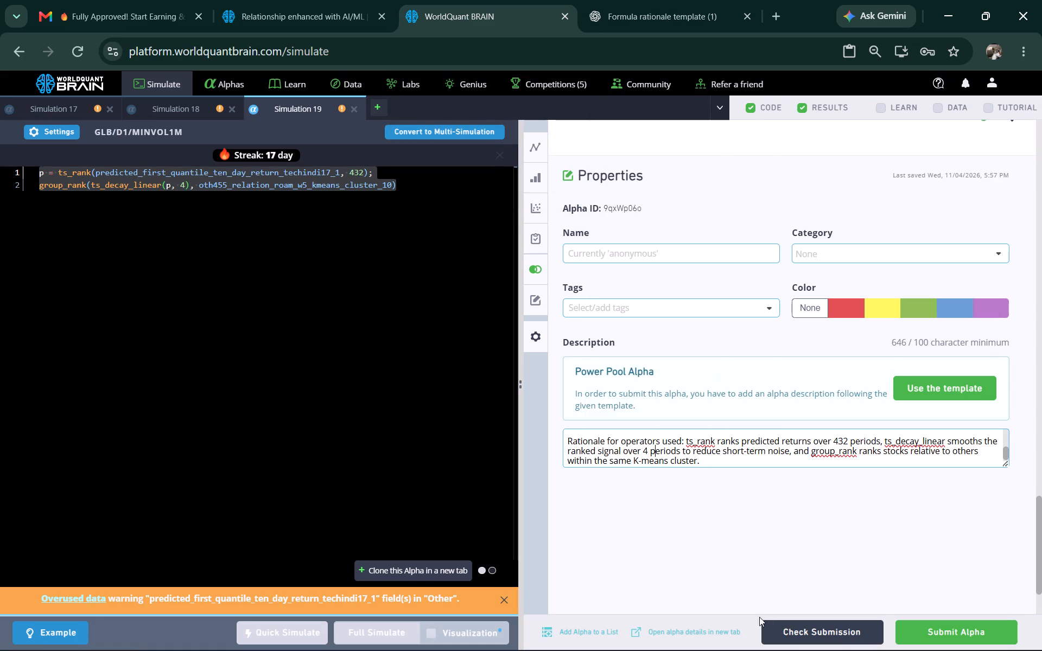
Run the submission check on Simulation 19's alpha.
click(793, 629)
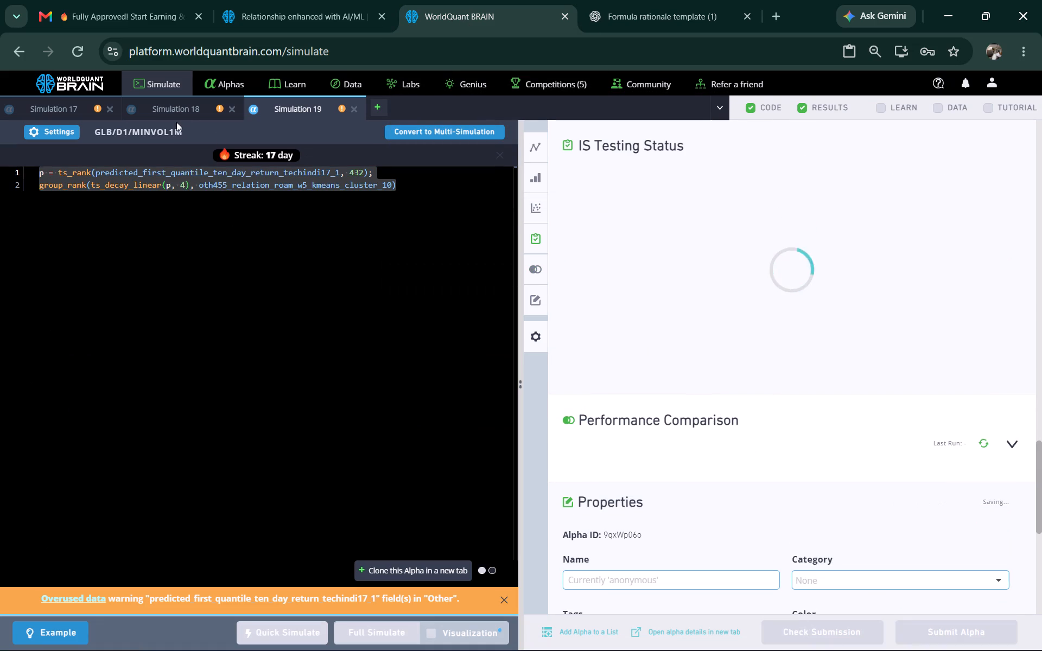
Look at the submission check progress of Simulations 18 and 19, and review Simulation 19's PnL chart and IS Summary.
click(178, 107)
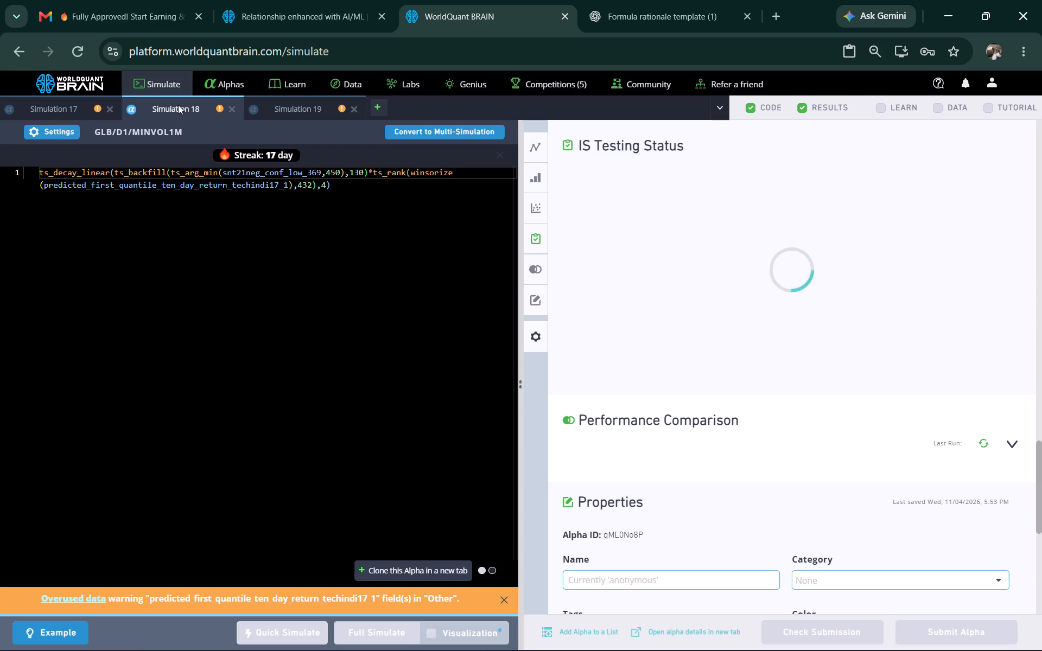
click(306, 107)
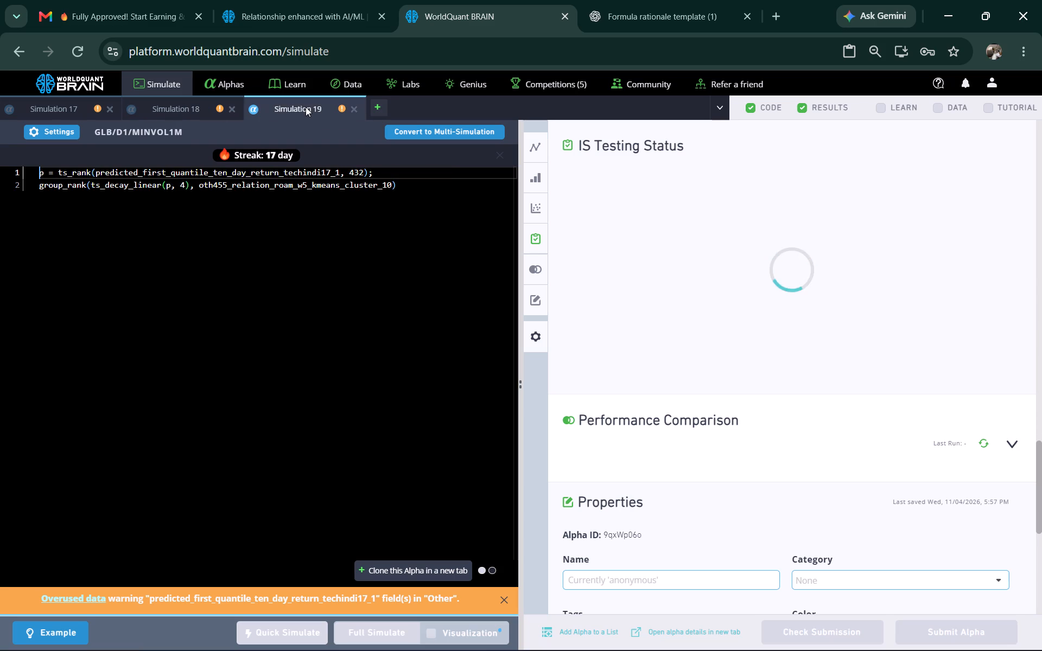
scroll(871, 349, up, 1)
scroll(810, 343, up, 5)
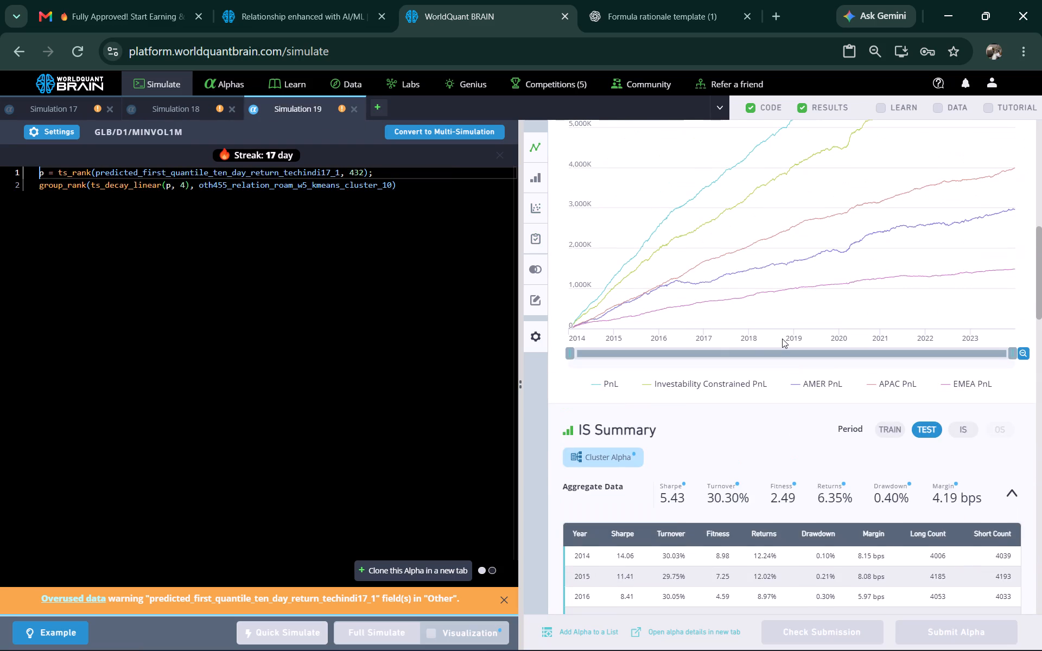
scroll(749, 349, down, 2)
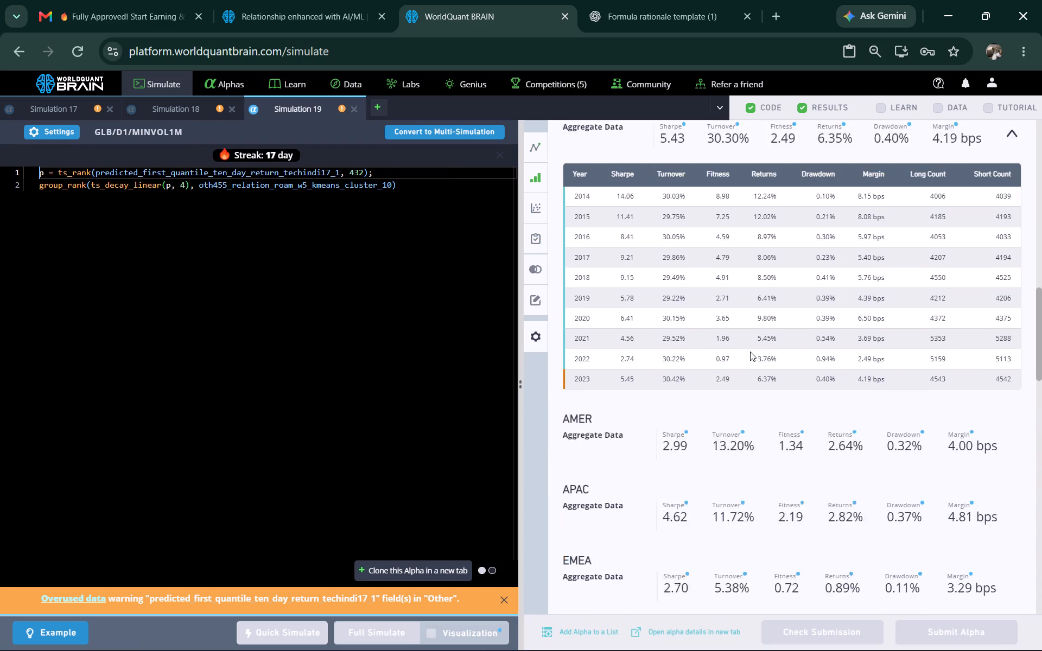
scroll(750, 353, down, 1)
scroll(750, 353, up, 2)
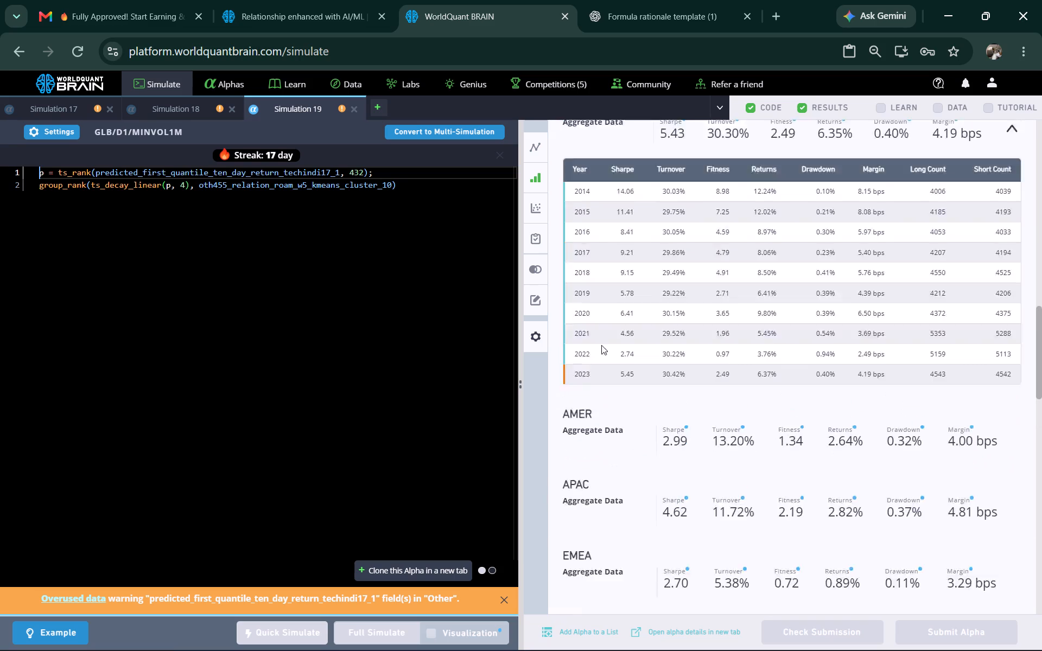
Examine the error under IS Testing Status in Simulation 17 and its regional performance figures.
click(50, 106)
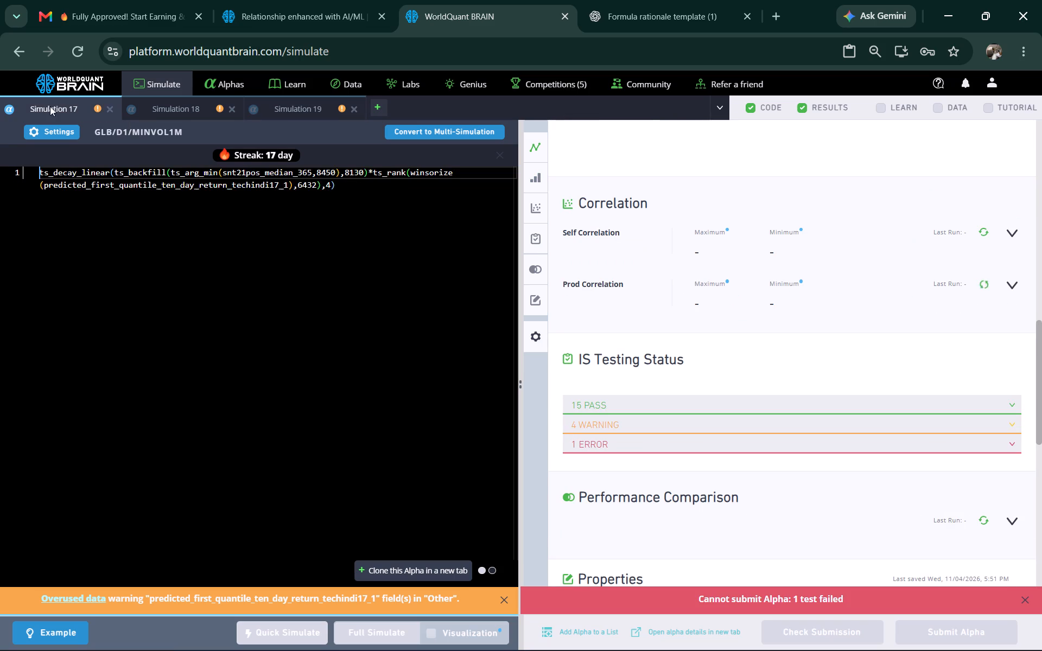
click(649, 440)
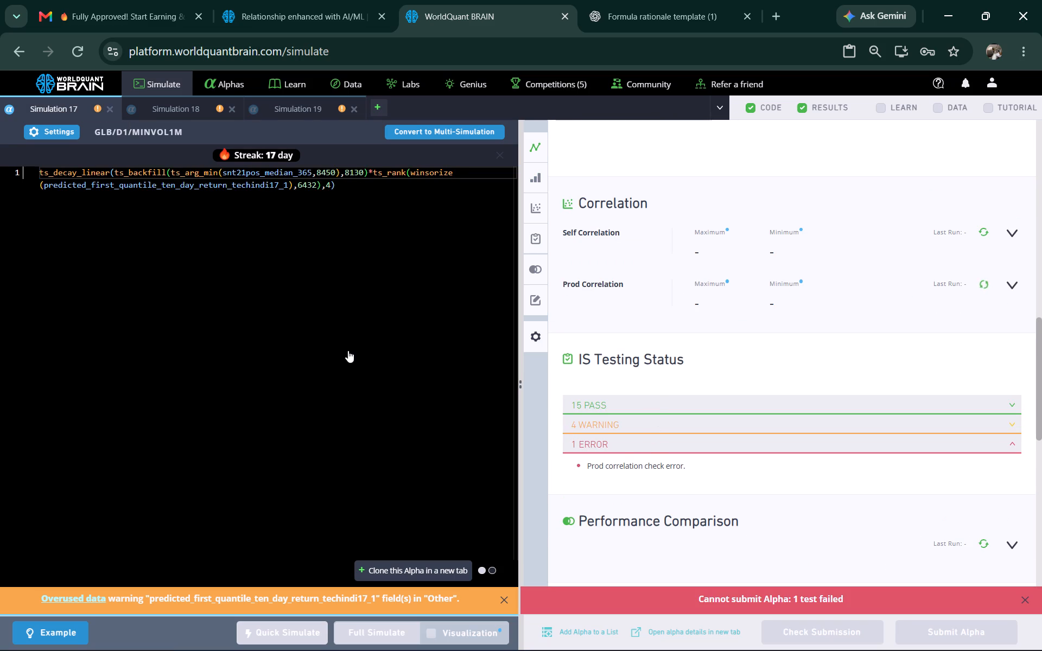
click(321, 169)
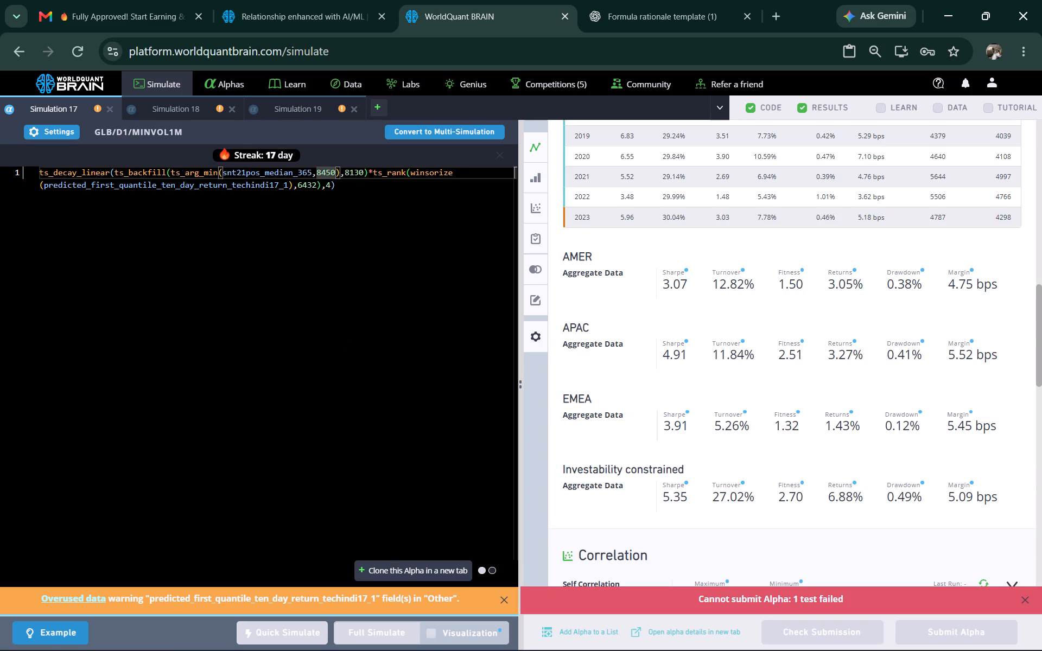
scroll(837, 443, down, 1)
scroll(792, 441, down, 2)
click(675, 229)
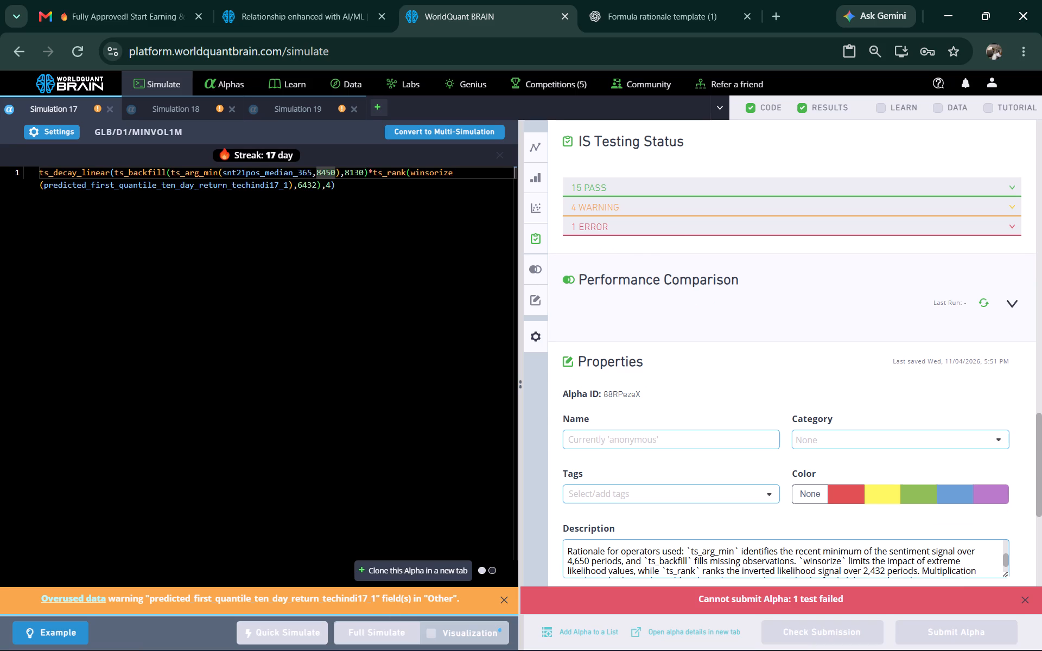
Set the ts_arg_min window in Simulation 17's expression to 8150 and run a full simulation.
click(326, 170)
key(BackSpace)
key(1)
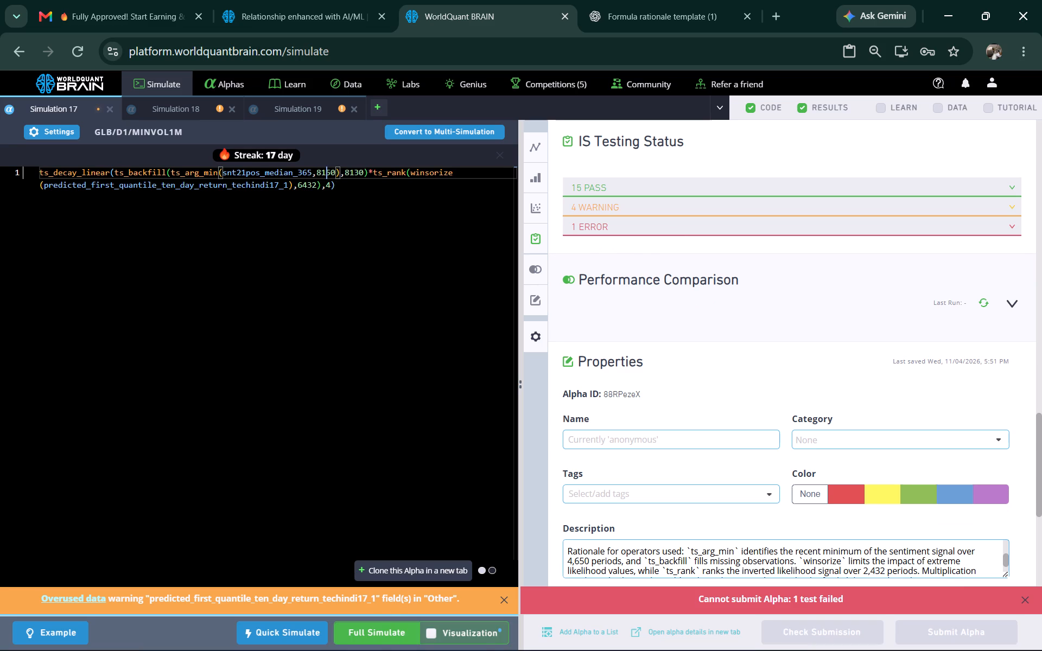
click(380, 631)
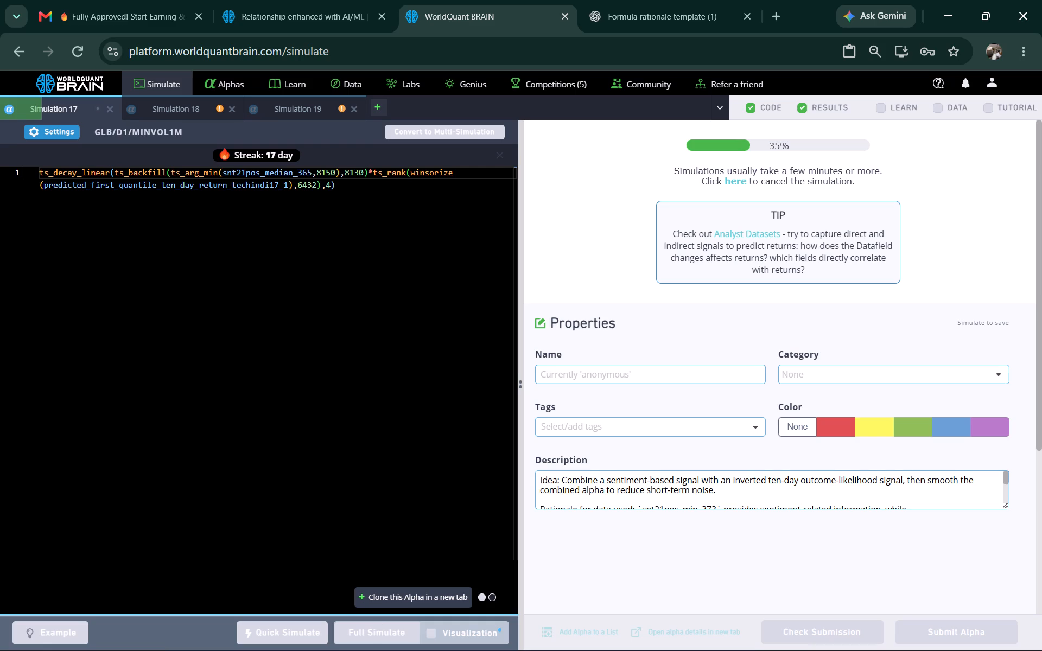
Look at the submission check progress and correlation results of Simulation 19.
click(301, 105)
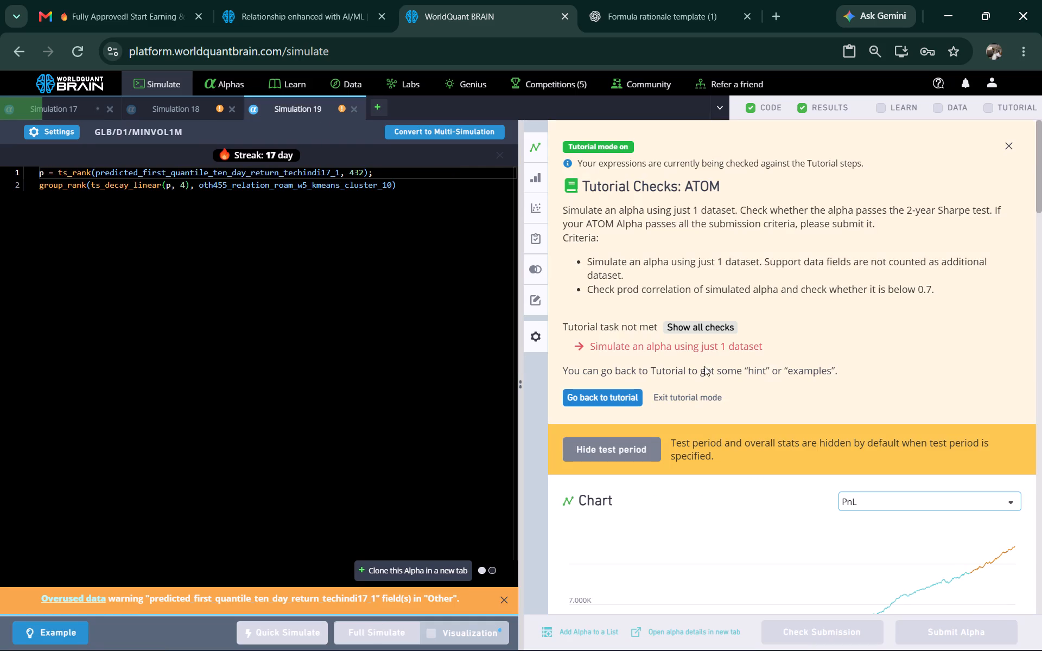
scroll(679, 372, down, 9)
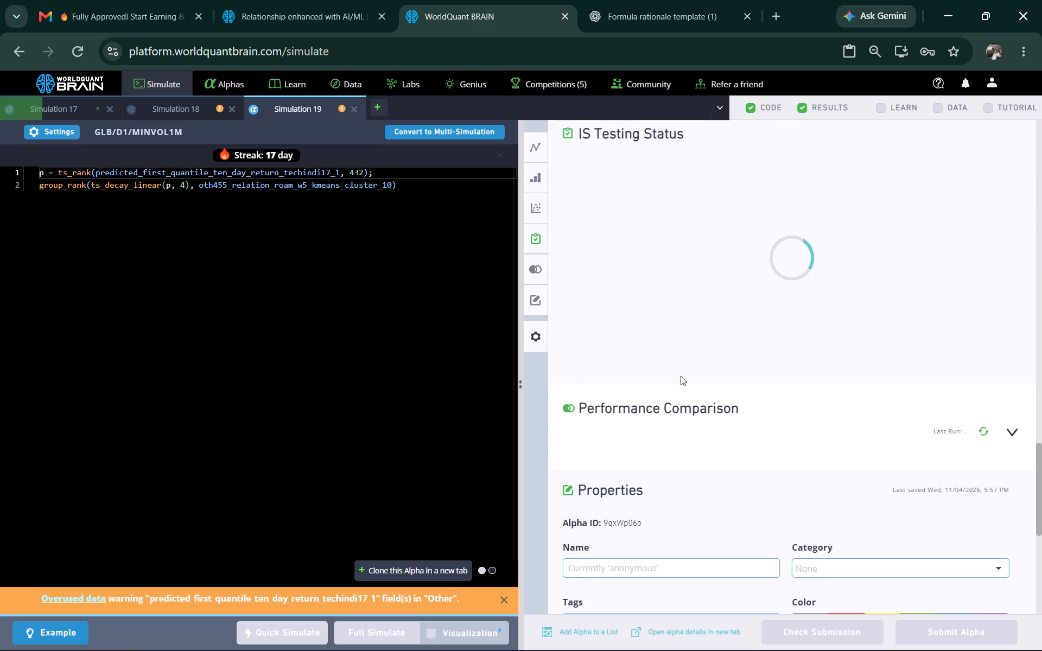
scroll(692, 366, up, 1)
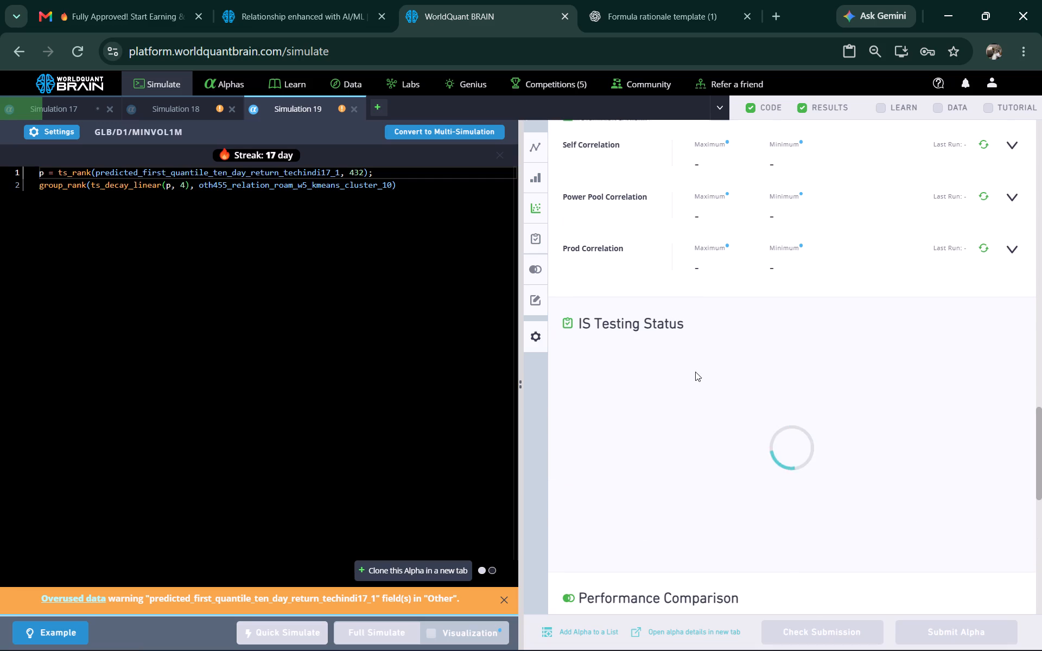
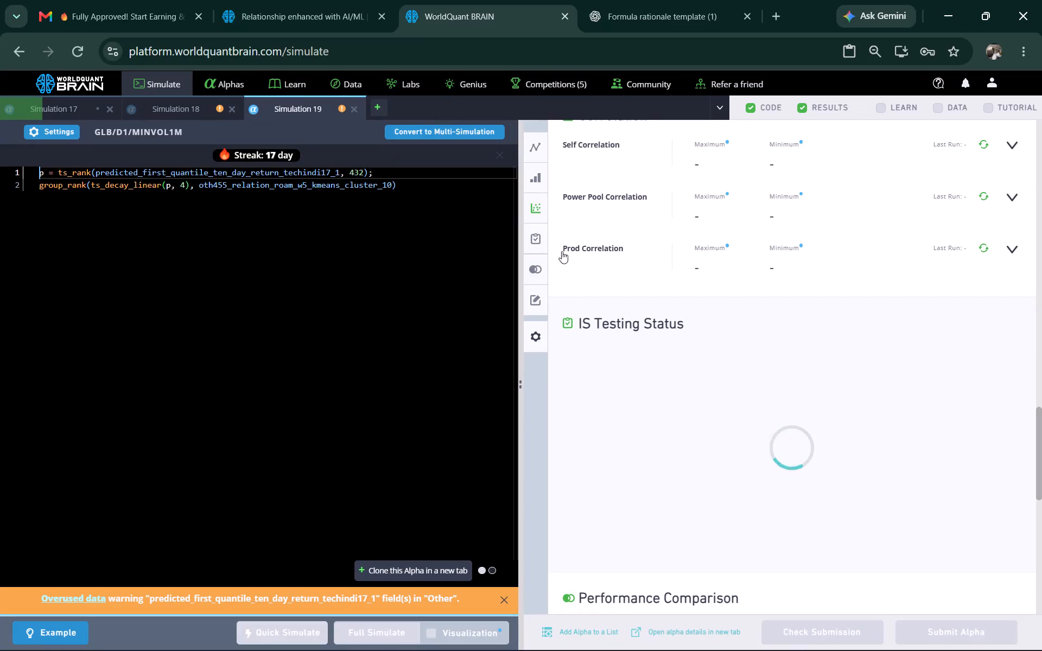
Look at Simulation 19's IS Testing Status, correlation sections and Properties while its submission check runs.
scroll(518, 212, down, 2)
scroll(664, 61, down, 5)
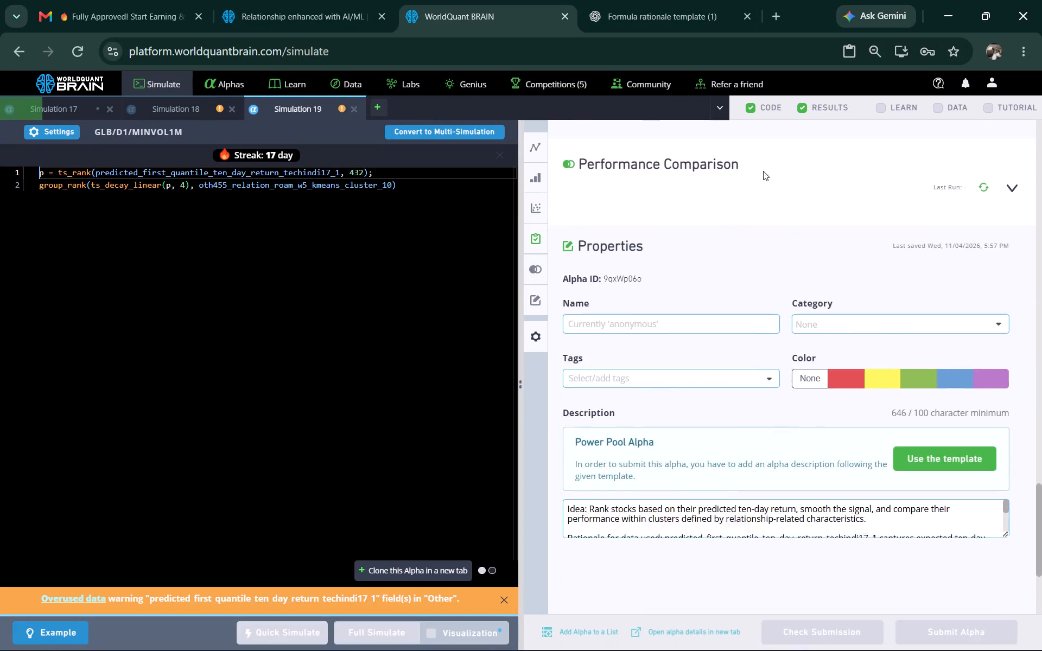
scroll(743, 194, up, 5)
scroll(730, 194, down, 3)
scroll(724, 206, up, 1)
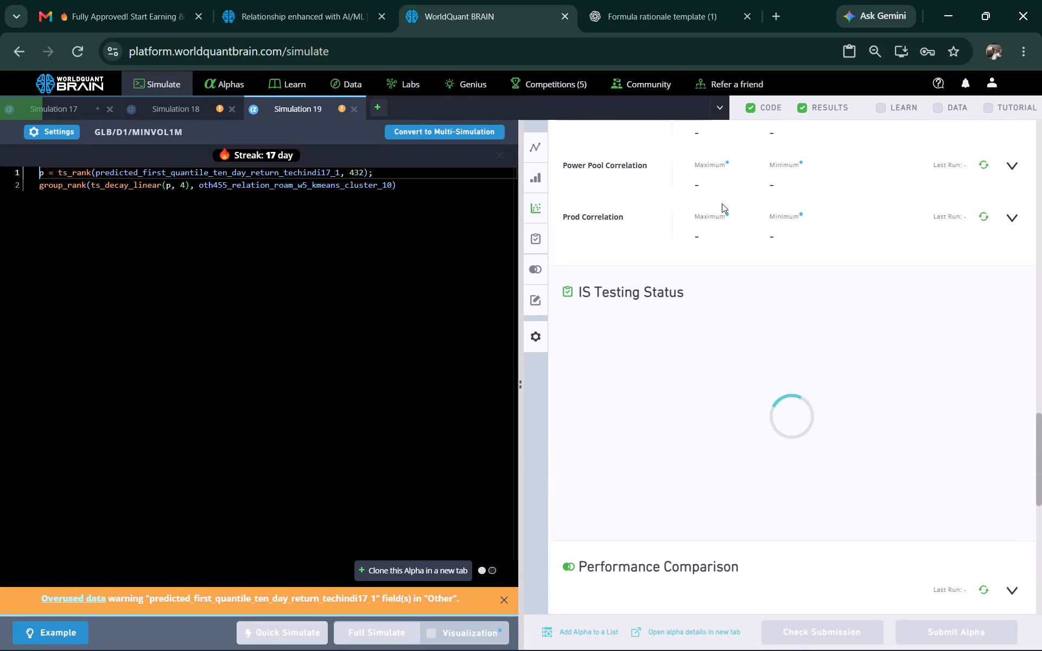
scroll(684, 245, down, 1)
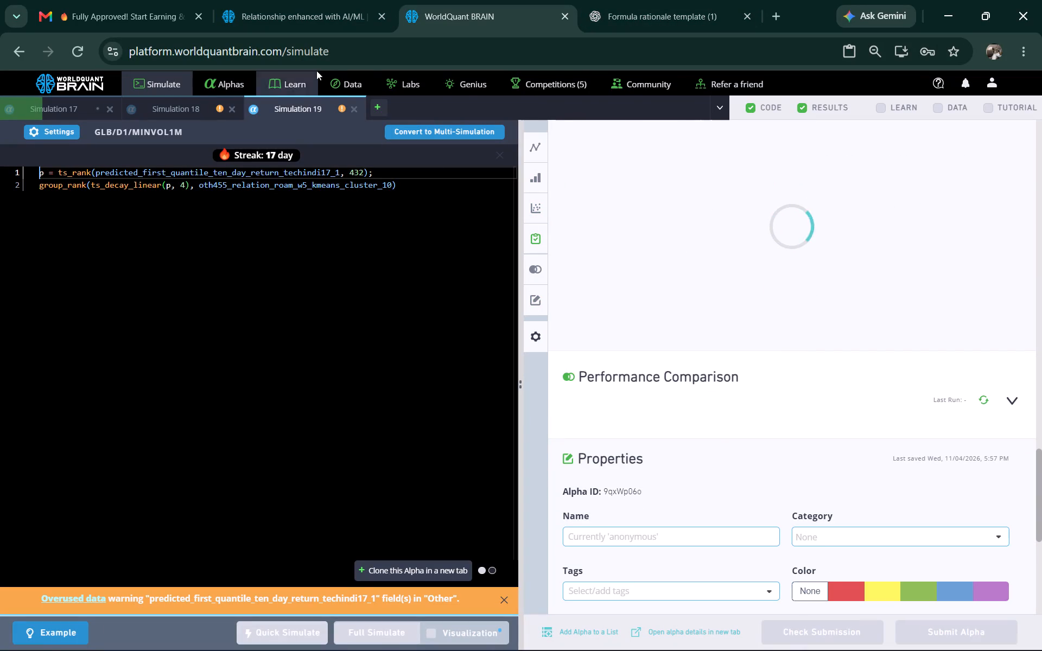
Open the BRAIN home dashboard in the dataset browser tab and look over its summary cards and recent notifications.
click(318, 22)
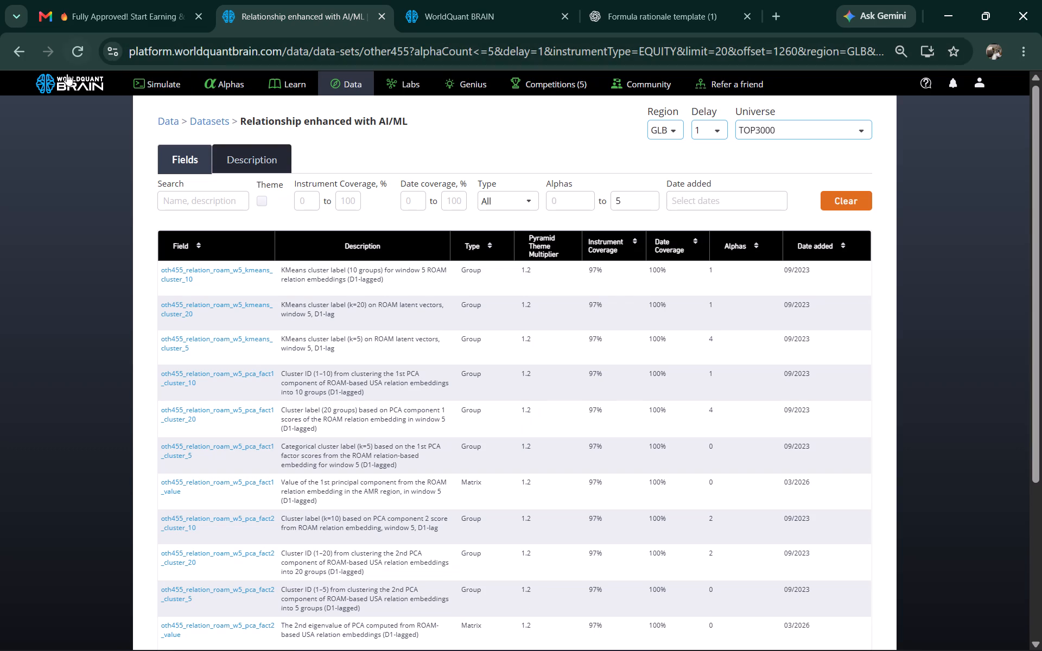
click(71, 79)
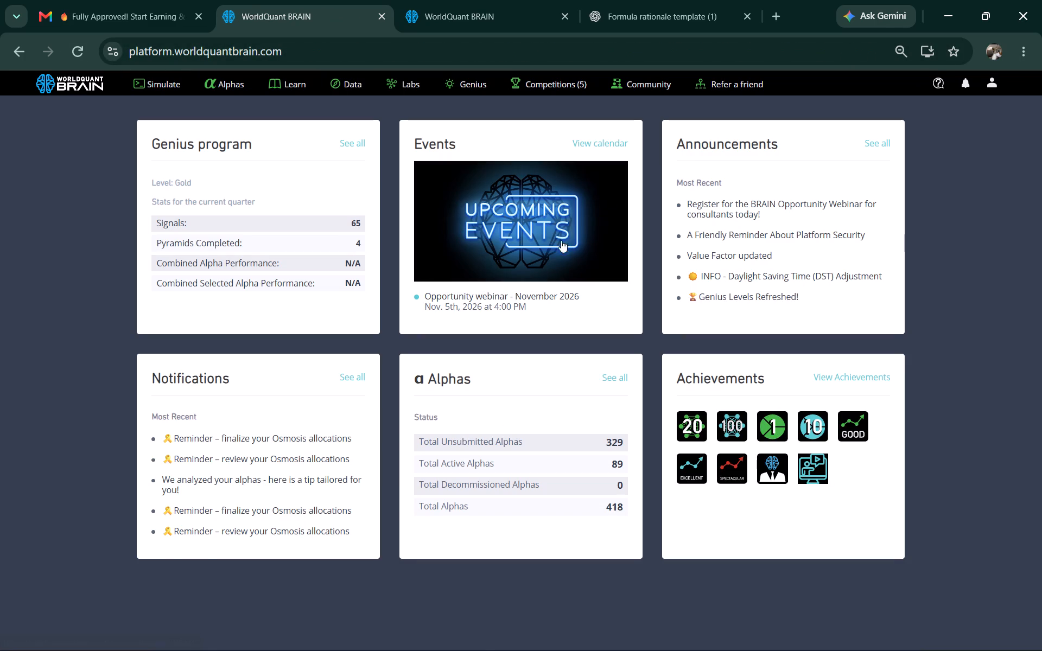
scroll(632, 292, down, 1)
scroll(753, 321, up, 2)
scroll(835, 296, up, 2)
click(969, 82)
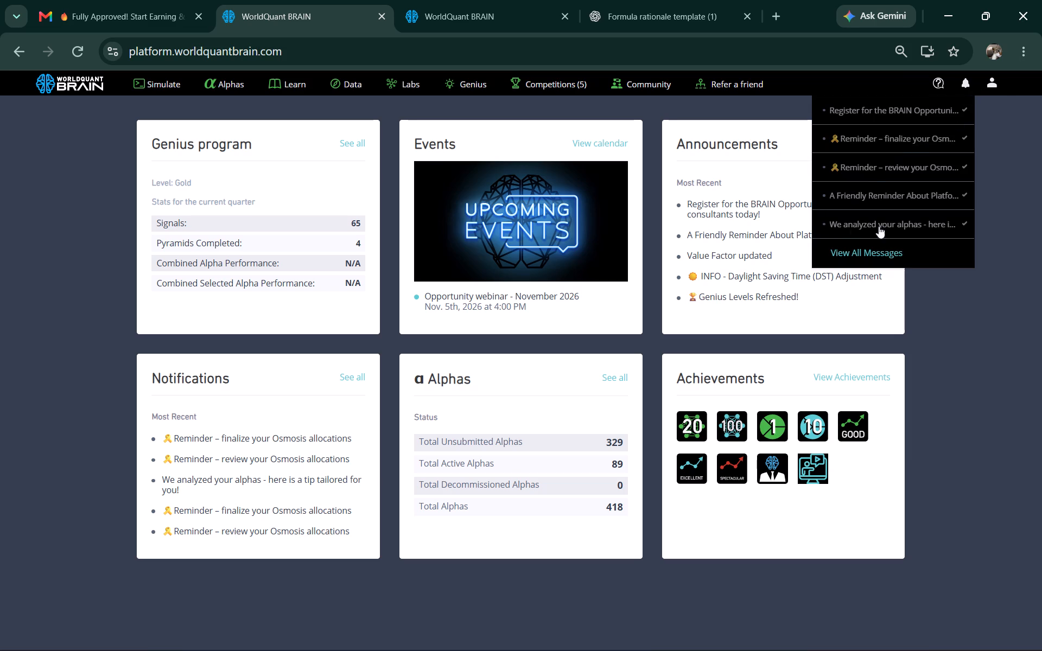
Open the profile's Performance page and review the Base Payment, Submitted Alphas, Simulated Alphas and Other Payment figures.
click(995, 82)
click(960, 114)
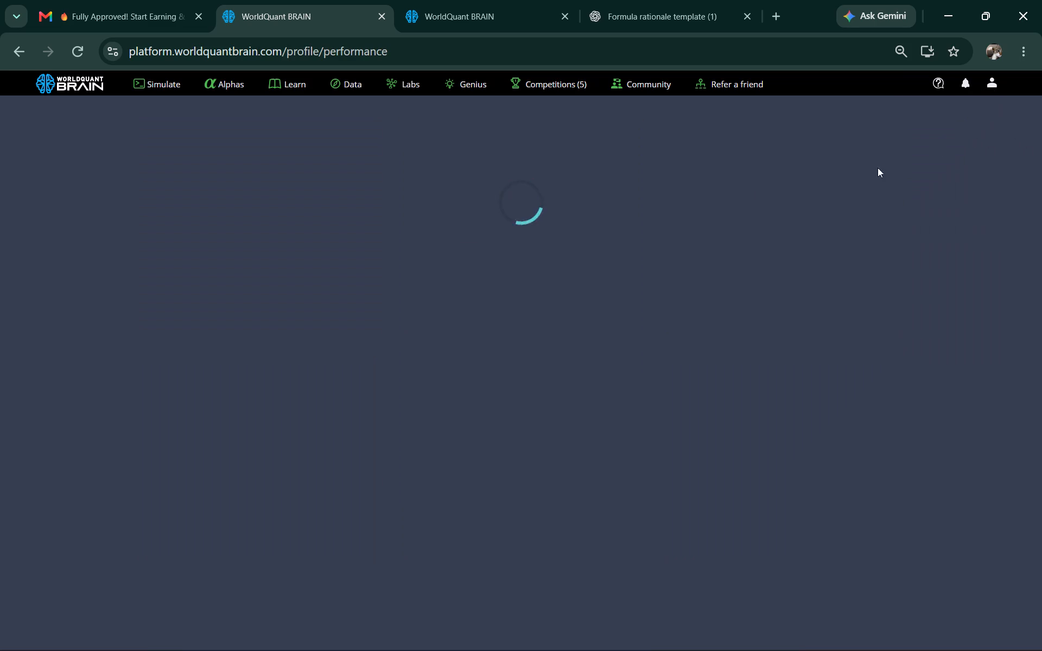
scroll(351, 290, down, 1)
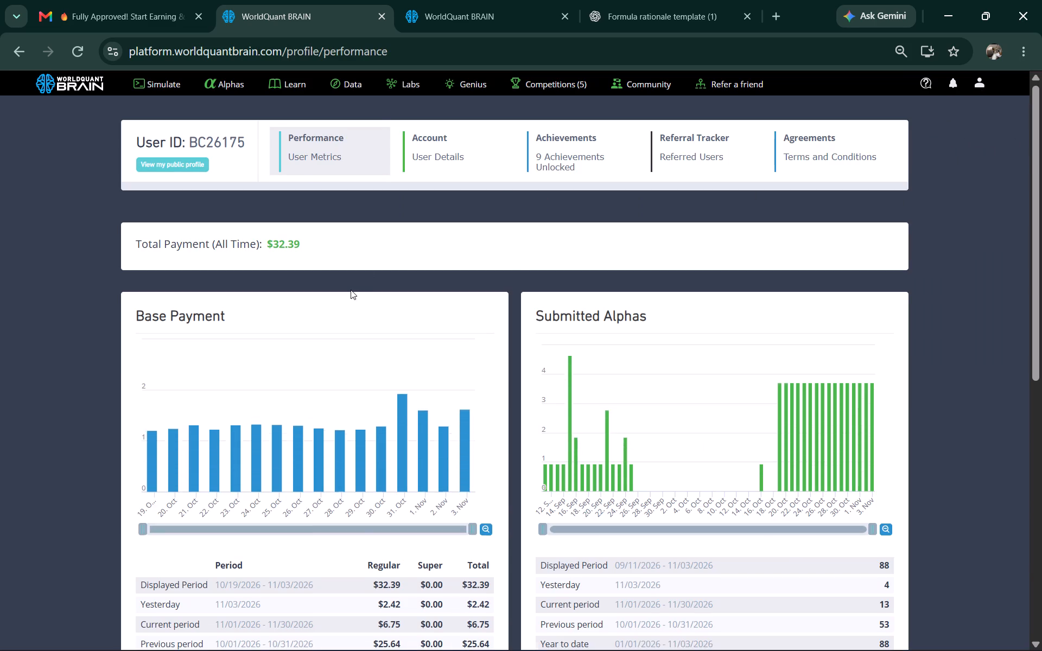
scroll(351, 290, down, 1)
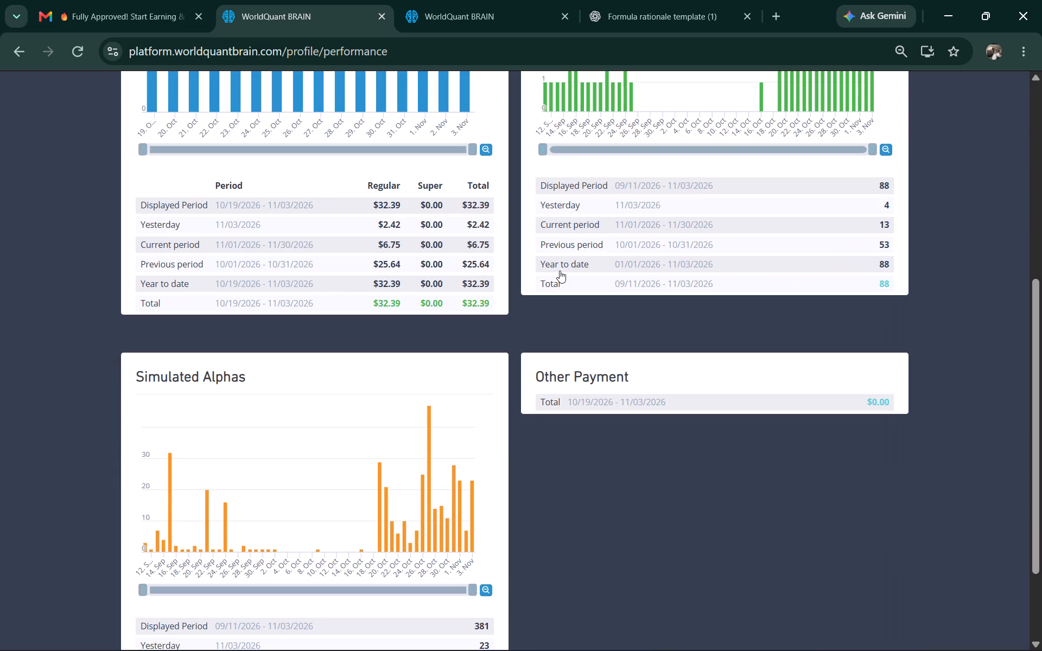
scroll(400, 323, down, 3)
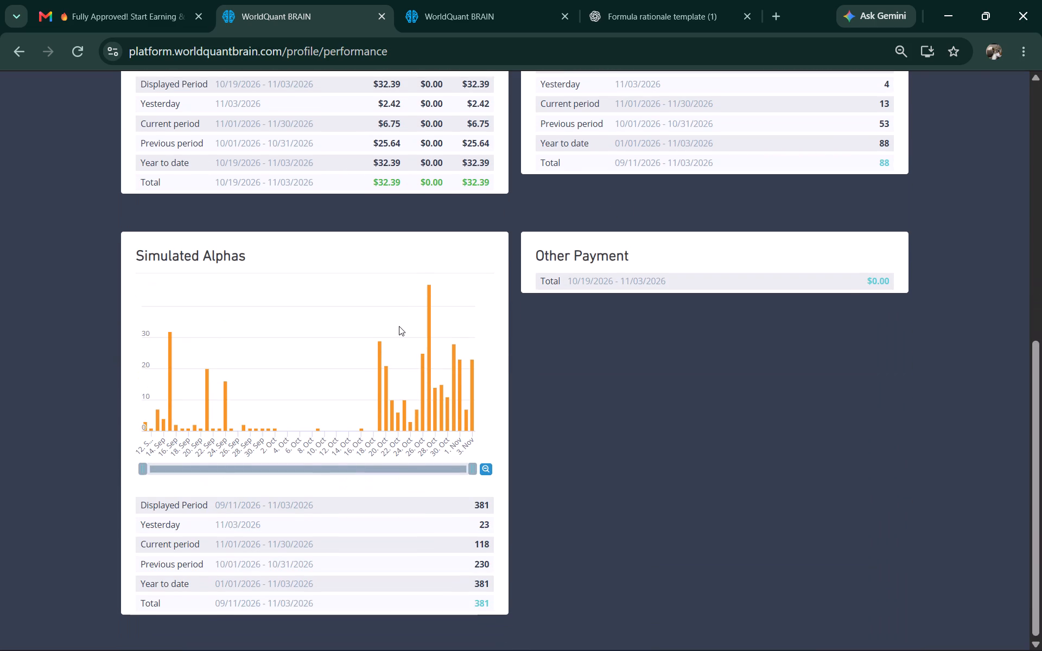
scroll(399, 326, up, 3)
scroll(691, 185, up, 1)
scroll(533, 187, up, 2)
scroll(650, 162, up, 2)
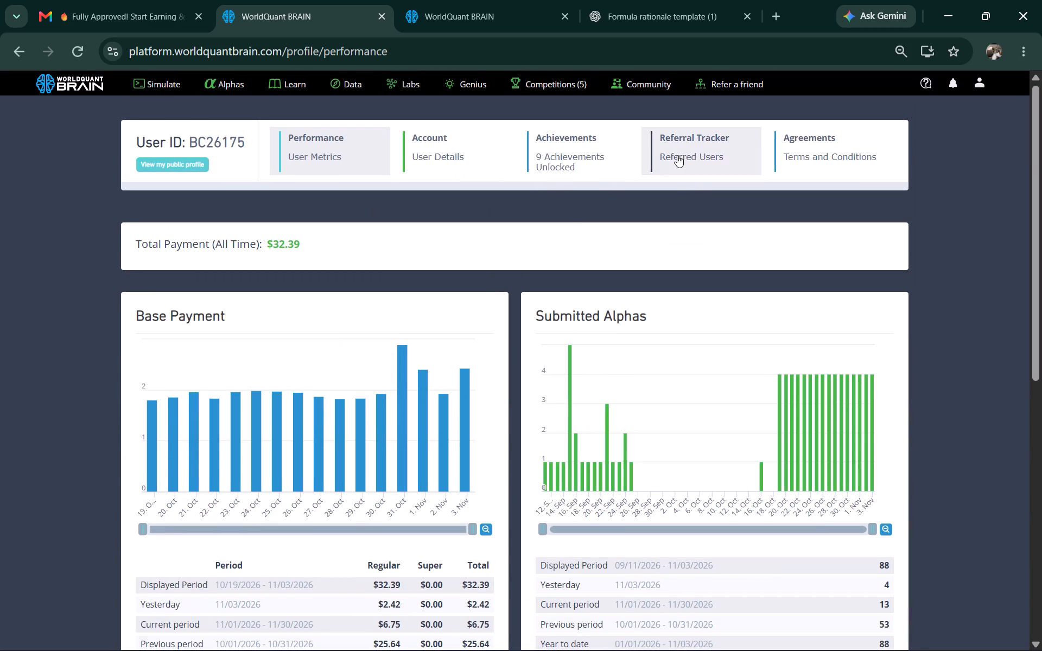
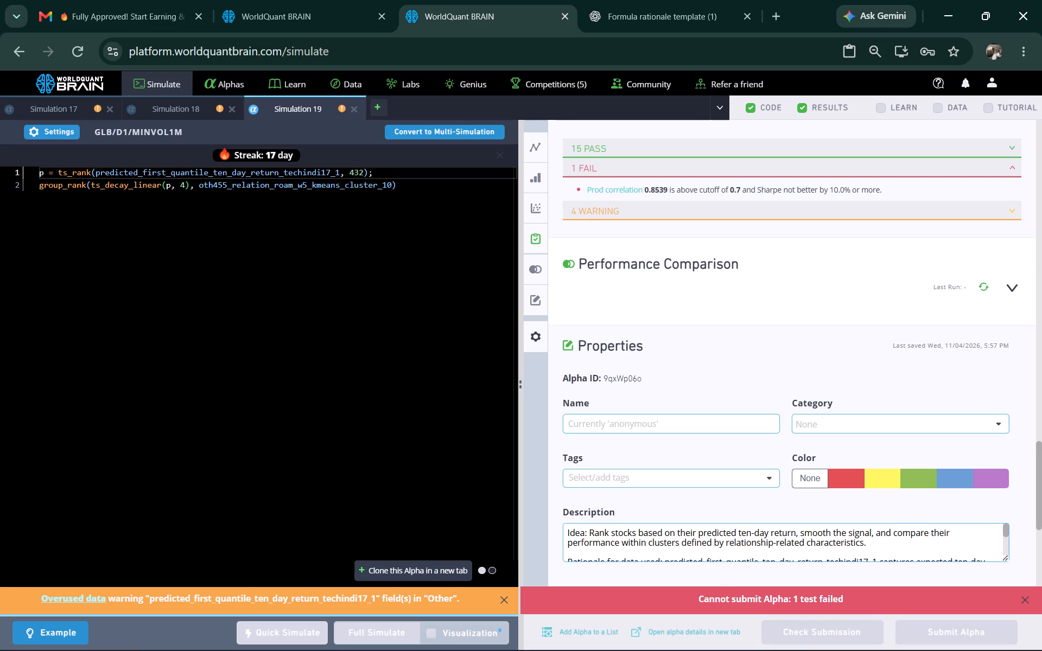
Open Simulation 18 and expand the error entry in its IS Testing Status to read the details.
click(177, 107)
click(644, 178)
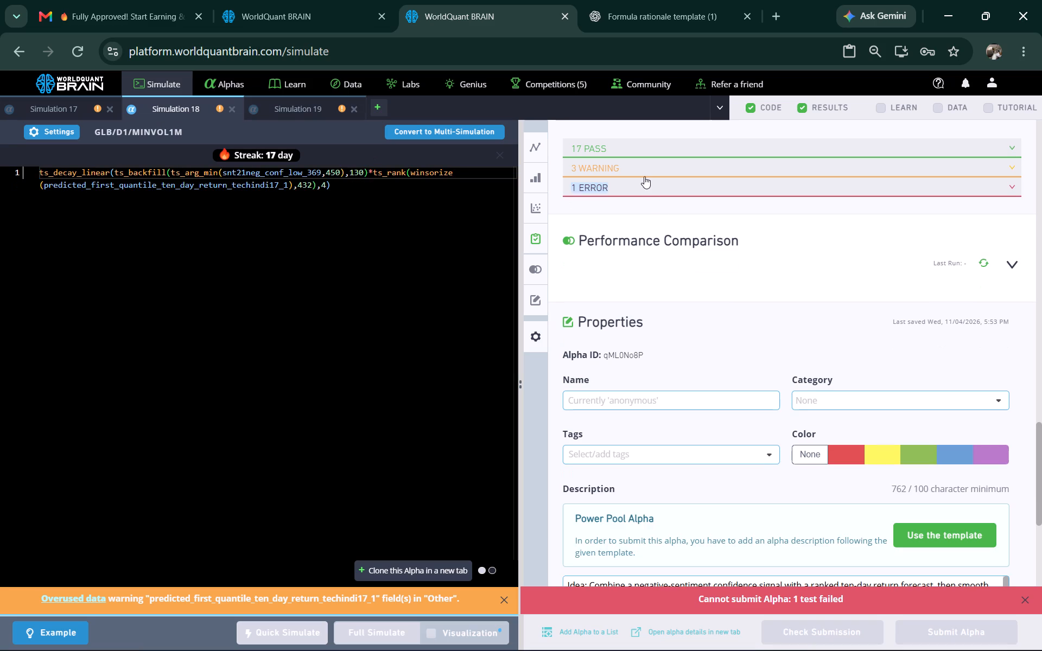
click(646, 180)
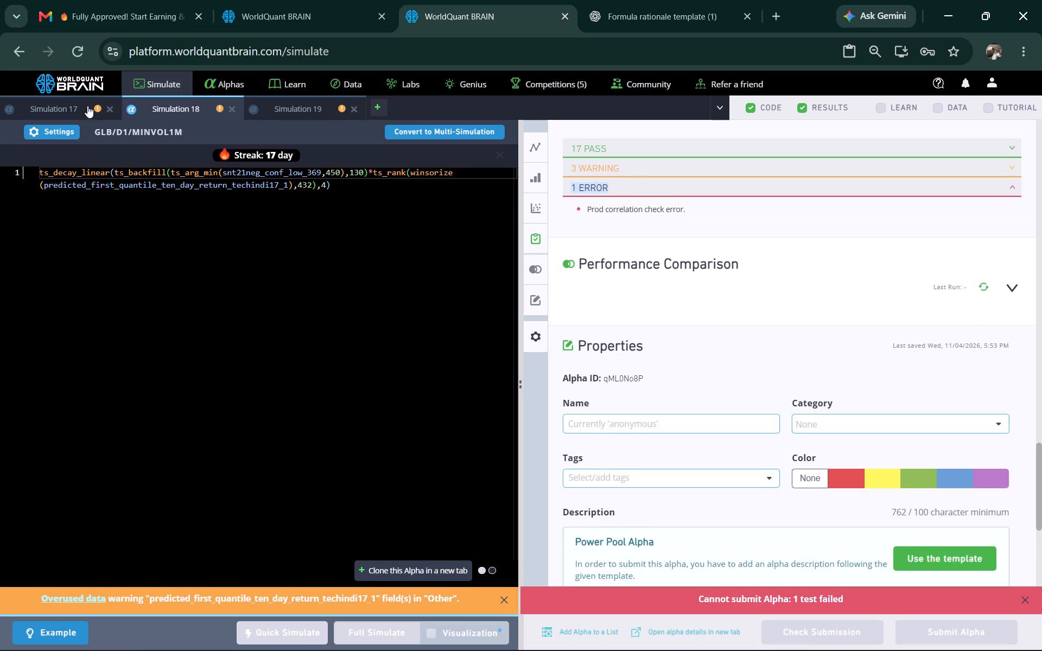
Show the test period for Simulation 17's alpha and start its submission check.
click(76, 99)
scroll(734, 425, up, 2)
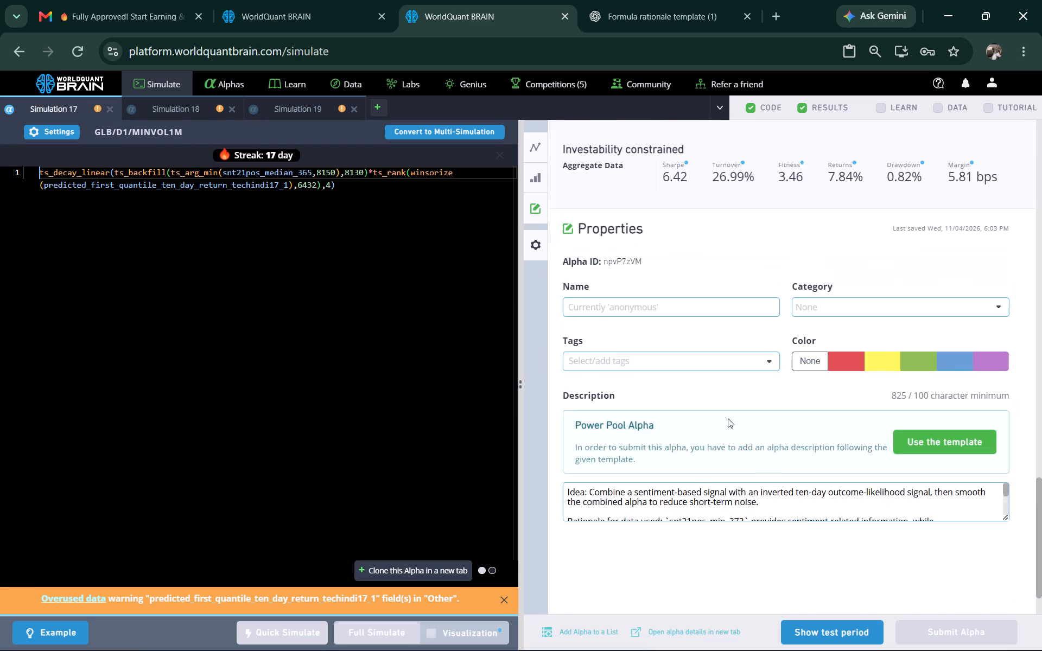
scroll(721, 406, up, 1)
scroll(735, 444, down, 3)
click(810, 627)
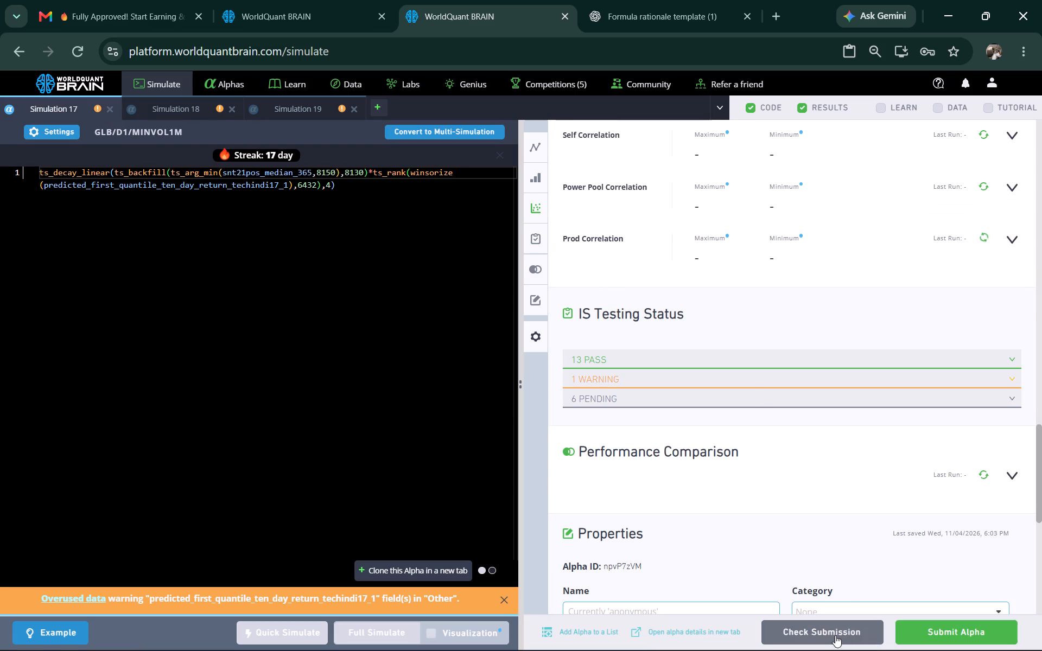
click(826, 627)
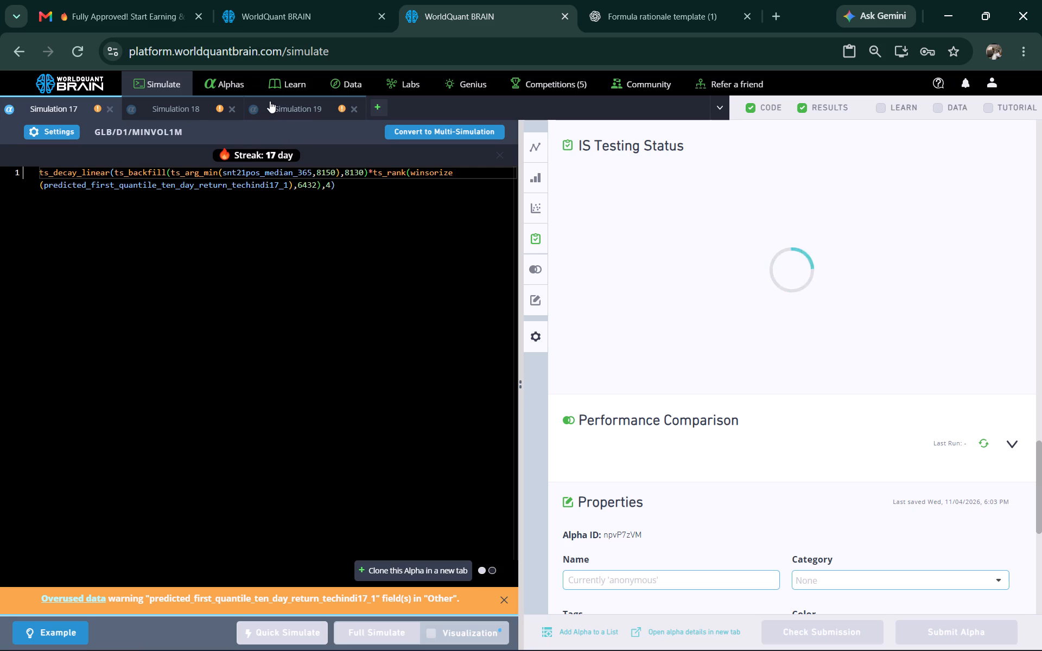
Return to Simulation 18, review the error in its IS Testing Status and run its Prod Correlation calculation.
click(205, 106)
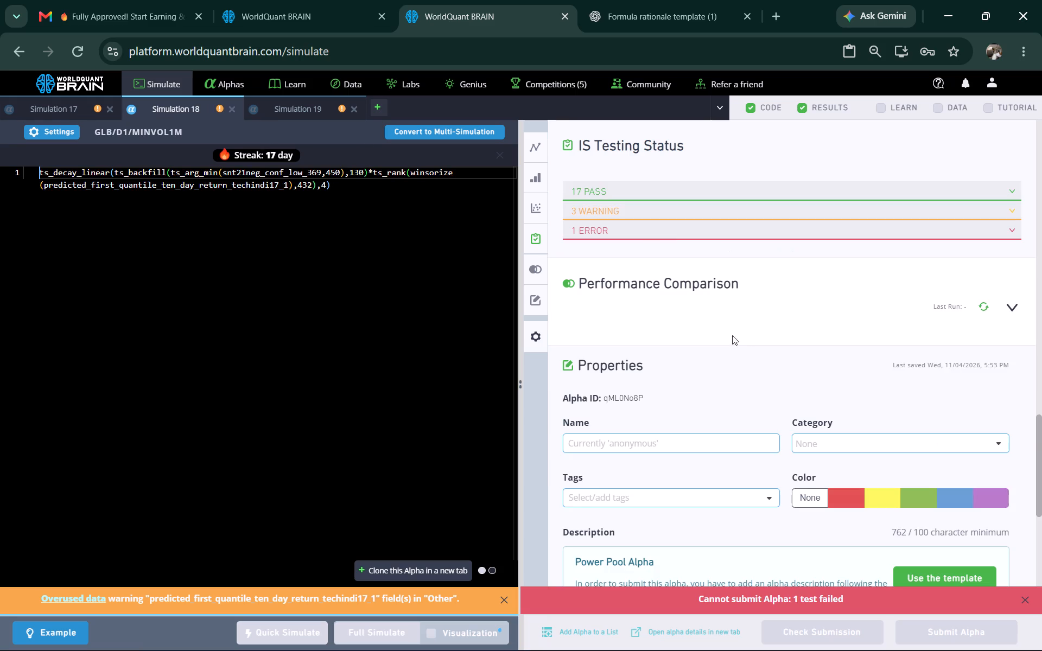
click(665, 229)
scroll(800, 228, up, 1)
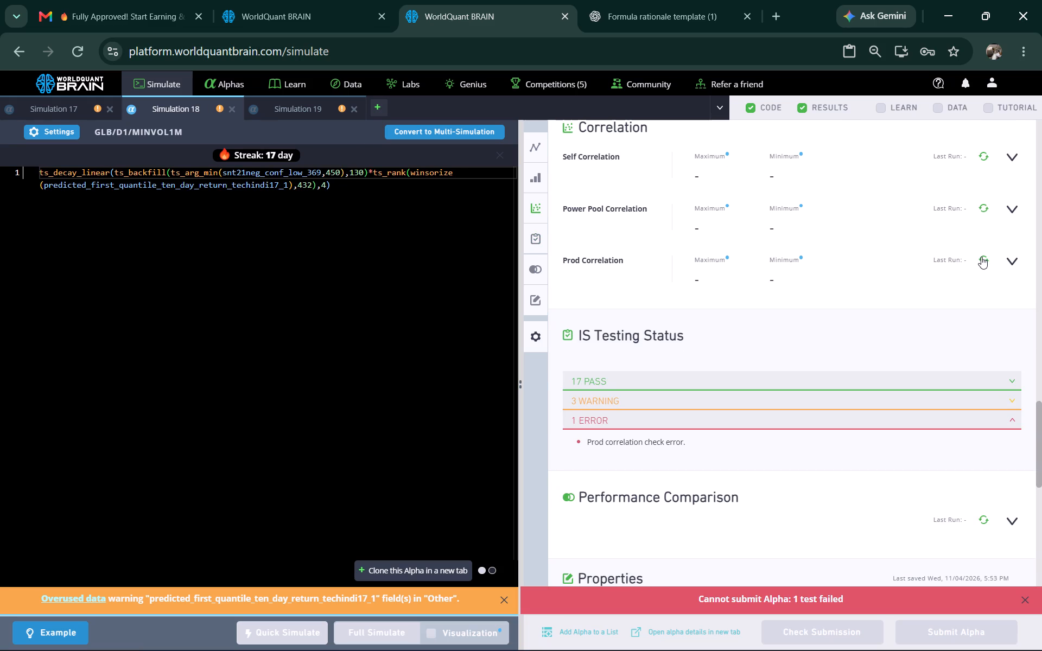
click(981, 257)
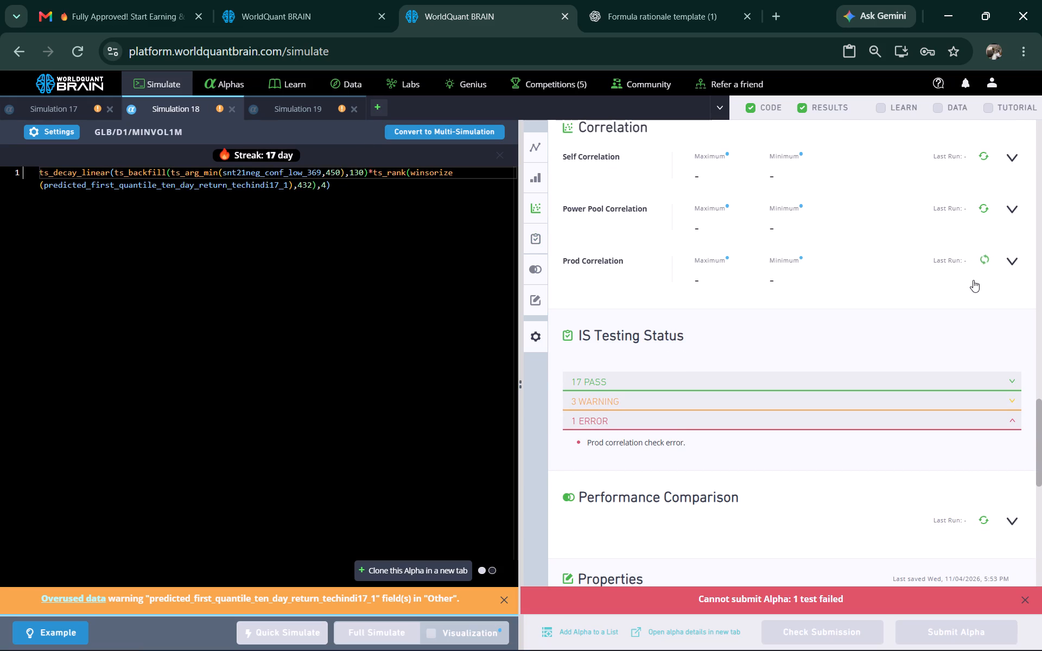
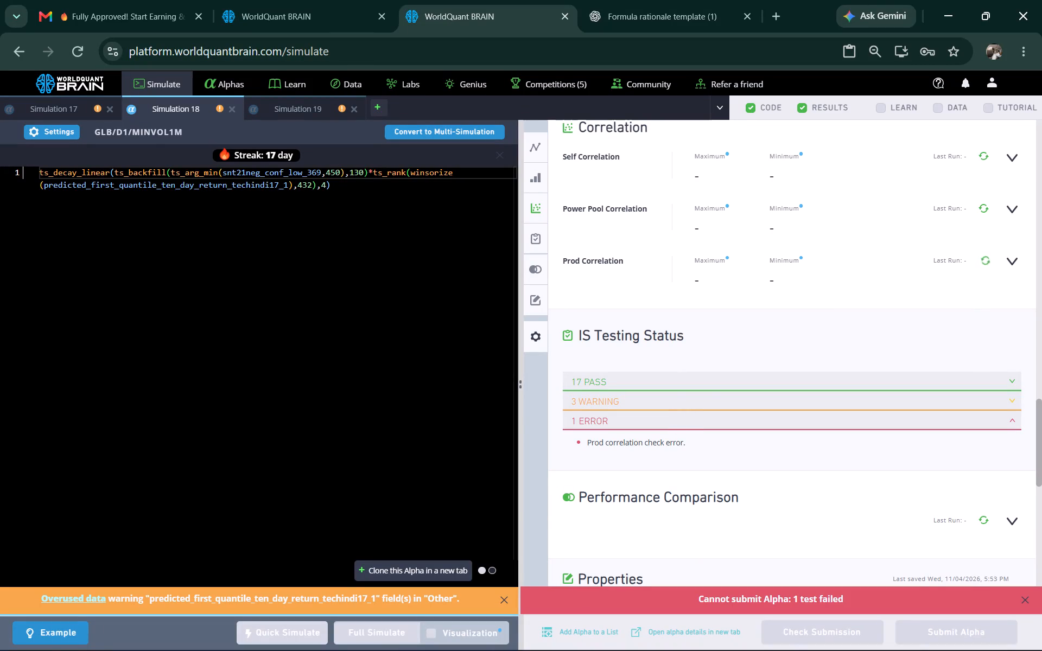
Open Simulation 19 and review its IS summary, correlation, IS Testing Status and PnL chart.
click(312, 104)
scroll(854, 336, up, 1)
scroll(783, 322, down, 3)
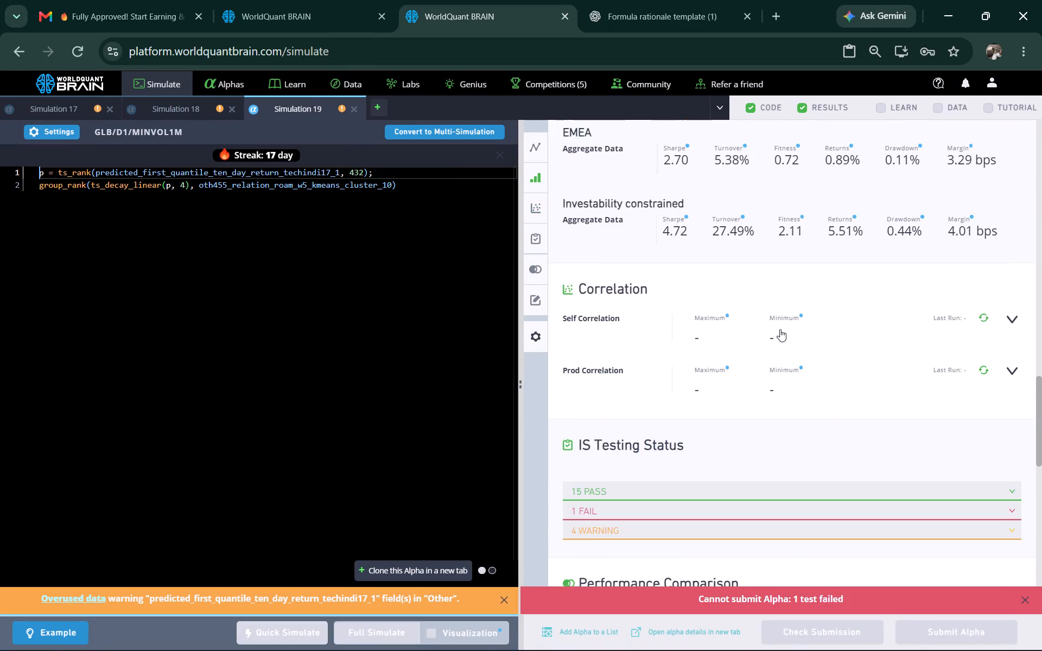
scroll(780, 329, down, 2)
scroll(777, 283, up, 8)
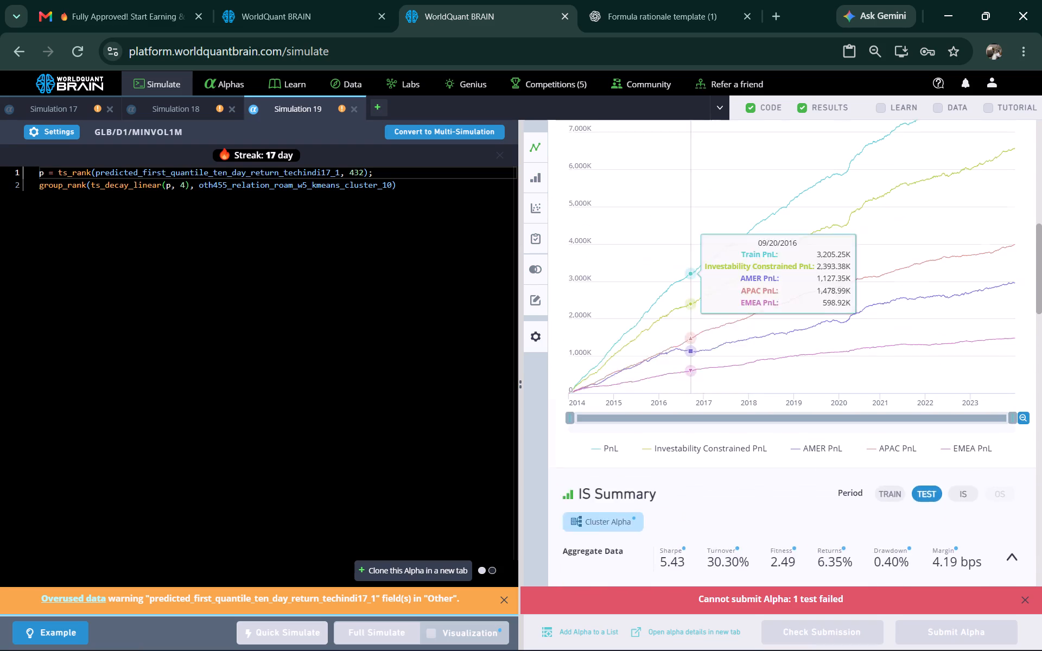
Return to the Relationship enhanced with AI/ML dataset's field list and look through the fields on page 64.
click(277, 23)
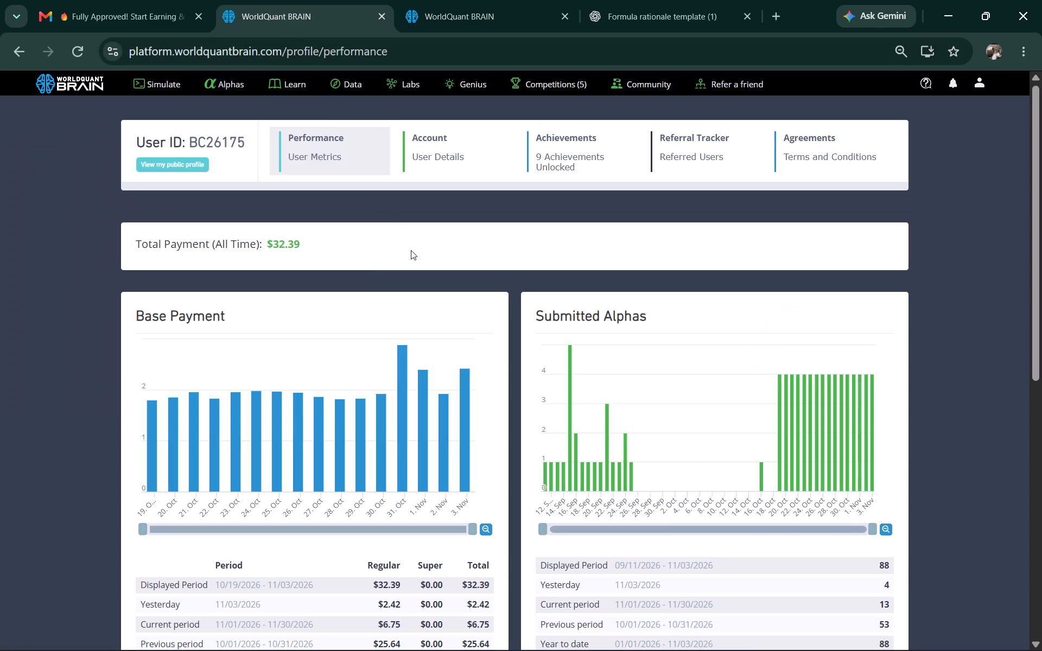
click(12, 56)
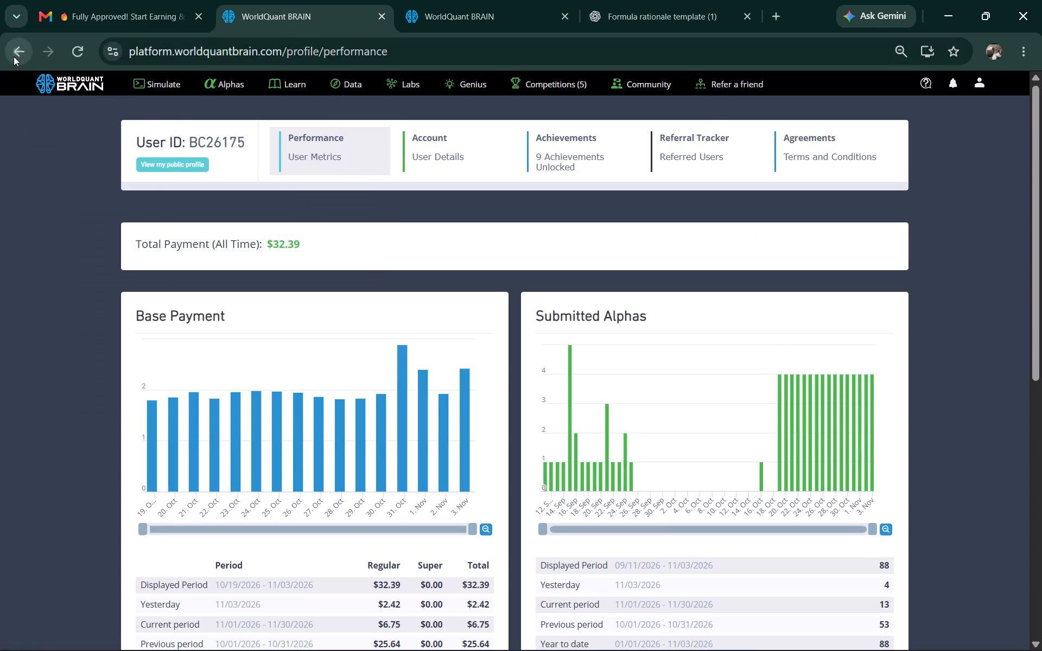
click(14, 56)
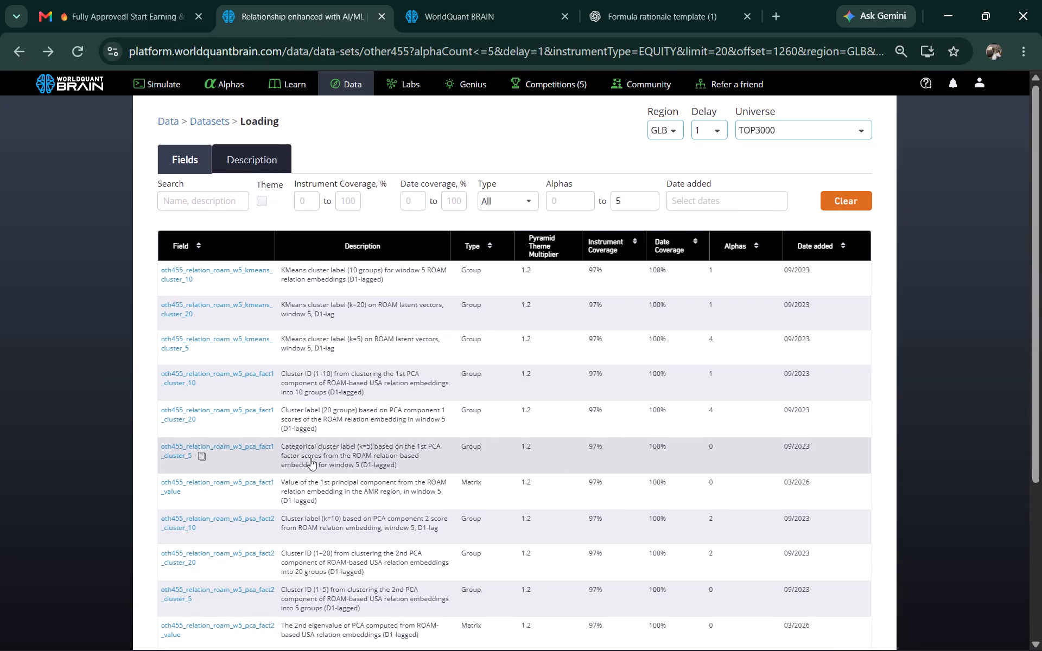
scroll(307, 460, down, 8)
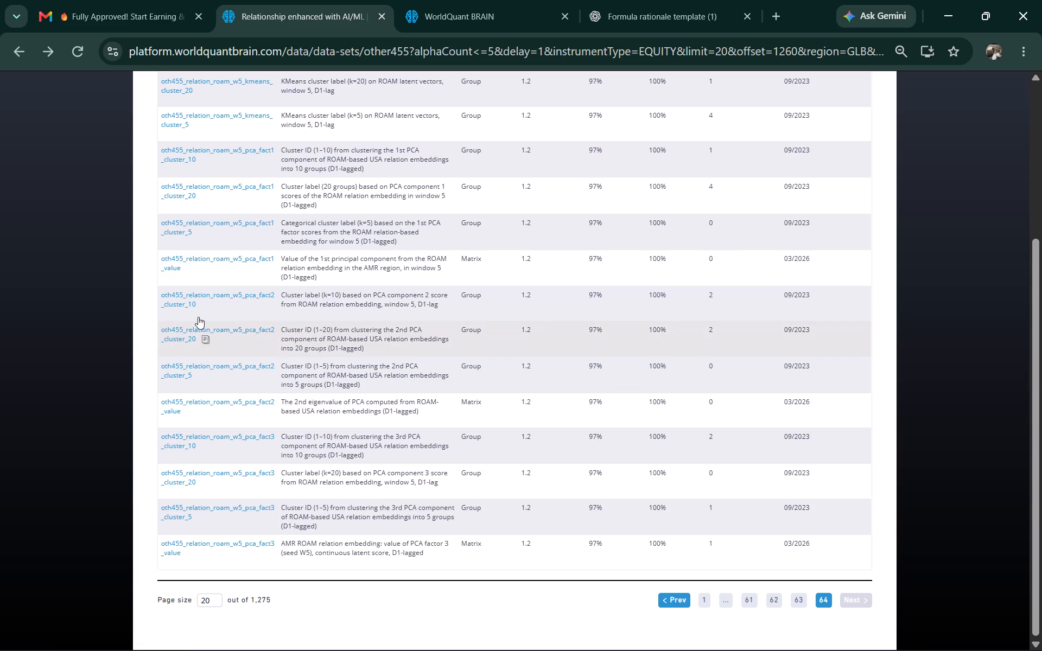
scroll(212, 309, up, 1)
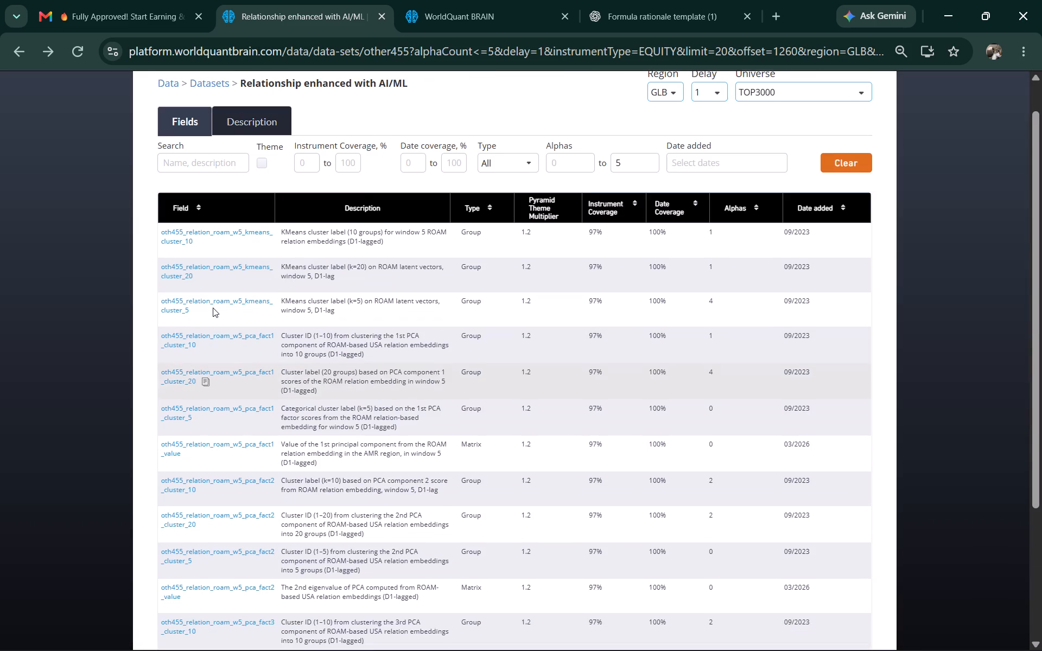
scroll(610, 345, down, 3)
scroll(717, 493, down, 1)
Browse pages 63, 62 and 61 of the dataset's fields and copy the field name oth455_relation_roam_w1_pca_fact1_value.
click(803, 602)
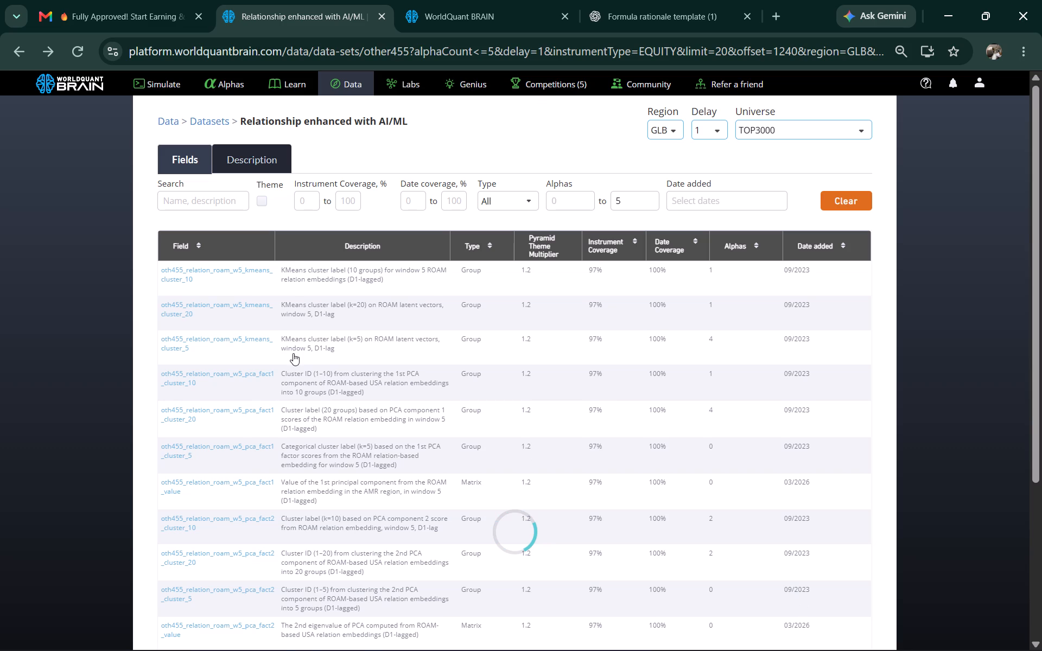
scroll(257, 369, down, 2)
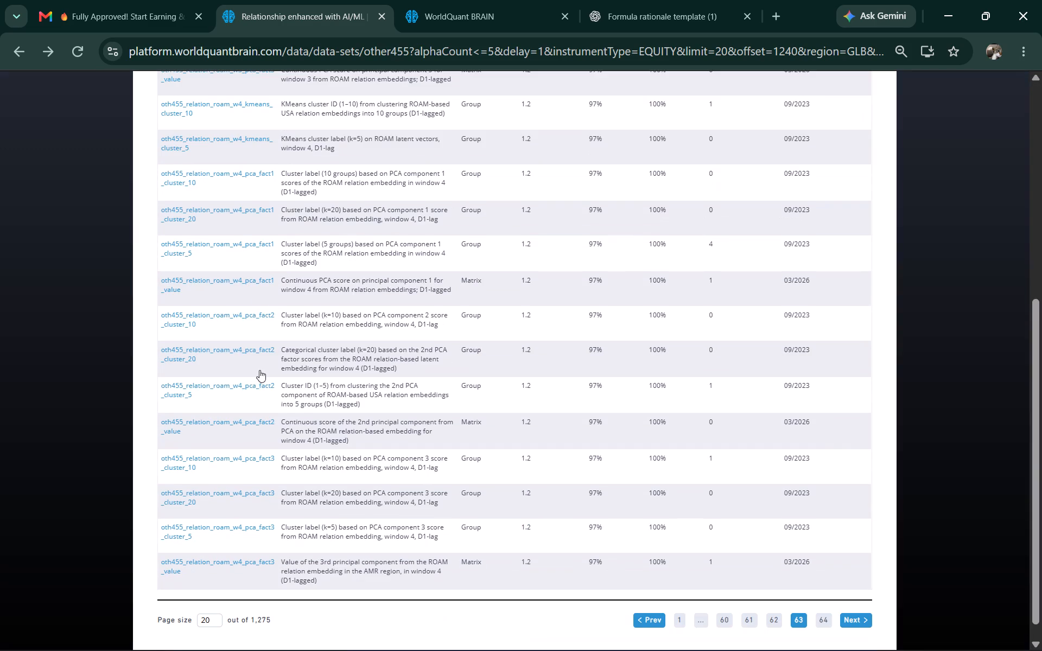
scroll(259, 373, down, 2)
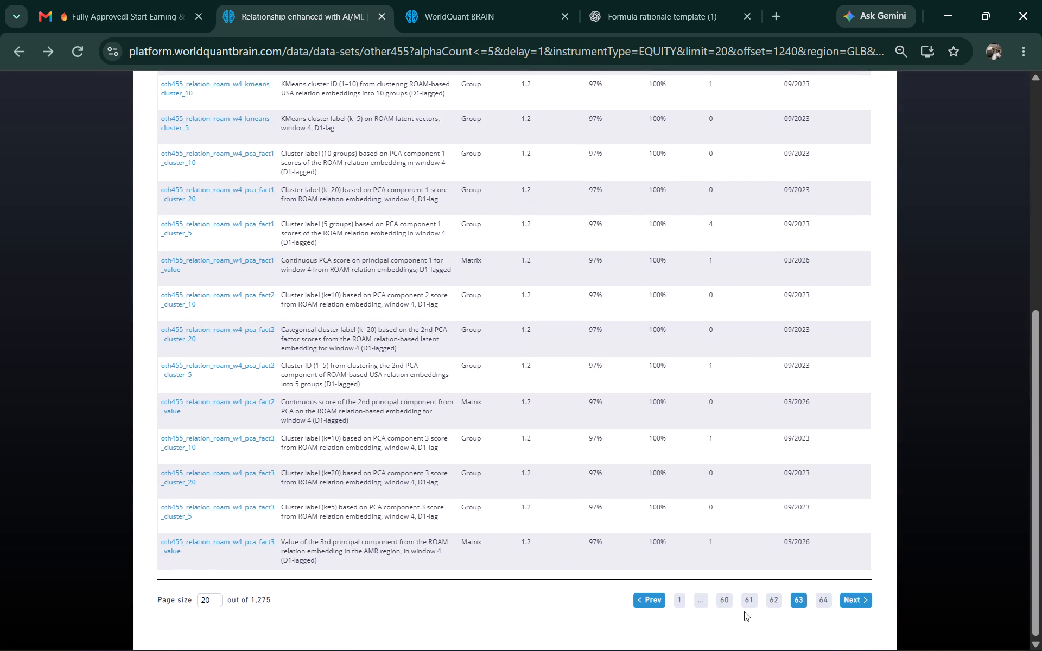
click(776, 603)
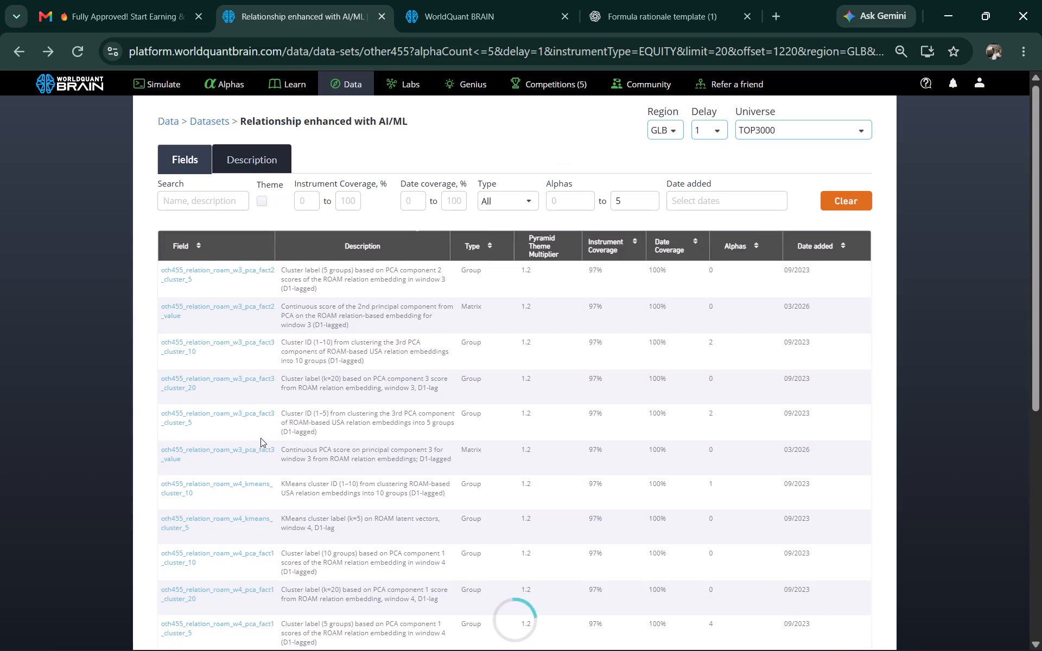
scroll(260, 437, down, 3)
scroll(272, 439, up, 2)
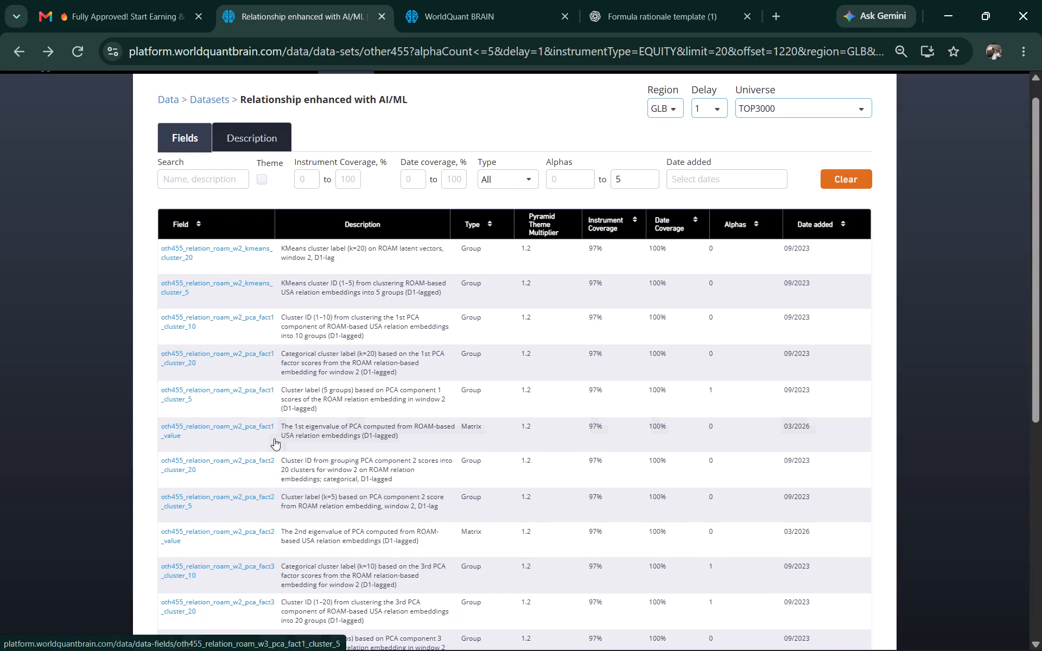
scroll(597, 464, down, 2)
click(751, 602)
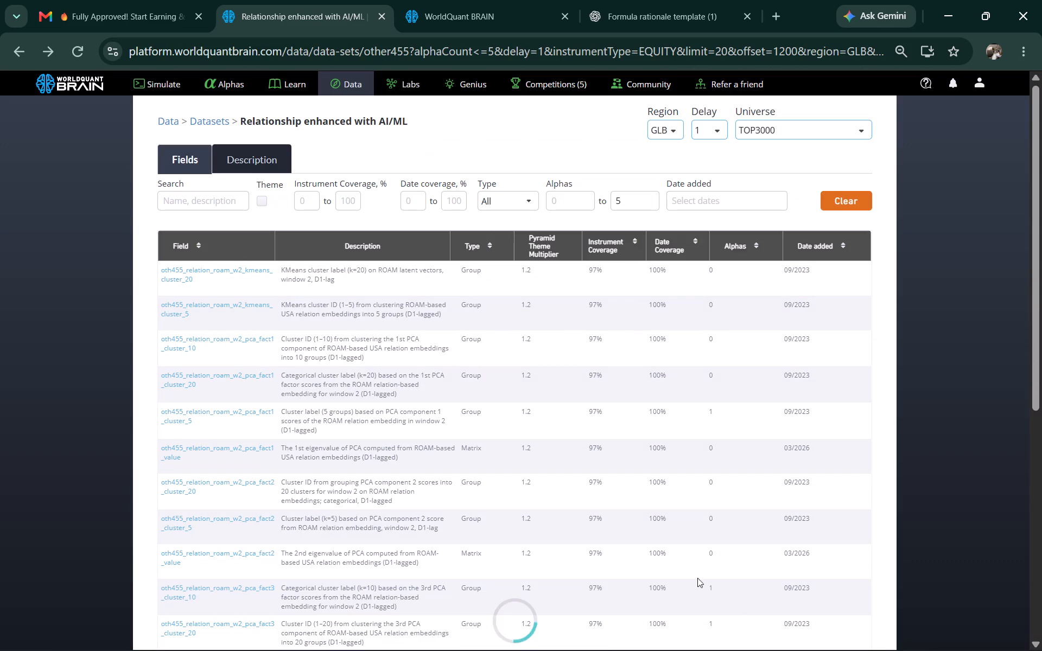
scroll(224, 419, down, 1)
scroll(224, 419, up, 1)
scroll(224, 419, down, 3)
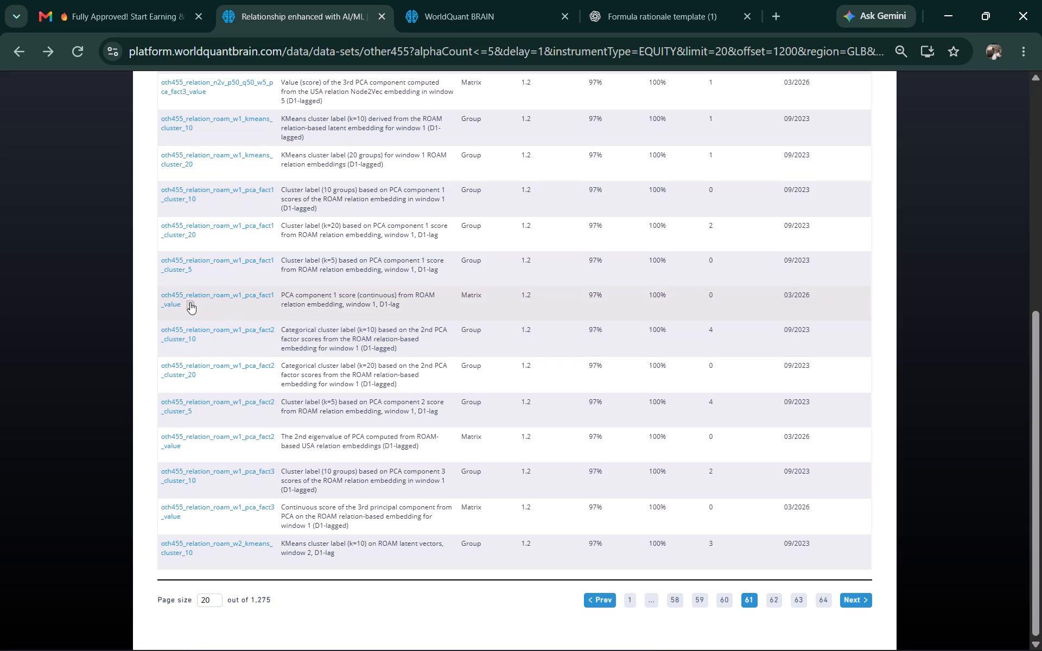
click(189, 301)
In Simulation 18's expression, replace snt21neg_conf_low_369 with the copied field oth455_relation_roam_w1_pca_fact1_value.
click(458, 27)
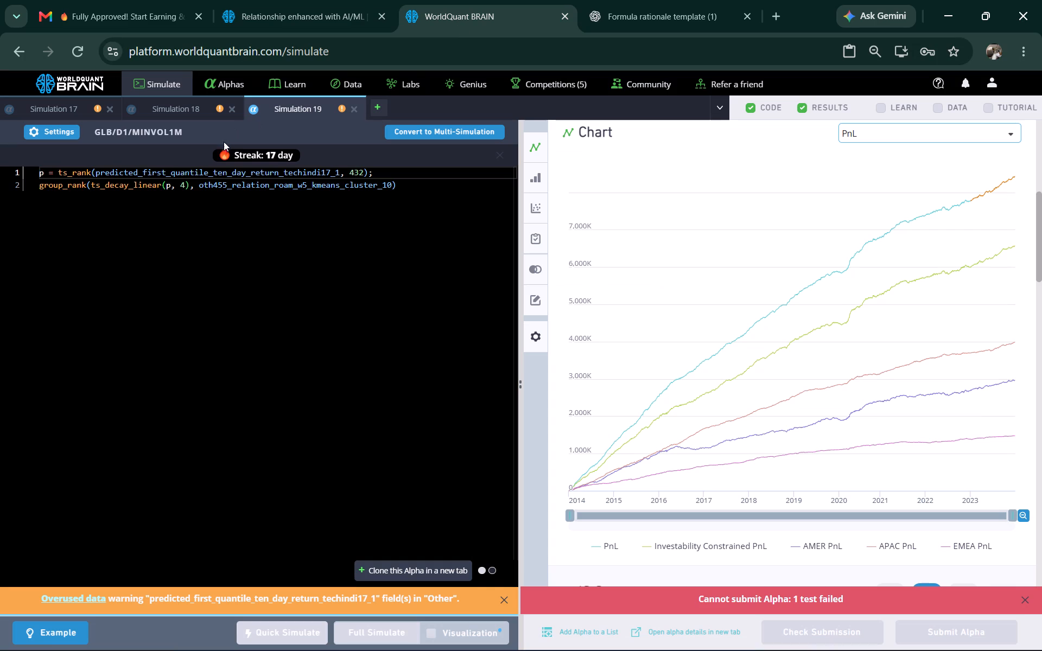
click(196, 108)
double_click(269, 173)
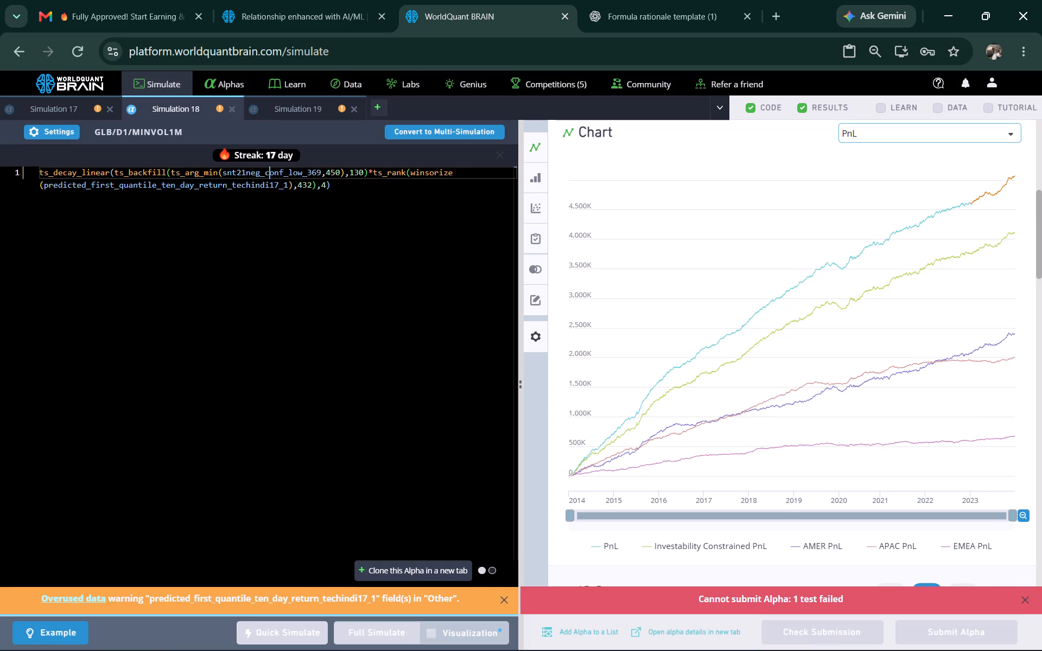
right_click(269, 172)
click(293, 239)
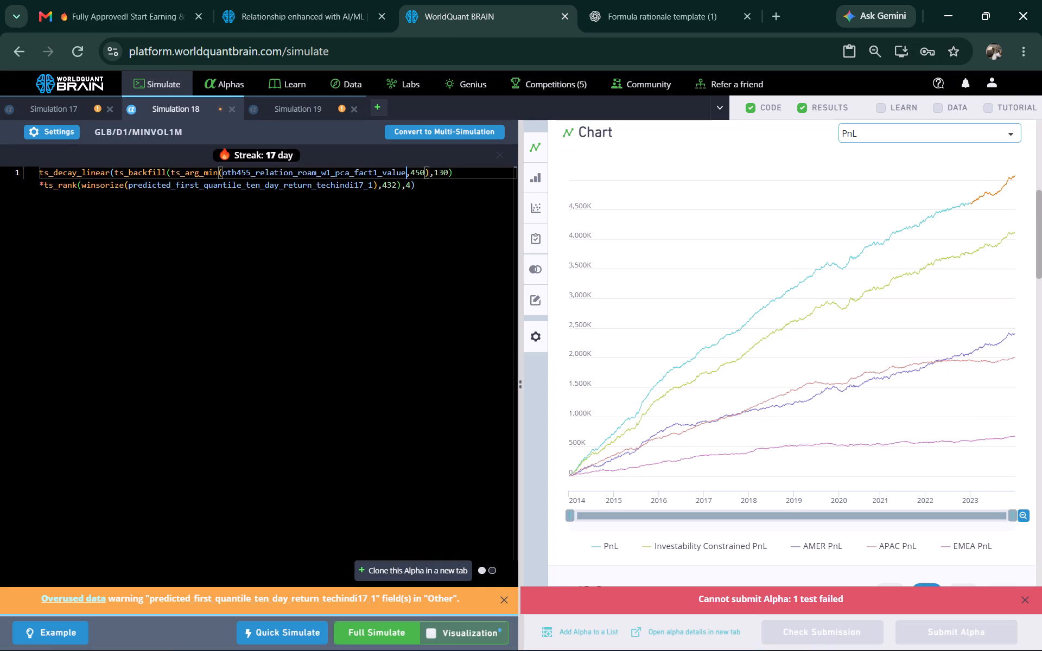
Remove the ts_arg_min function and its closing parenthesis, leaving ts_backfill(oth455_relation_roam_w1_pca_fact1_value,450,130) in the expression.
click(221, 174)
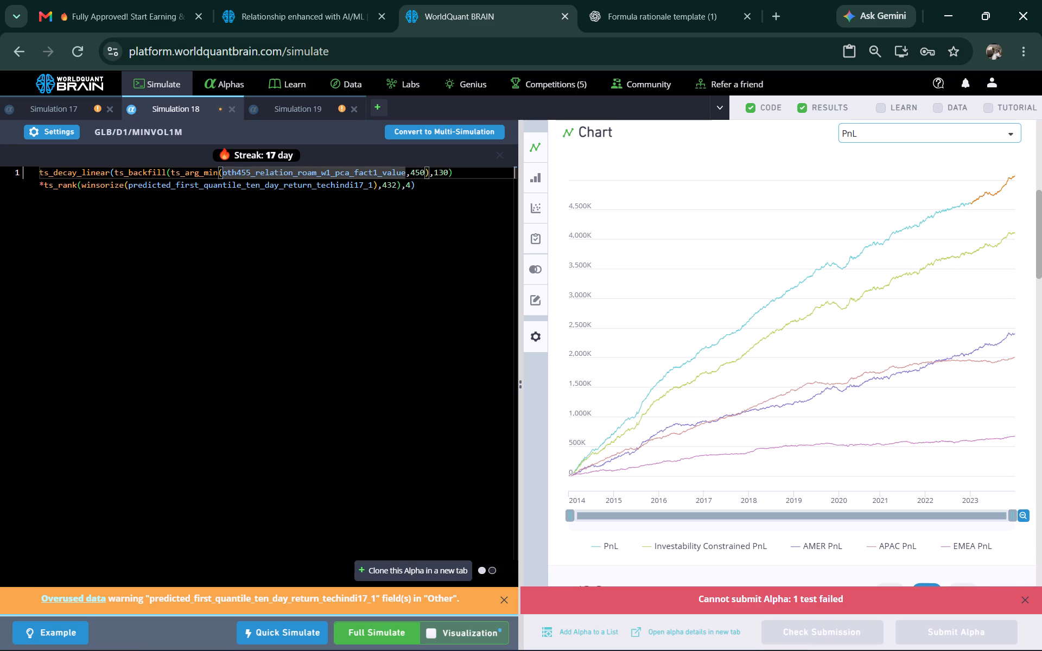
key(BackSpace)
key(BackSpace)
key(BackSpace)
key(BackSpace)
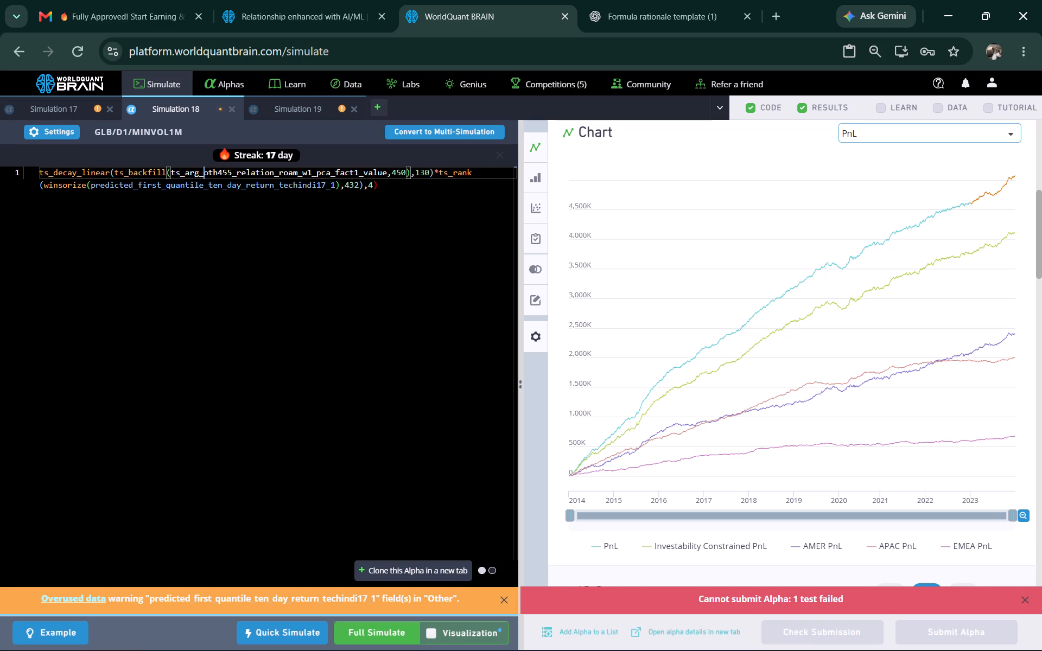
key(BackSpace)
key(BackSpace)
key(BackSpace)
key(BackSpace)
key(BackSpace)
key(BackSpace)
key(BackSpace)
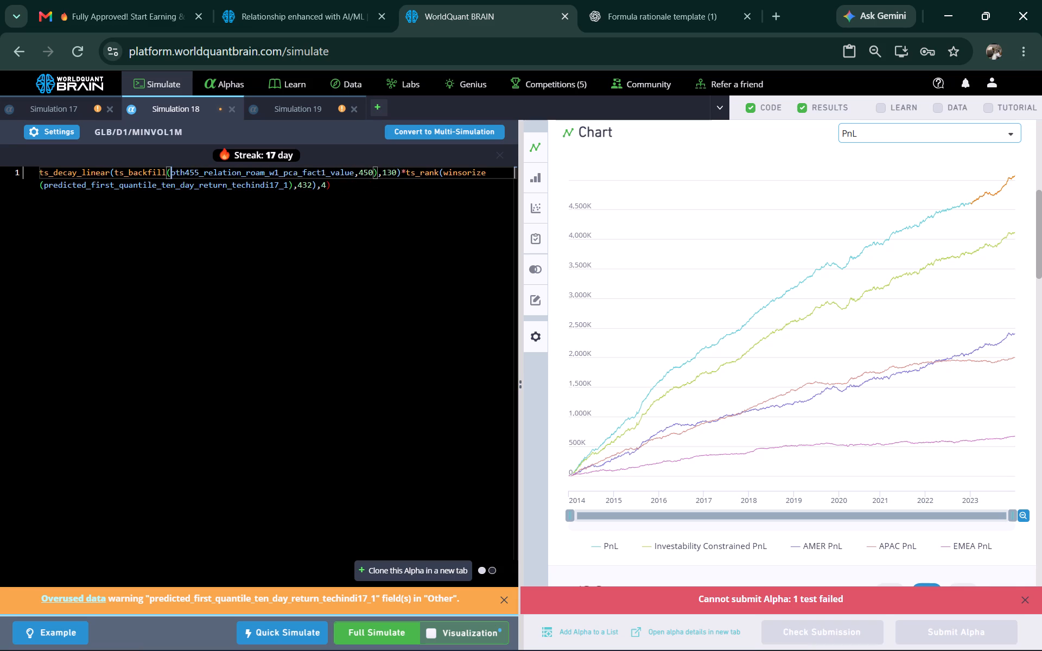
click(374, 171)
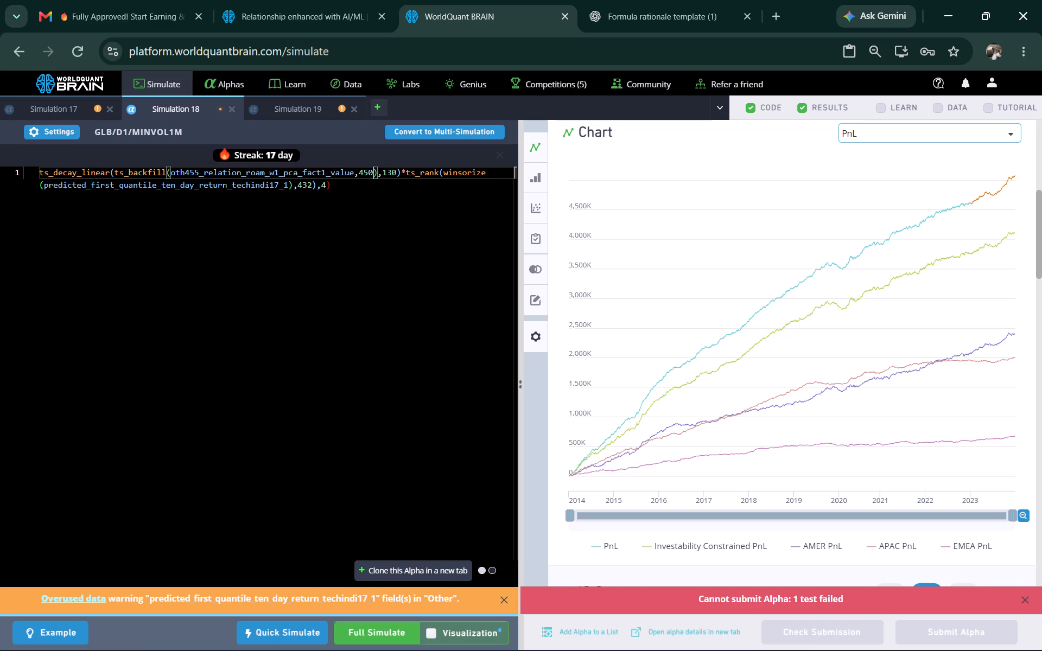
click(376, 174)
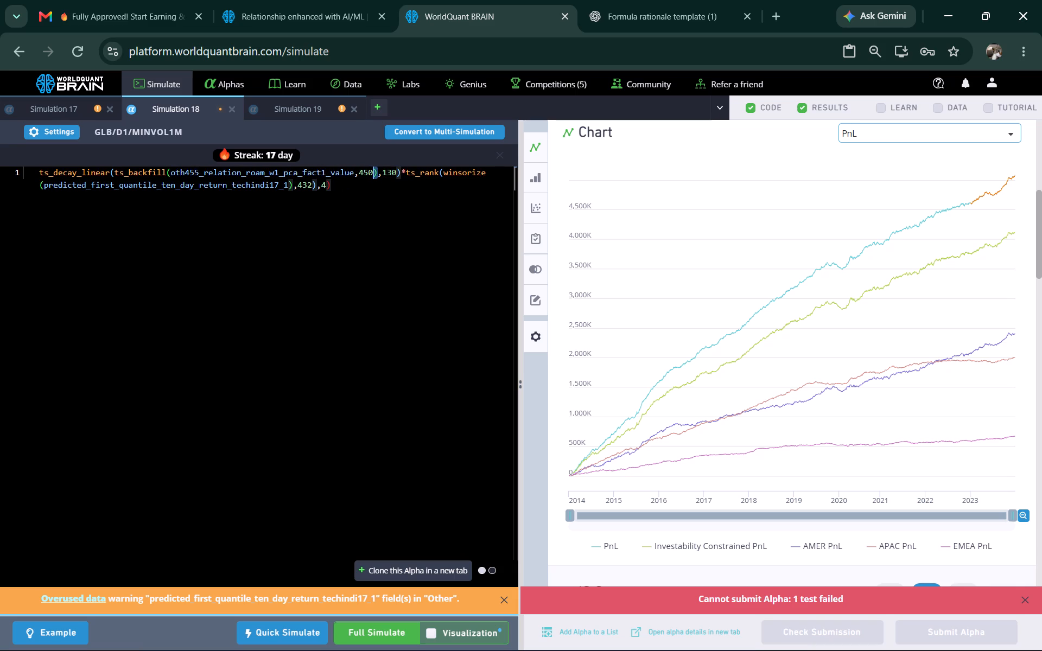
key(BackSpace)
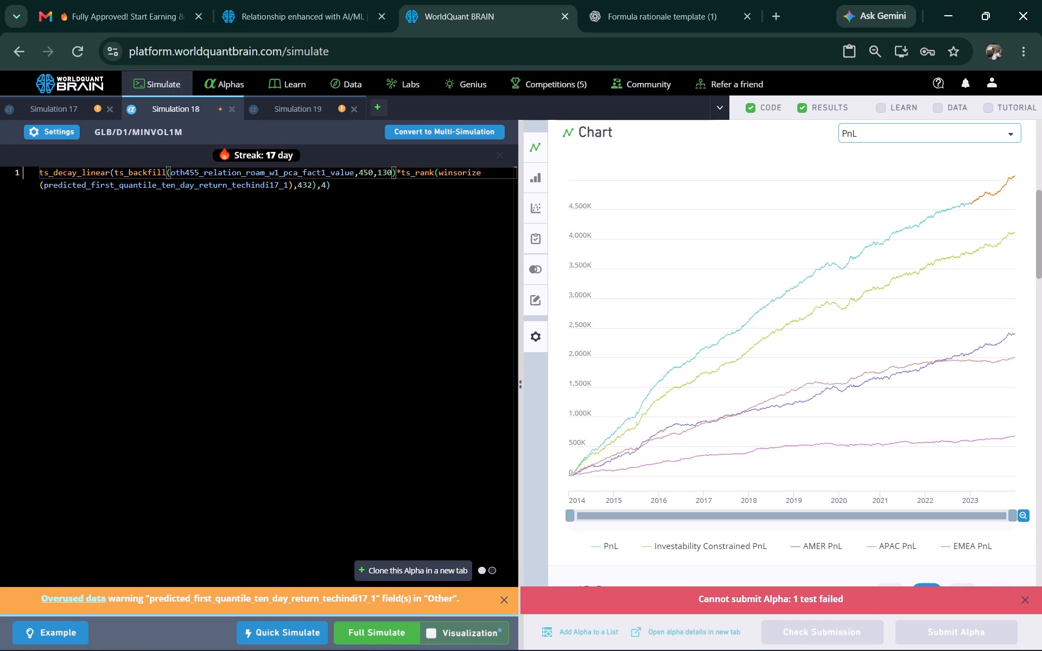
Run a full simulation of Simulation 18's edited expression.
click(365, 635)
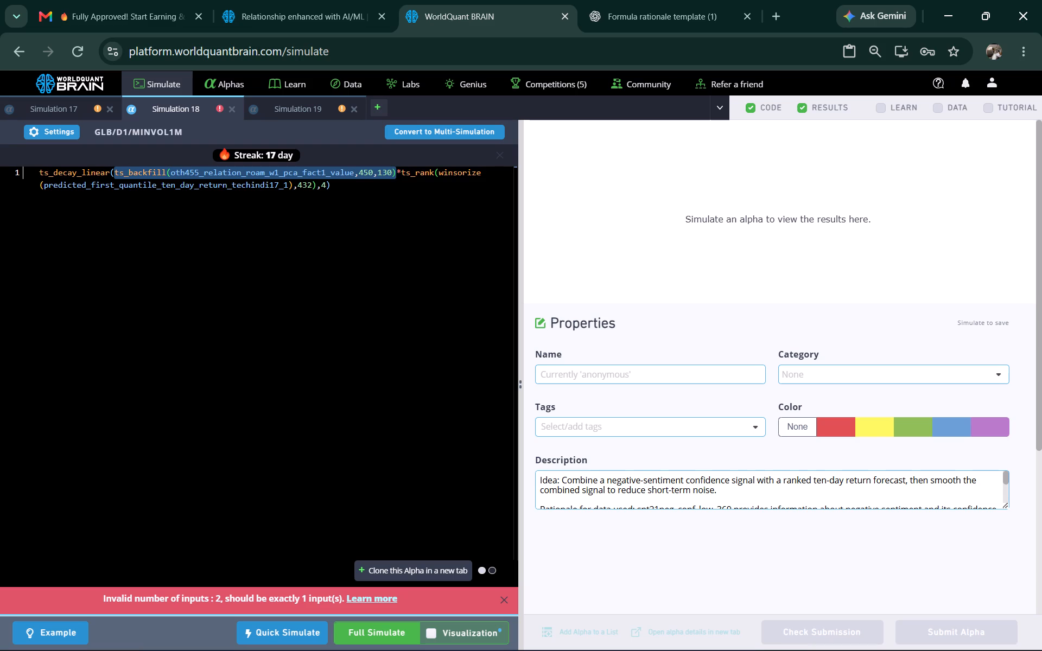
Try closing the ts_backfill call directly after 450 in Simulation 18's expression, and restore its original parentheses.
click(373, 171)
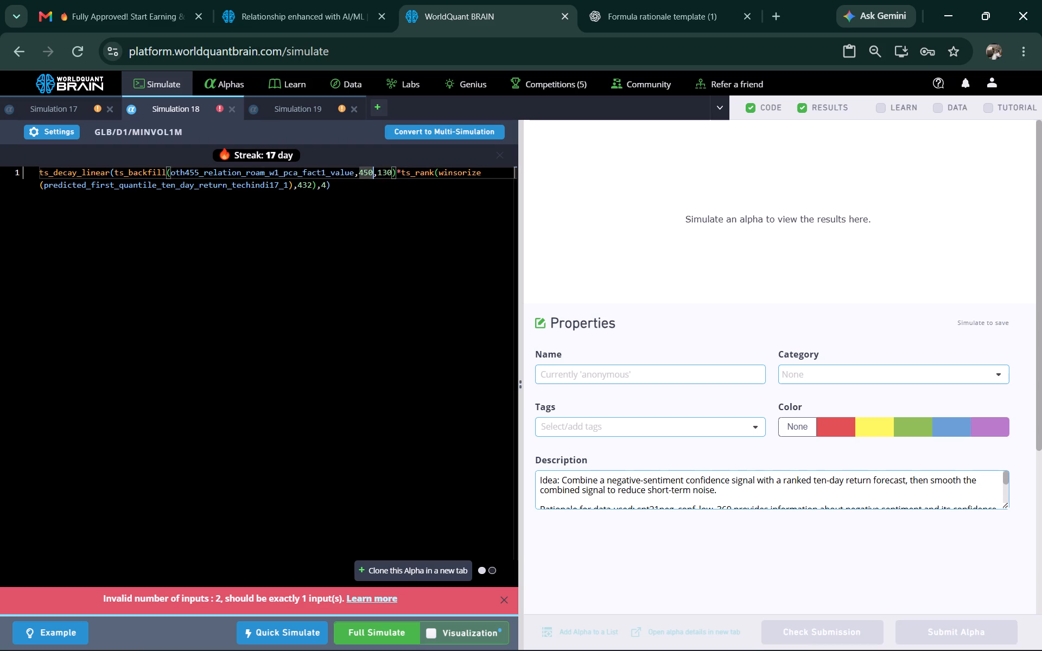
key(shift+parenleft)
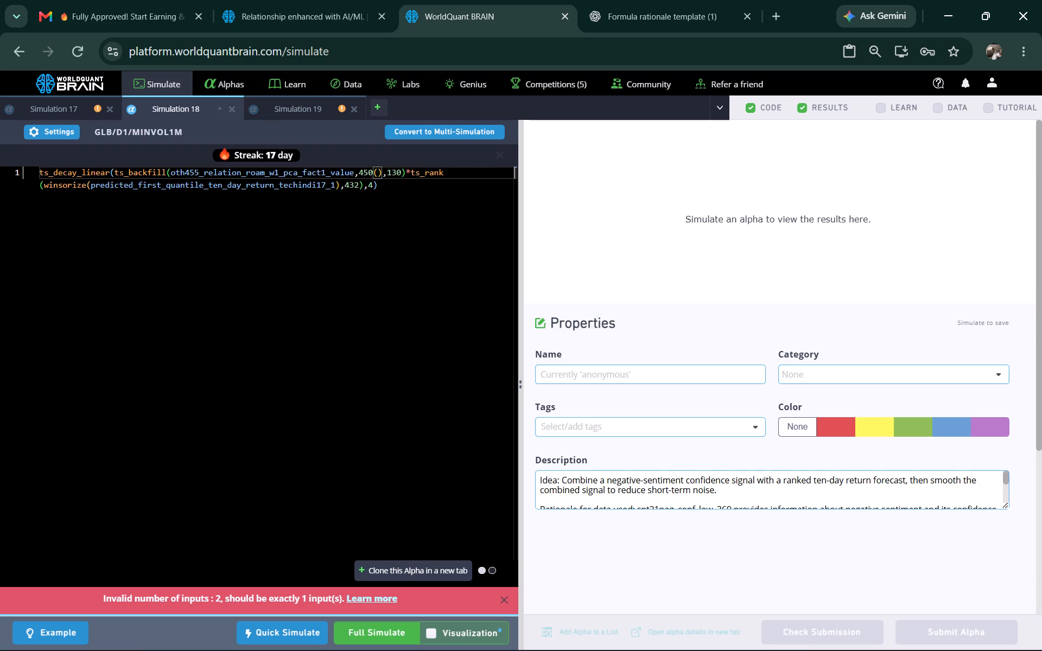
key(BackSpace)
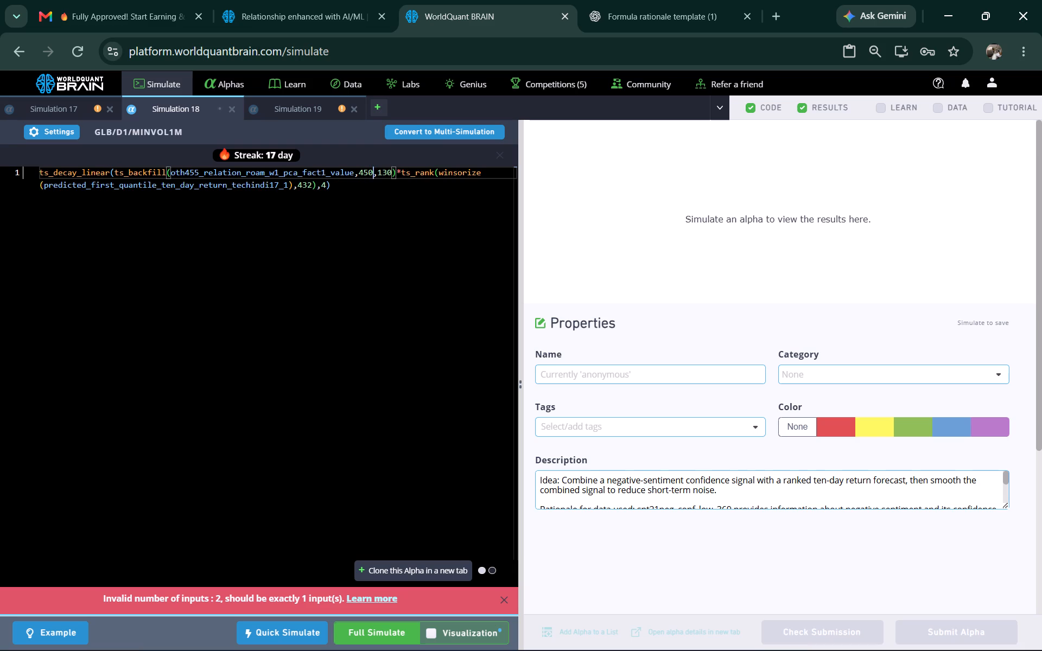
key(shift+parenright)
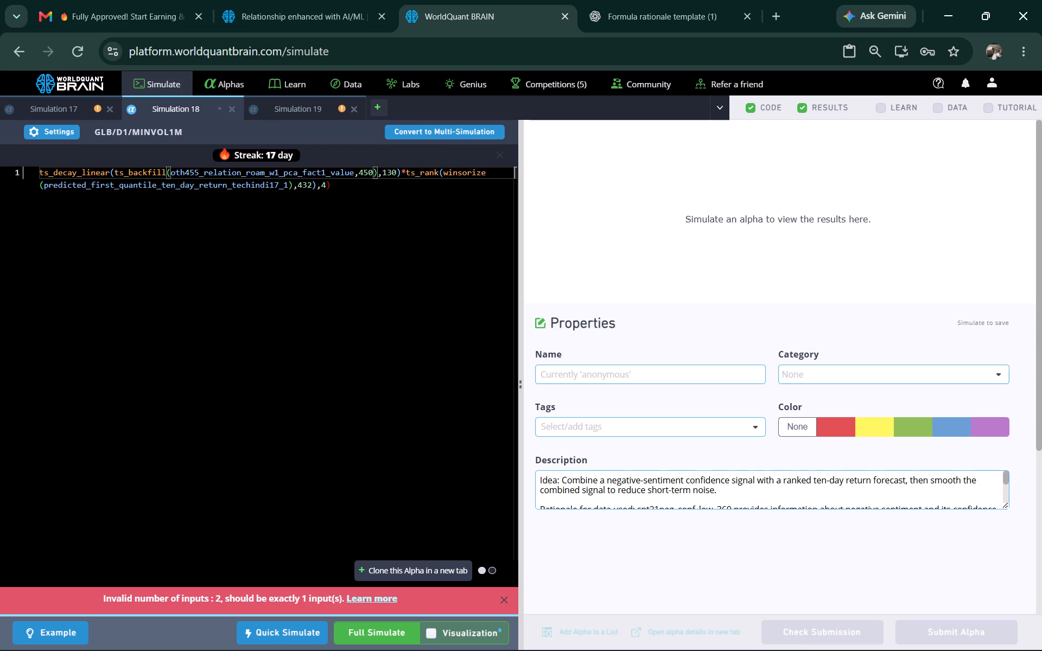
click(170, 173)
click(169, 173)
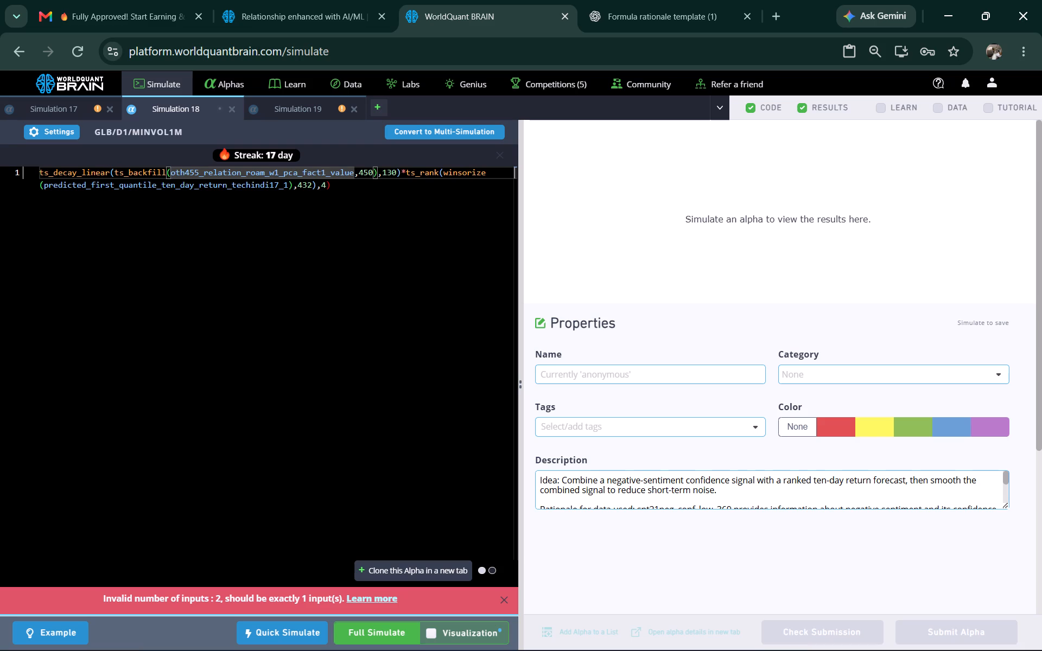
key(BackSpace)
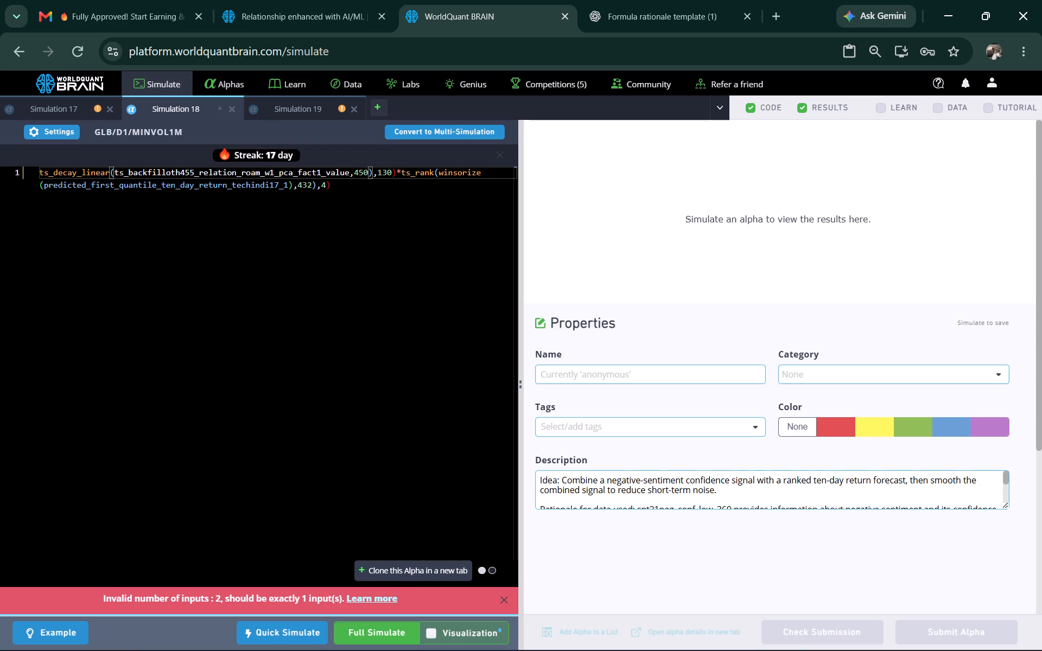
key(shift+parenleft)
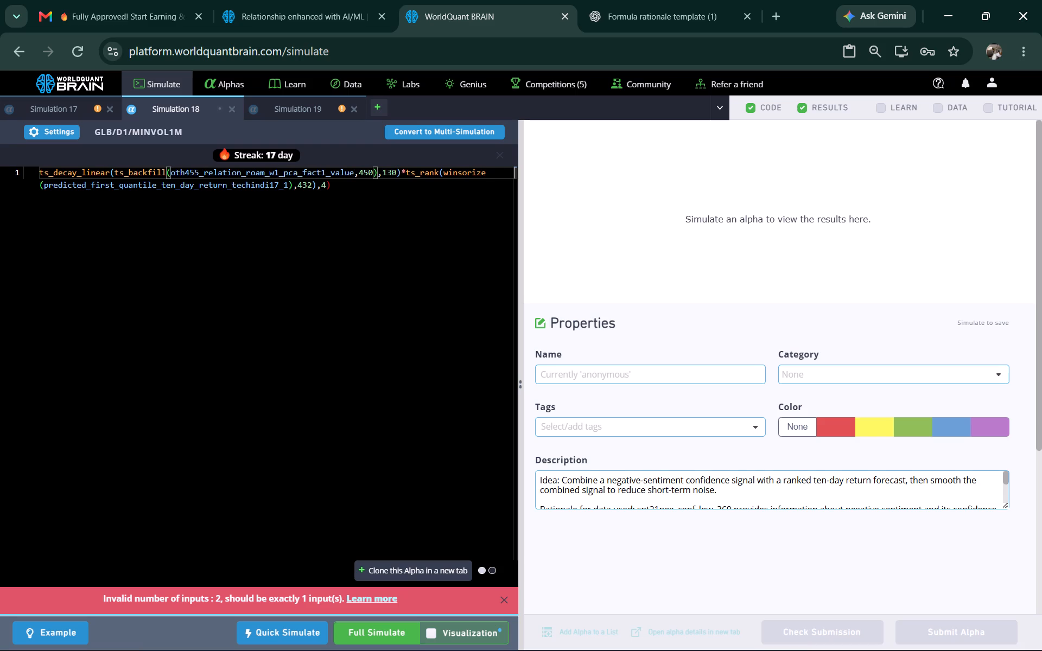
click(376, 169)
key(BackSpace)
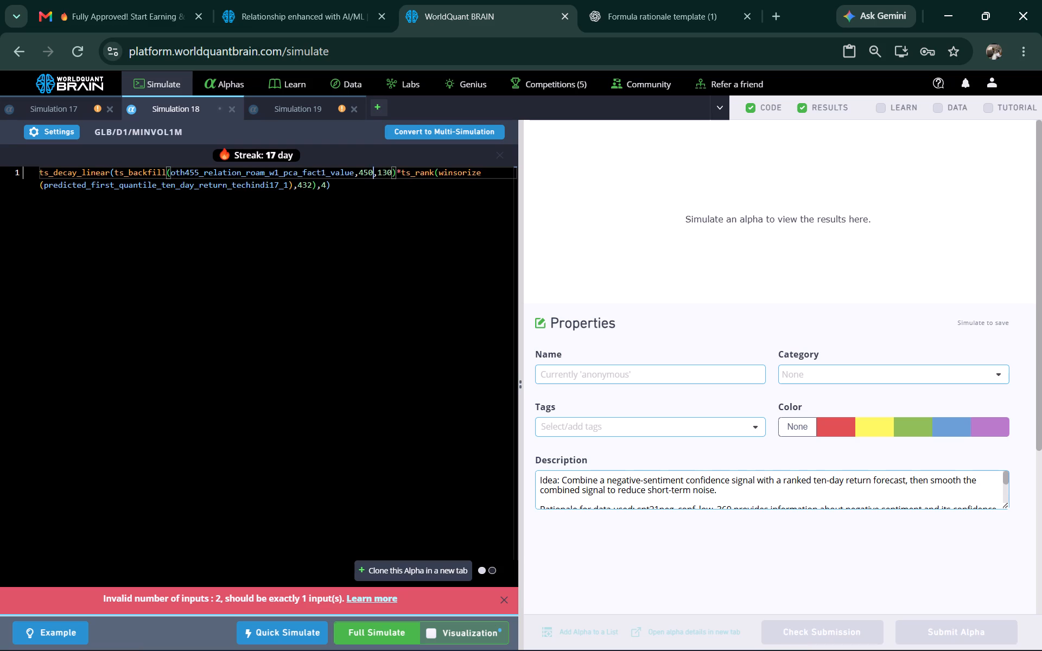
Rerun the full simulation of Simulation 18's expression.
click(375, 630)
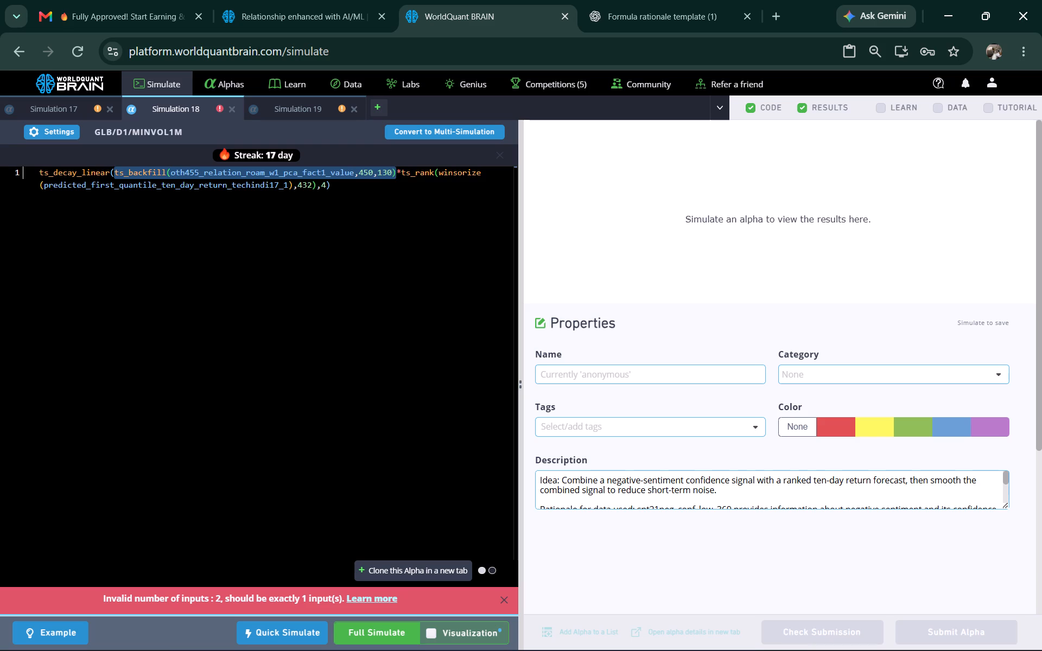
Open Simulation 19 and examine the details of the failed check in its IS Testing Status.
click(309, 105)
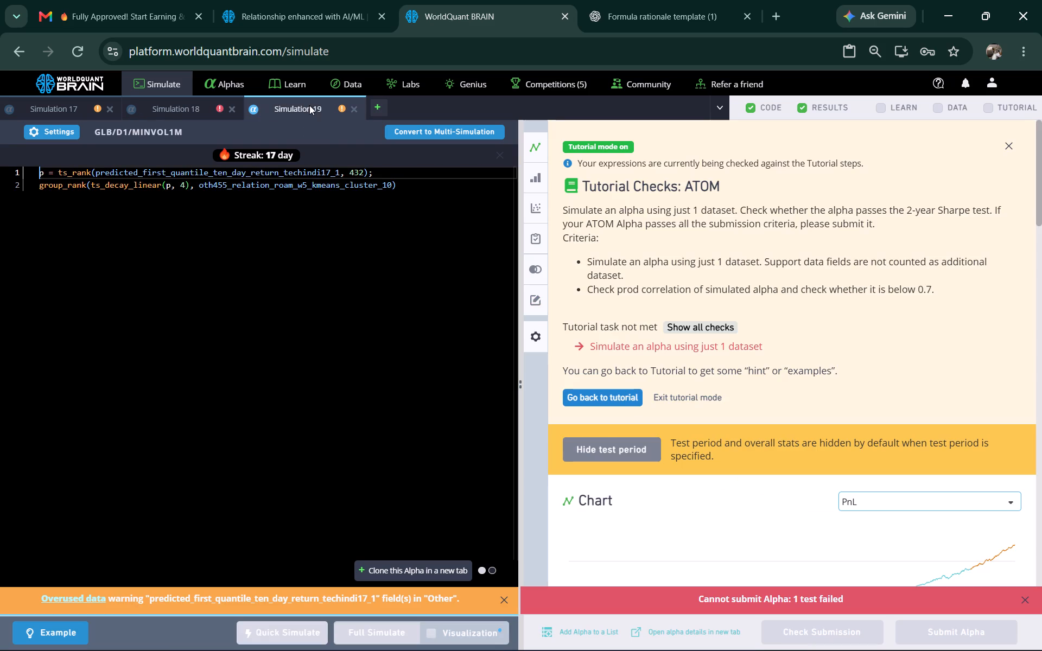
scroll(689, 246, down, 3)
scroll(714, 315, down, 3)
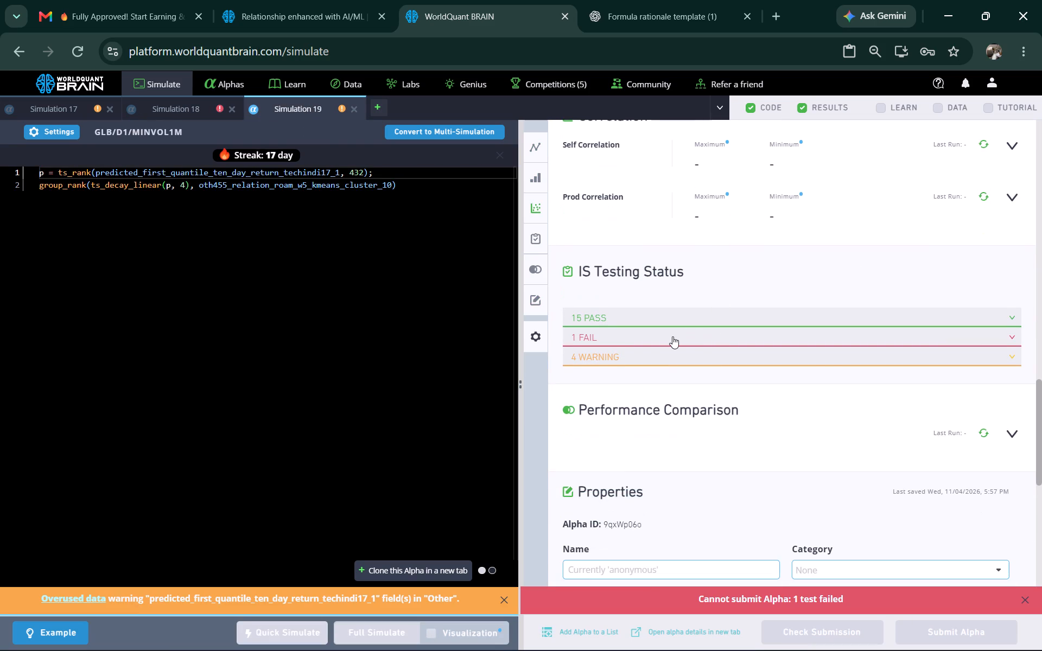
click(672, 336)
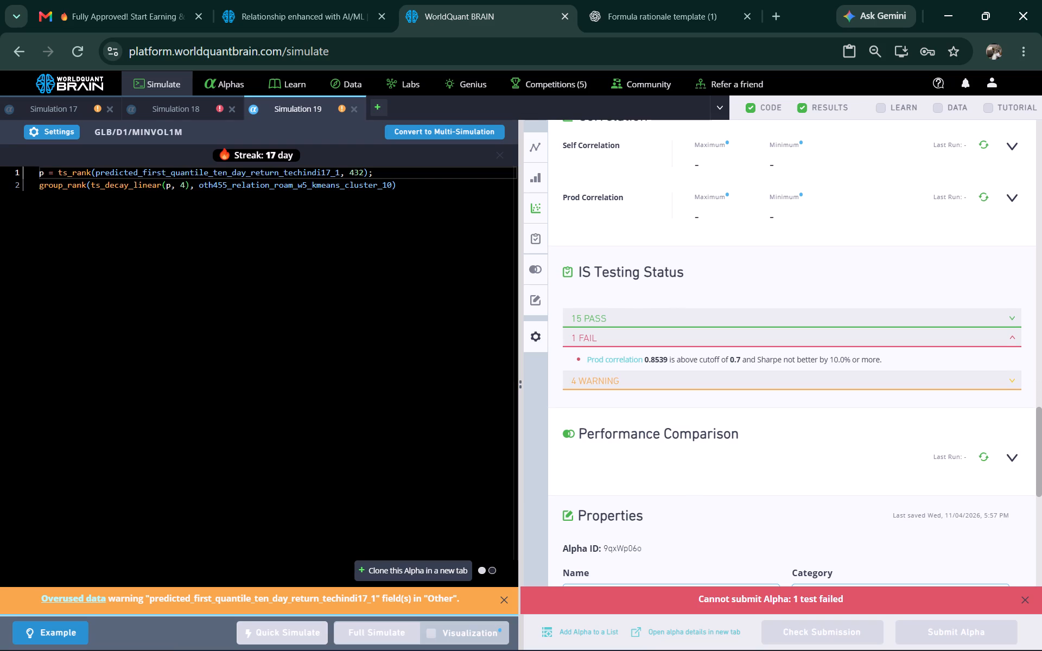
scroll(300, 288, down, 3)
scroll(300, 286, up, 2)
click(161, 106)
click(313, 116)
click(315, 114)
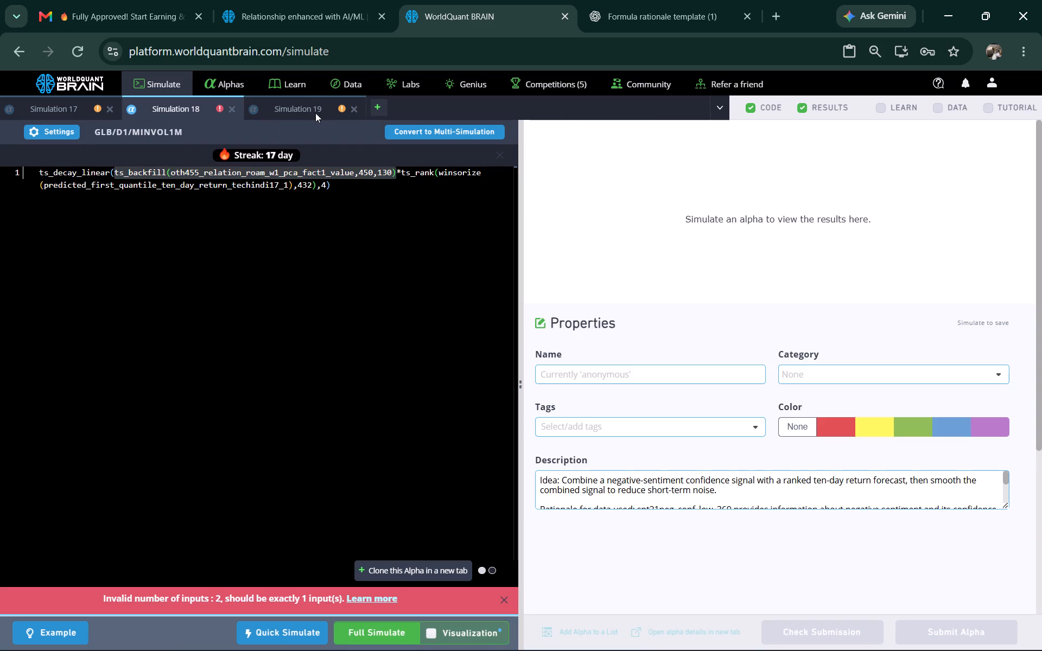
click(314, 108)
Examine the Relationship enhanced with AI/ML dataset's fields on pages 60 back to 56 and on page 54 for another usable field.
click(282, 21)
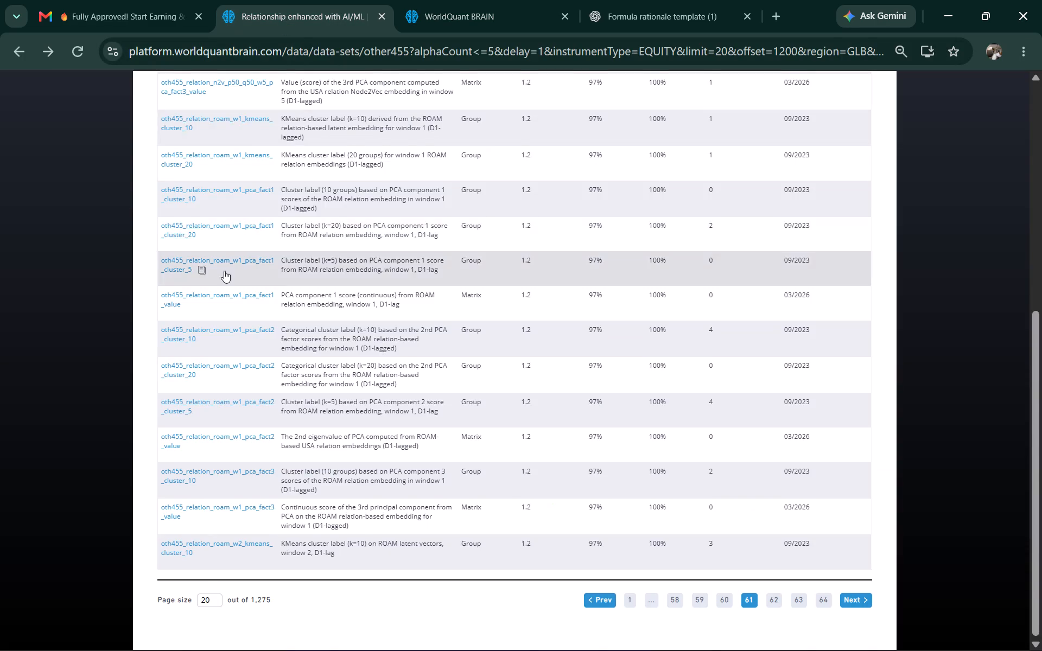
scroll(224, 271, up, 3)
scroll(693, 372, down, 6)
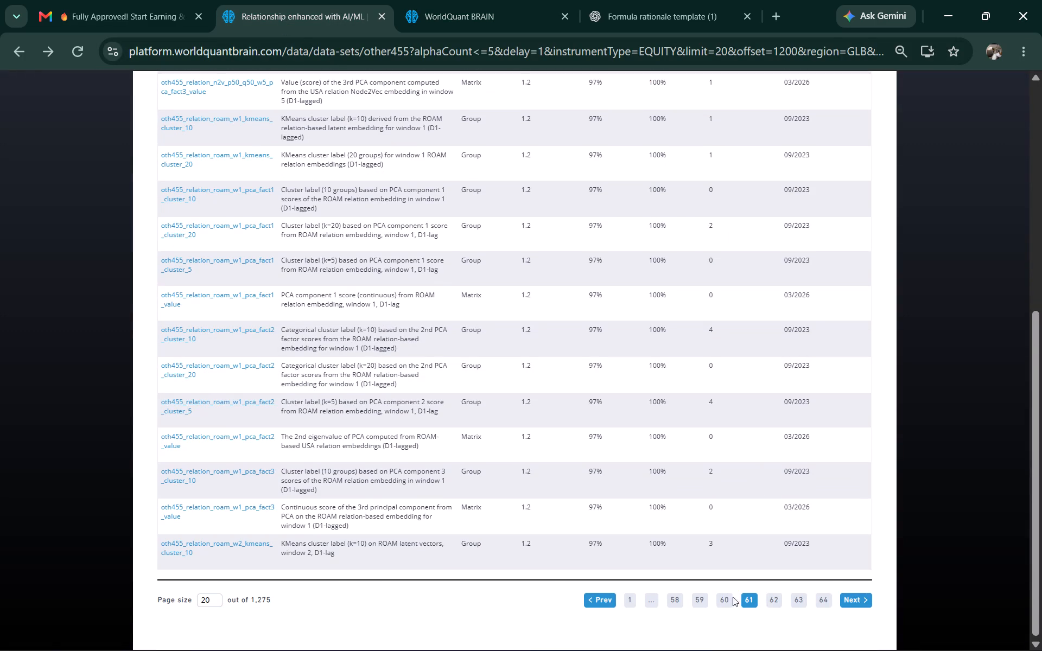
click(725, 600)
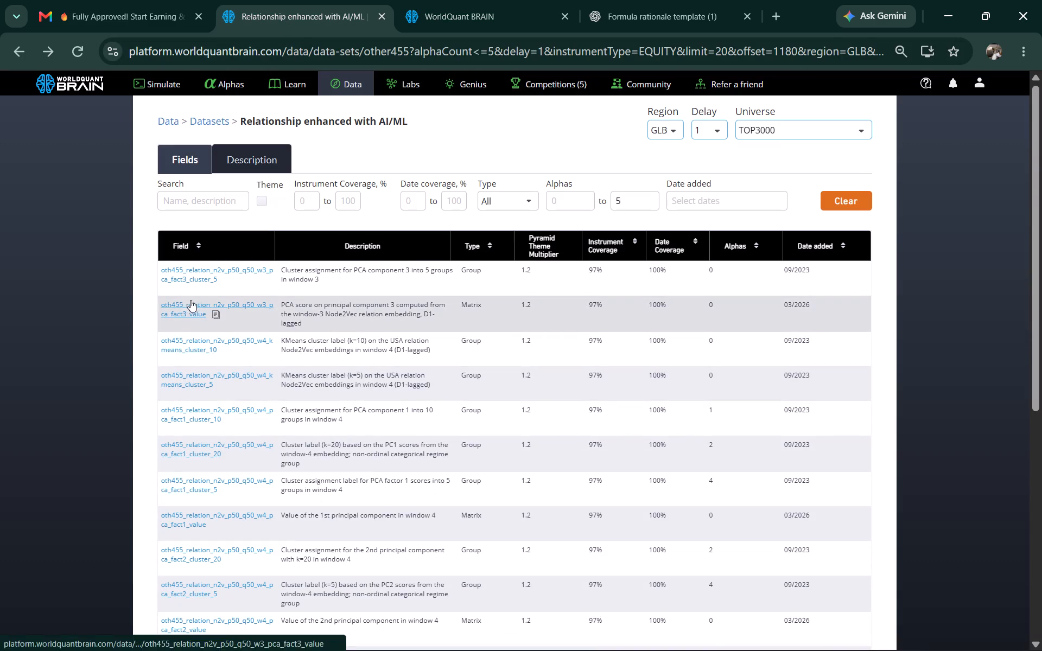
scroll(205, 307, down, 4)
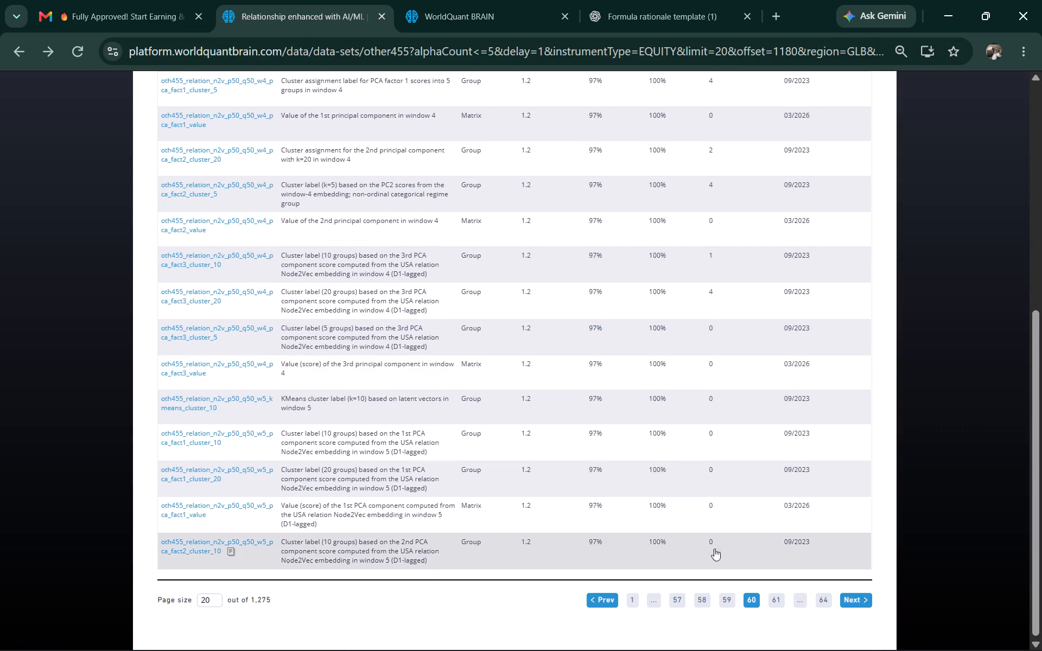
click(726, 599)
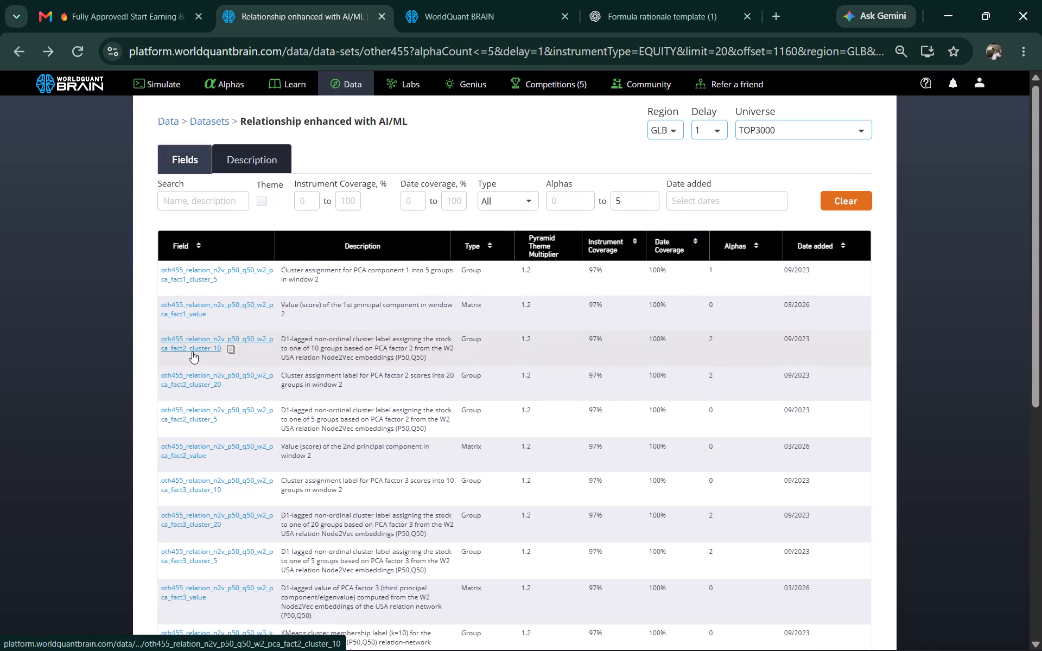
scroll(194, 372, down, 2)
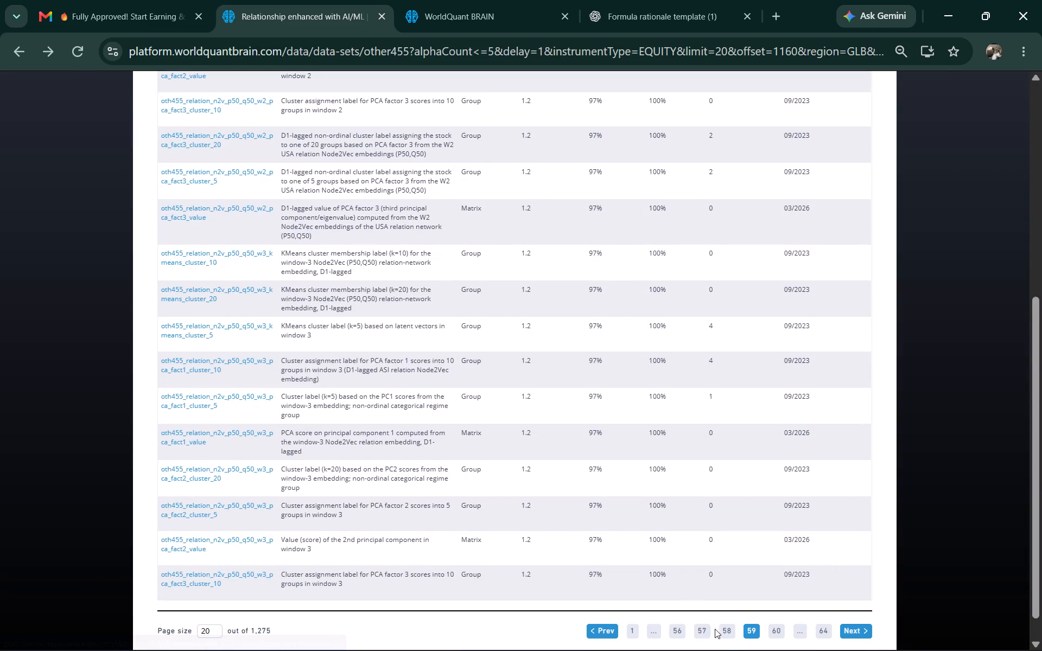
click(727, 631)
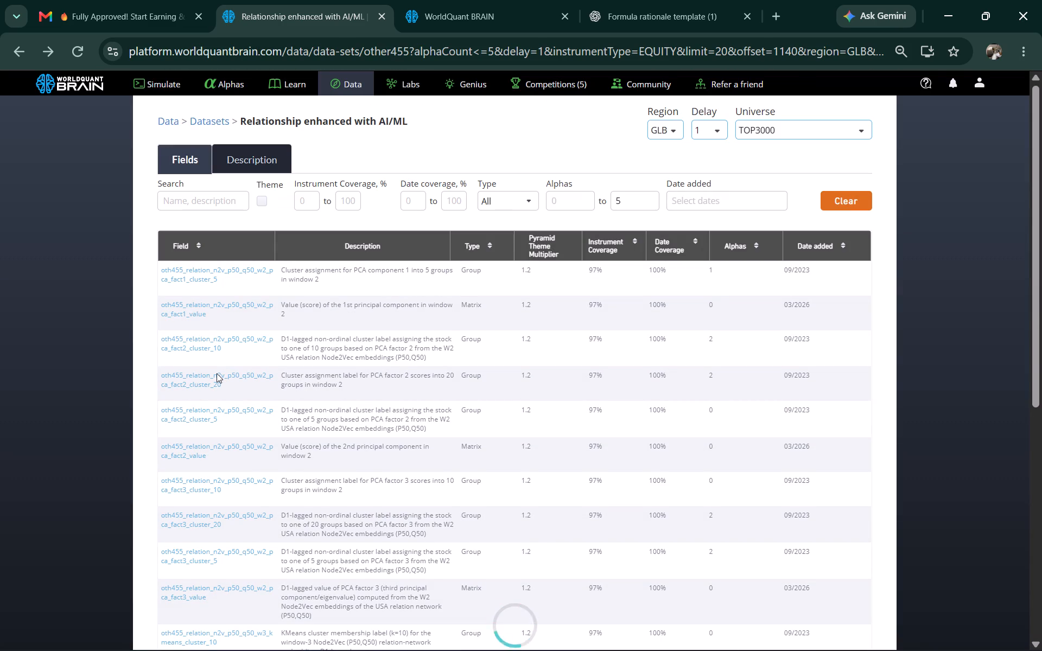
scroll(217, 375, down, 2)
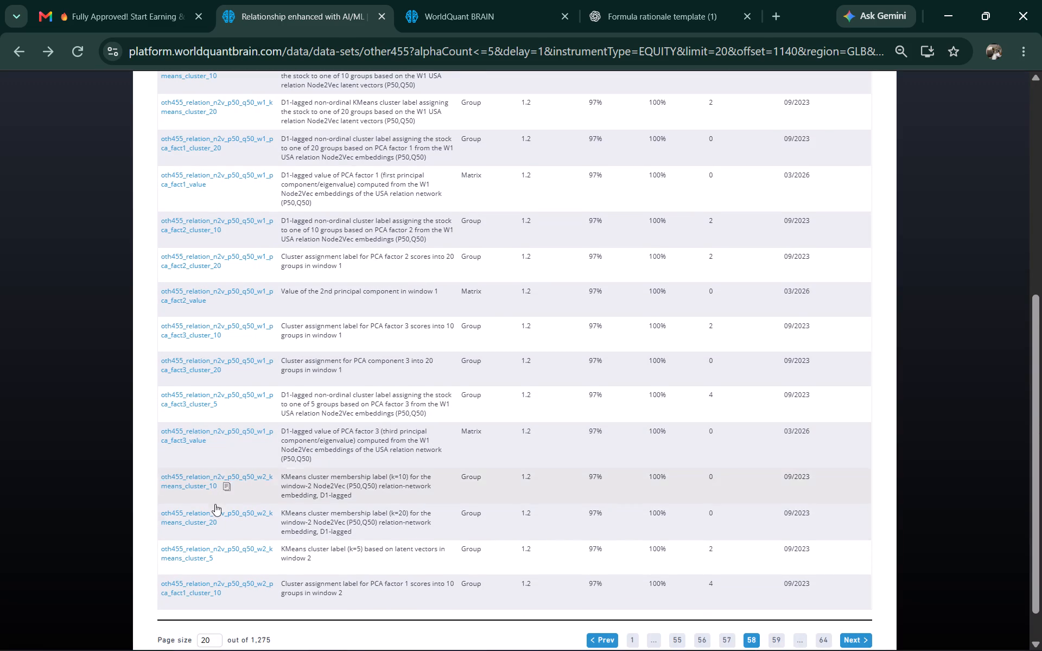
scroll(215, 520, down, 3)
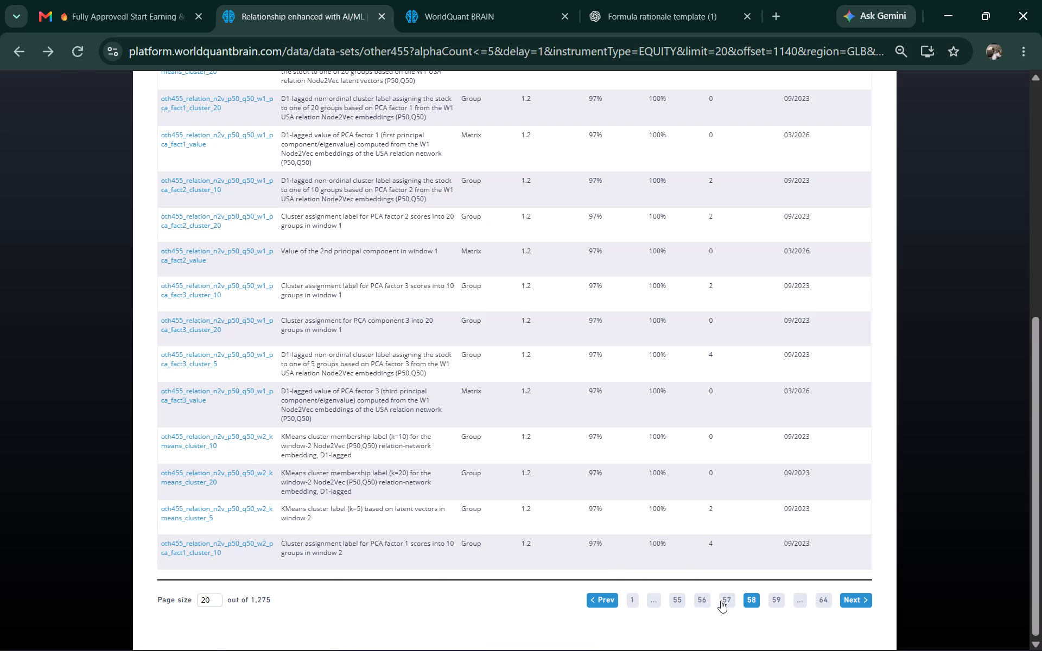
click(723, 601)
scroll(196, 397, down, 3)
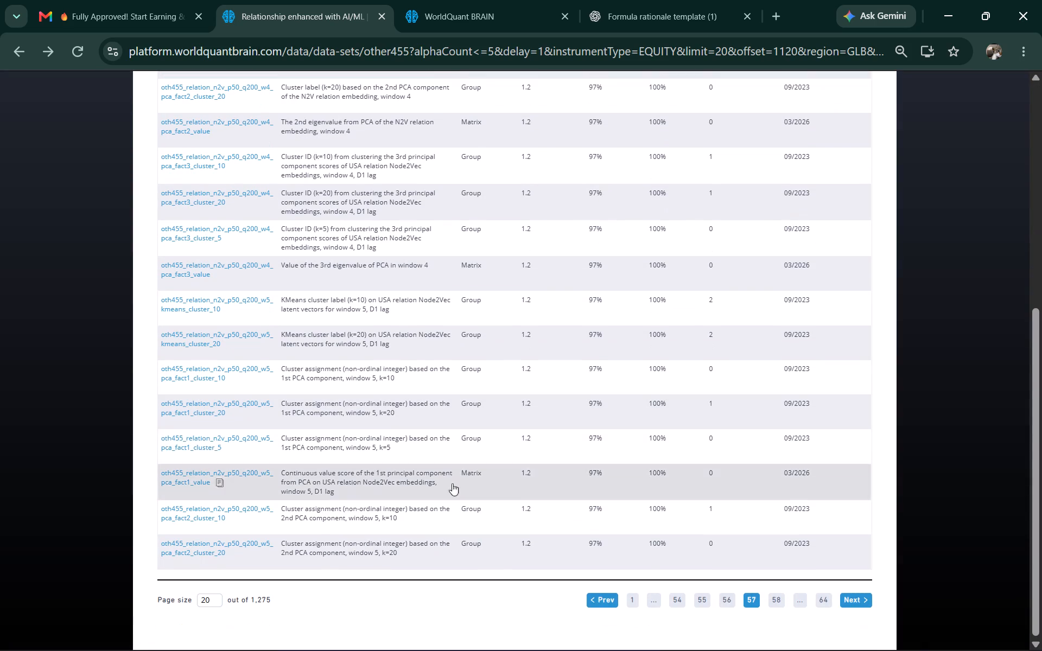
click(723, 601)
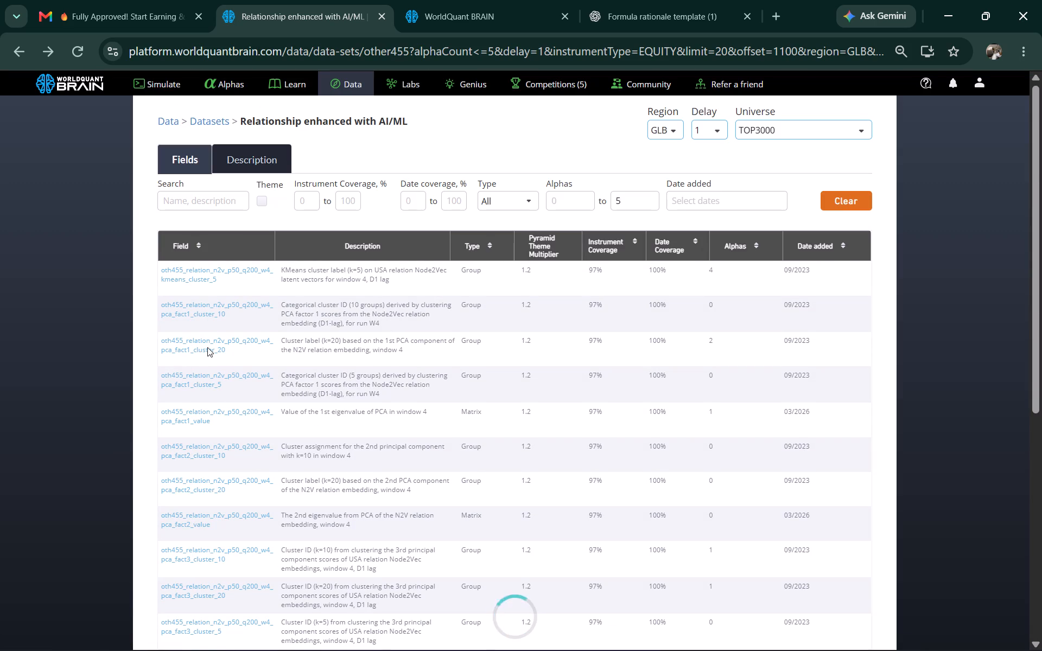
scroll(207, 347, down, 4)
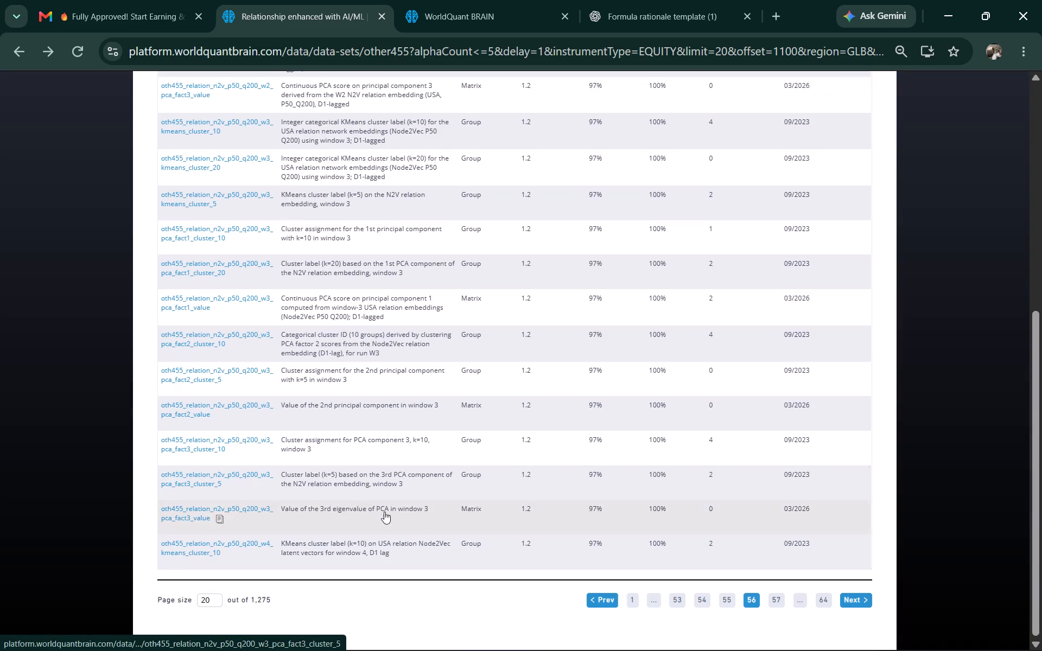
click(700, 601)
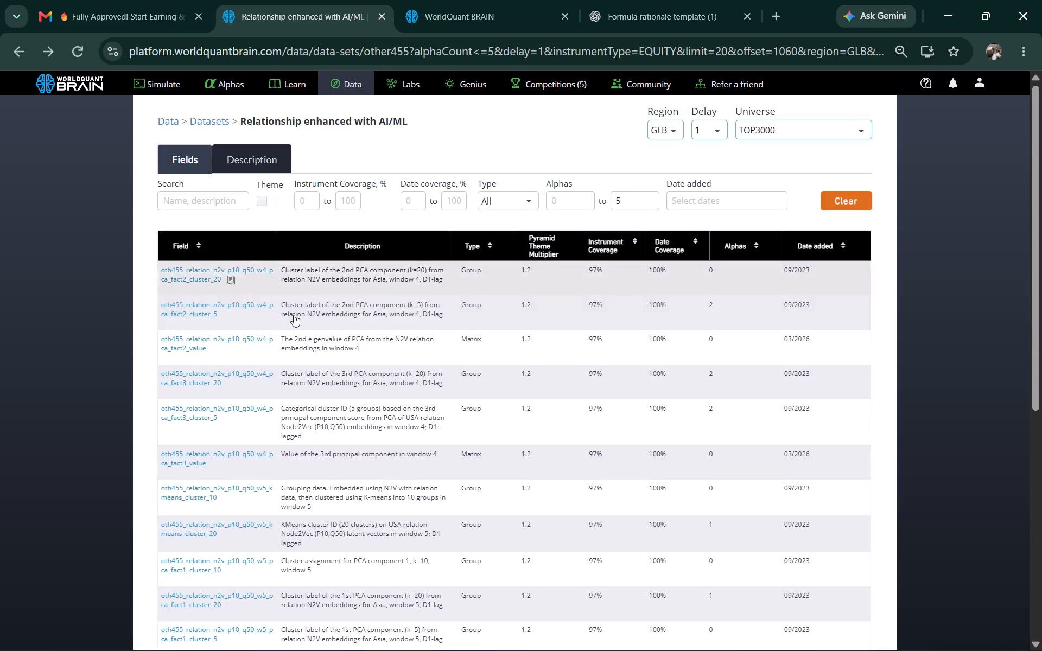
scroll(339, 356, down, 5)
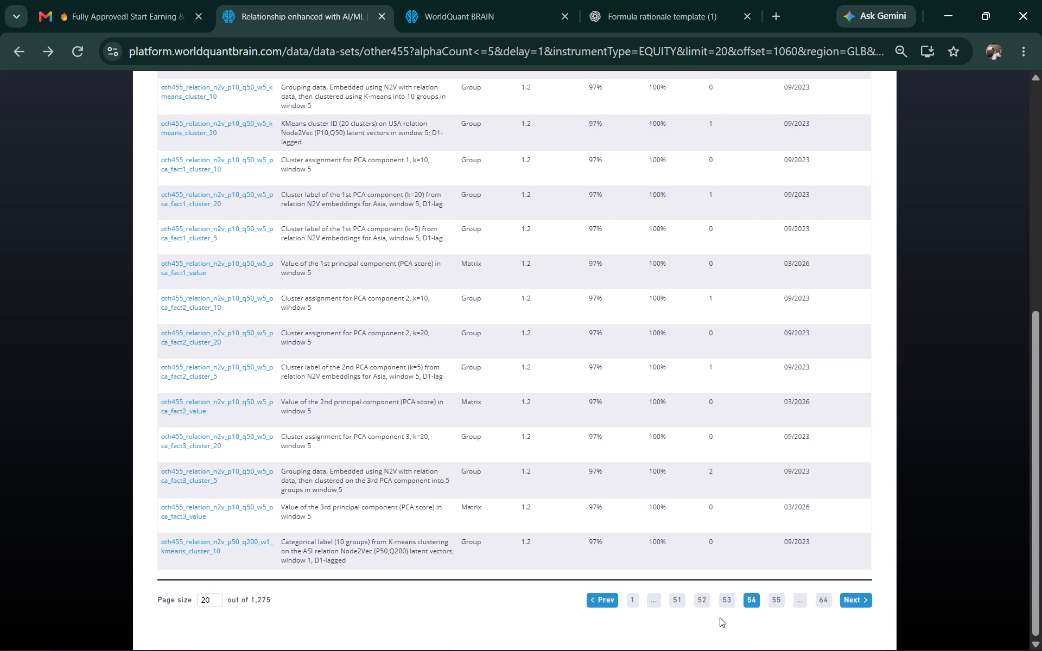
Copy the field name oth455_relation_n2v_p10_q50_w1_pca_fact1_cluster_10 from page 51 of the dataset's fields.
click(679, 598)
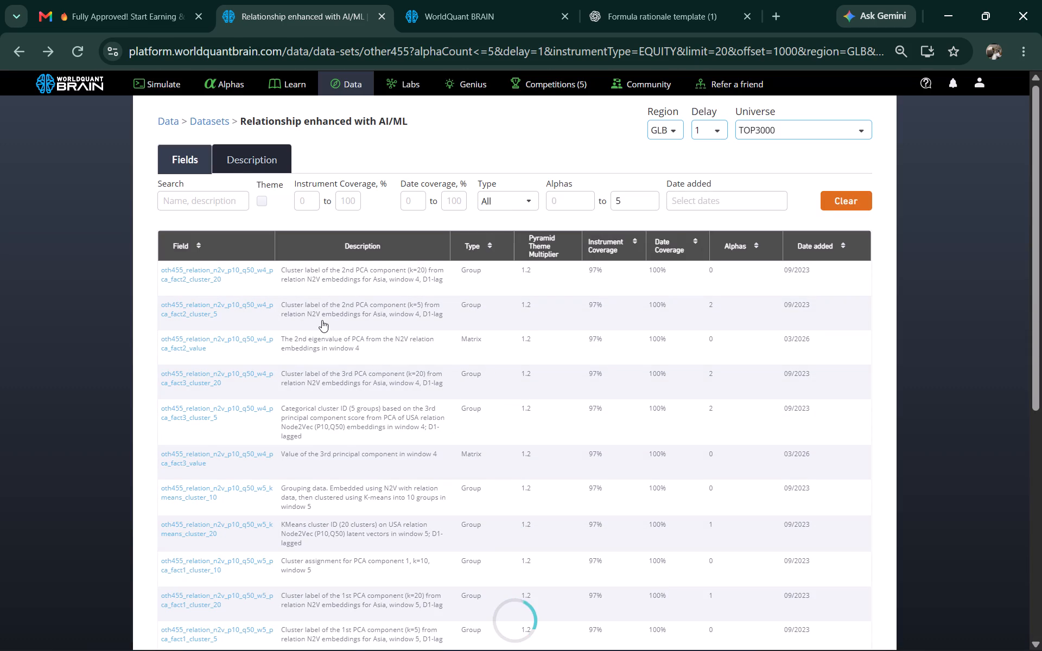
scroll(267, 341, down, 2)
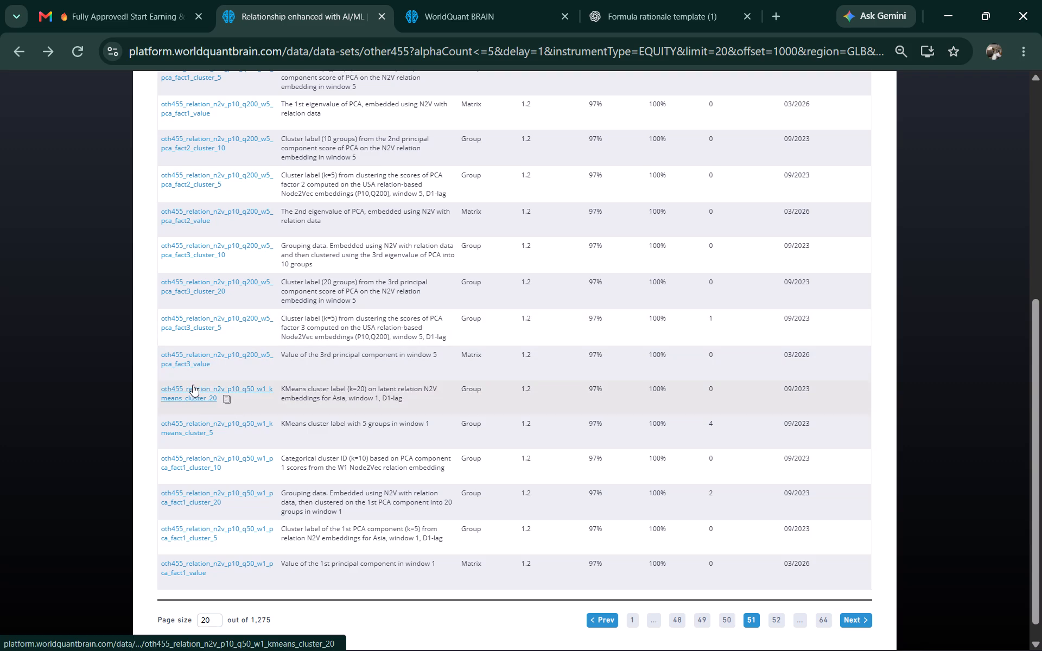
click(234, 473)
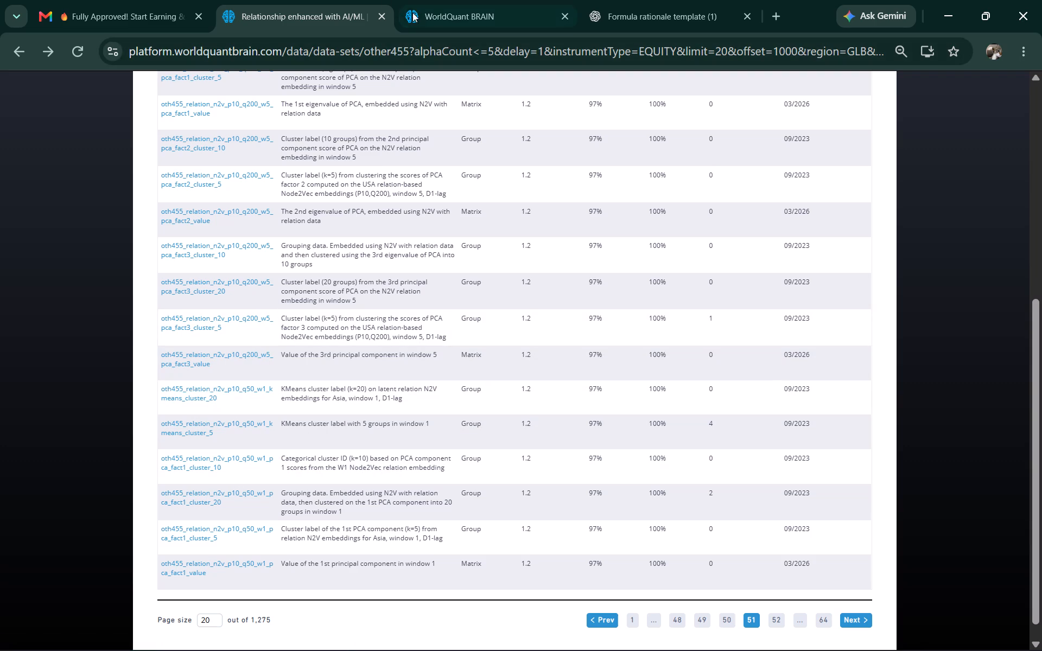
In Simulation 19's group_rank, replace oth455_relation_roam_w5_kmeans_cluster_10 with the copied field oth455_relation_n2v_p10_q50_w1_pca_fact1_cluster_10.
click(436, 16)
double_click(289, 187)
right_click(289, 187)
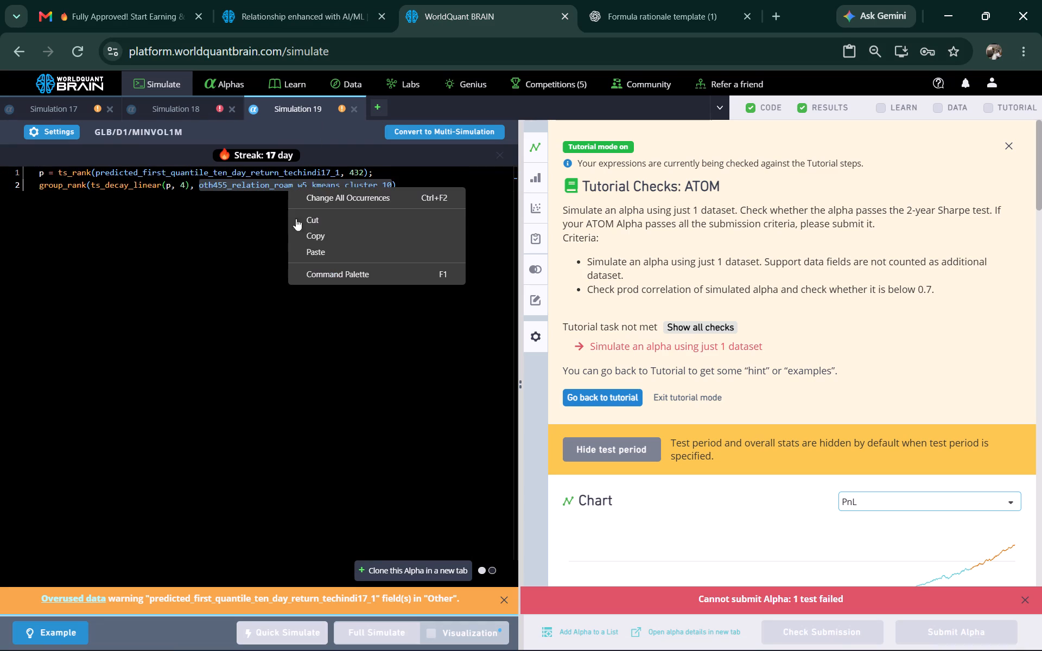
click(317, 253)
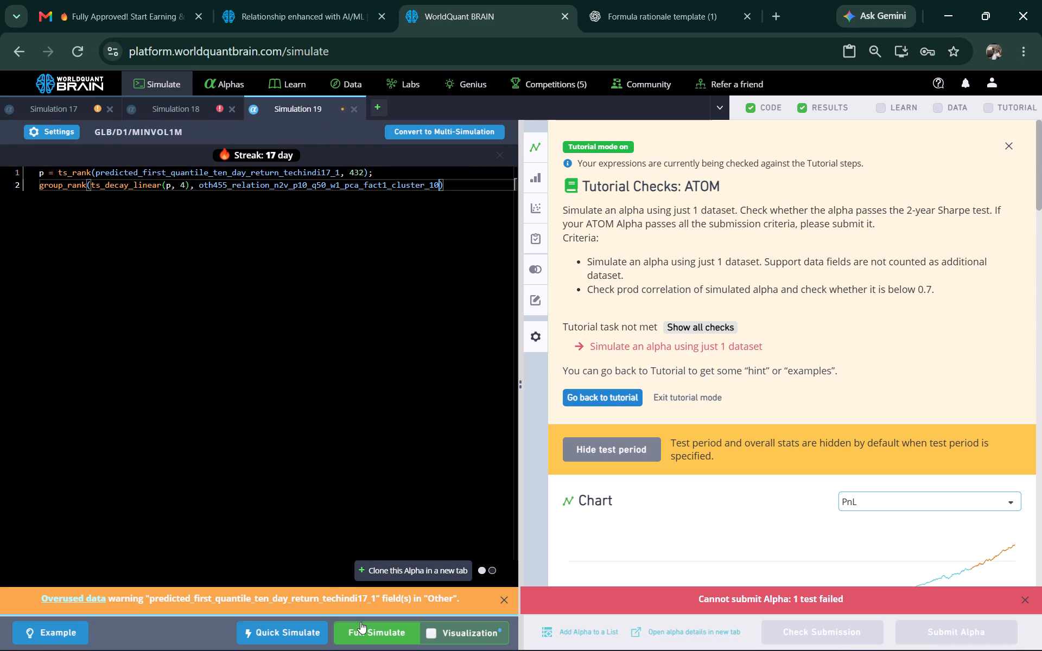
Run a full simulation of the edited alpha in Simulation 19.
click(371, 628)
Close Simulation 18 and discard its unsimulated code.
click(203, 108)
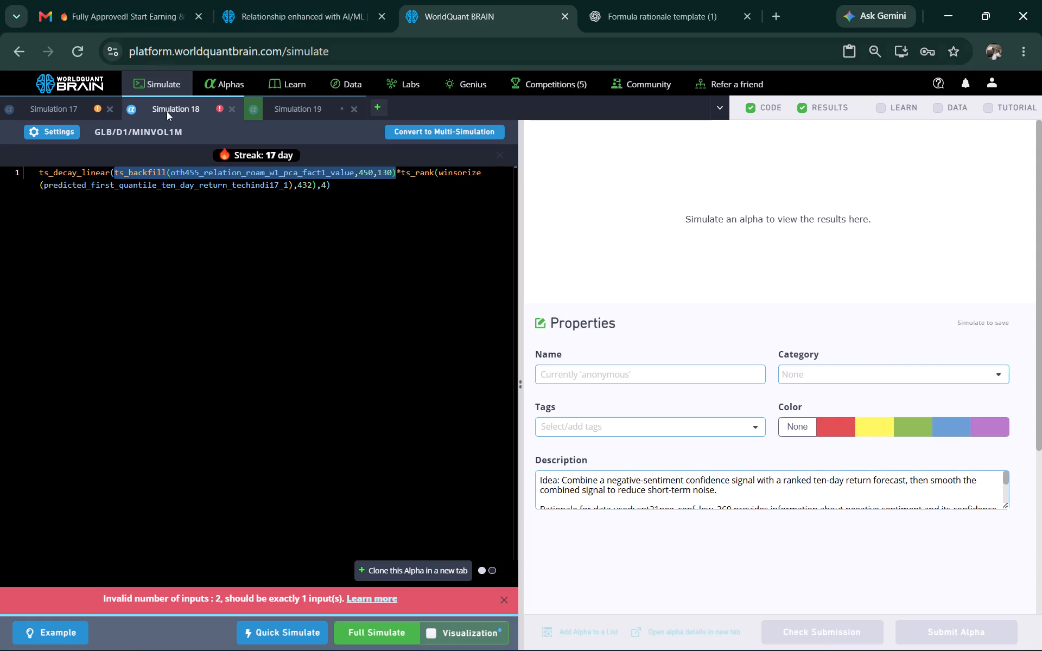
click(238, 108)
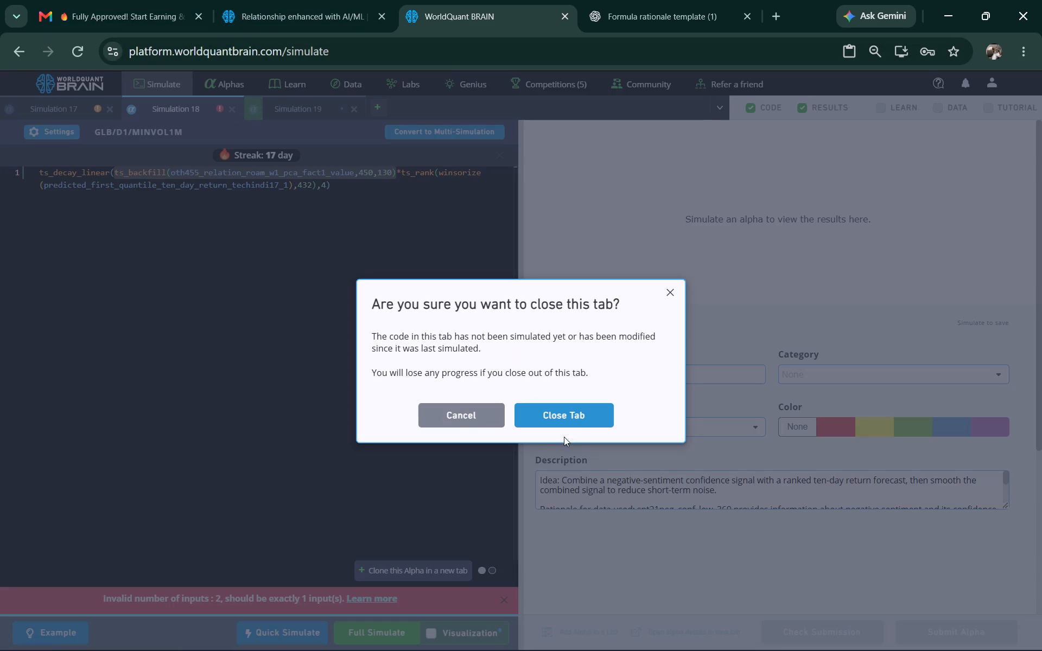
click(535, 418)
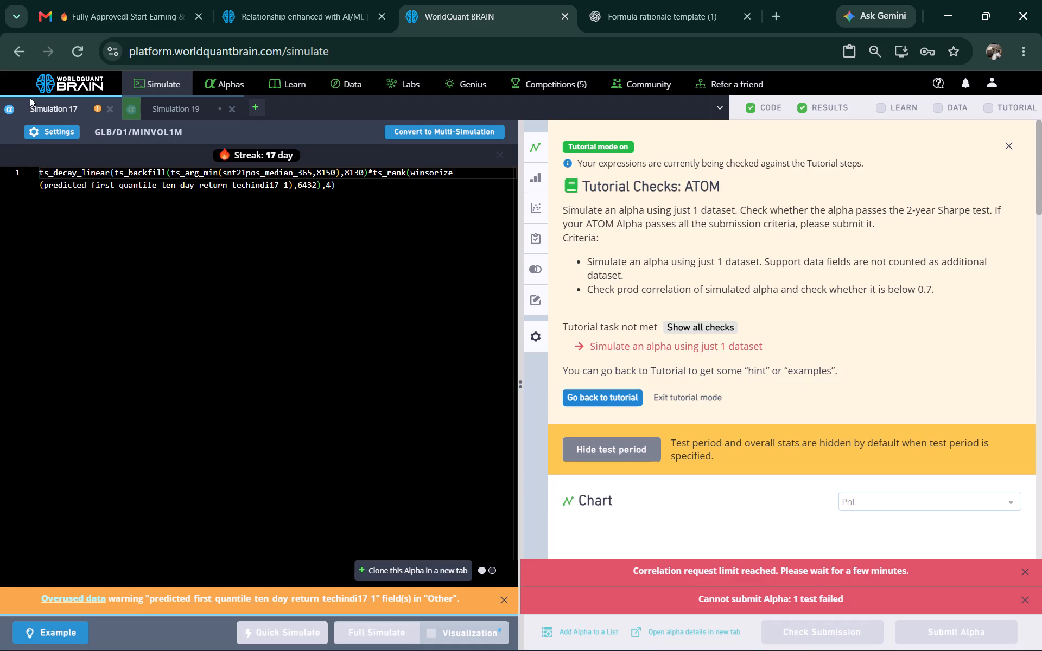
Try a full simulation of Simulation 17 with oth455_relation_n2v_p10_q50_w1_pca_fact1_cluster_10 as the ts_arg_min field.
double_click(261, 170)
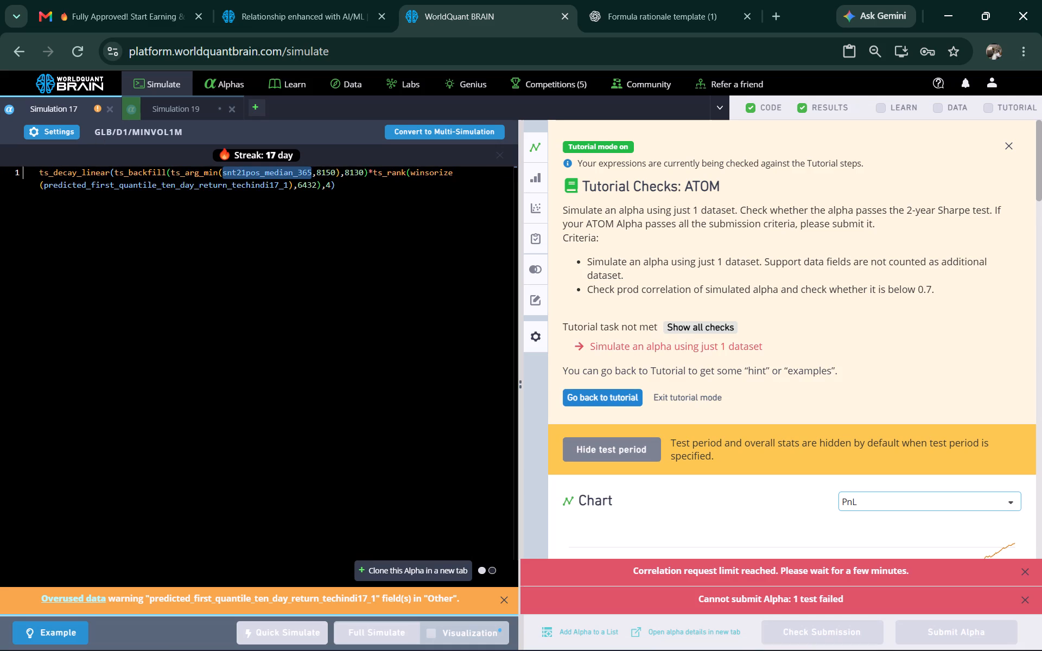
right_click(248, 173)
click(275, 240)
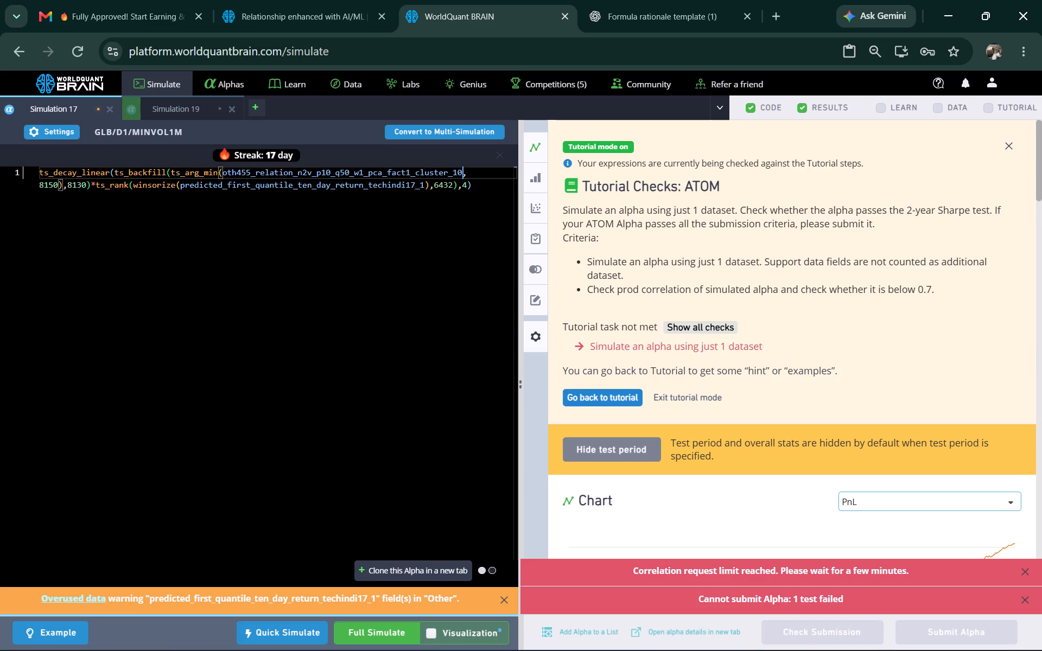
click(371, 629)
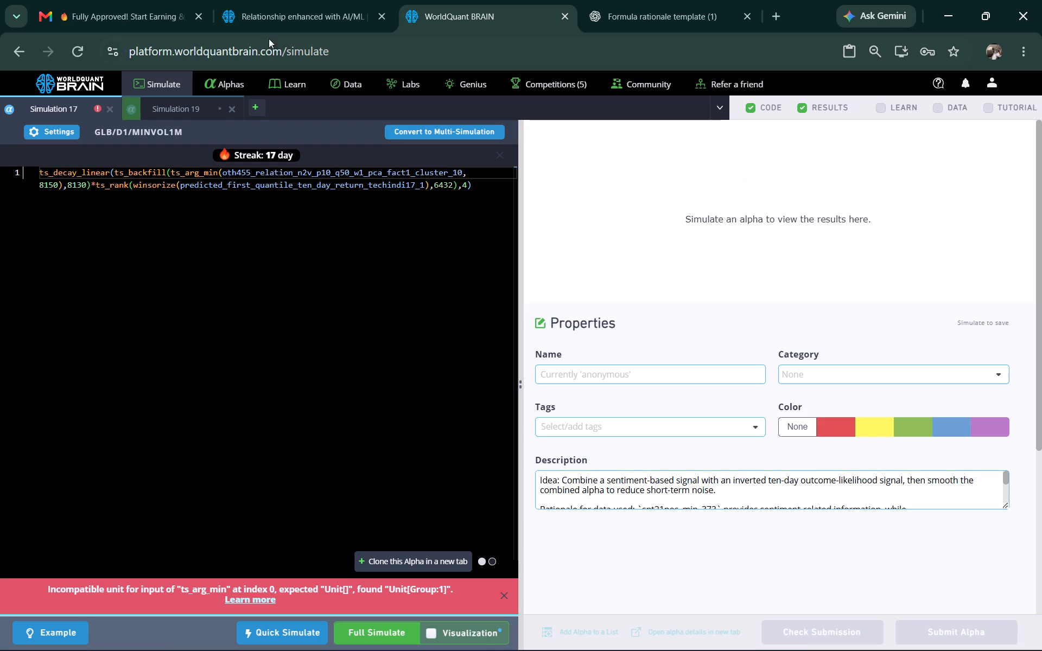
Replace Simulation 17's ts_arg_min field with oth455_relation_n2v_p10_q200_w4_pca_fact3_value, copied from the Relationship enhanced with AI/ML dataset's fields.
click(272, 22)
scroll(479, 343, up, 1)
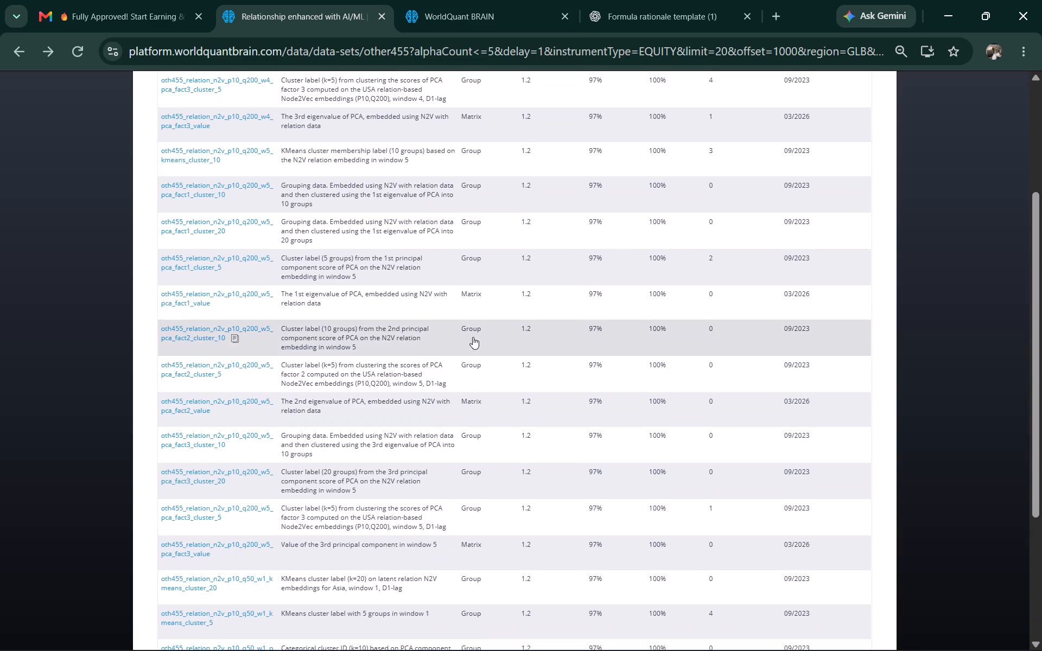
scroll(471, 334, up, 1)
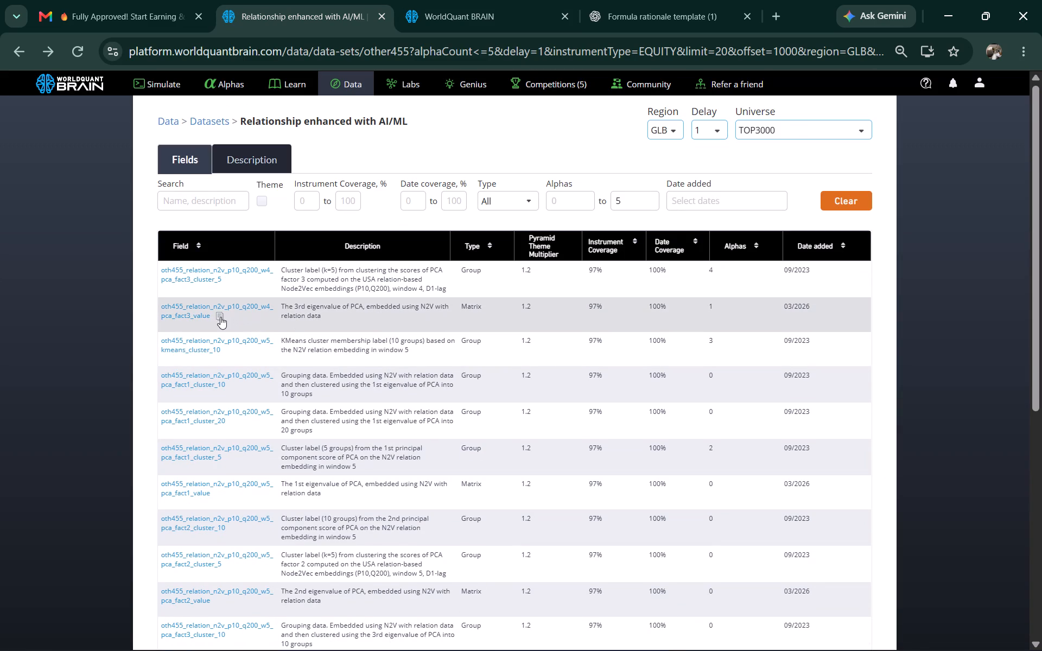
click(219, 316)
click(462, 1)
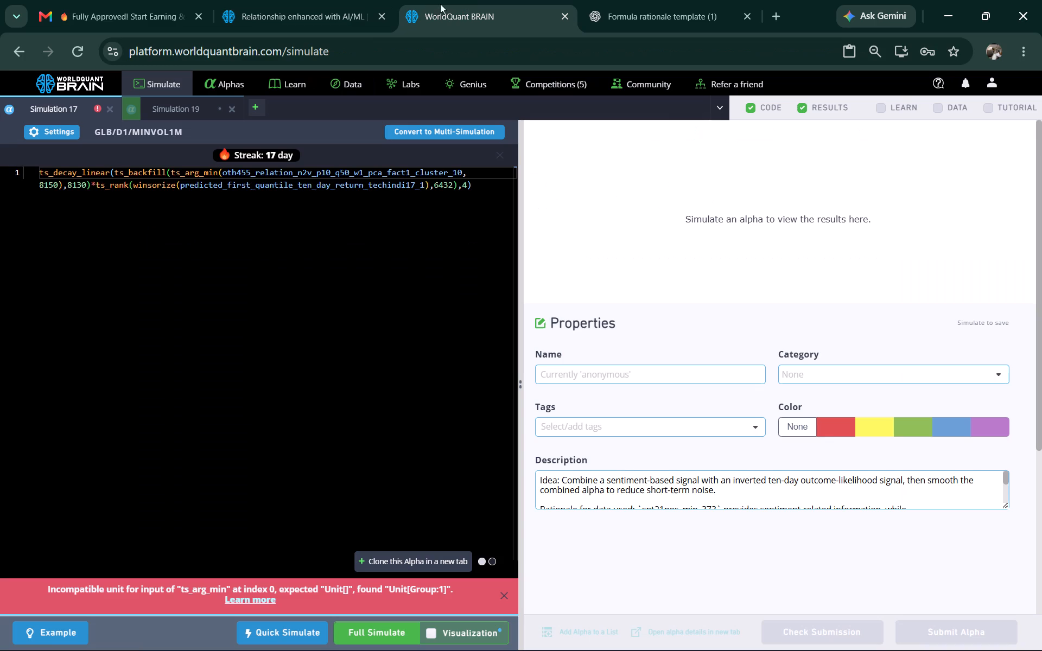
double_click(281, 171)
right_click(281, 171)
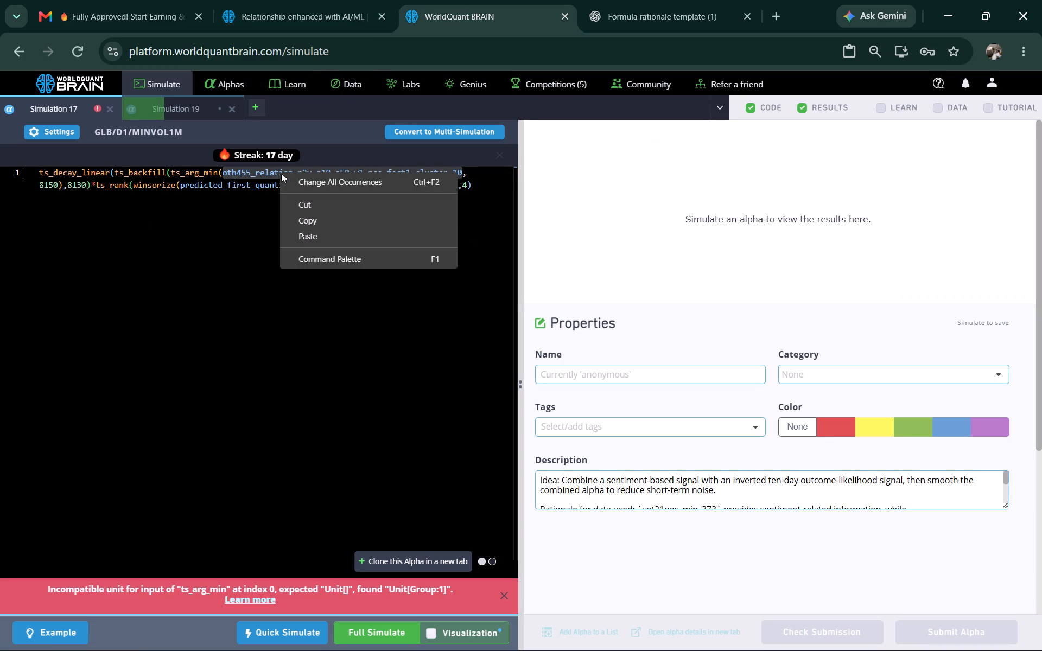
click(304, 235)
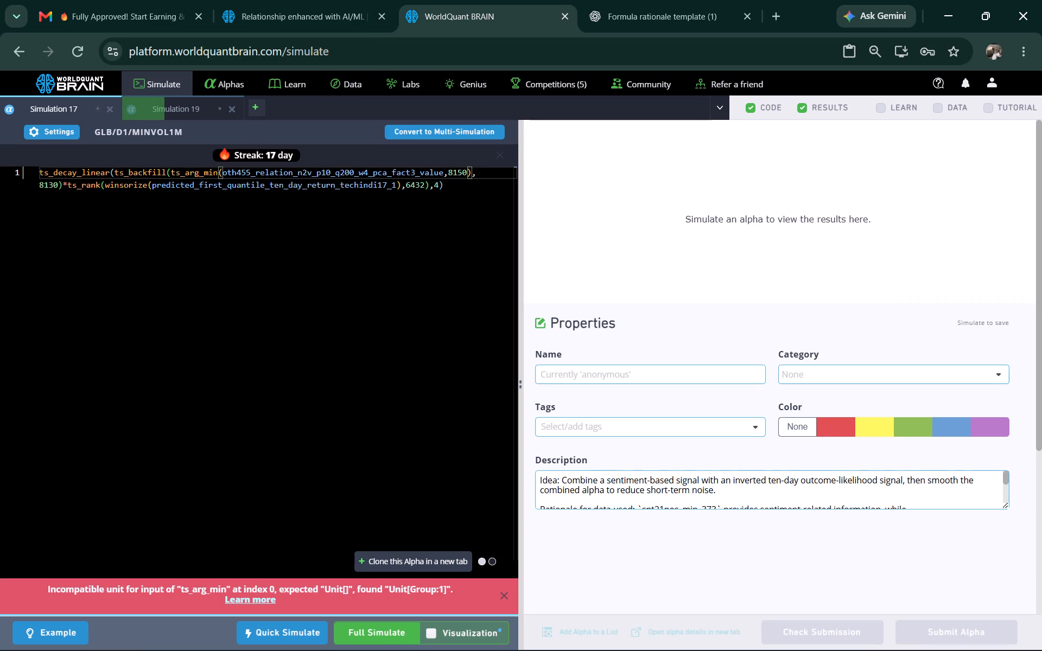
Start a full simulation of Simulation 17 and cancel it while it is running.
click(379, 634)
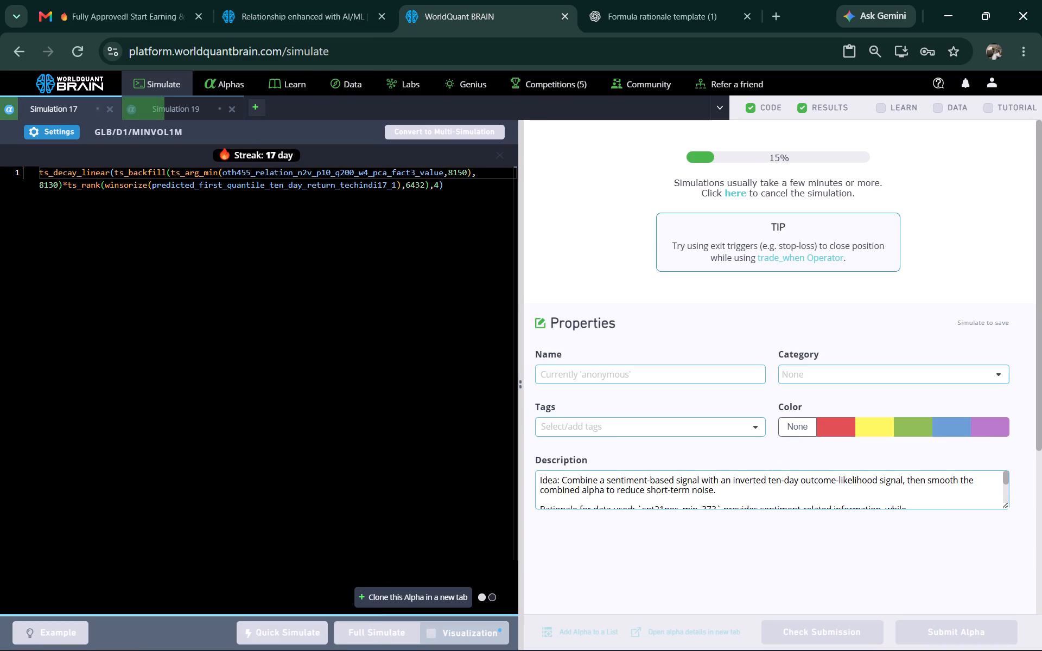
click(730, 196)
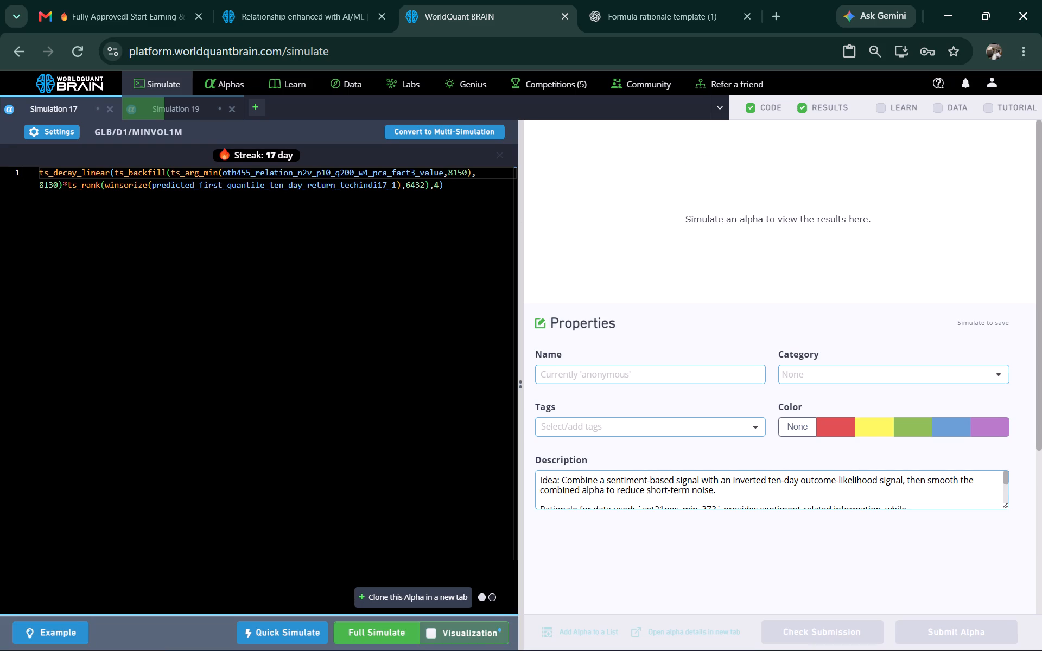
In Simulation 17, set the ts_arg_min window to 850, ts_rank to 432 and ts_backfill to 830, and run a full simulation.
click(460, 173)
key(BackSpace)
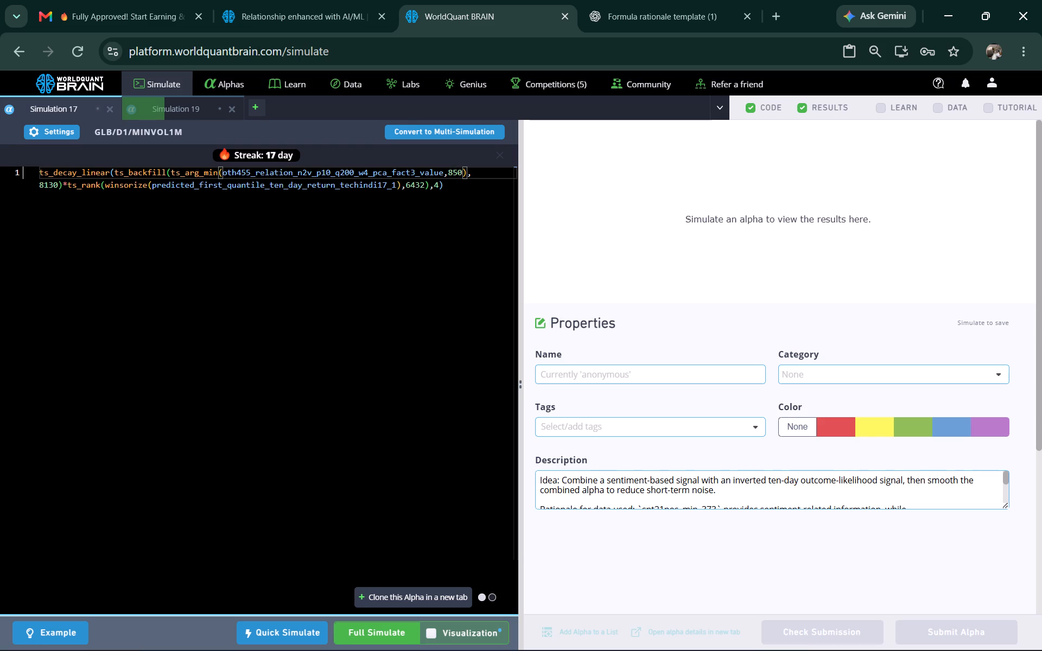
click(410, 184)
key(BackSpace)
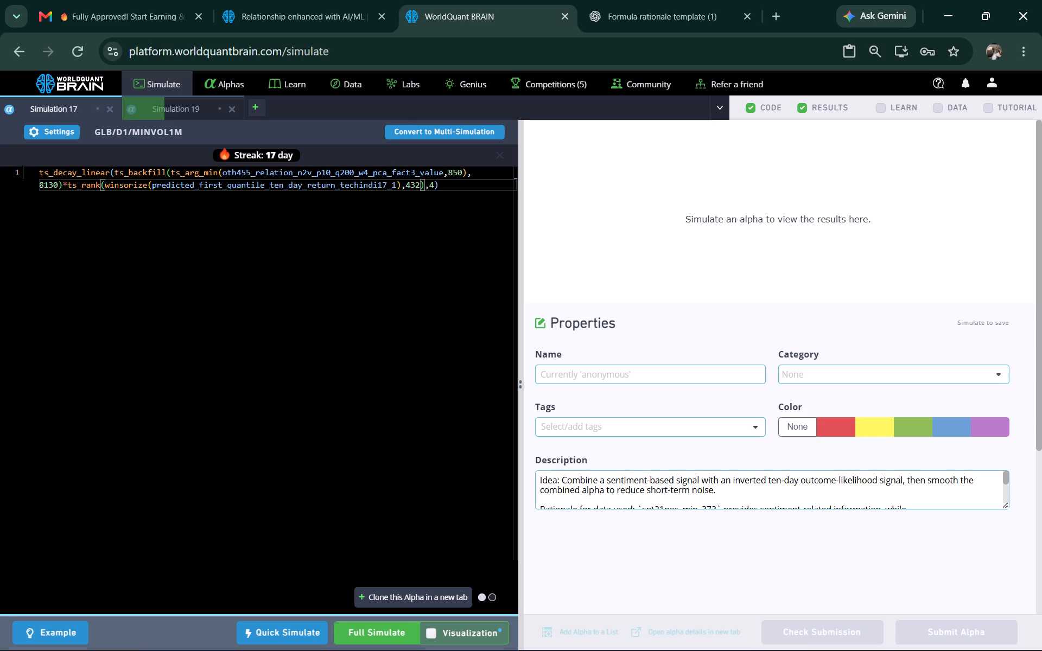
click(47, 183)
key(BackSpace)
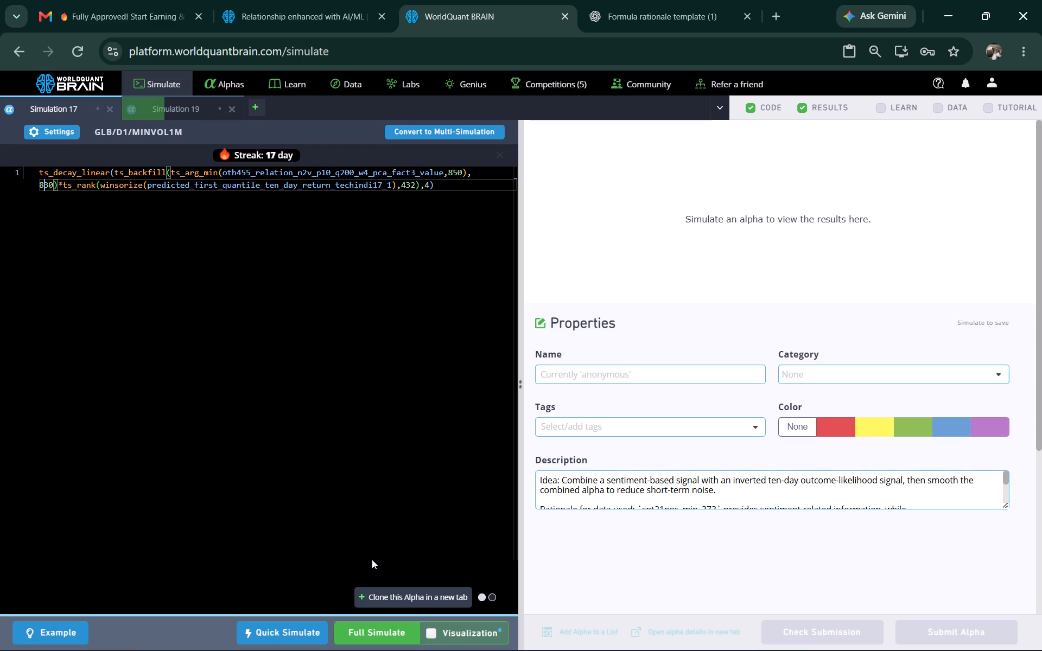
click(389, 636)
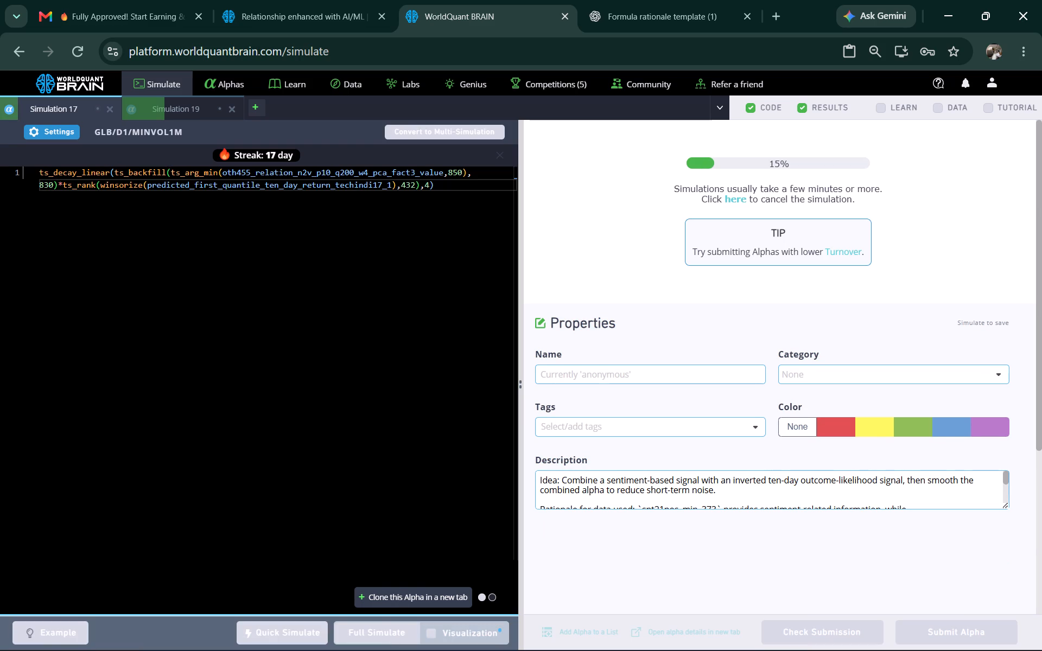
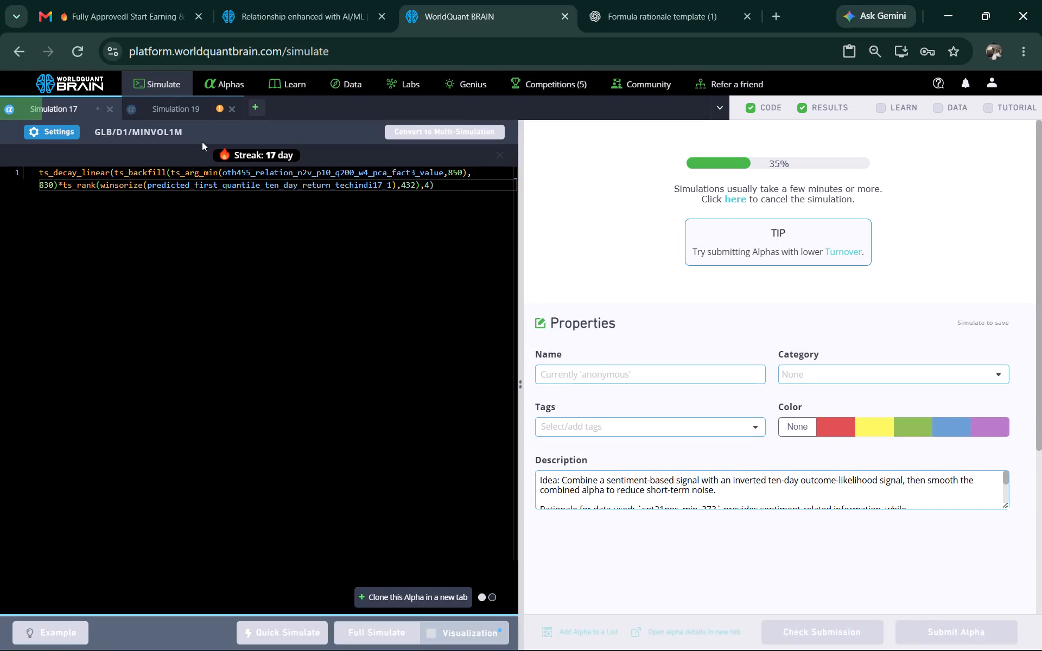
Show the test period for Simulation 19, review its results and description, and run its submission check.
click(197, 115)
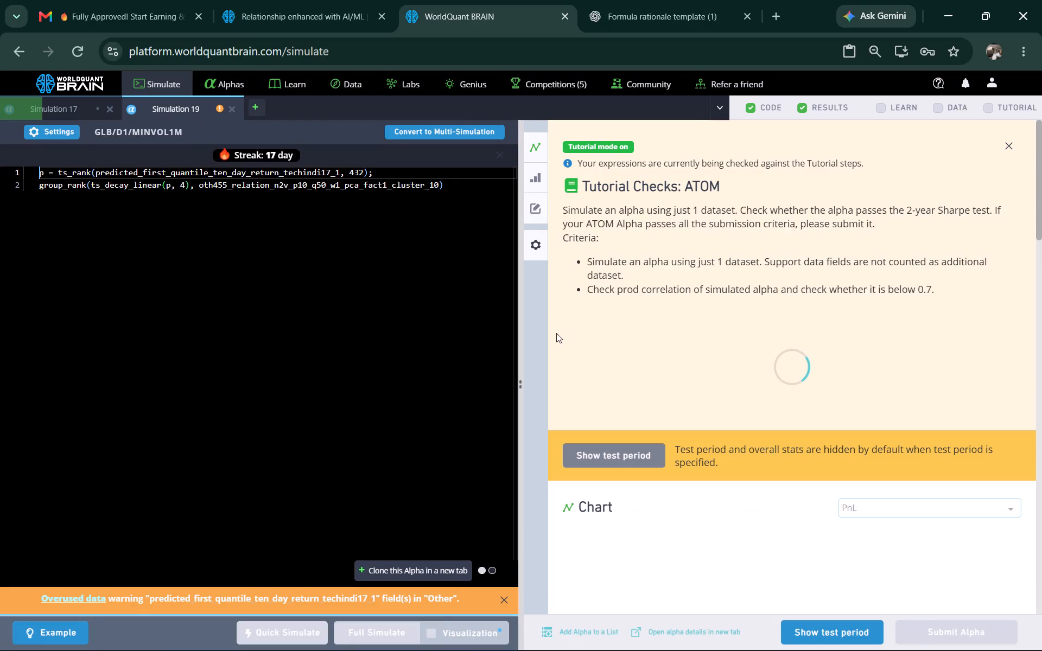
scroll(903, 439, down, 2)
click(838, 626)
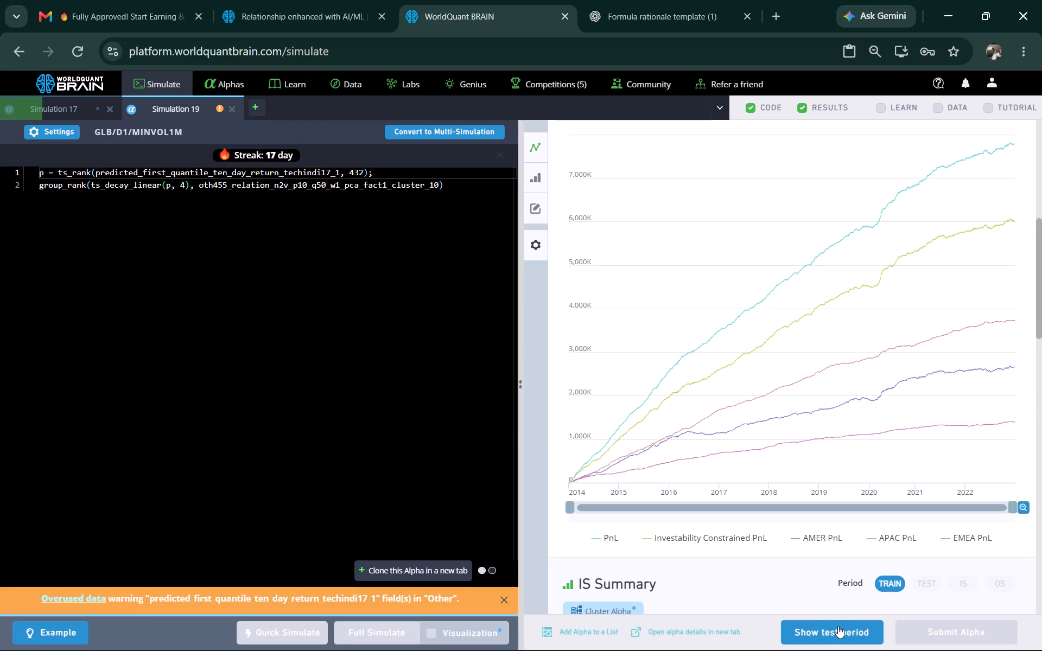
scroll(788, 480, down, 5)
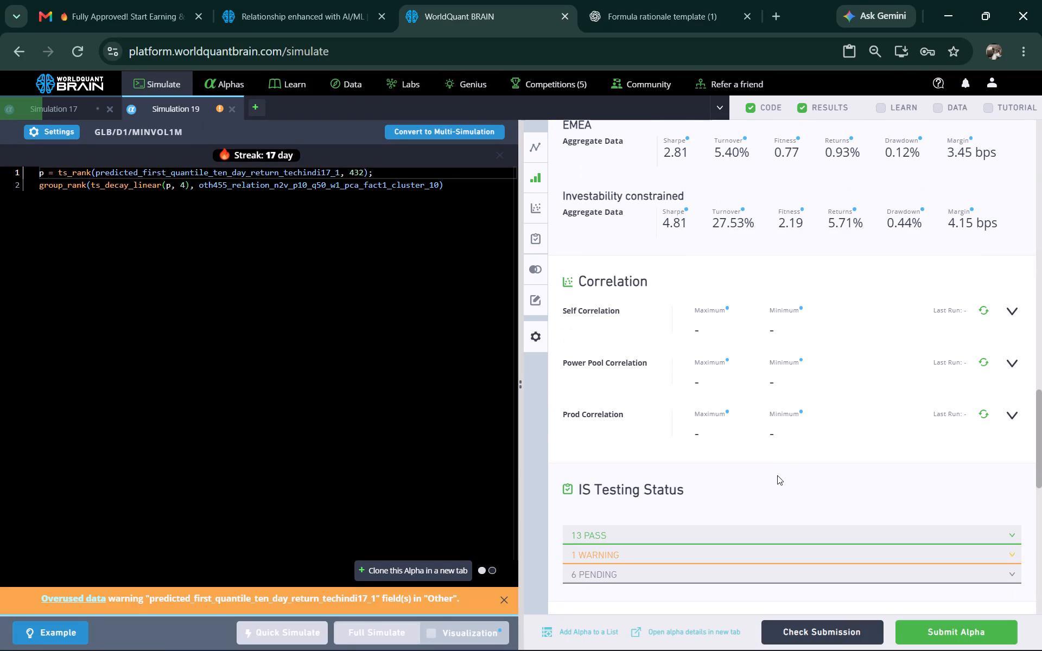
scroll(741, 495, down, 3)
click(715, 412)
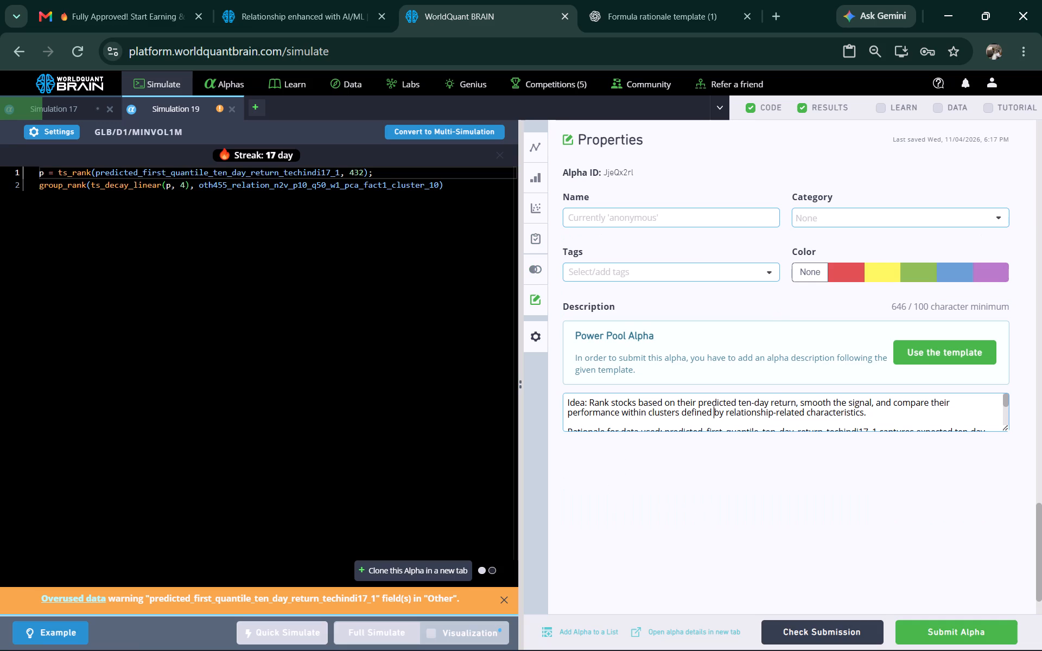
scroll(715, 416, up, 2)
scroll(740, 439, down, 3)
click(815, 628)
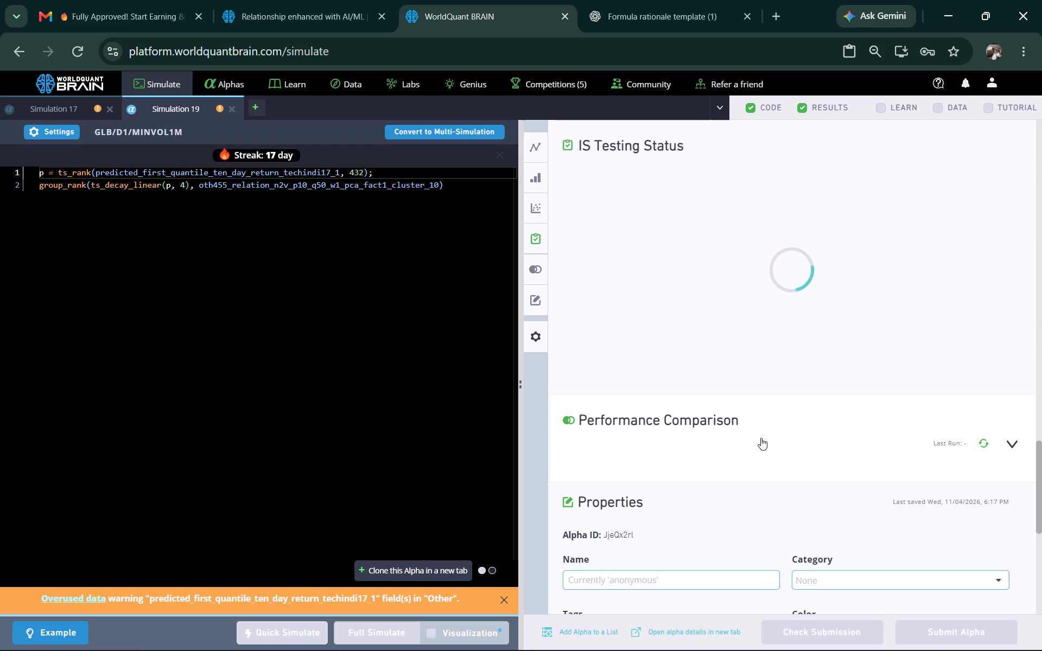
Show the test period for Simulation 17 and run its submission check.
click(69, 110)
scroll(737, 363, down, 2)
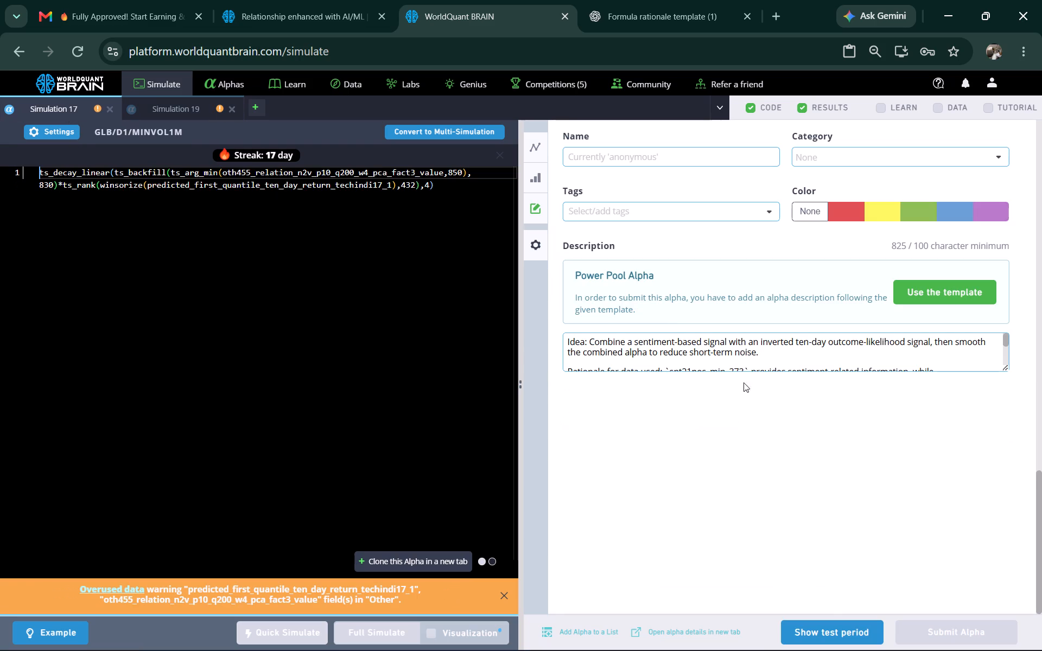
click(816, 628)
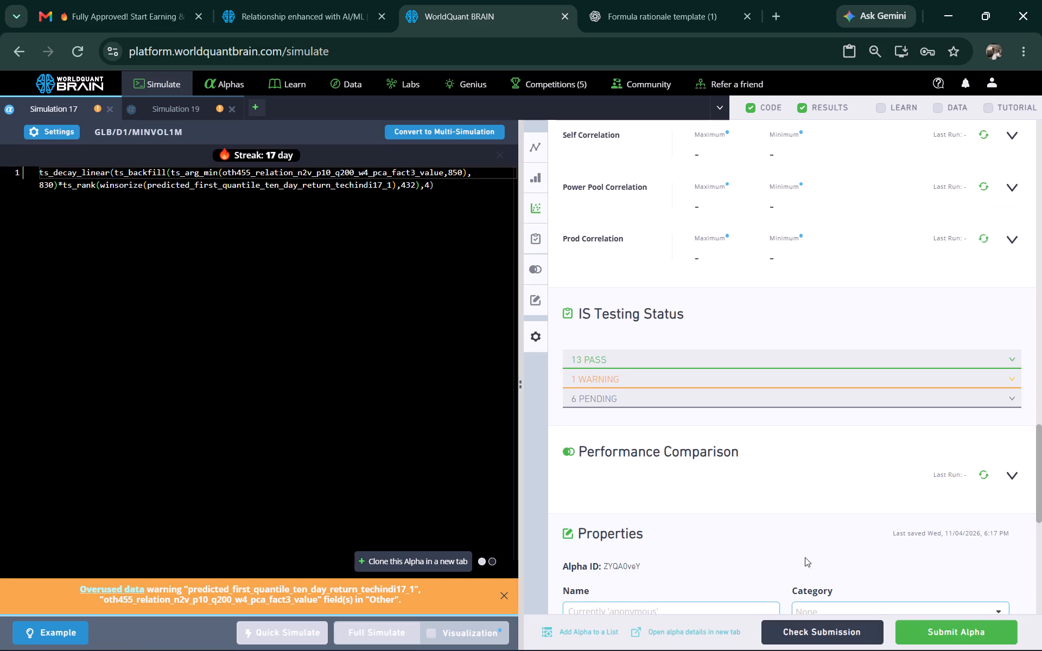
click(804, 627)
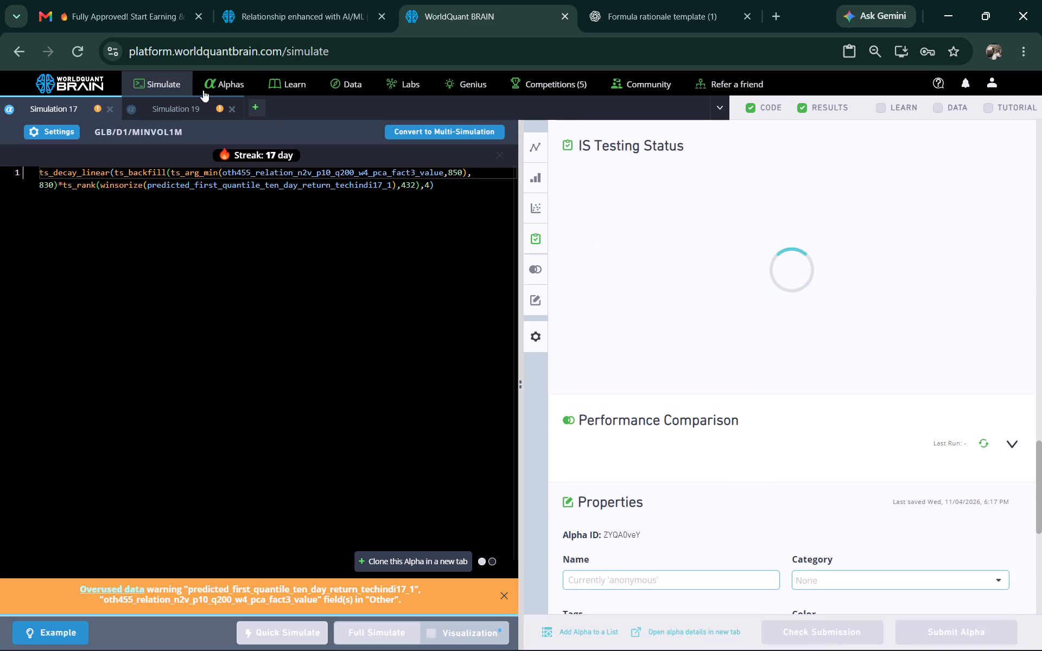
Return to Simulation 19 and examine the IS Testing Status of its submission check.
click(187, 105)
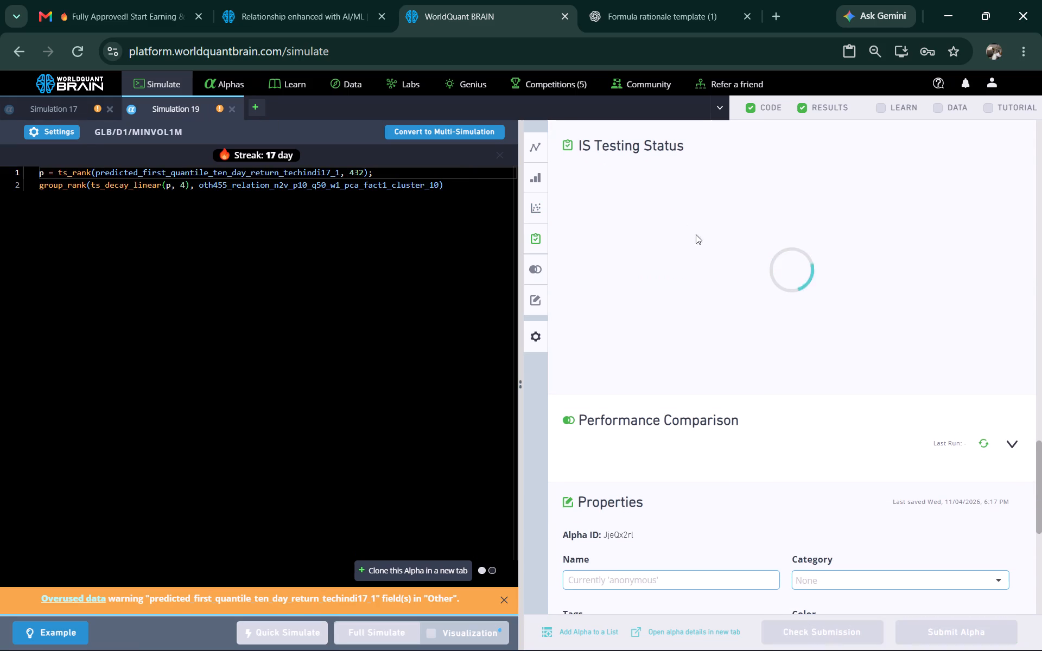
scroll(704, 244, up, 1)
scroll(706, 248, down, 1)
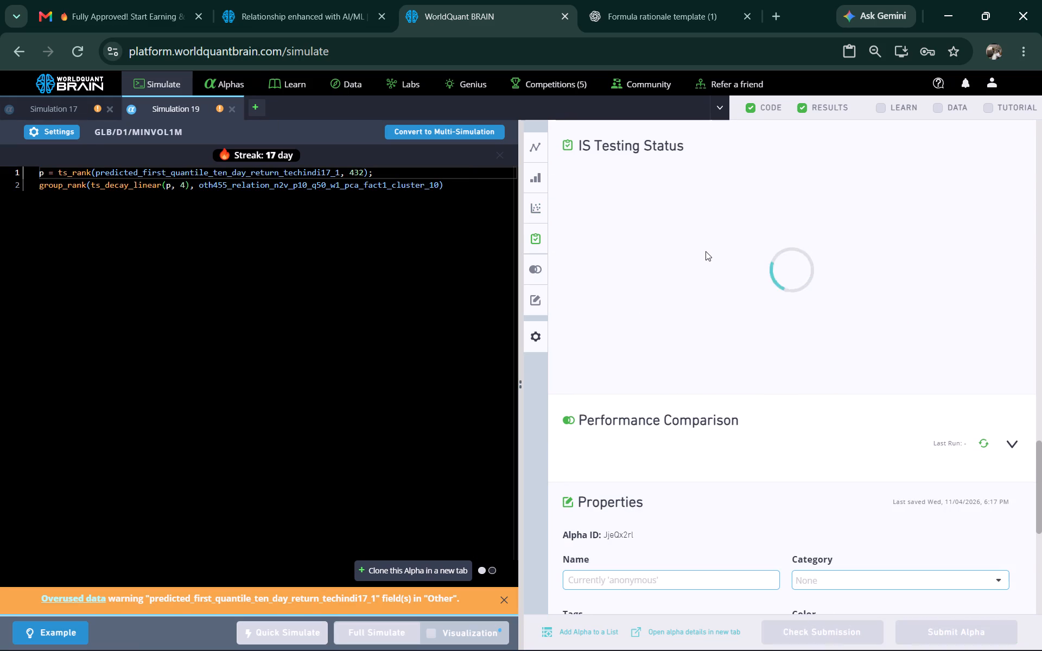
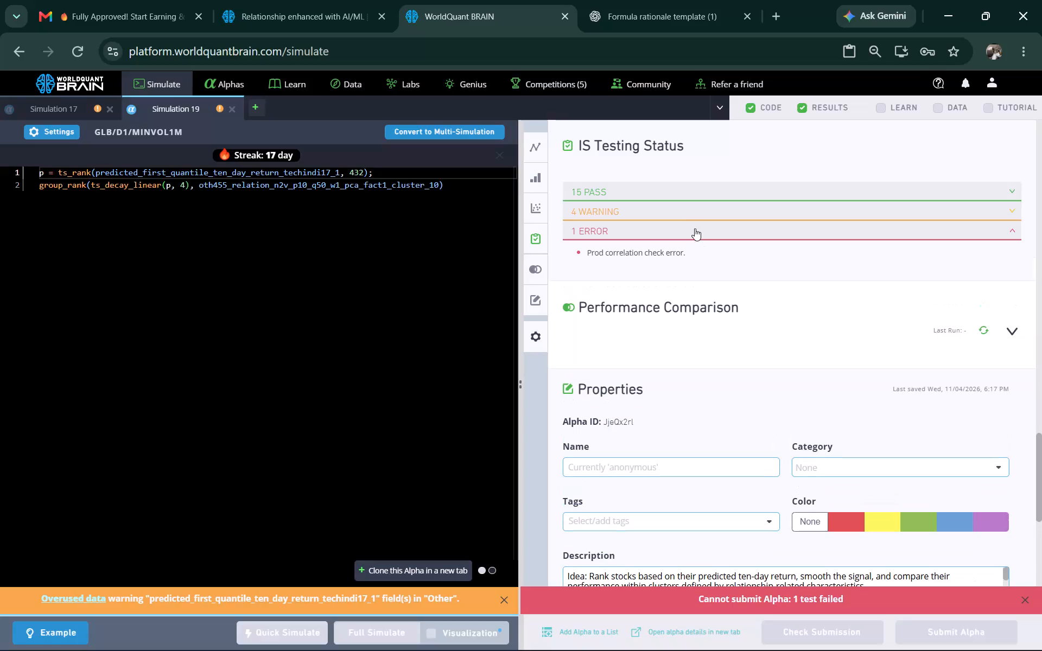
Request the Prod Correlation for Simulation 19 and expand the warnings in its IS Testing Status.
scroll(758, 321, down, 2)
scroll(739, 336, up, 2)
scroll(935, 256, up, 1)
click(983, 297)
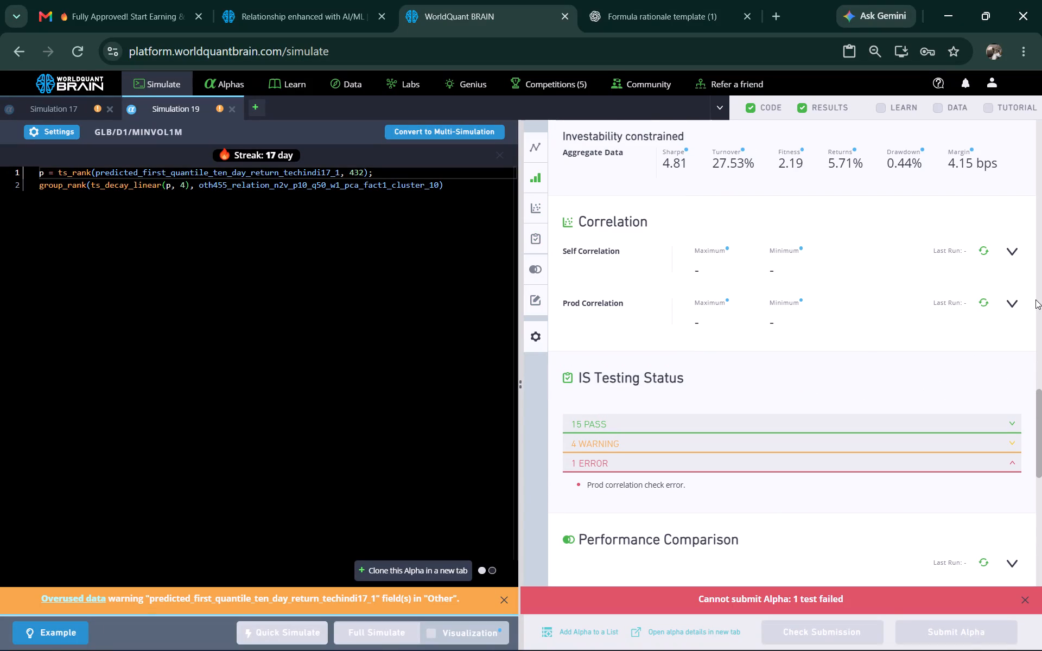
click(985, 309)
click(983, 302)
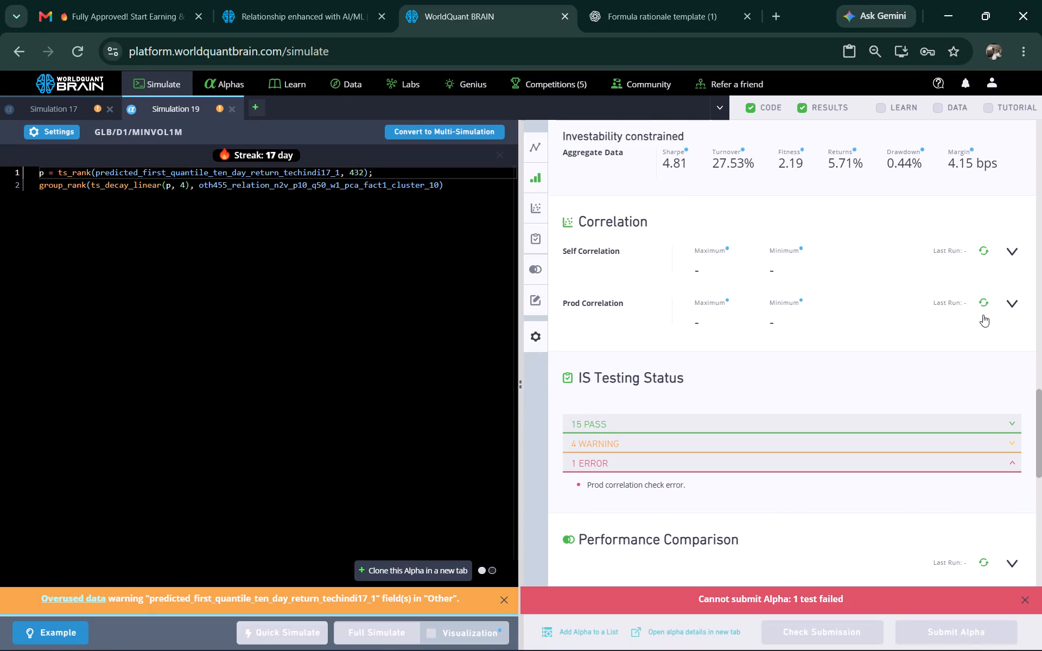
click(983, 305)
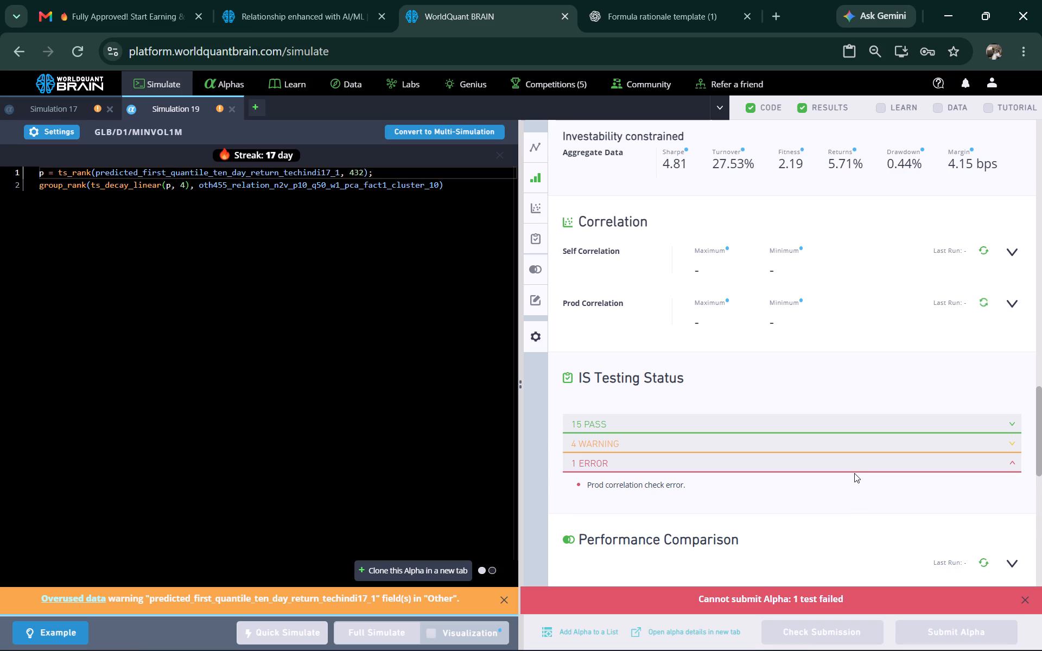
click(732, 438)
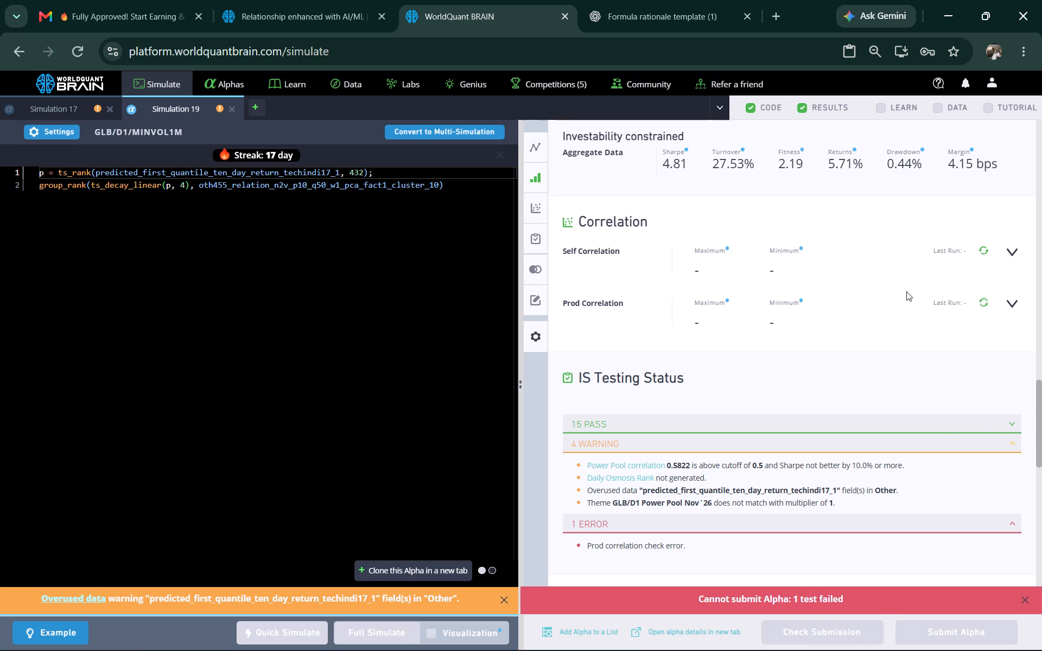
Switch to Simulation 17 and examine the warning and error details in its IS Testing Status, plus its Correlation section.
click(81, 107)
scroll(914, 361, down, 1)
scroll(792, 371, up, 1)
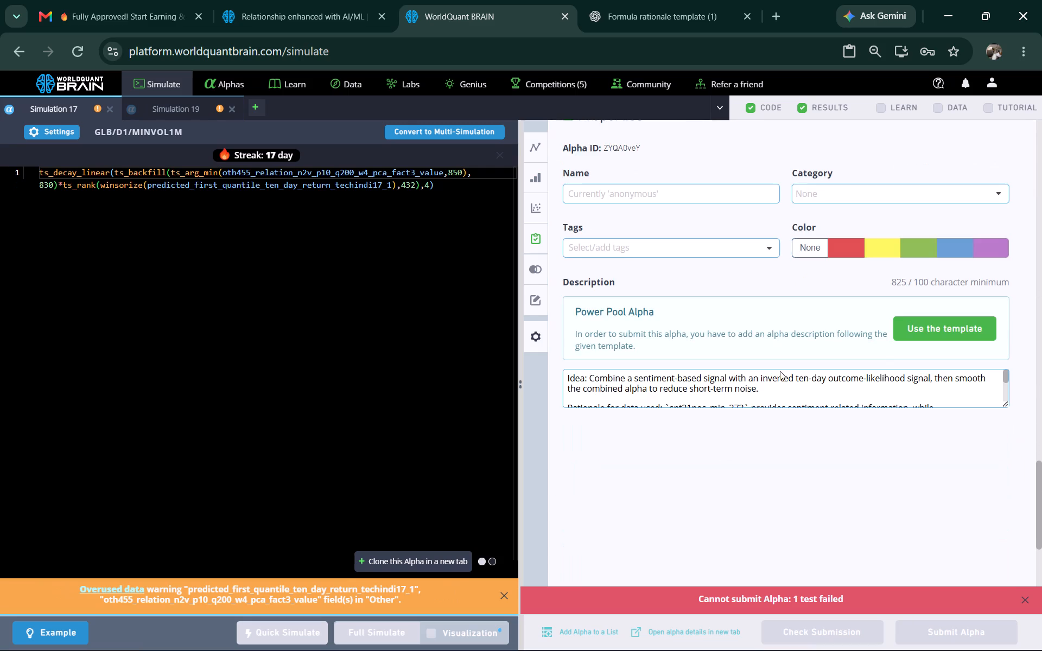
scroll(780, 371, up, 1)
click(681, 350)
click(672, 328)
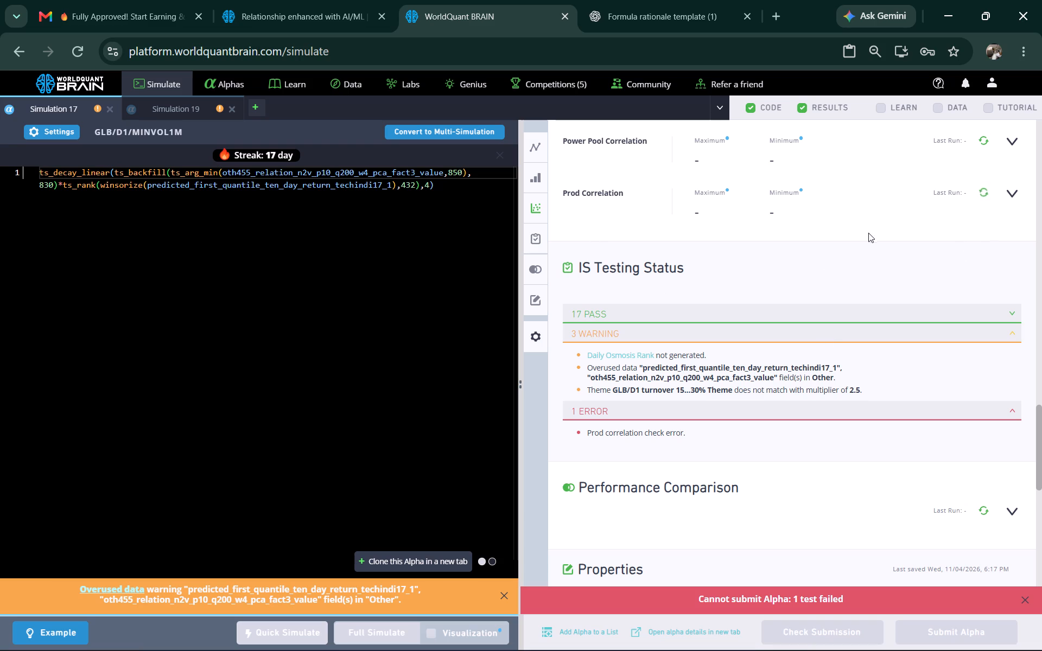
scroll(832, 289, up, 1)
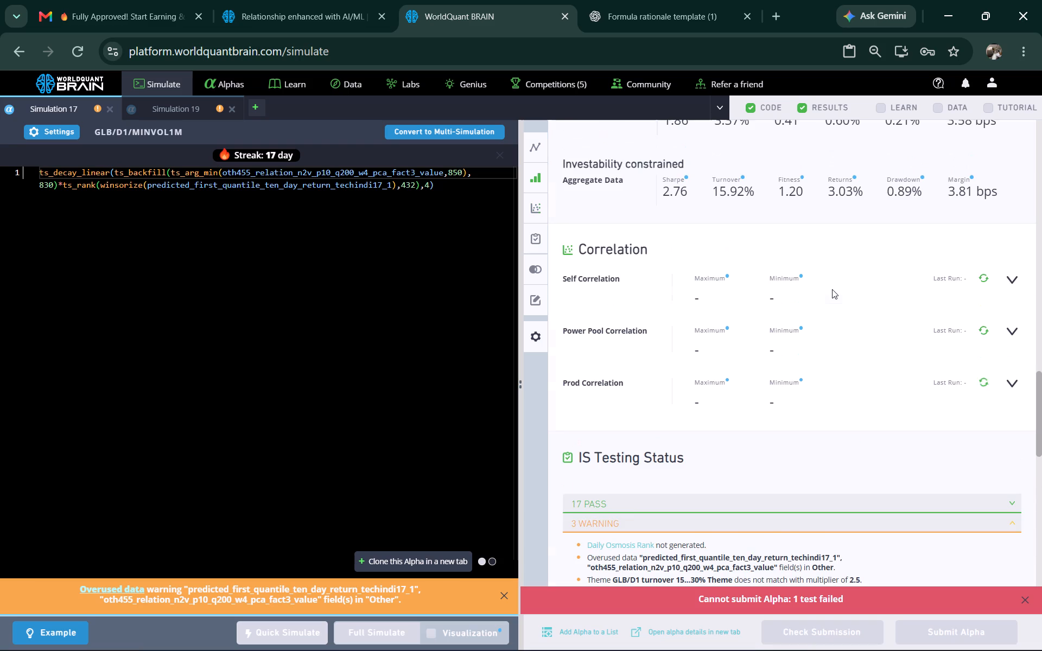
Return to Simulation 19 and request its Prod Correlation again.
click(194, 110)
scroll(798, 321, up, 1)
scroll(967, 350, up, 1)
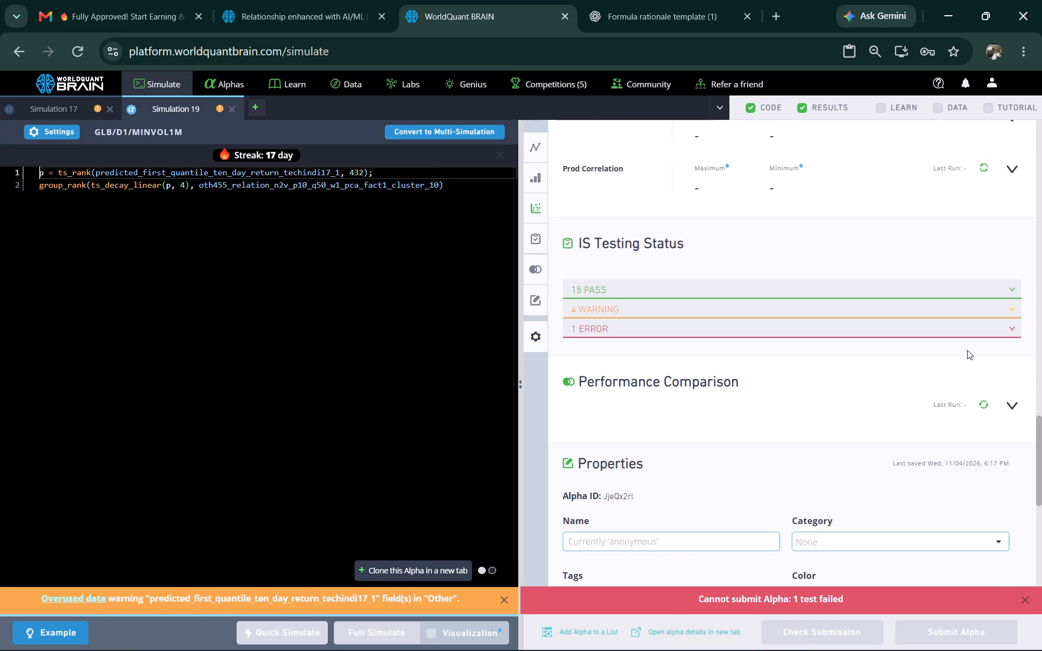
click(992, 359)
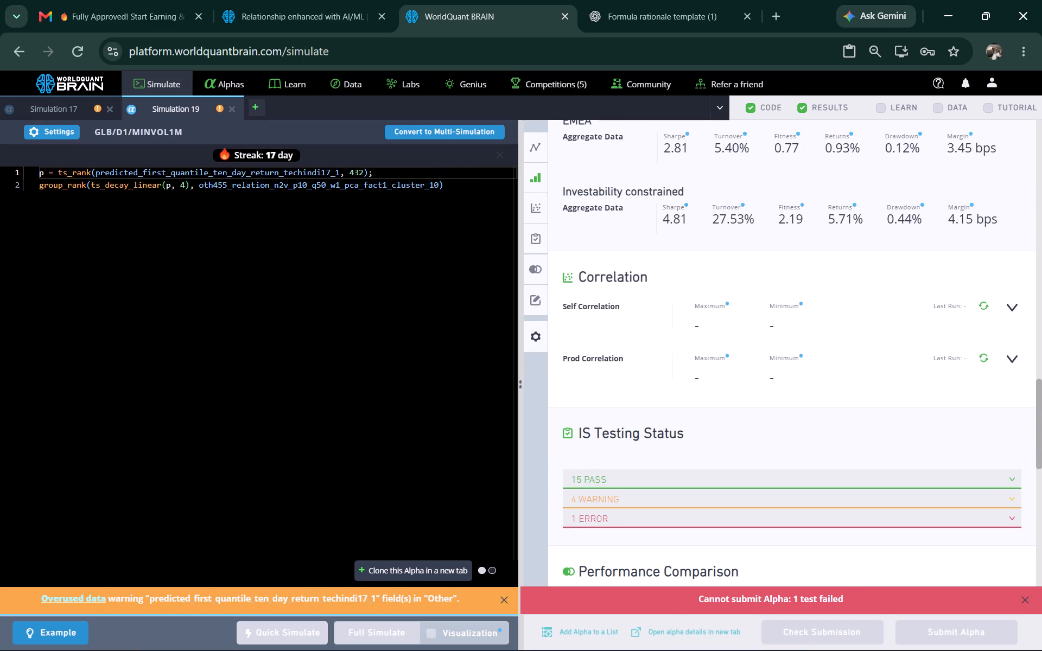
Switch to Simulation 17, request its Prod Correlation, and expand the error in its IS Testing Status.
click(86, 117)
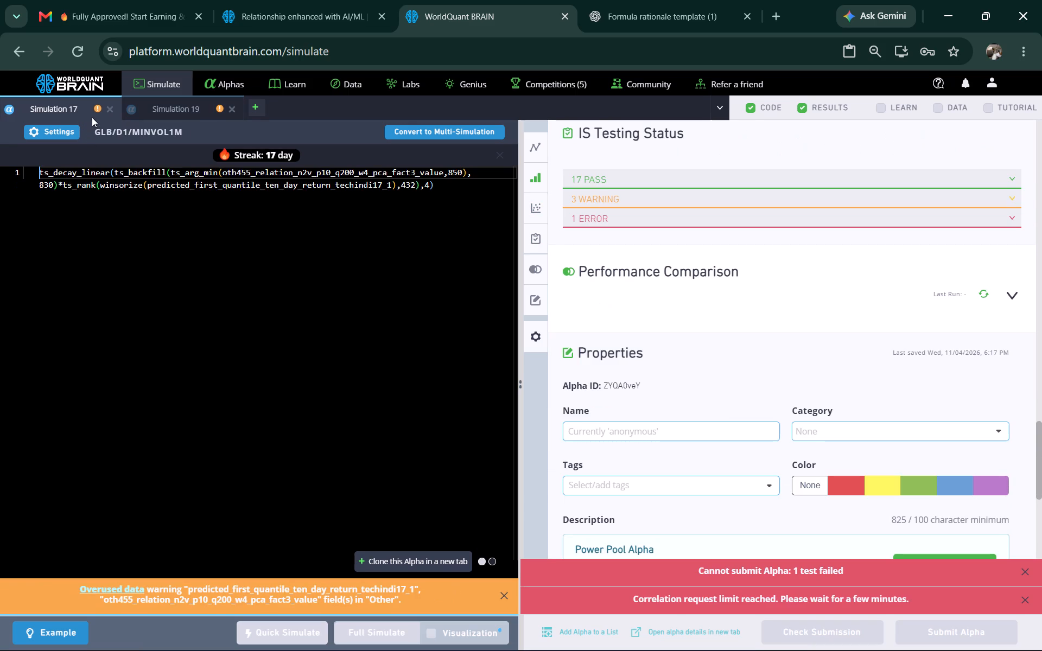
scroll(931, 324, up, 1)
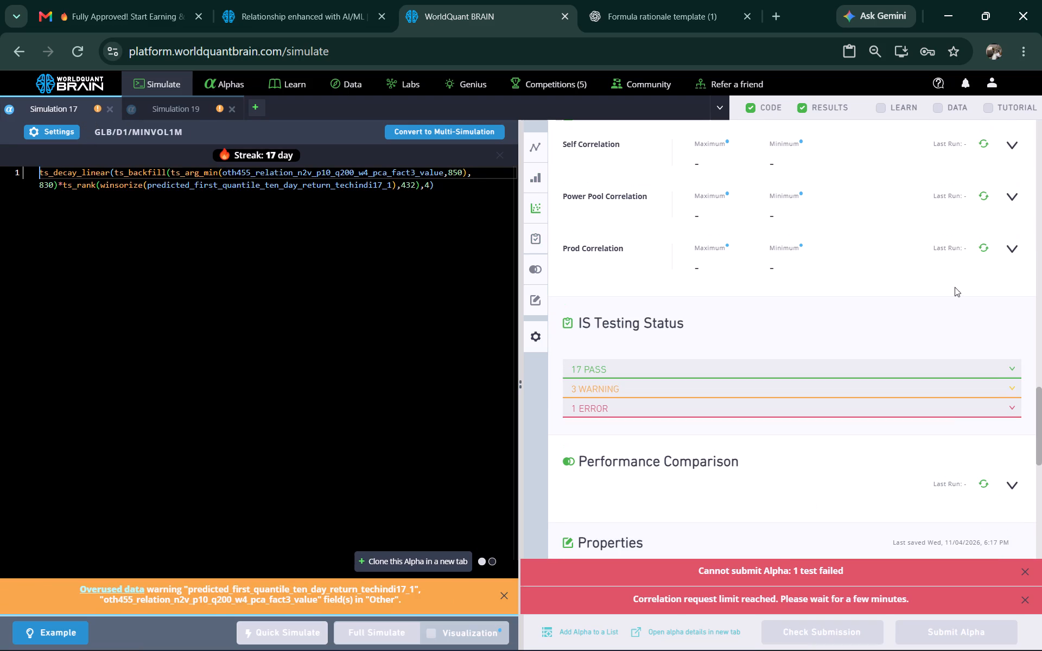
click(982, 248)
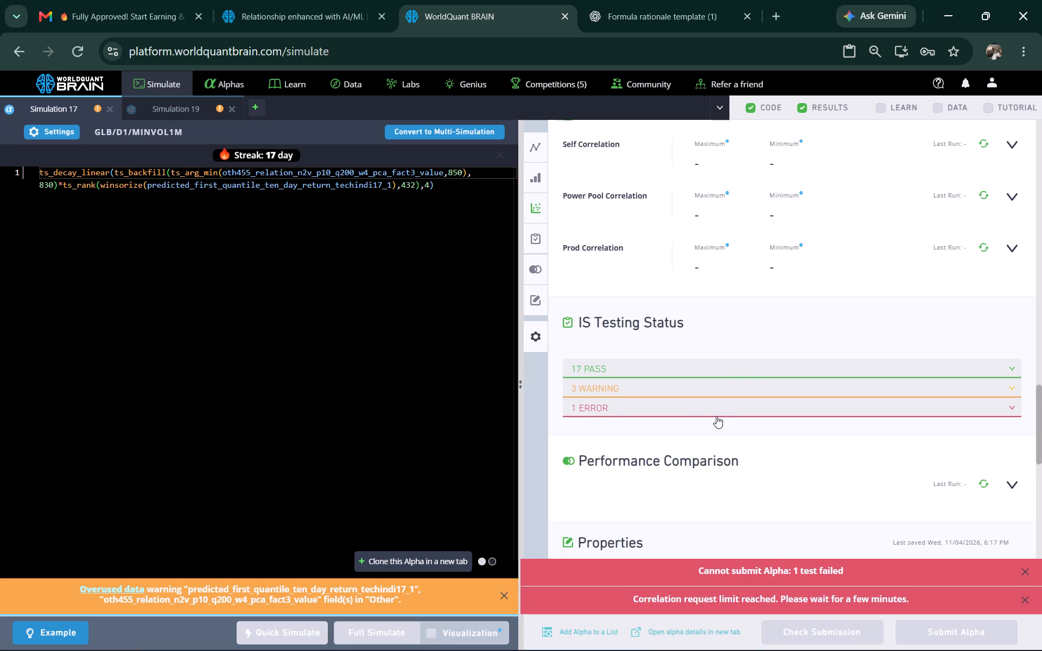
click(686, 412)
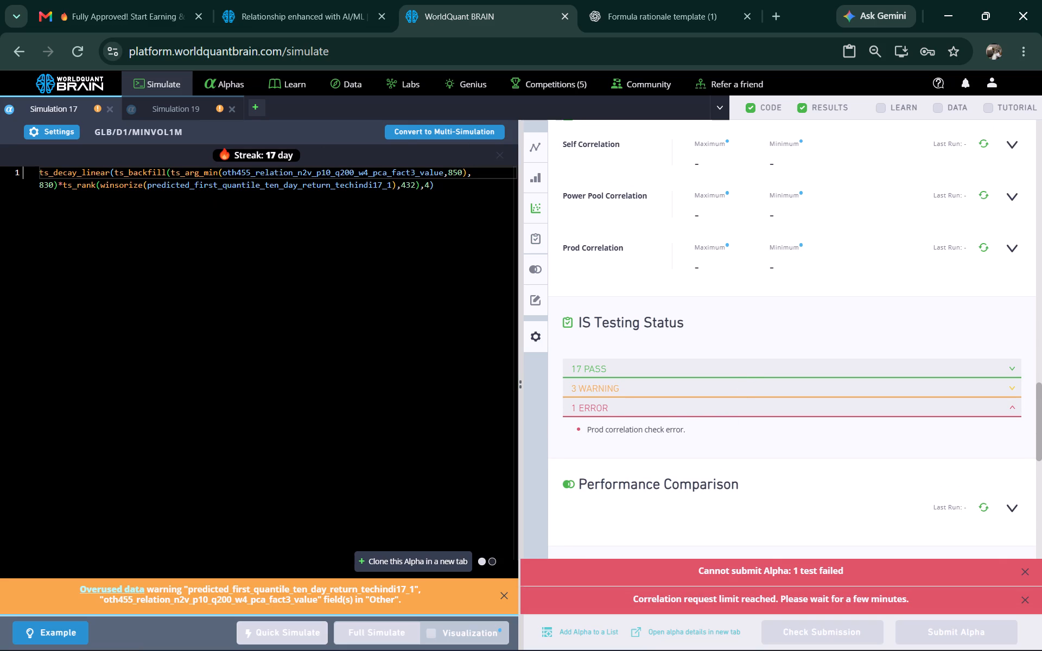
Set the ts_arg_min window in Simulation 17's expression to 853 and start a full simulation.
click(453, 174)
click(461, 173)
key(BackSpace)
key(3)
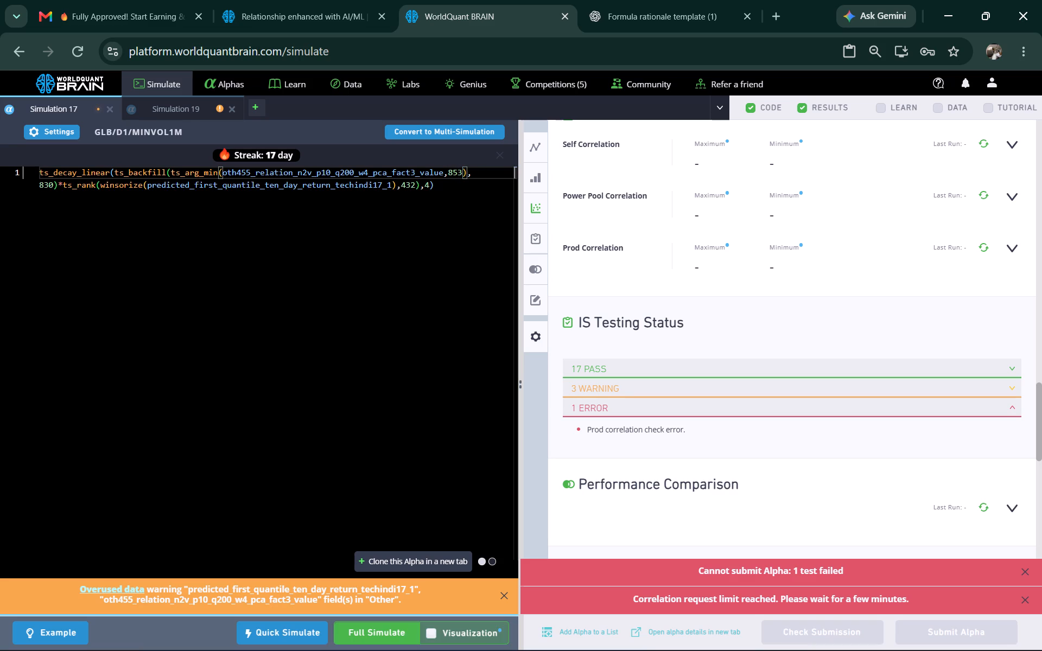
click(374, 633)
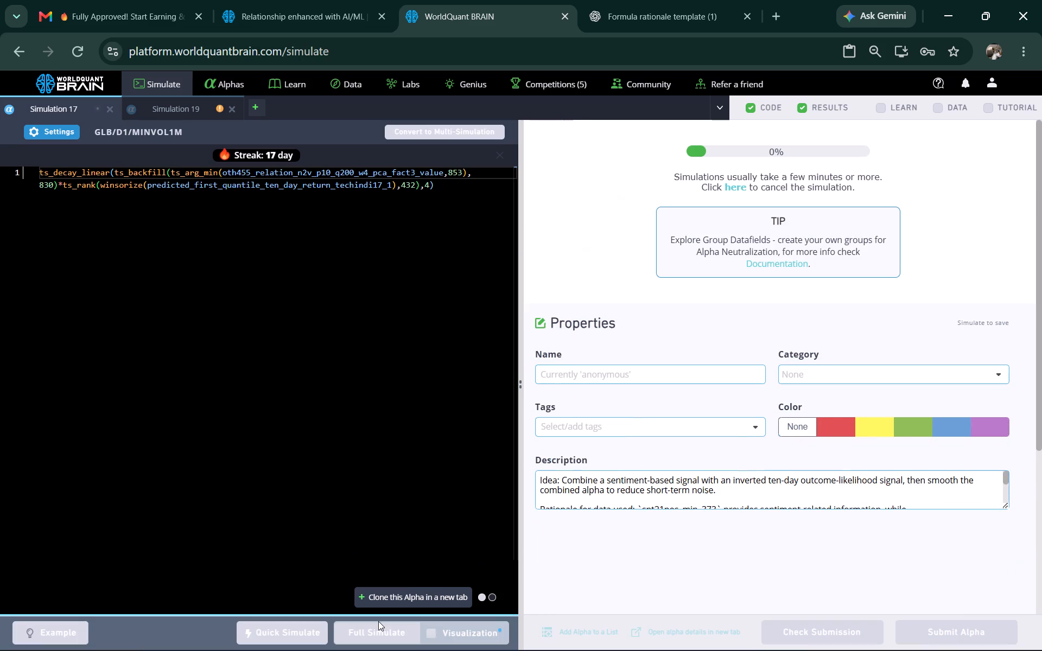
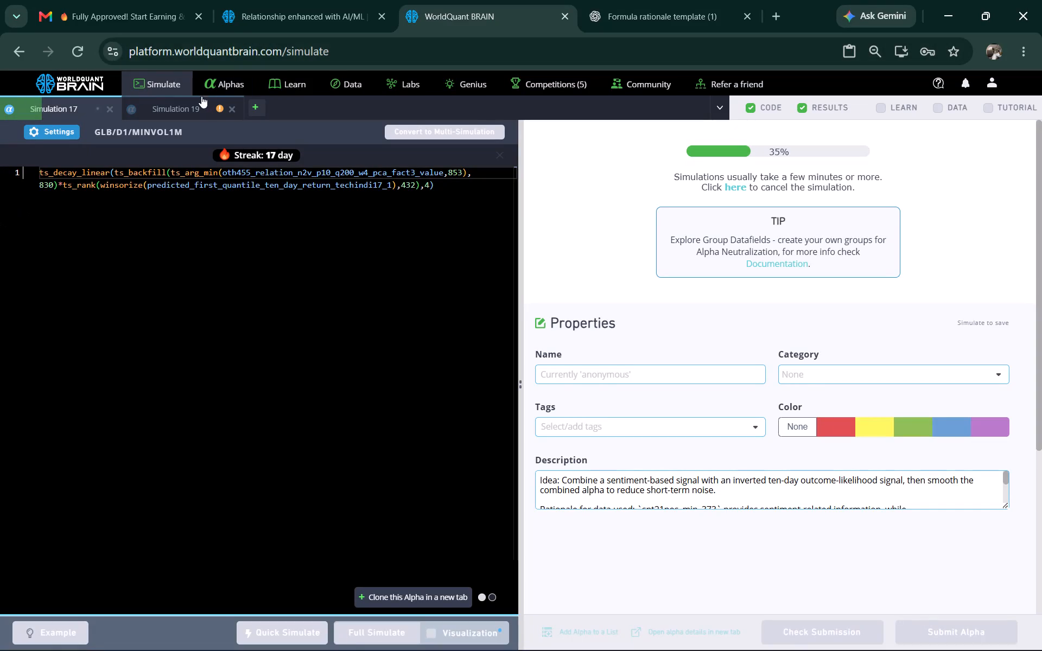
In Simulation 19, set the ts_rank window of the predicted ten-day return field to 632 and start a full simulation.
click(201, 96)
click(183, 110)
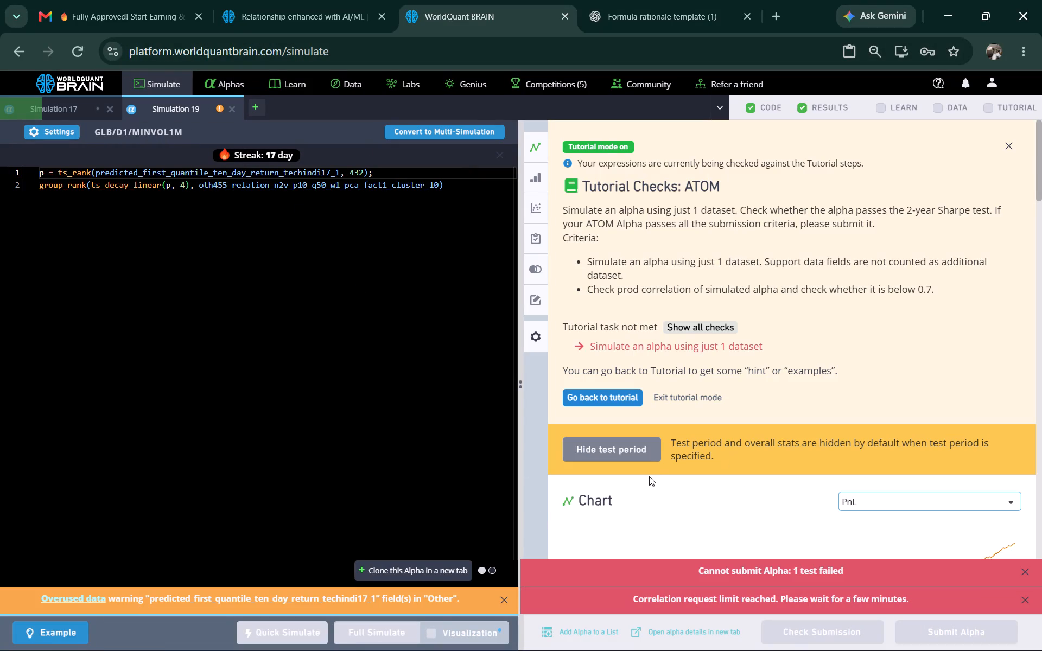
scroll(894, 471, down, 1)
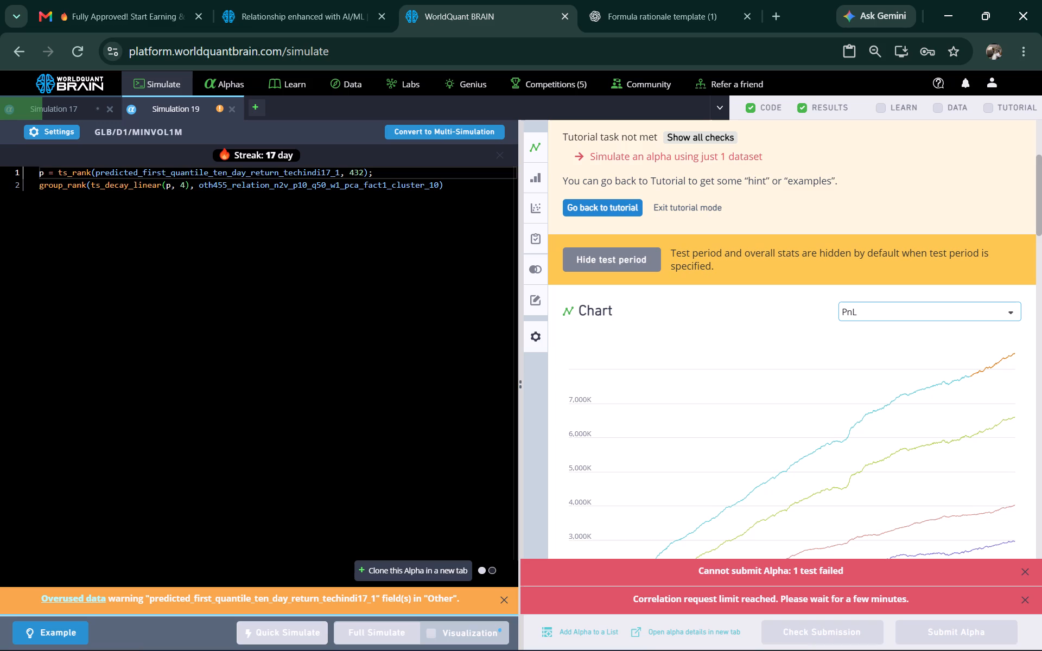
click(354, 171)
key(BackSpace)
key(6)
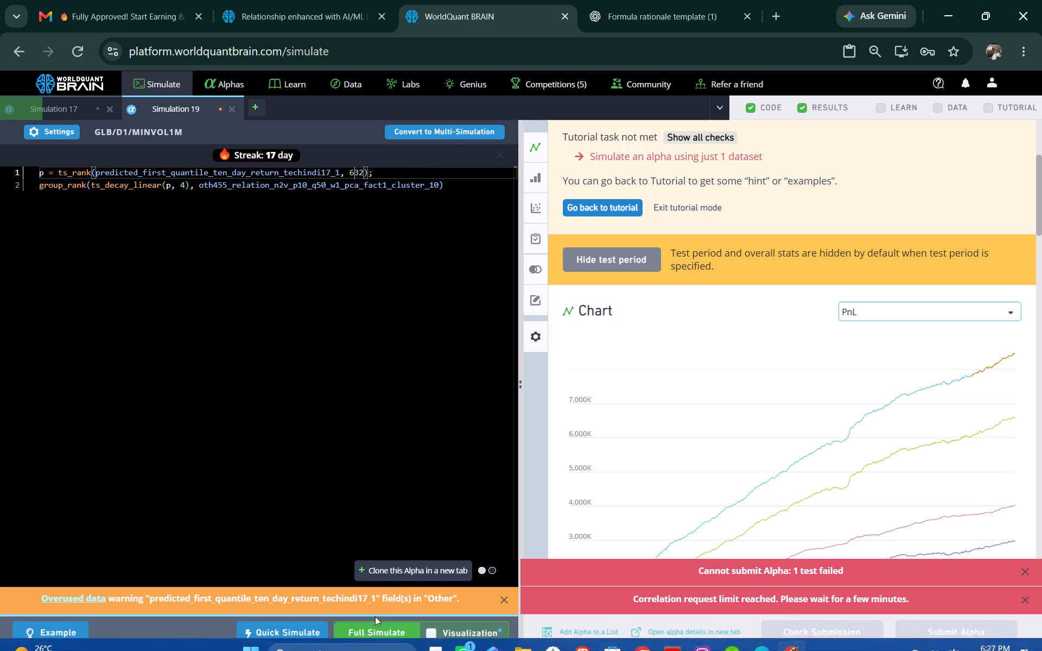
click(379, 634)
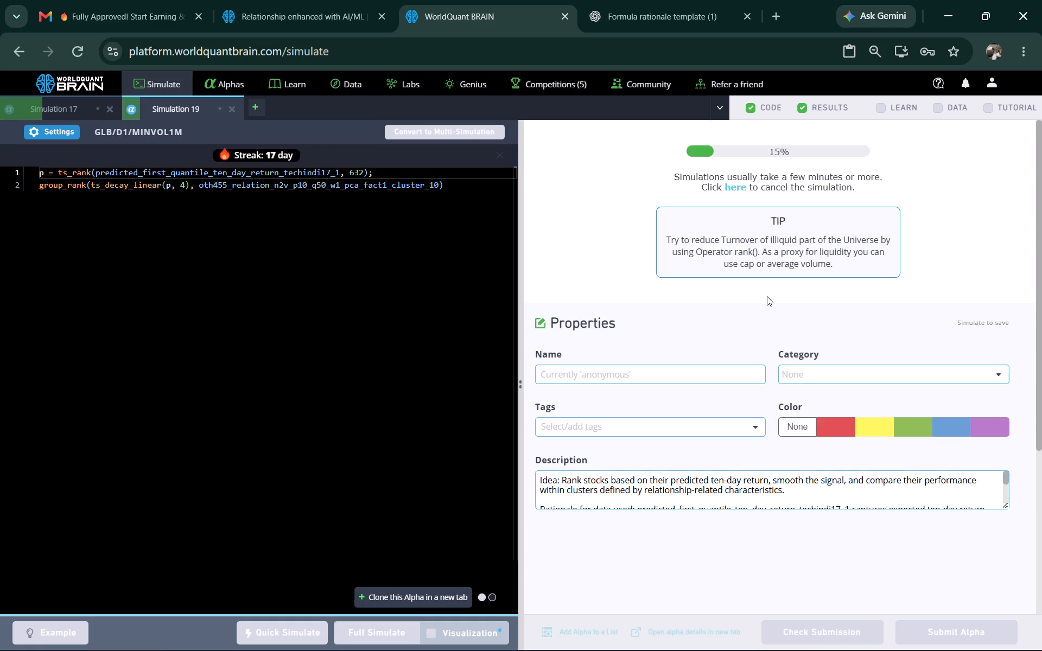
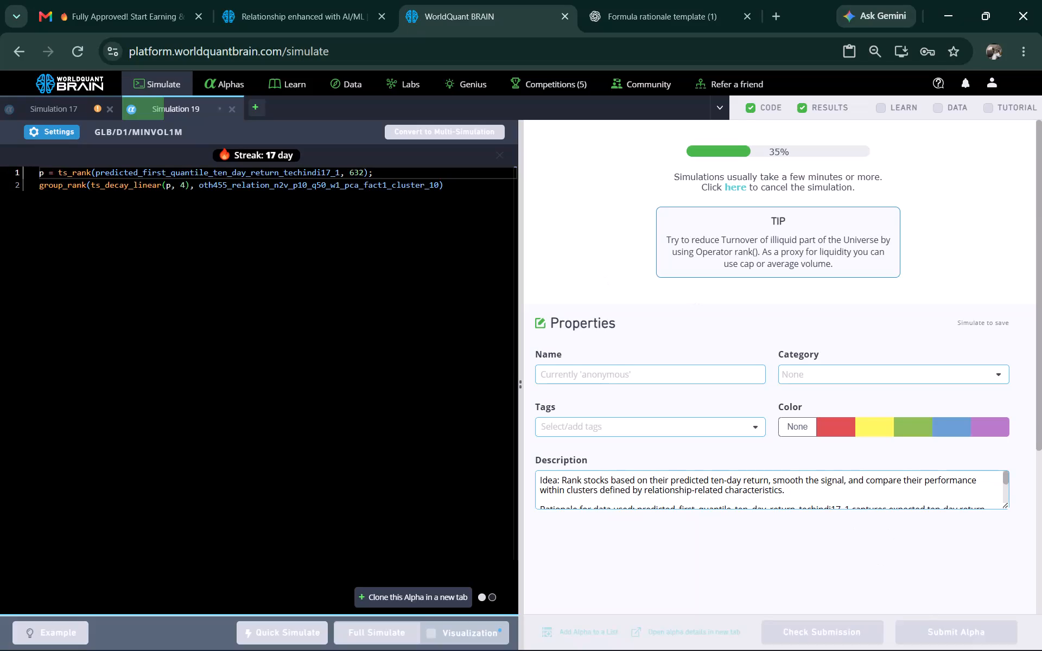
In Simulation 17, reveal the alpha's test period and run its submission check.
click(80, 106)
scroll(807, 341, down, 2)
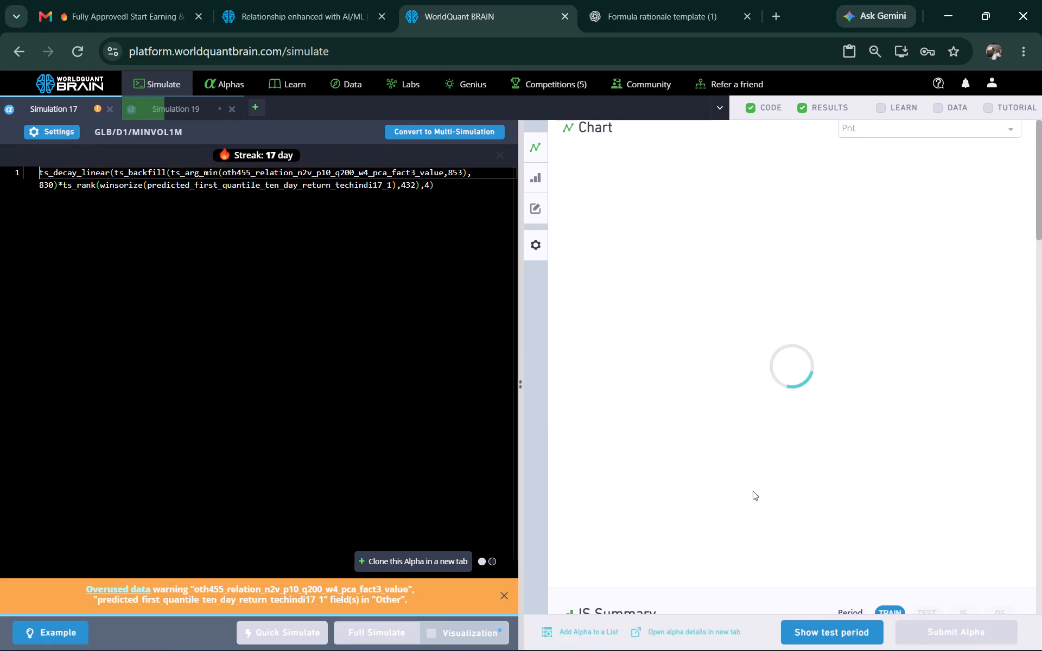
scroll(836, 521, down, 4)
scroll(835, 432, down, 4)
click(821, 632)
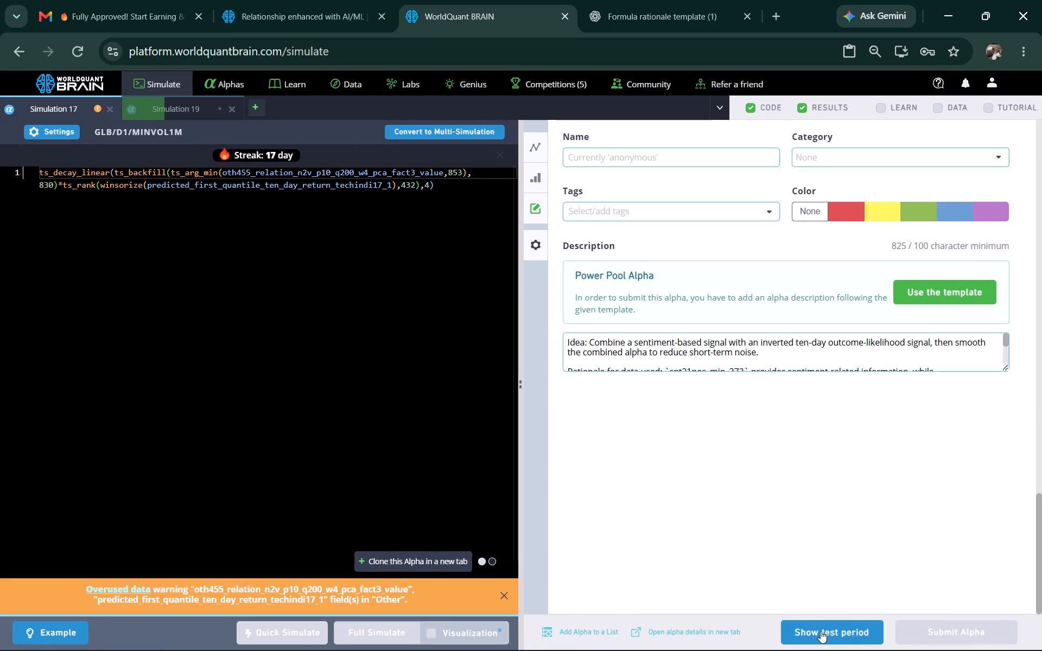
scroll(809, 416, down, 1)
scroll(753, 548, down, 2)
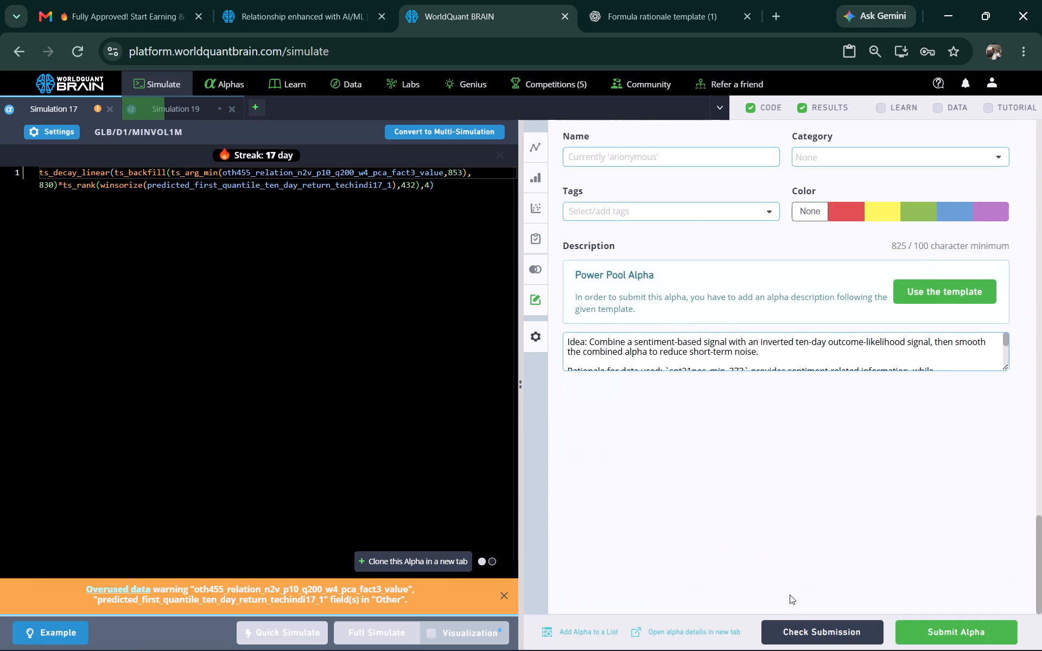
click(797, 625)
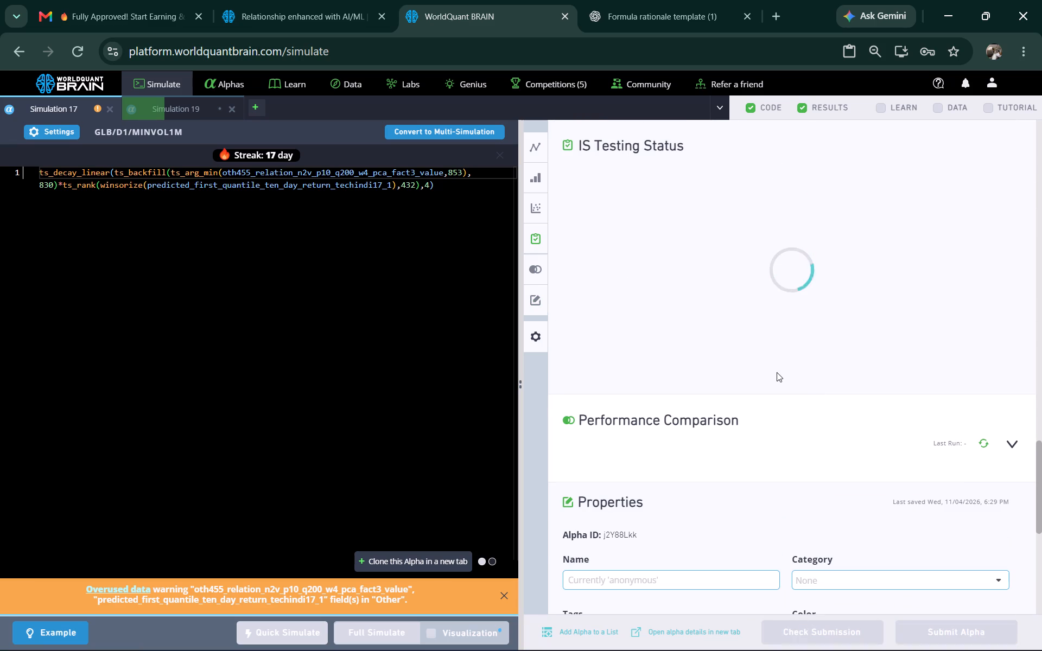
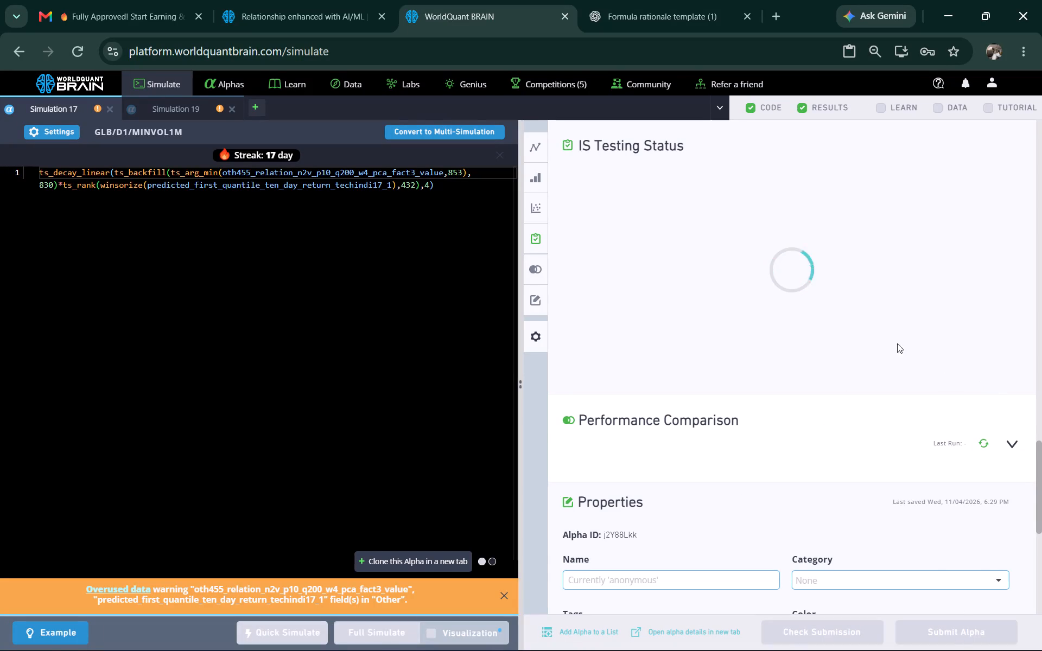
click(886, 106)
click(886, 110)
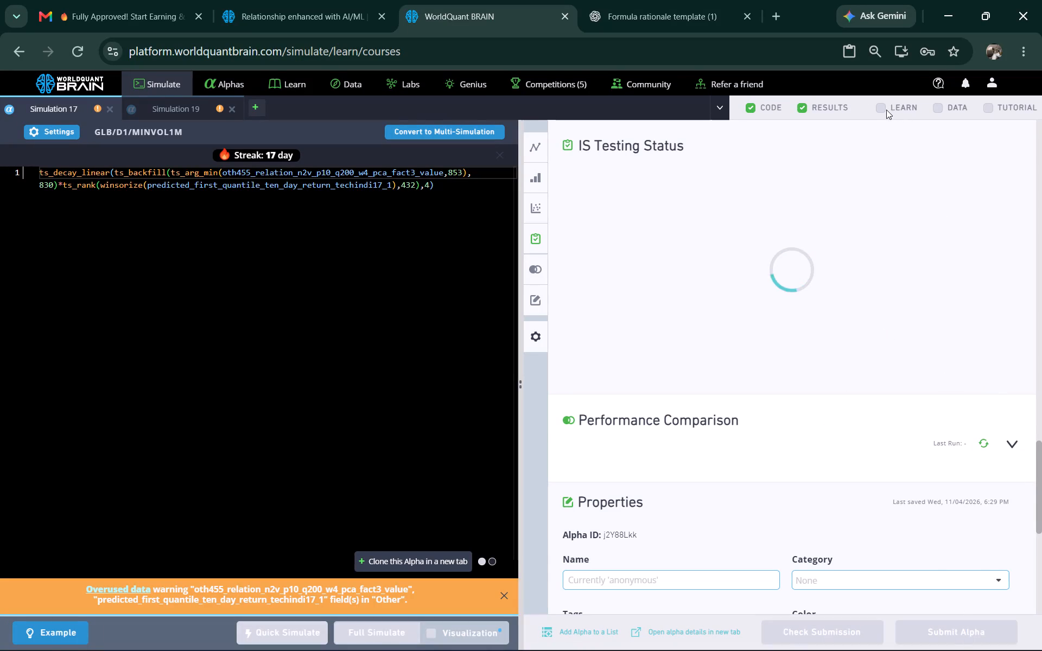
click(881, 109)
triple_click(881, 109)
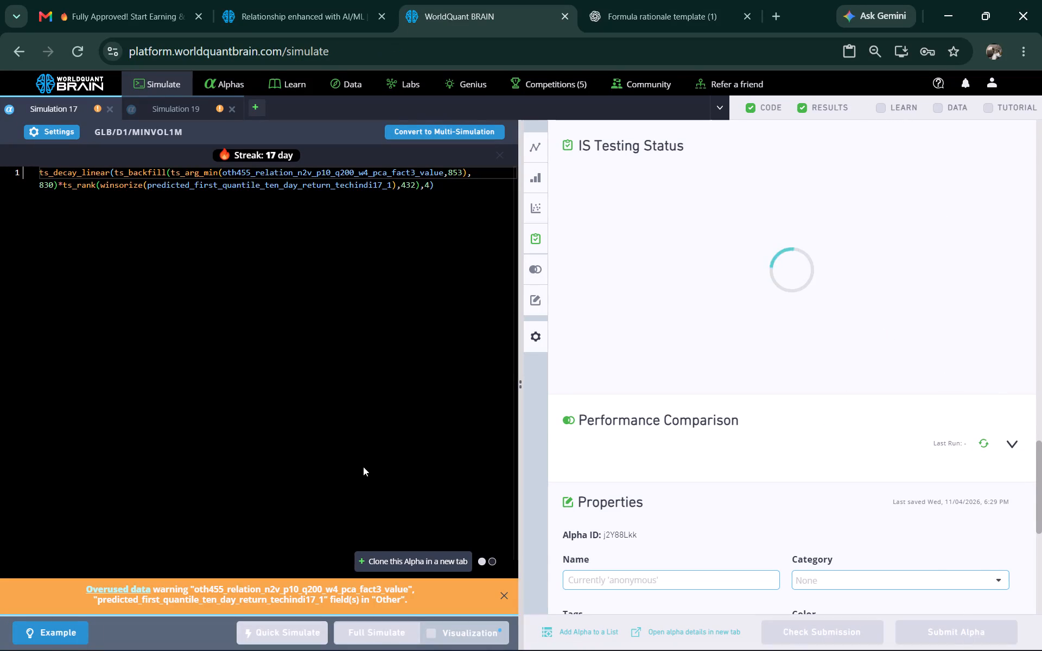
In Simulation 19, reveal the test period and review the PnL chart, IS Summary, Correlation and IS Testing Status sections.
click(205, 106)
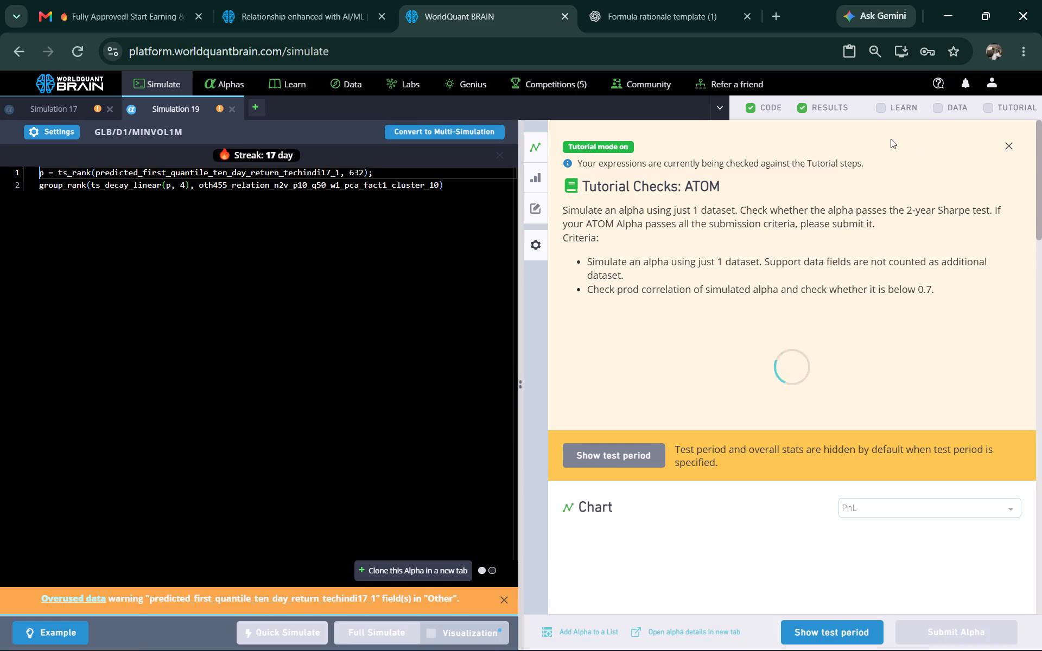
scroll(793, 314, down, 2)
scroll(793, 316, up, 2)
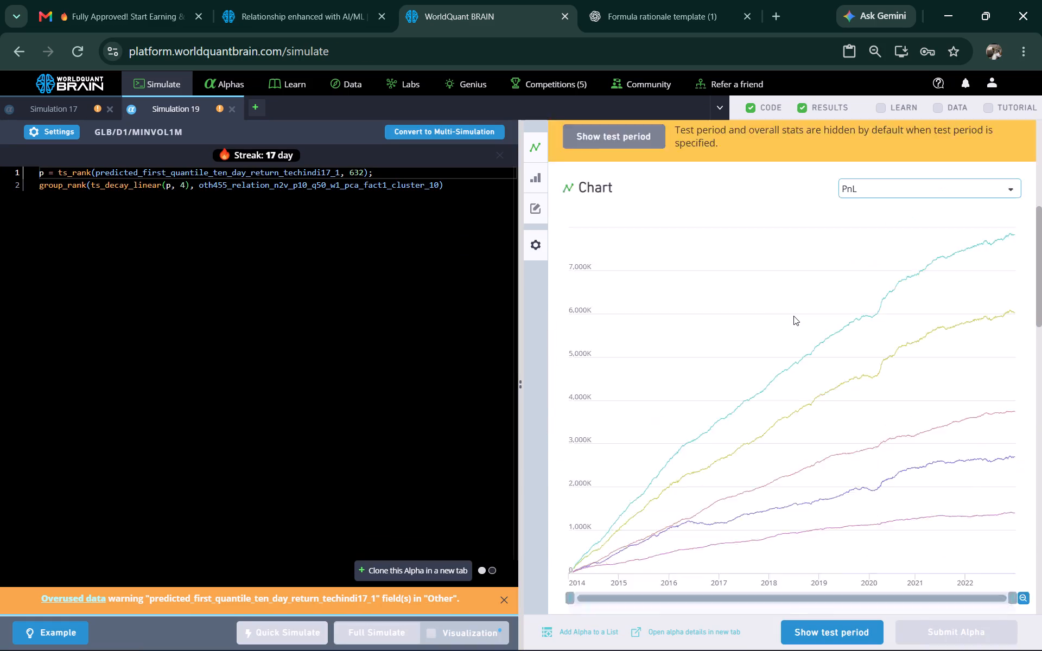
scroll(793, 316, up, 2)
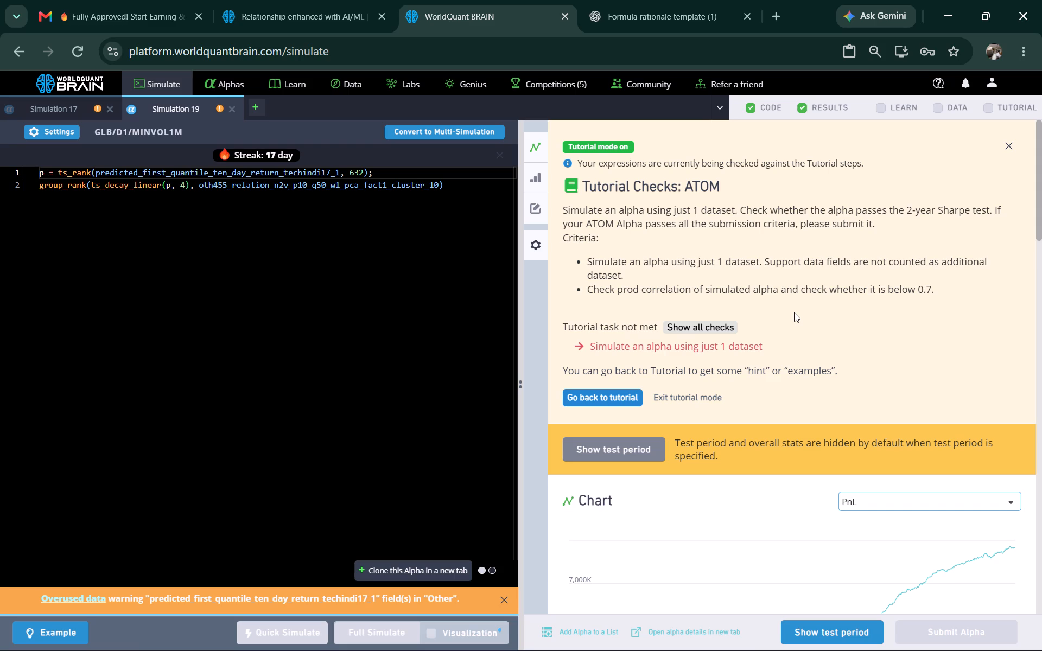
scroll(898, 327, down, 4)
scroll(837, 400, down, 2)
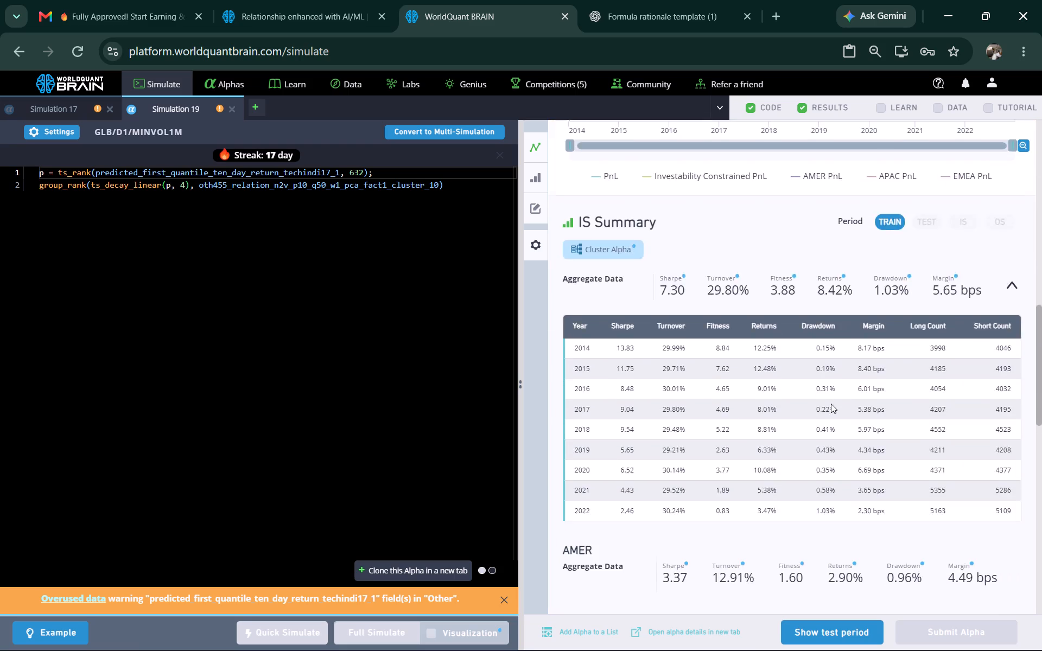
scroll(822, 395, up, 2)
click(827, 627)
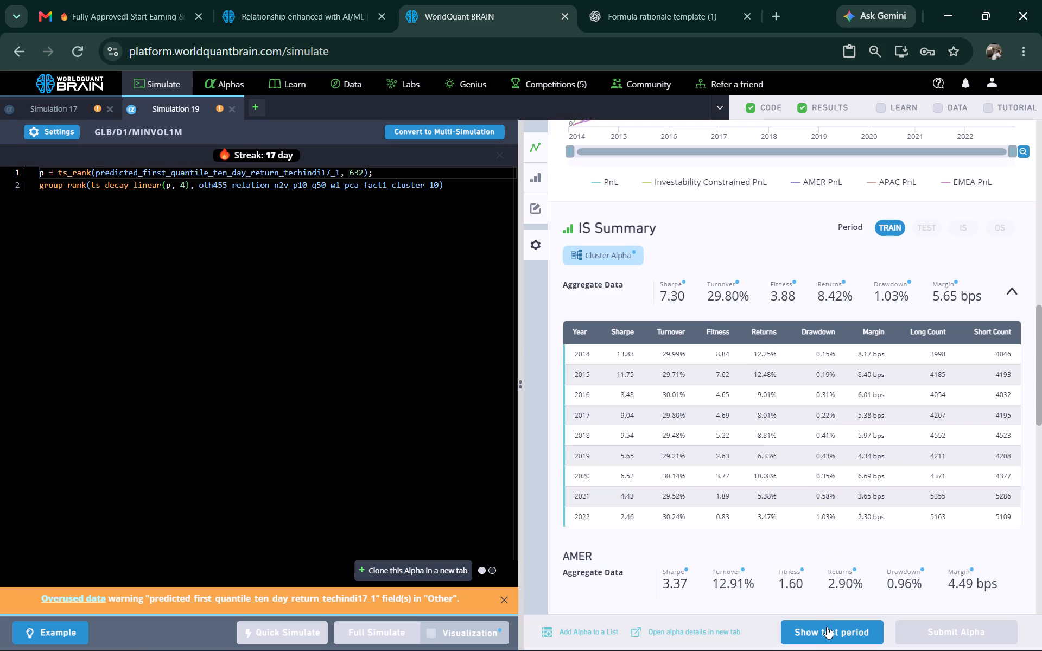
scroll(818, 371, down, 3)
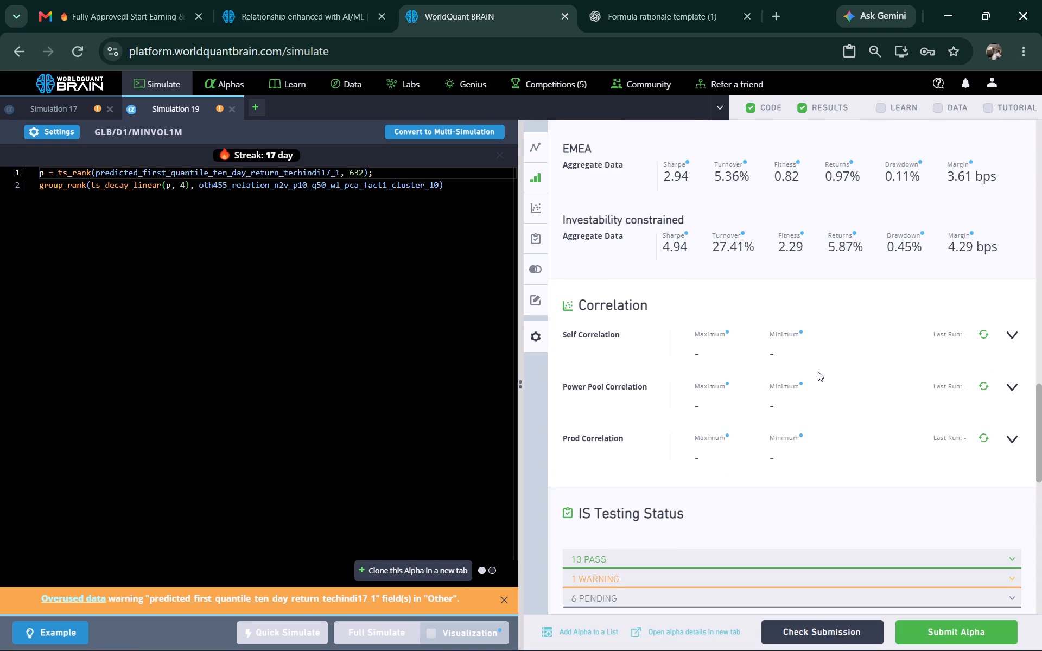
scroll(818, 376, down, 1)
scroll(797, 372, up, 1)
Return to Simulation 17 and bring its results into view beside the code.
click(45, 111)
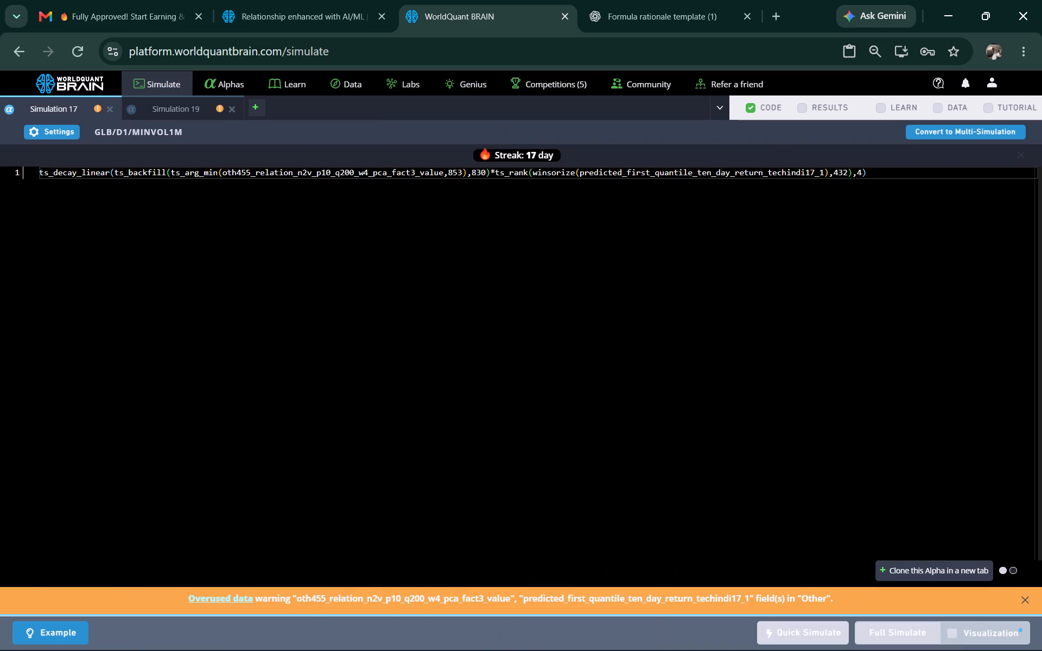
click(805, 107)
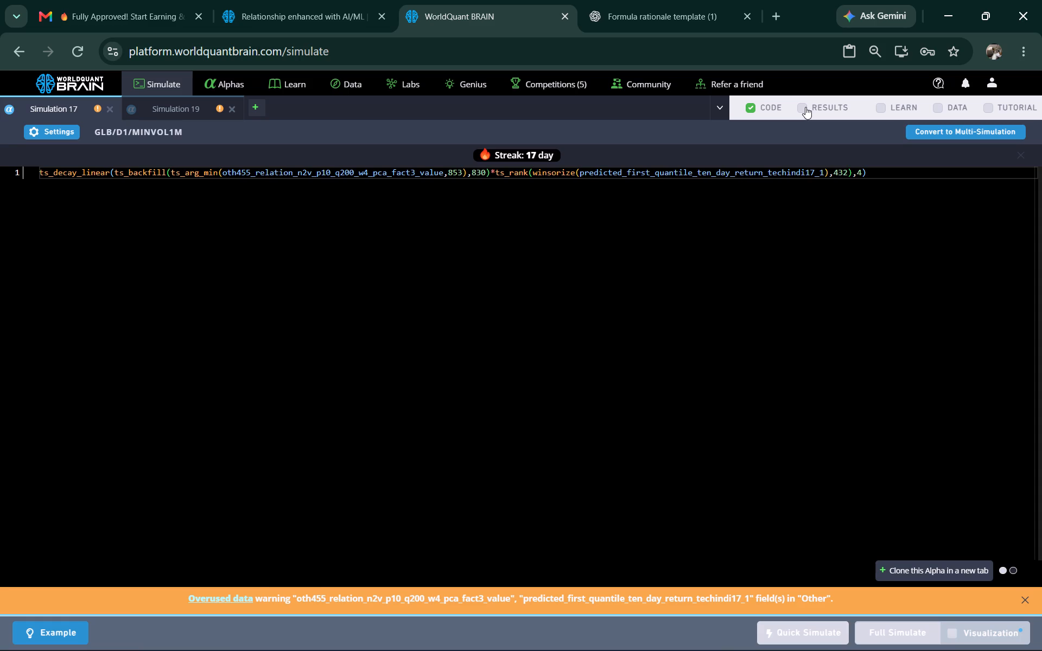
Close the dataset and mail pages, open a blank browser page, and return to WorldQuant BRAIN.
click(380, 16)
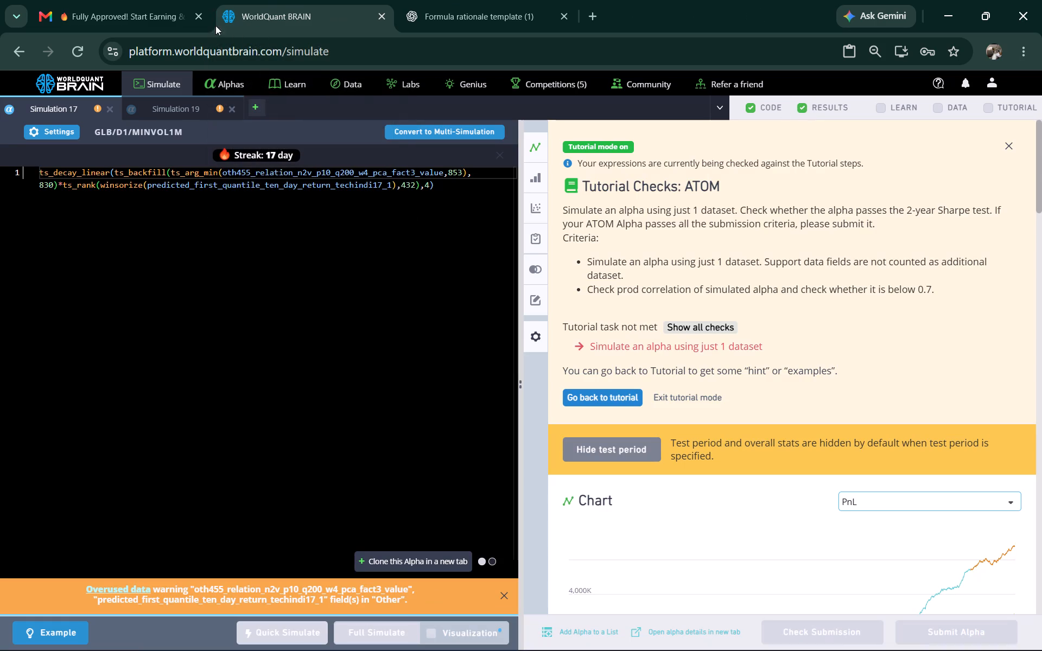
click(201, 18)
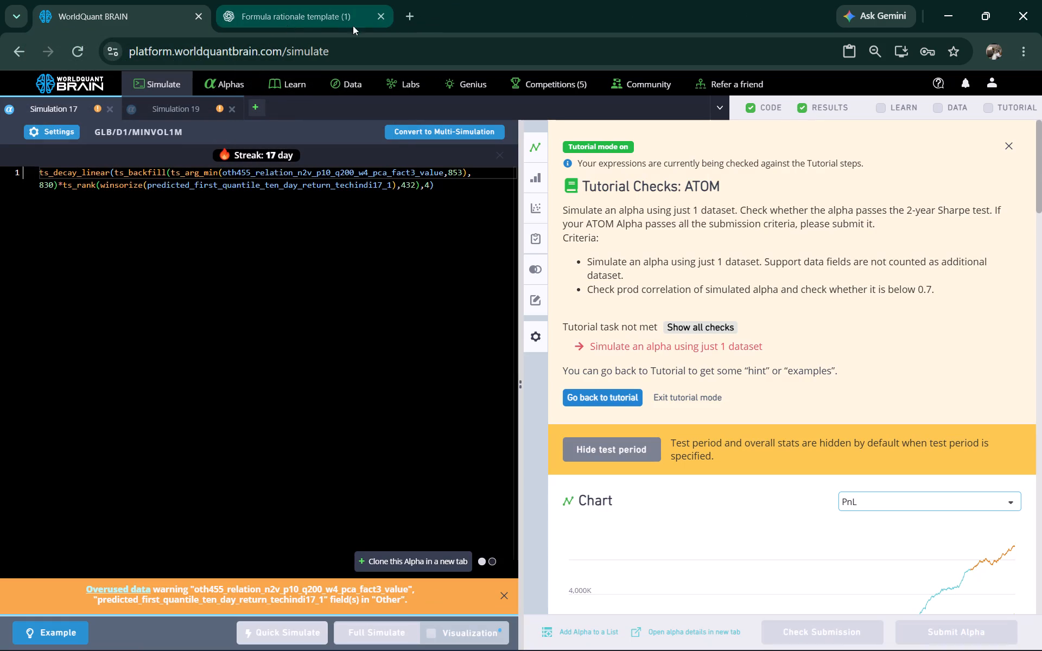
click(415, 24)
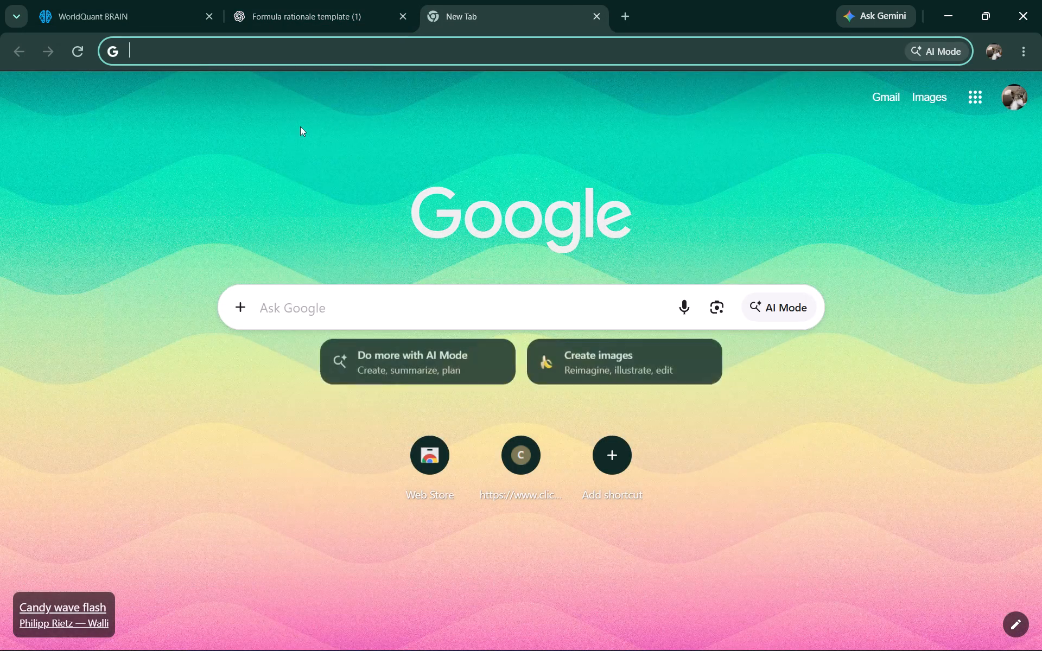
click(278, 11)
click(163, 15)
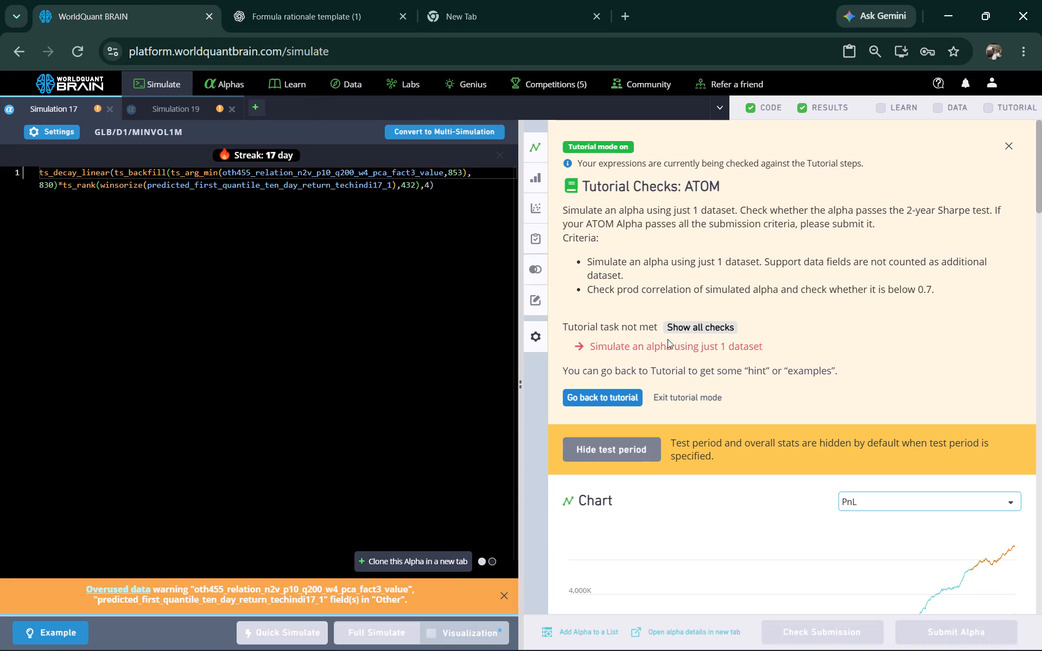
Examine Simulation 17's PnL chart, Correlation section and IS Testing Status to follow the submission check.
scroll(733, 348, down, 6)
scroll(710, 326, up, 4)
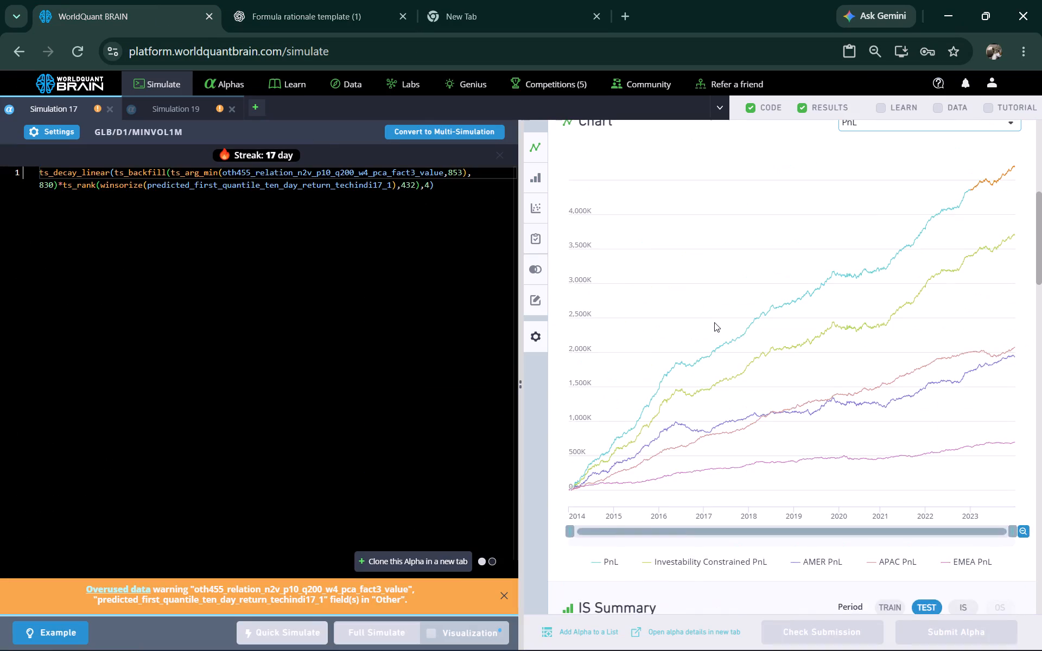
scroll(714, 323, down, 7)
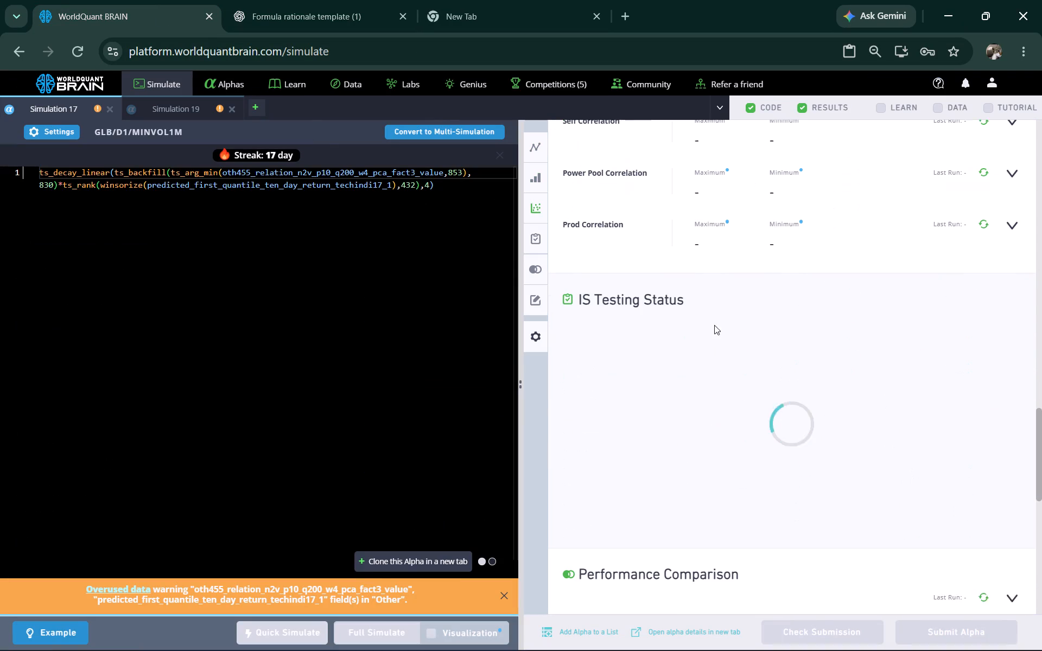
scroll(714, 325, down, 1)
scroll(682, 486, up, 2)
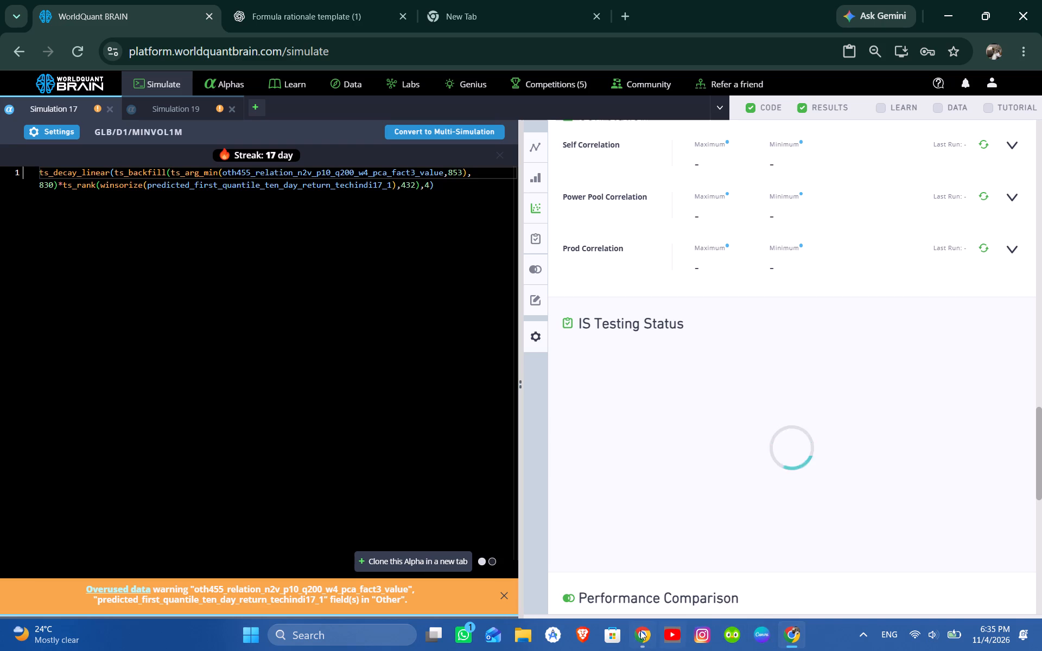
Open a Chrome window under another profile and sign in to WorldQuant BRAIN with the saved account credentials.
right_click(644, 636)
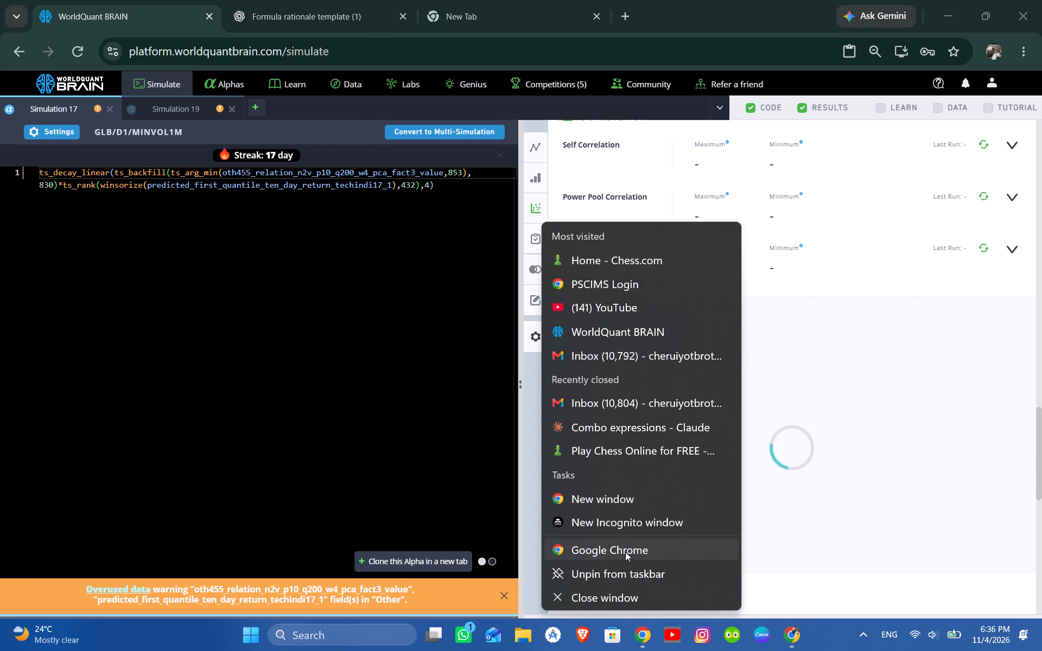
click(621, 553)
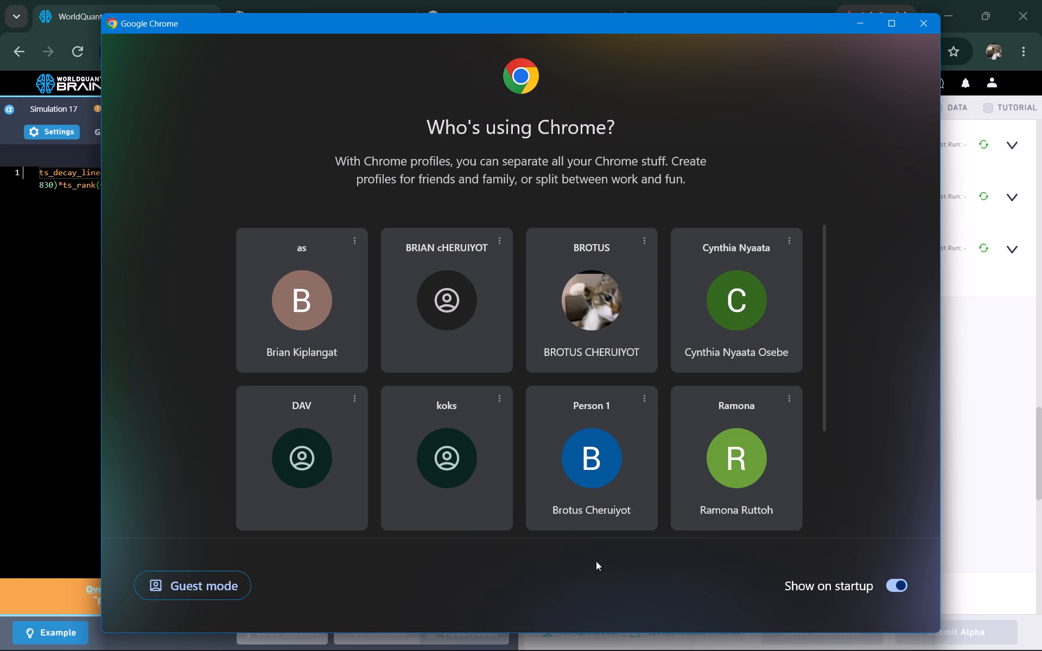
scroll(655, 460, down, 2)
scroll(632, 383, up, 2)
click(455, 314)
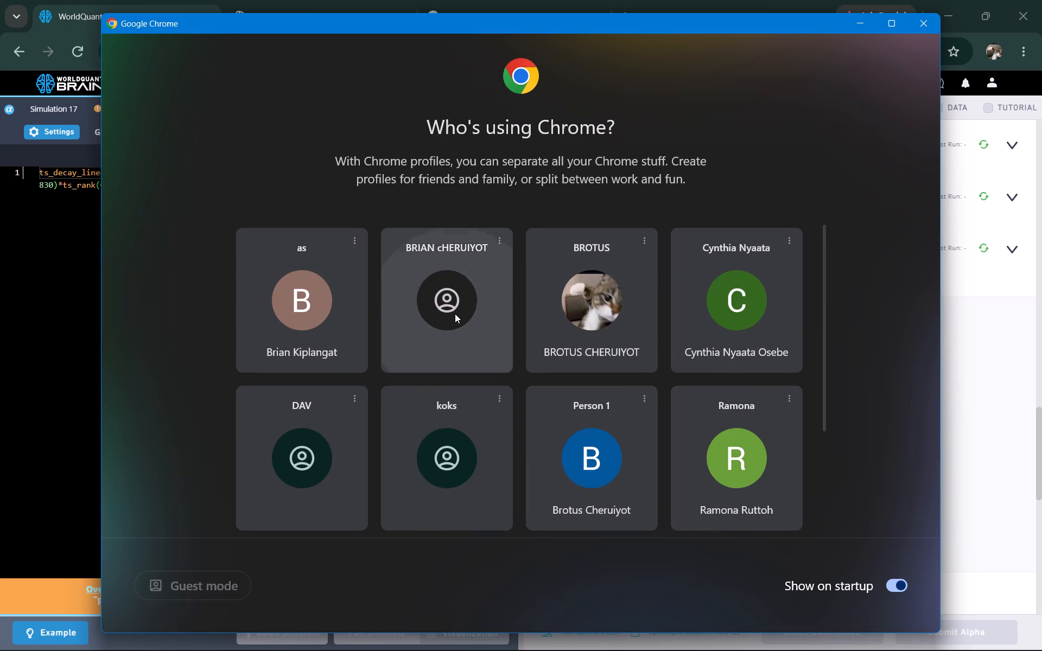
click(431, 476)
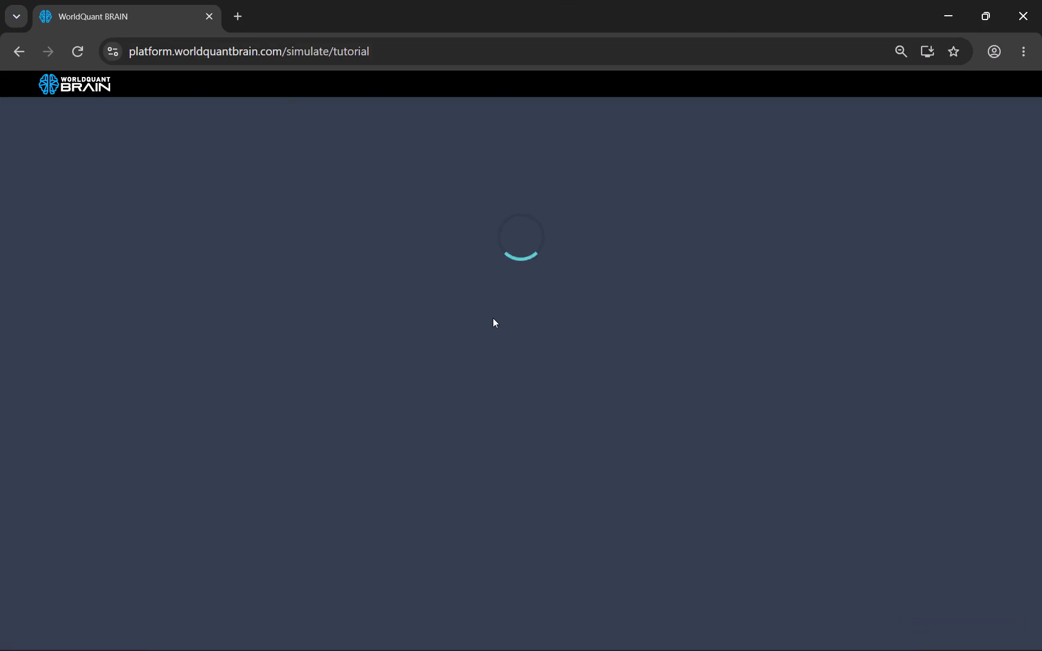
click(464, 284)
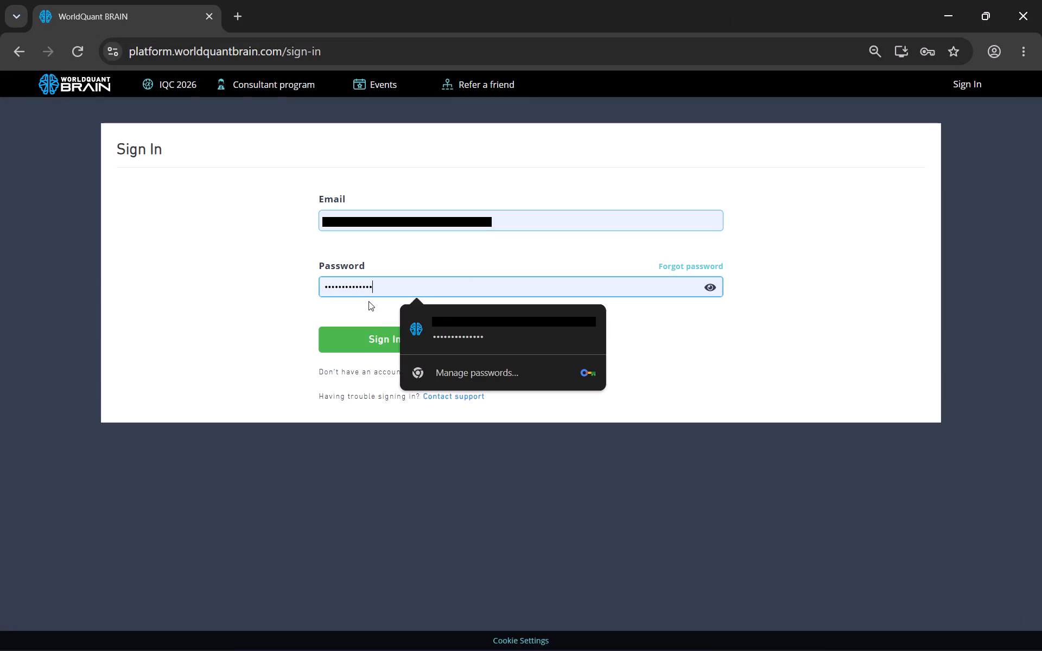
click(359, 324)
click(362, 336)
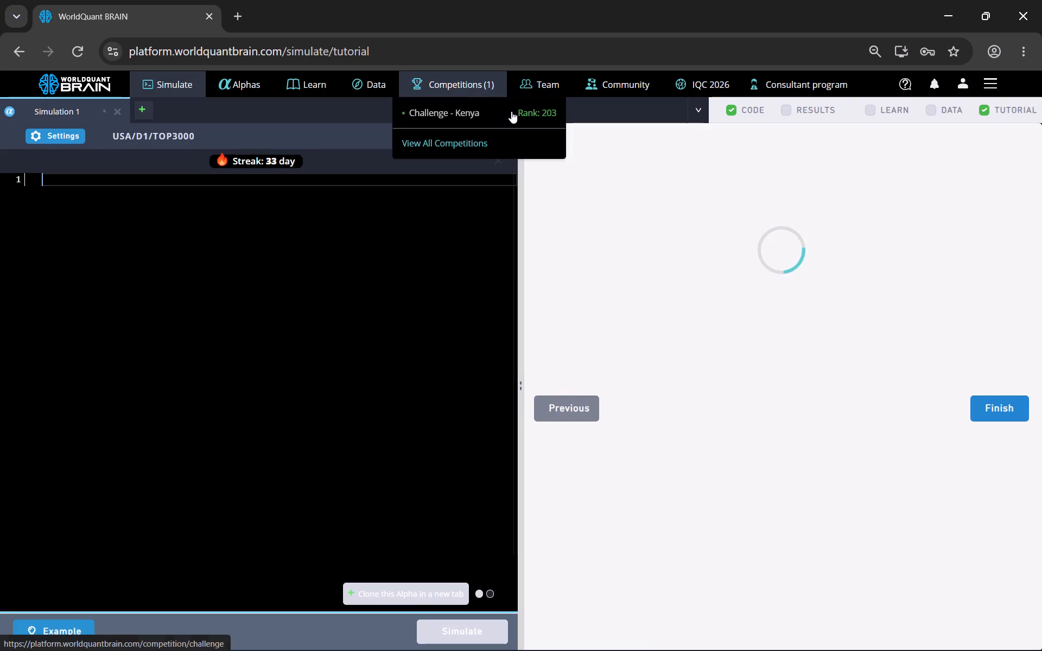
View the Challenge - Kenya leaderboard for this account, then close that profile's browser window.
click(511, 111)
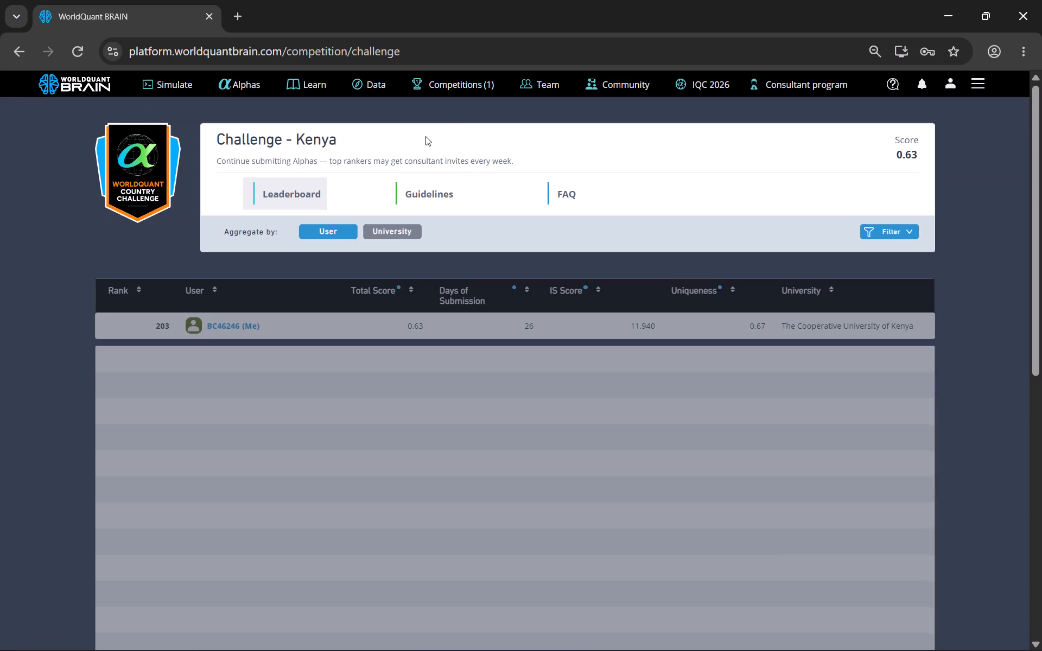
scroll(677, 267, down, 2)
scroll(677, 267, up, 3)
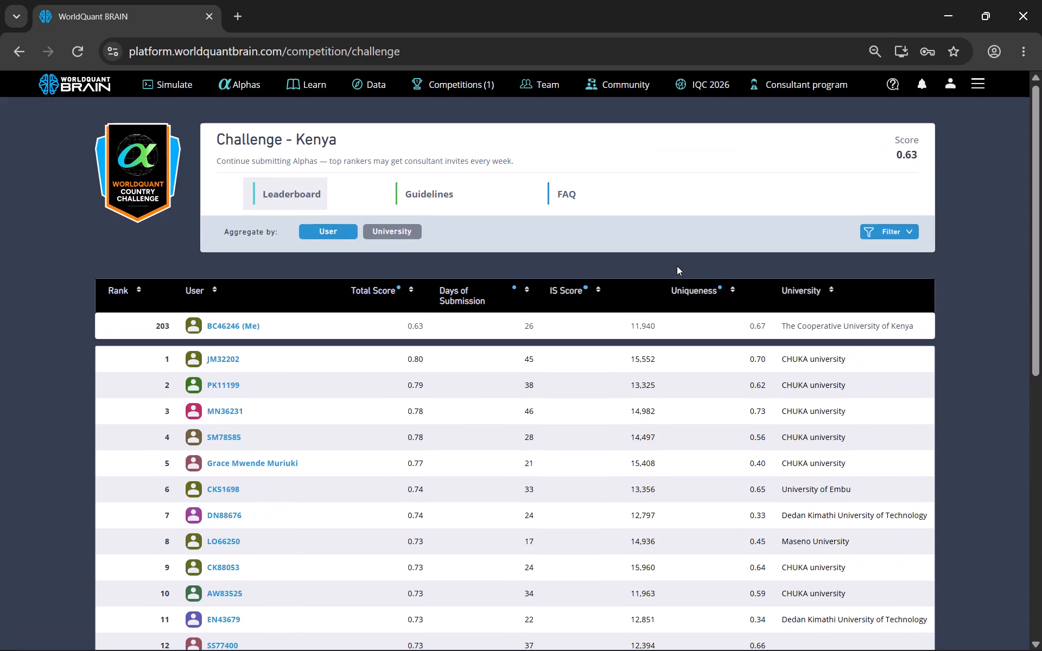
scroll(677, 266, up, 2)
click(1022, 24)
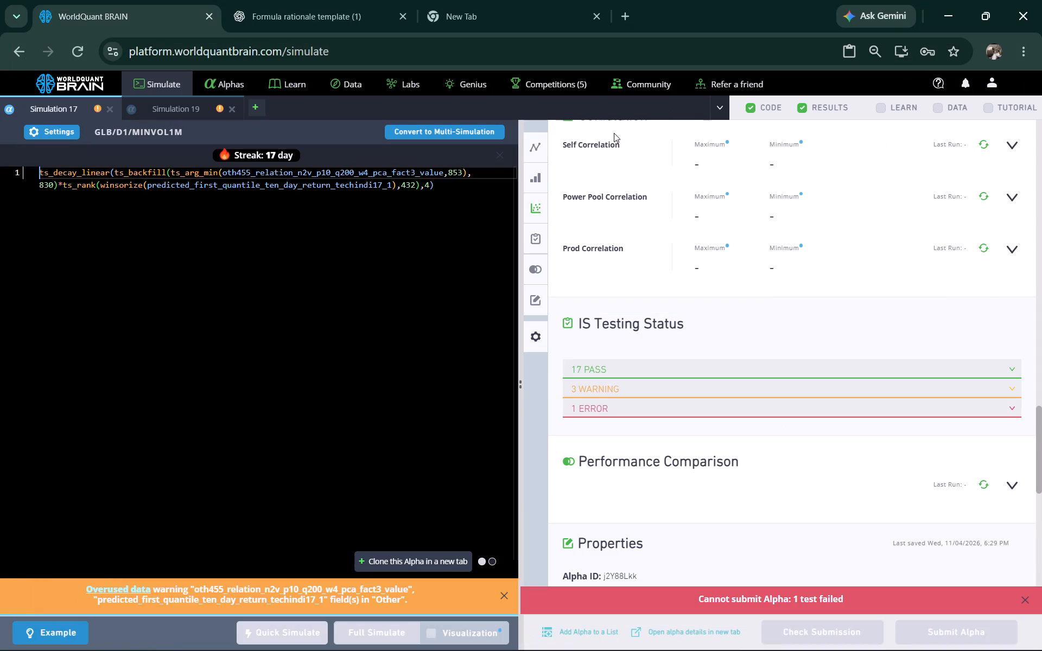
Expand the error and warning details in Simulation 17's IS Testing Status.
click(671, 400)
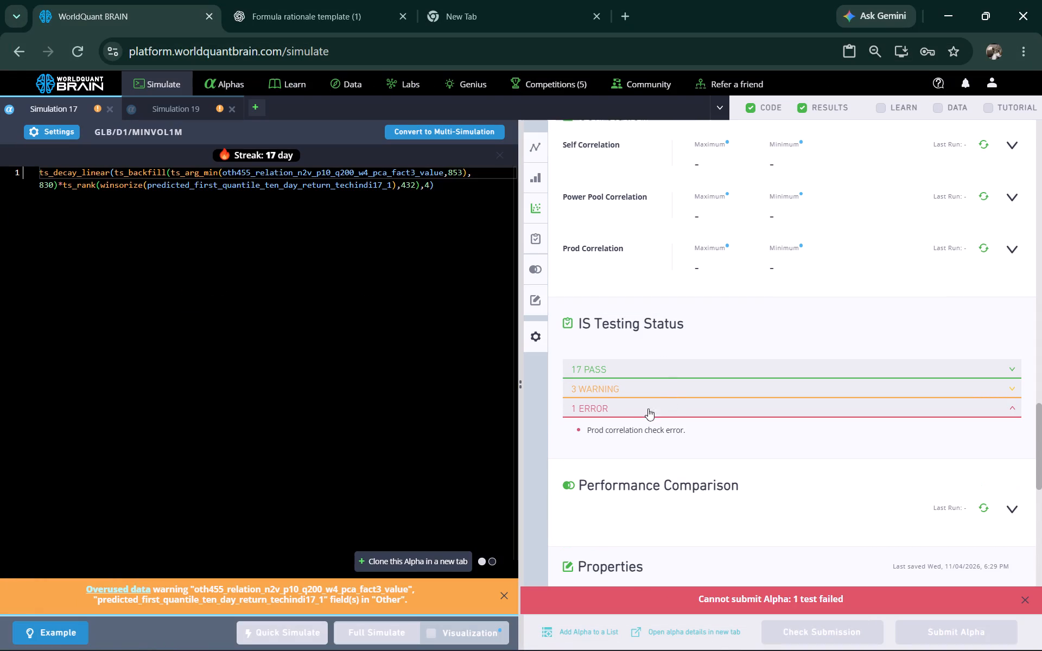
click(638, 395)
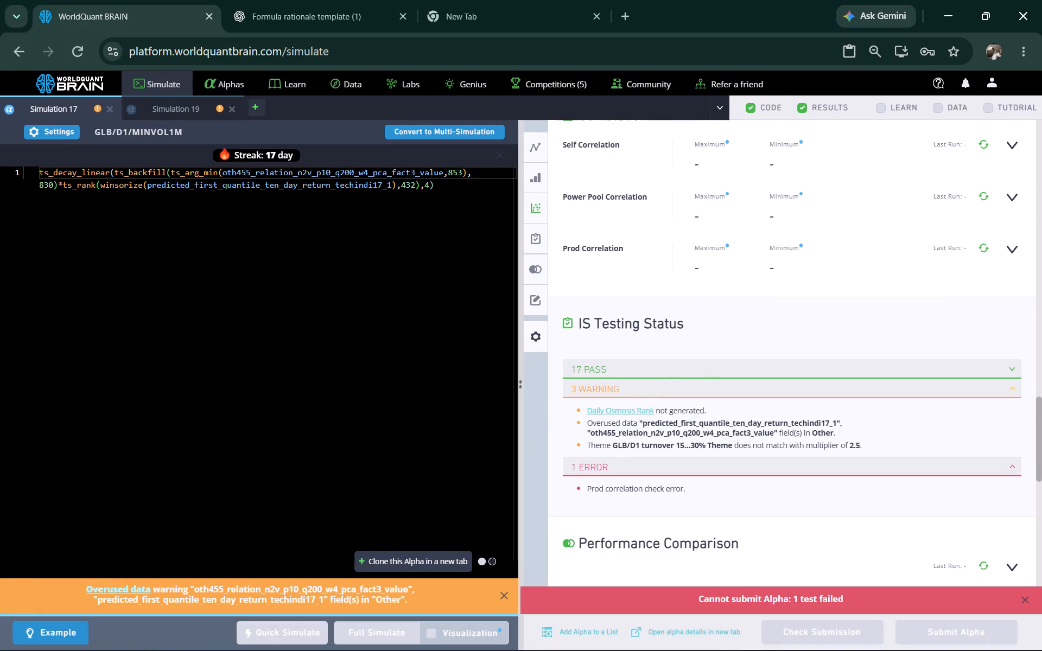
Run the Prod Correlation calculation for the Simulation 17 alpha.
click(984, 246)
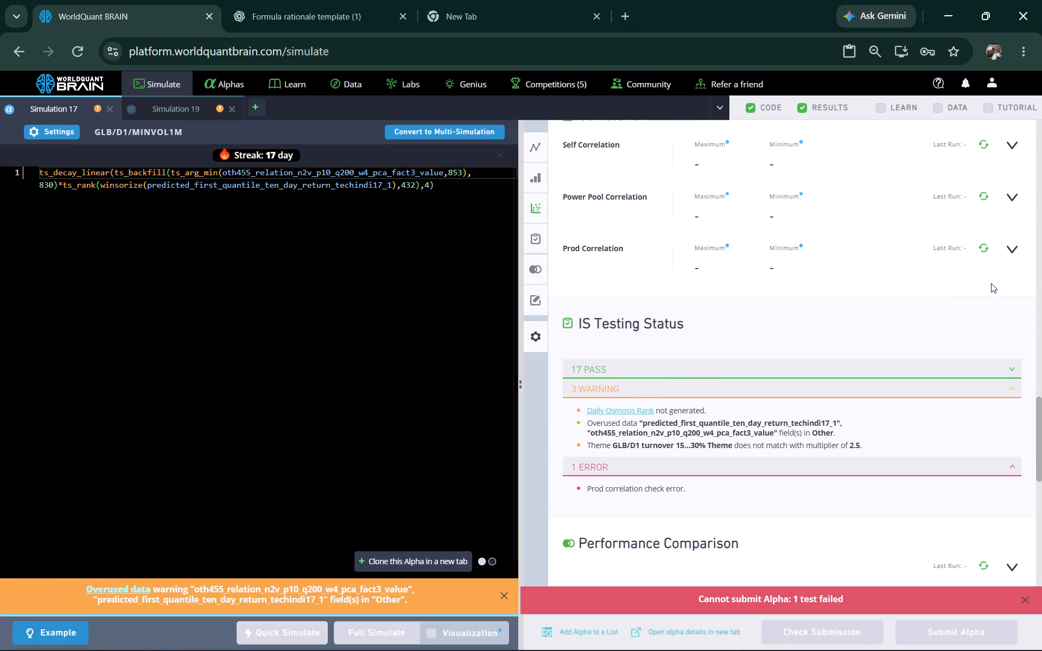
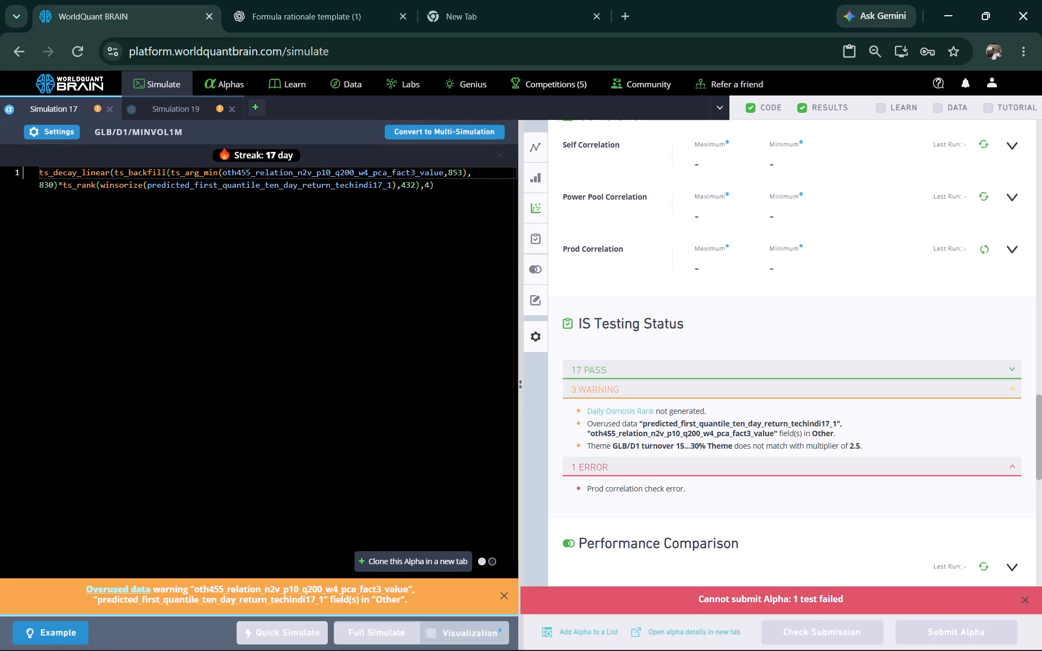
Copy the whole Simulation 17 alpha expression, then close that simulation.
drag(452, 186, 43, 176)
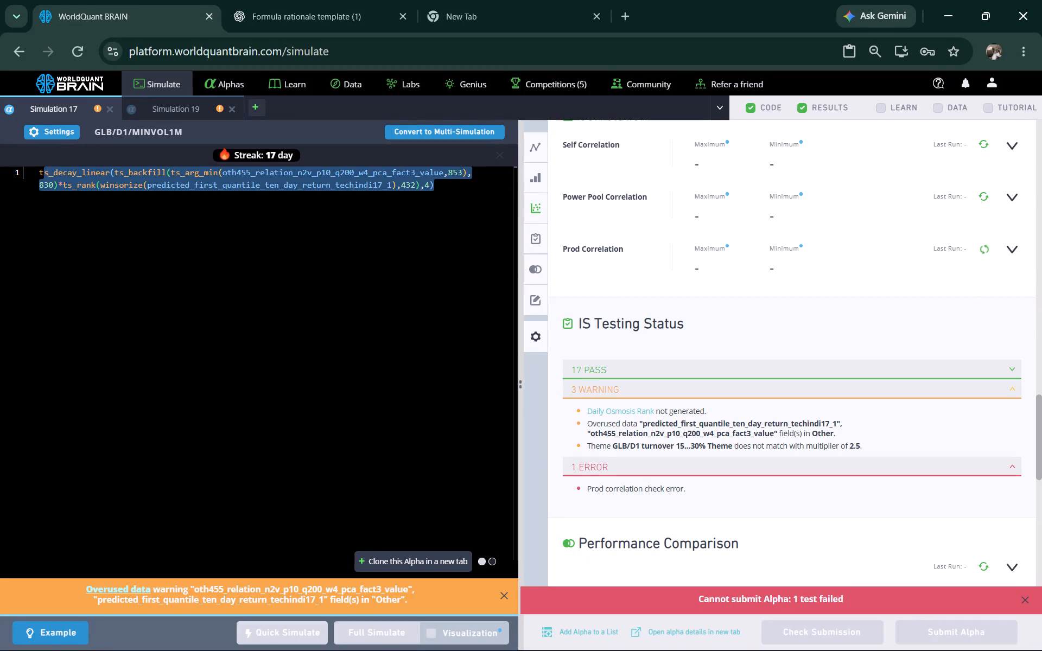
click(84, 216)
drag(458, 184, 16, 158)
drag(16, 158, 20, 158)
right_click(97, 179)
click(137, 224)
right_click(301, 179)
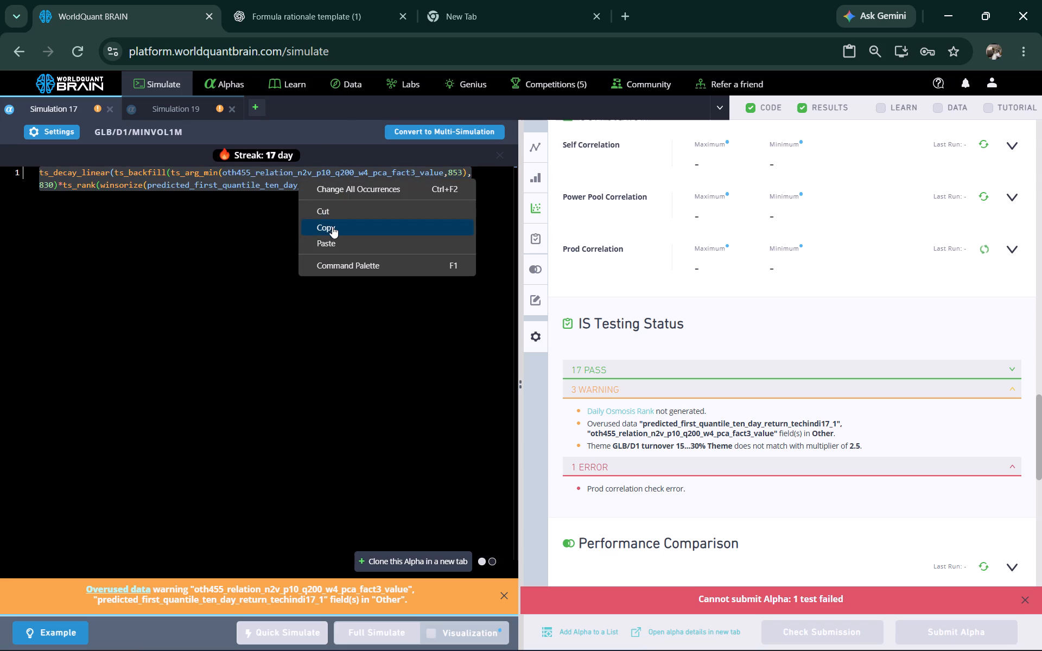
click(332, 226)
click(111, 107)
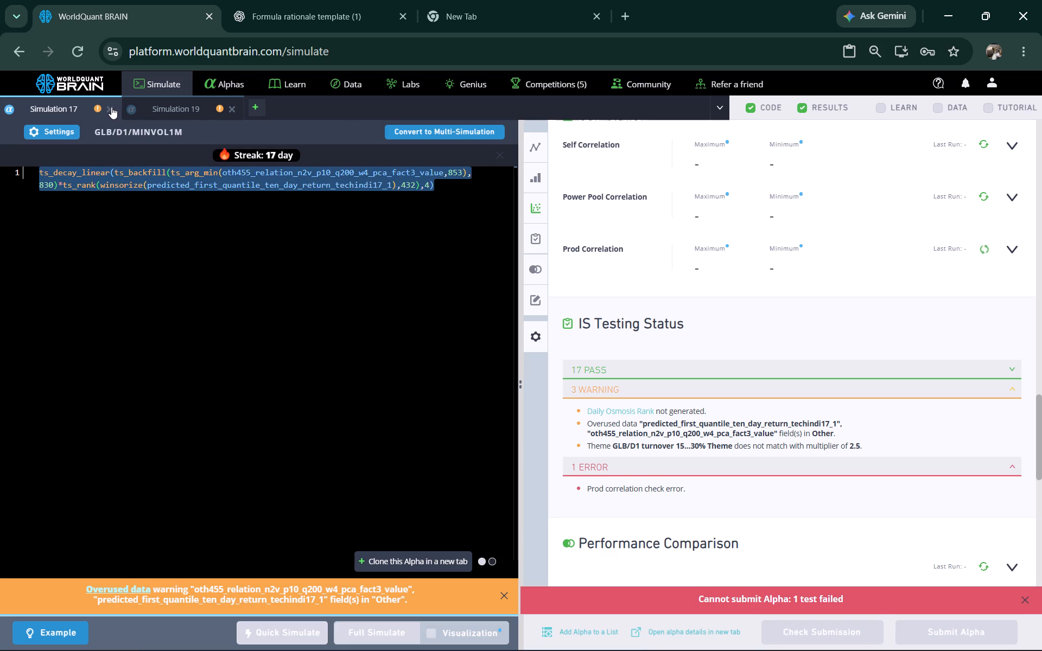
Create a new single simulation and paste the copied ts_decay_linear expression into its code editor.
click(136, 107)
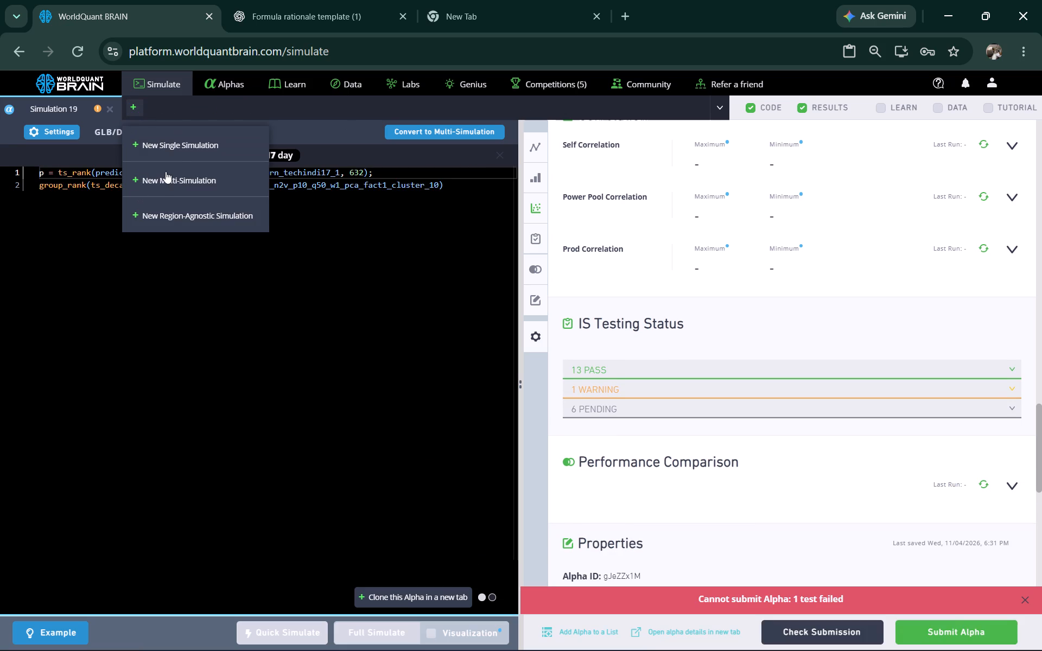
click(167, 146)
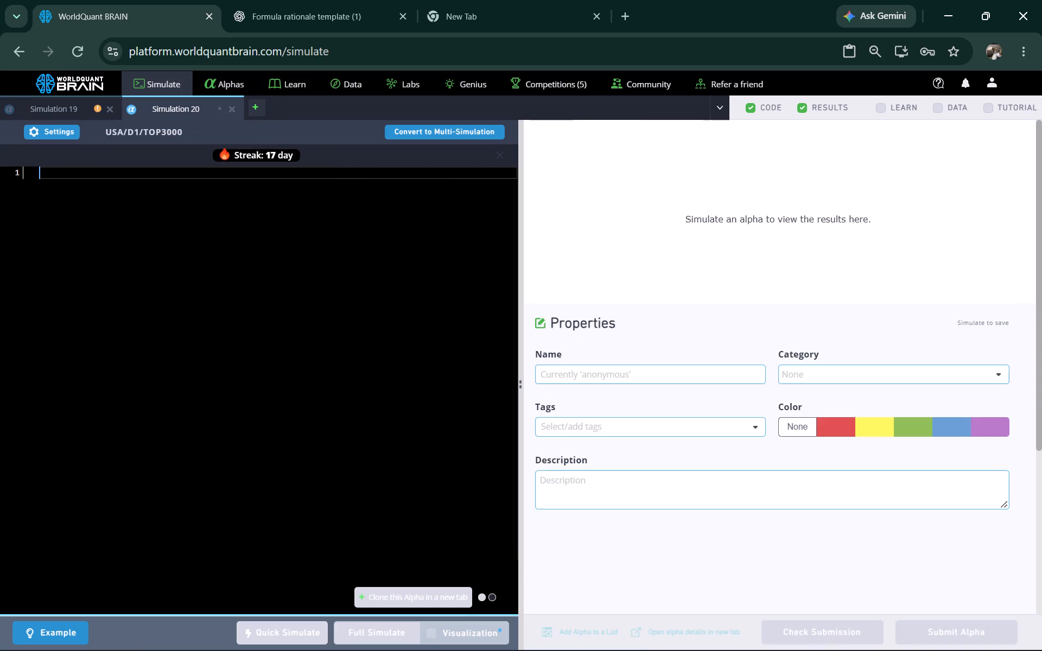
click(122, 177)
right_click(122, 177)
click(151, 237)
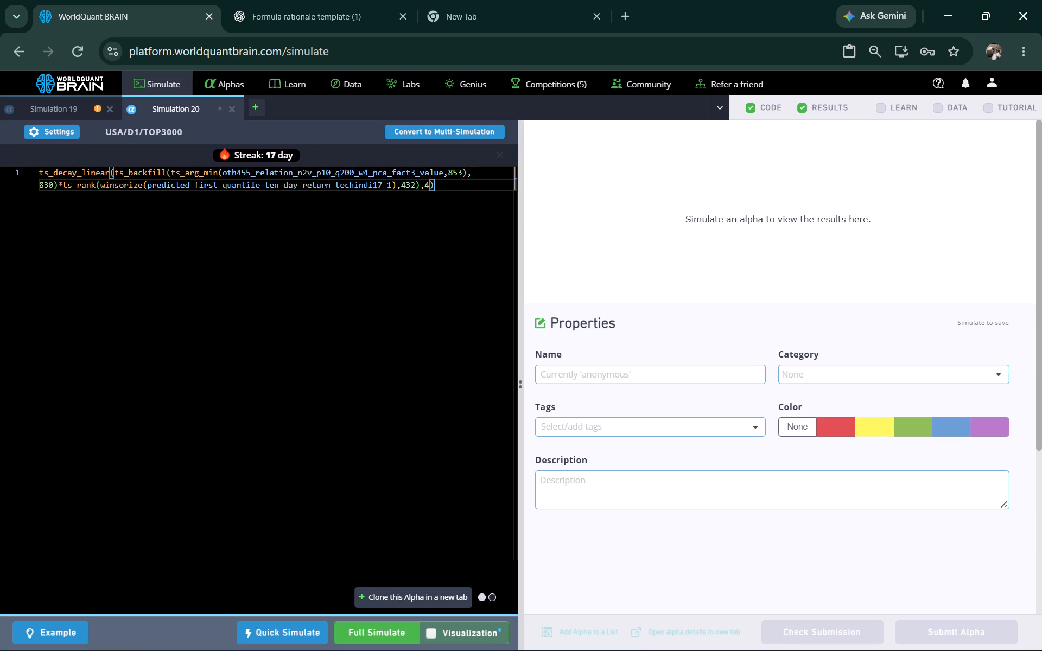
Configure and apply the new simulation's settings: region GLB, universe MINVOL1M, Statistical neutralization and decay 2.
click(52, 130)
click(242, 265)
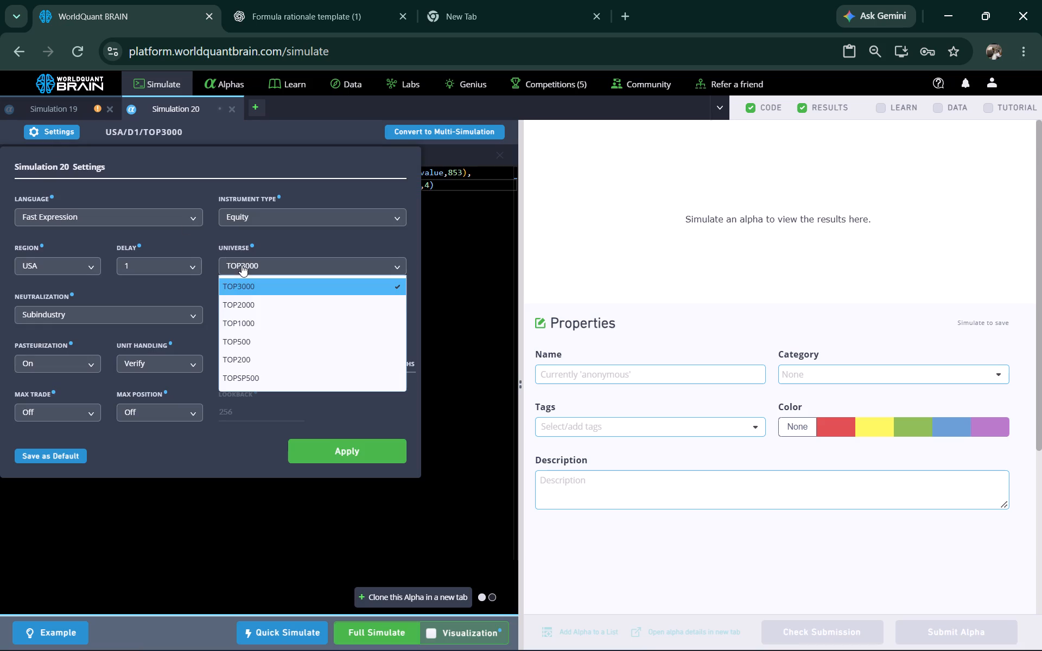
click(86, 262)
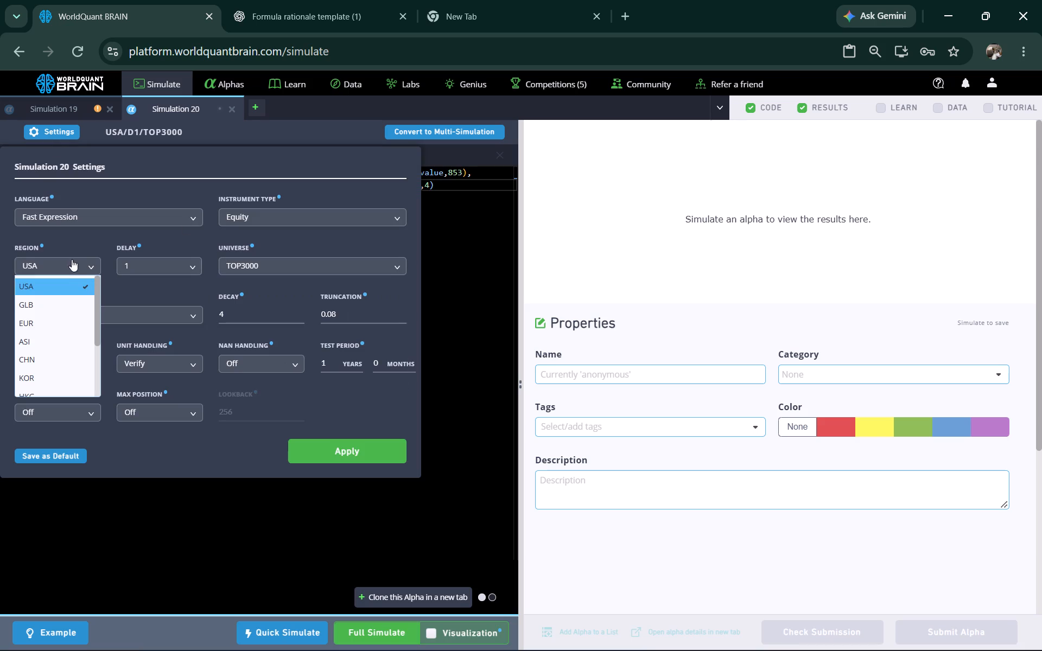
click(51, 308)
click(259, 264)
click(262, 305)
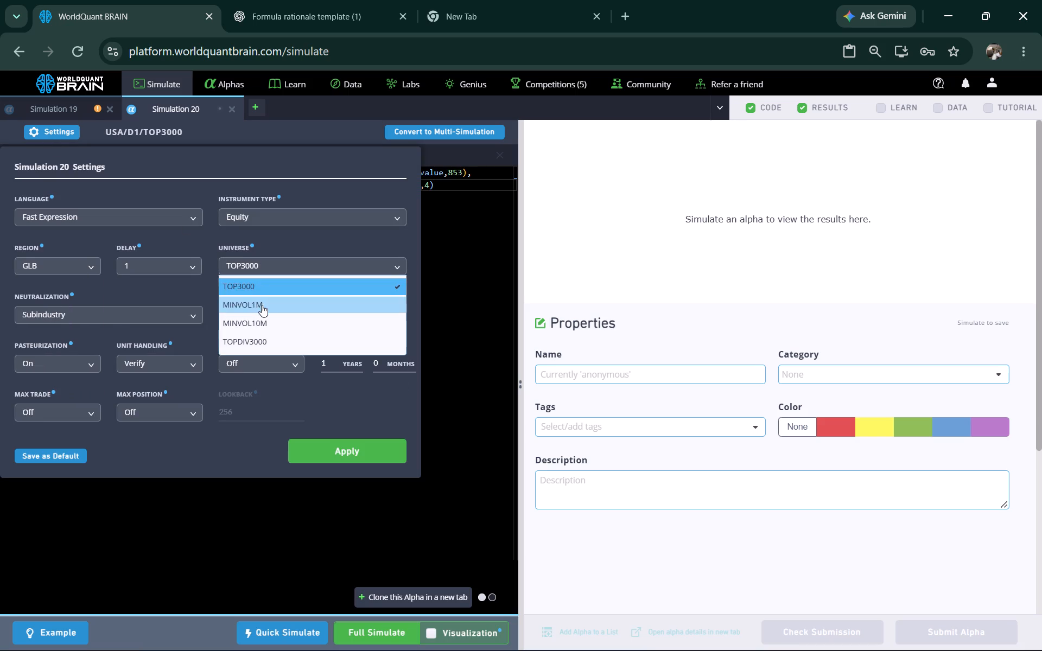
click(152, 317)
click(123, 369)
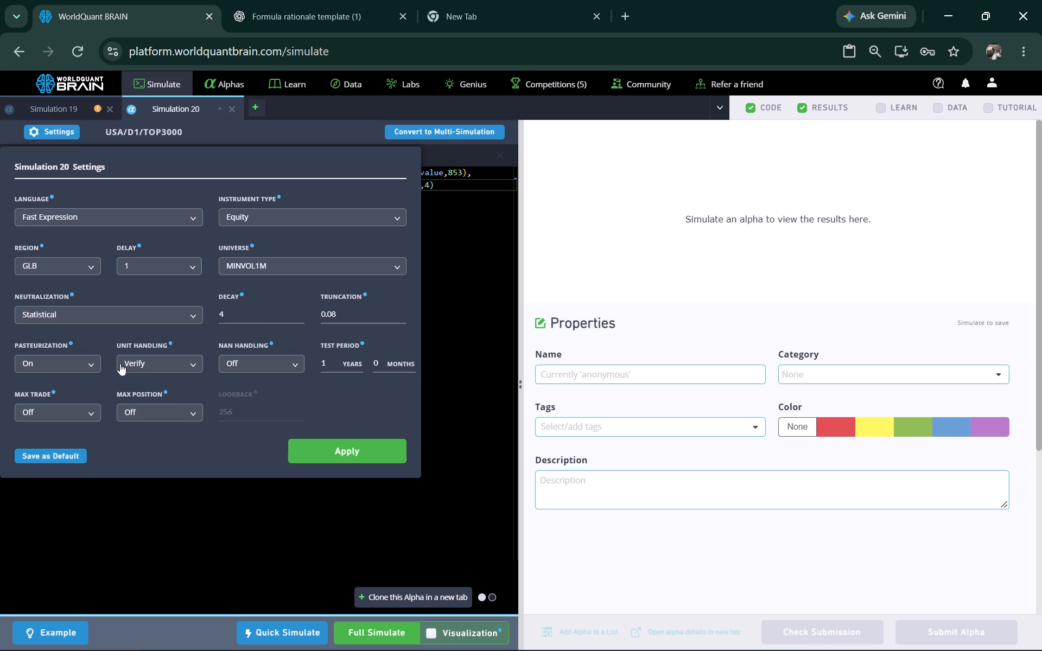
double_click(297, 317)
click(321, 450)
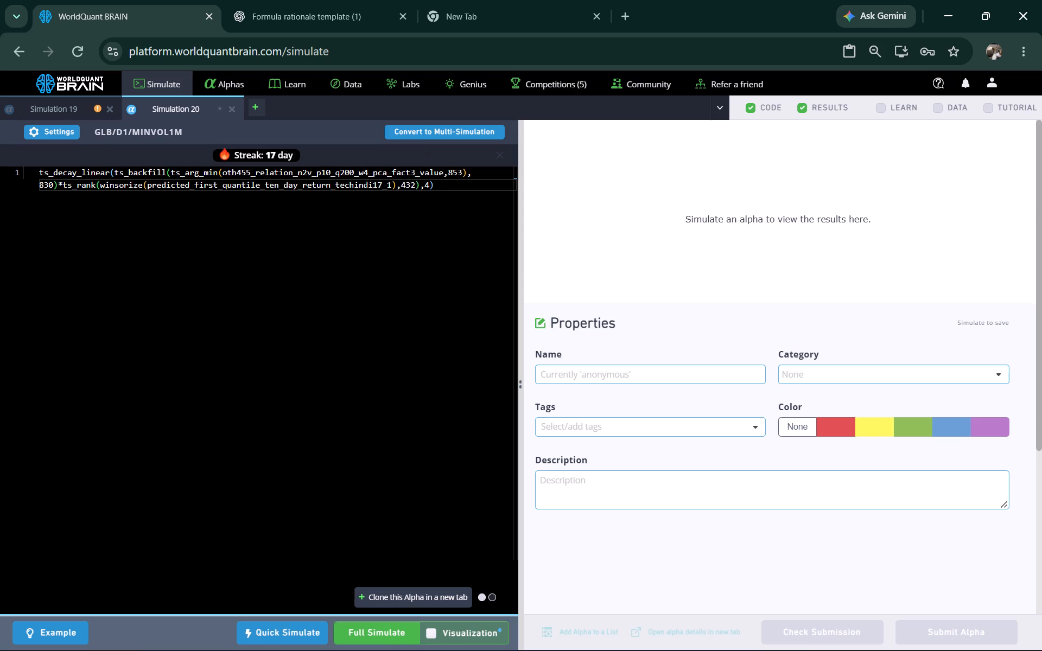
Run a full simulation of the pasted alpha.
click(379, 634)
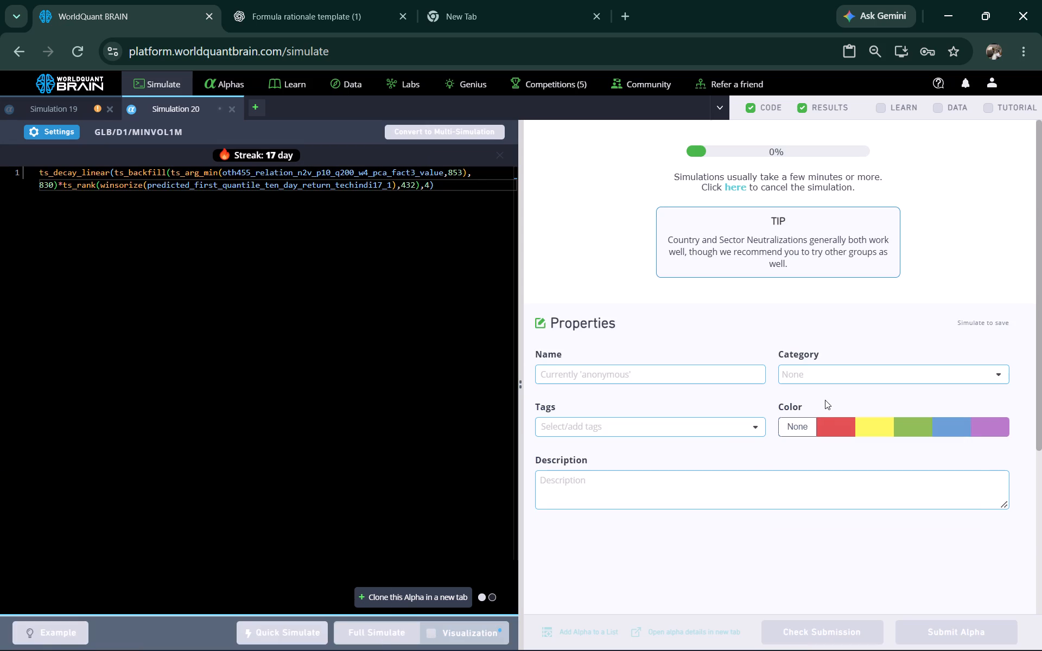
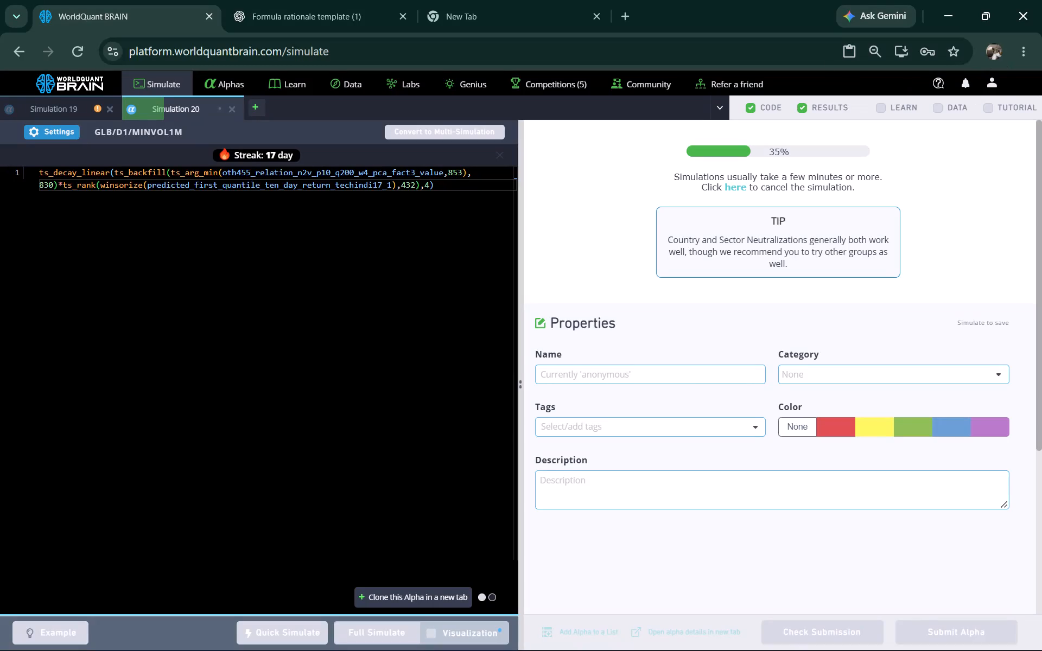
Switch to Simulation 19, go through its results, and submit its group_rank alpha.
click(86, 110)
click(70, 107)
scroll(898, 385, down, 1)
scroll(866, 417, down, 2)
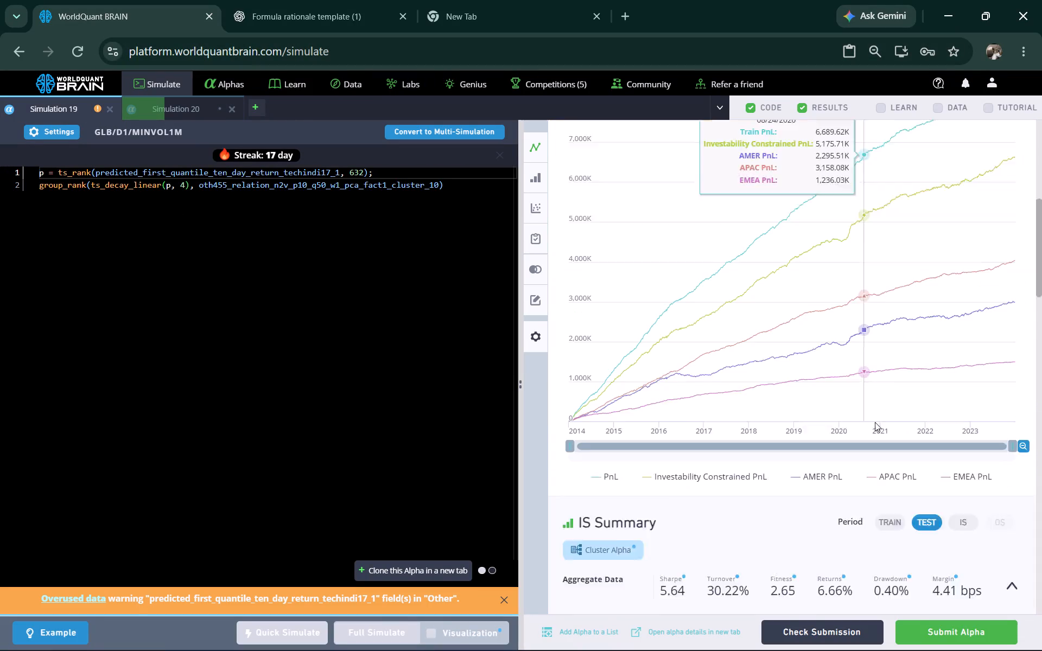
scroll(948, 468, down, 1)
scroll(910, 540, down, 1)
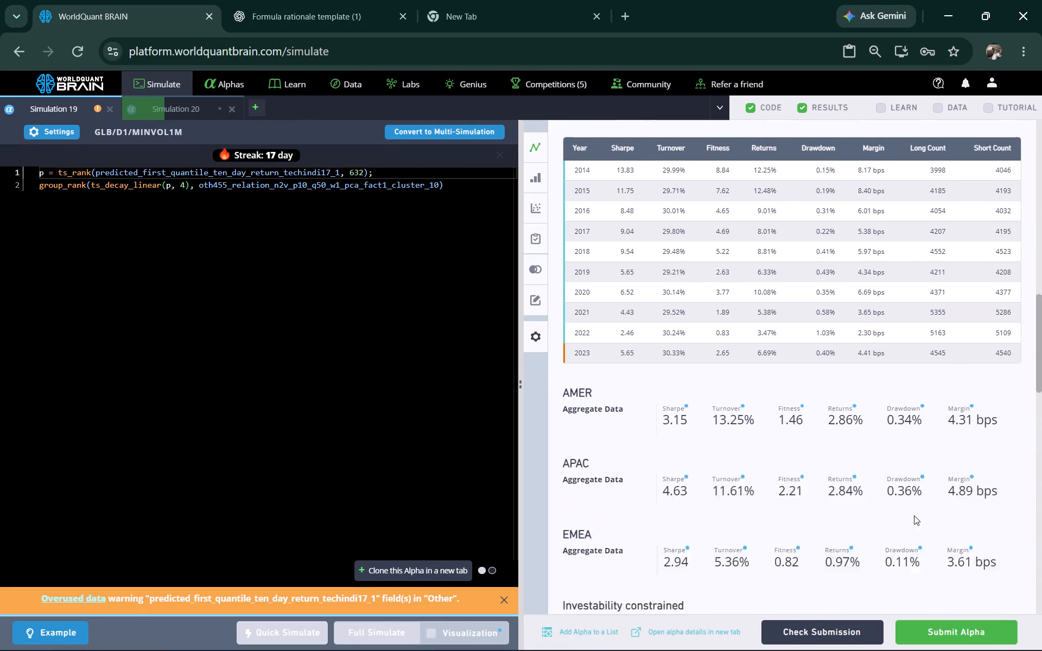
scroll(914, 515, down, 4)
click(960, 629)
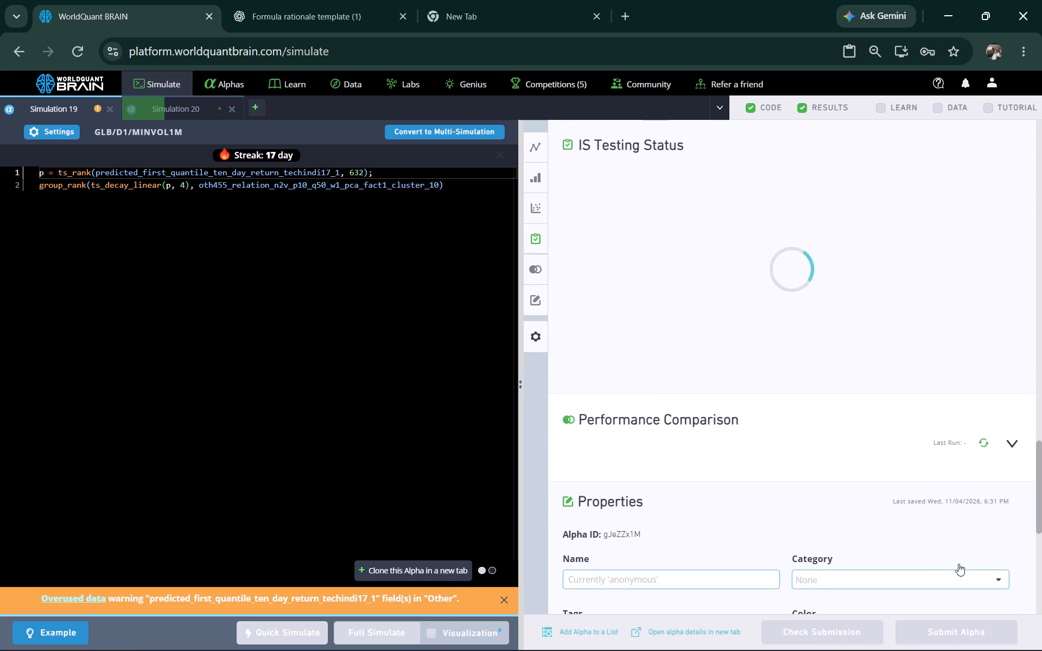
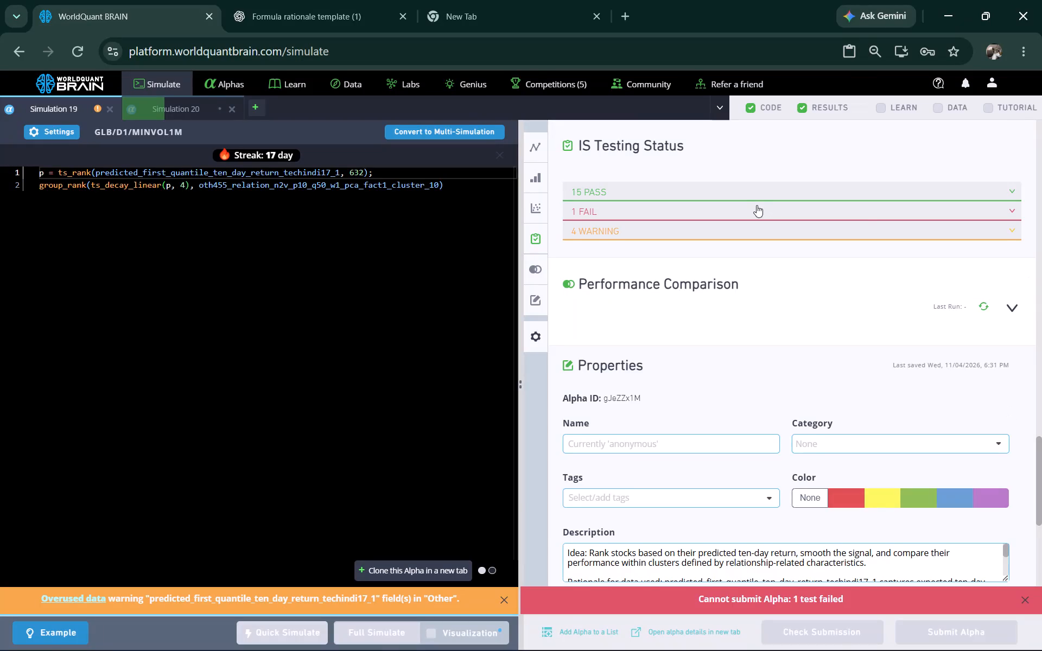
Expand the failed test in Simulation 19's IS Testing Status and check the correlation section.
click(757, 206)
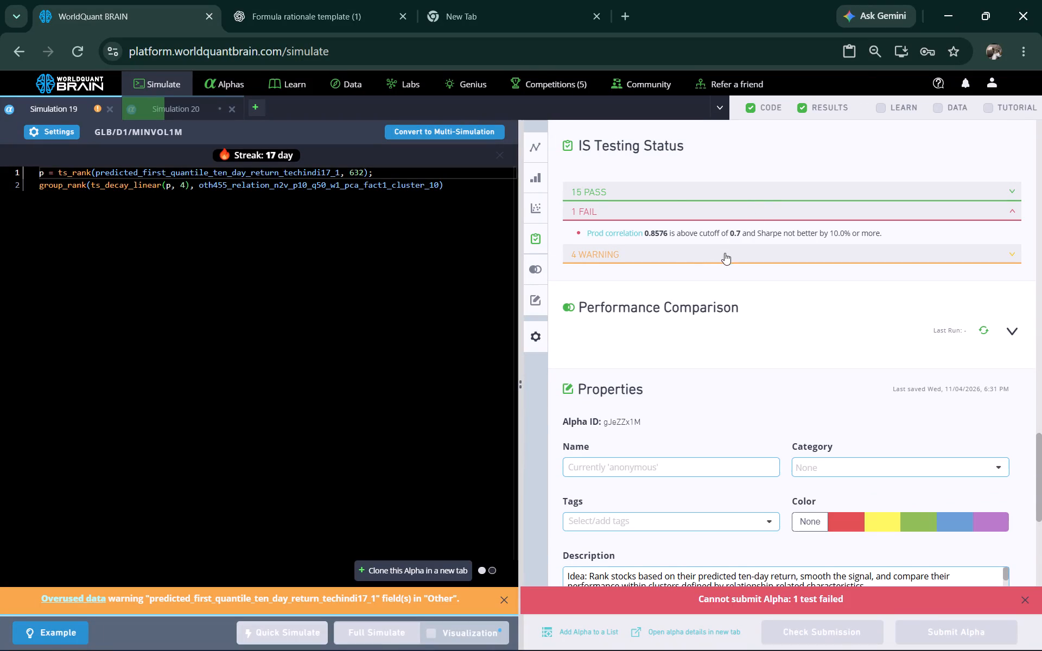
scroll(725, 253, up, 1)
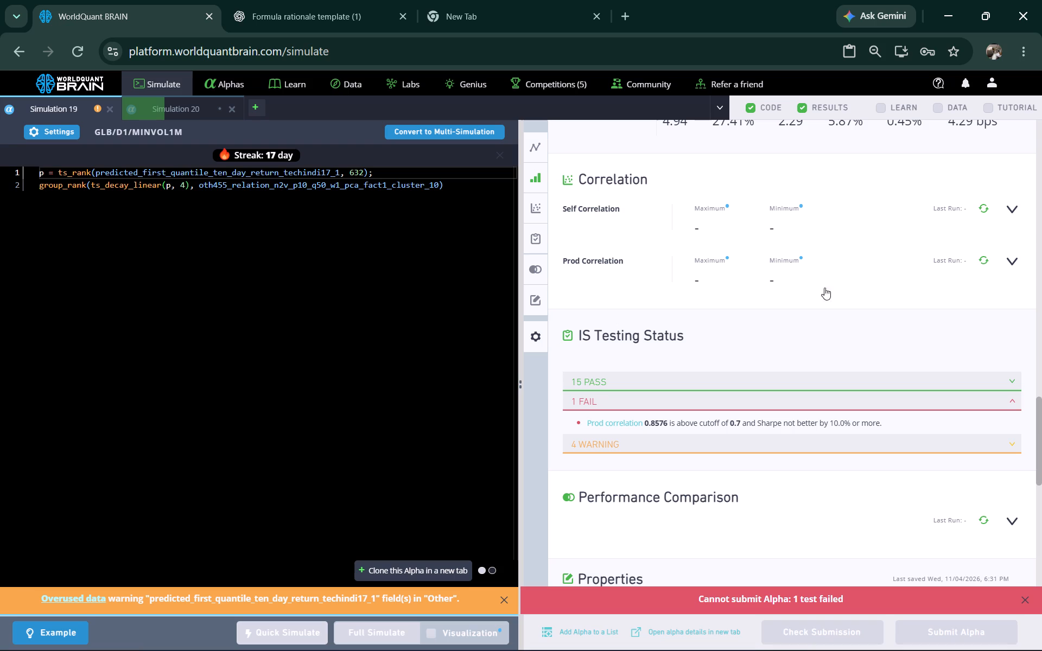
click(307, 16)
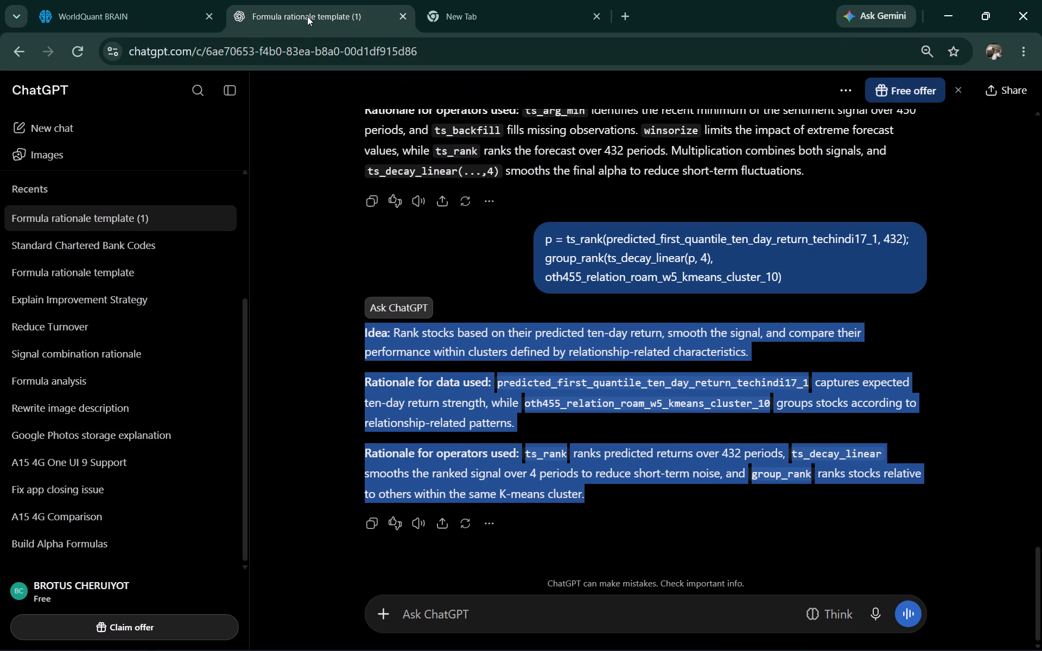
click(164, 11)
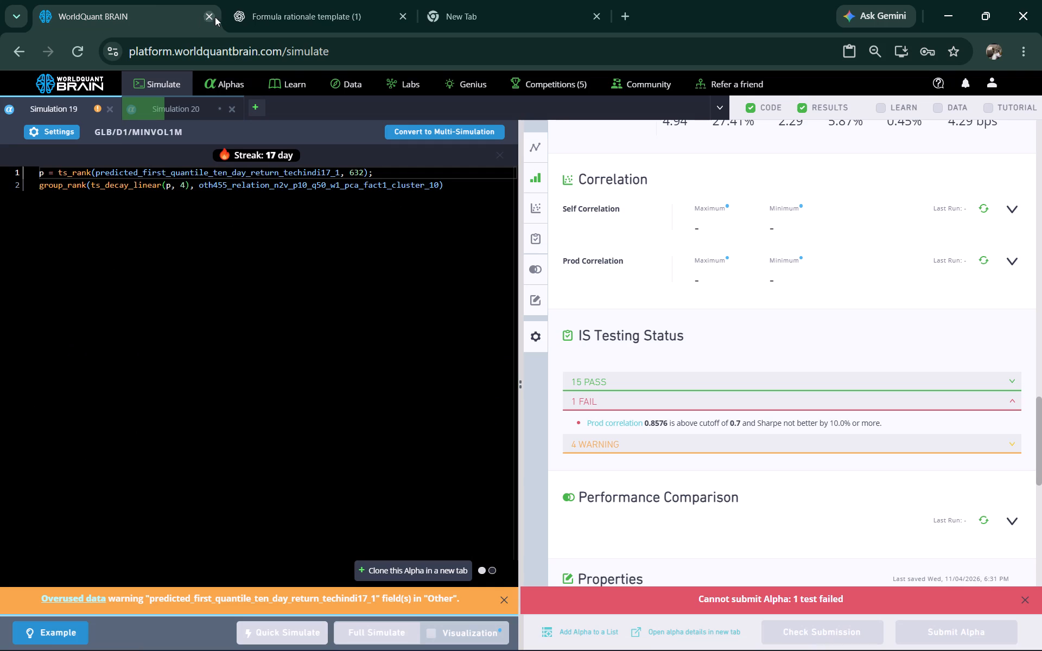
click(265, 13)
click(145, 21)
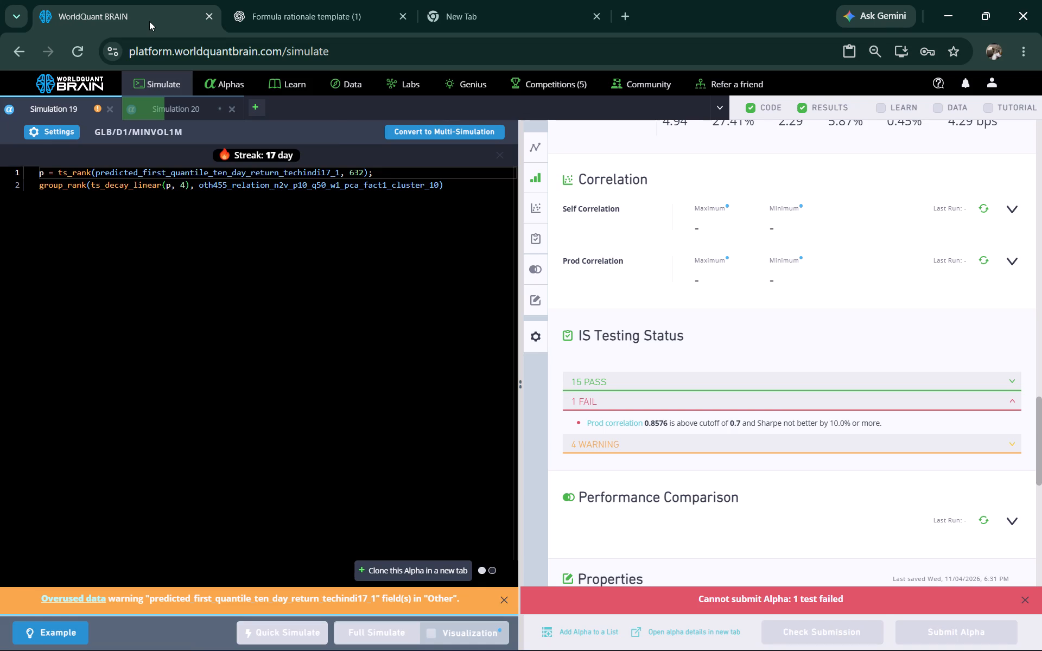
Duplicate the WorldQuant BRAIN simulation page in a second browser tab.
right_click(149, 21)
click(215, 174)
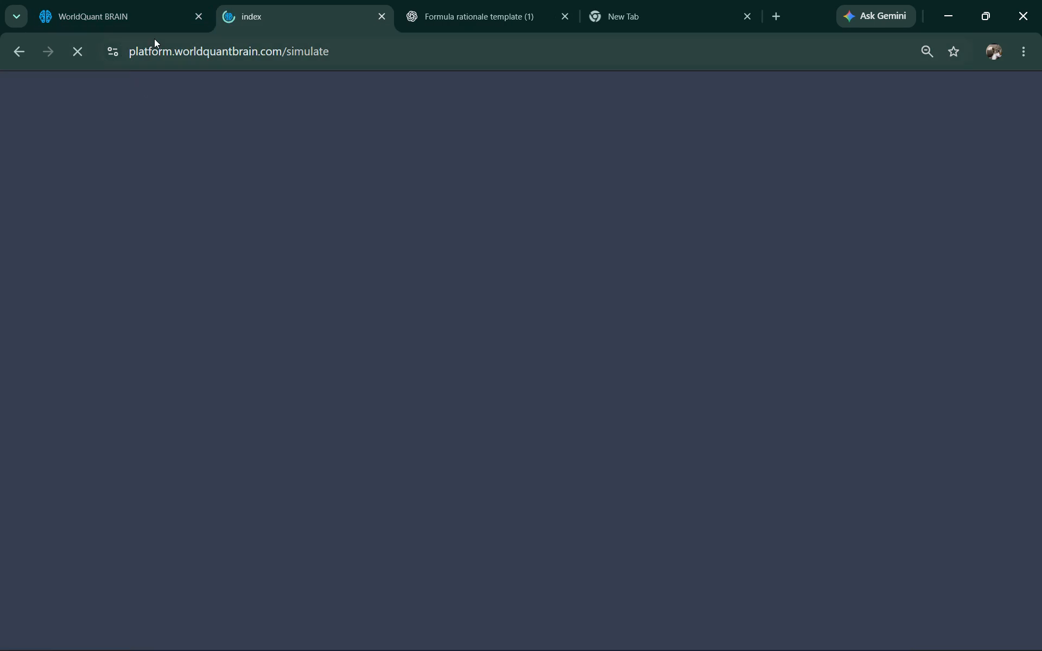
In the original BRAIN tab, view all messages and find the recommended datasets in the "GLB/D1 Power Pool Nov`26" theme announcement.
click(156, 23)
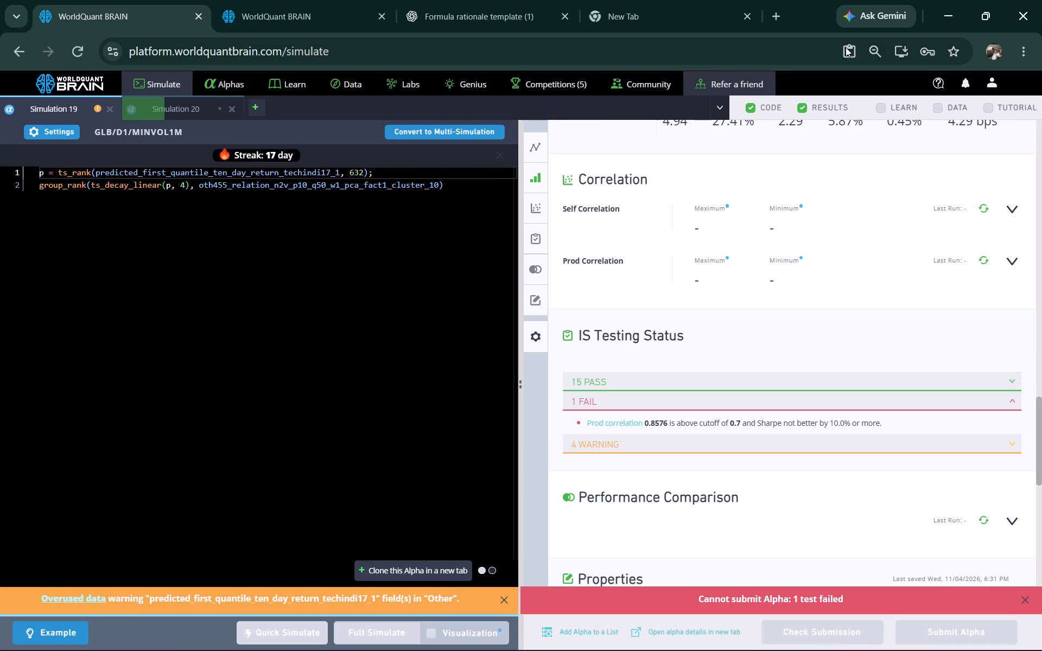
click(969, 86)
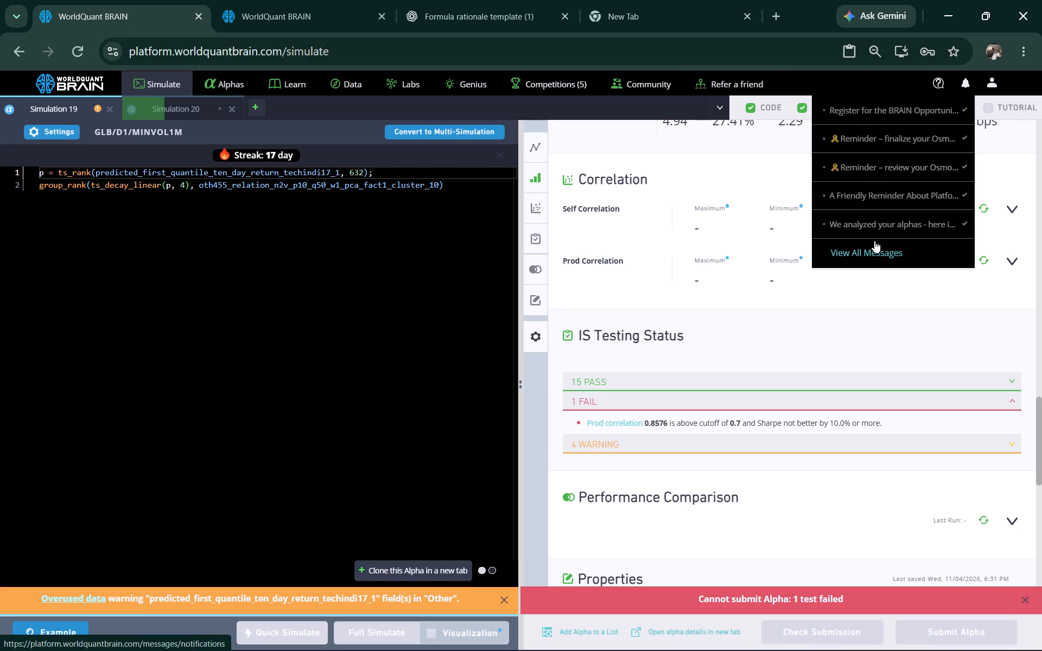
click(867, 253)
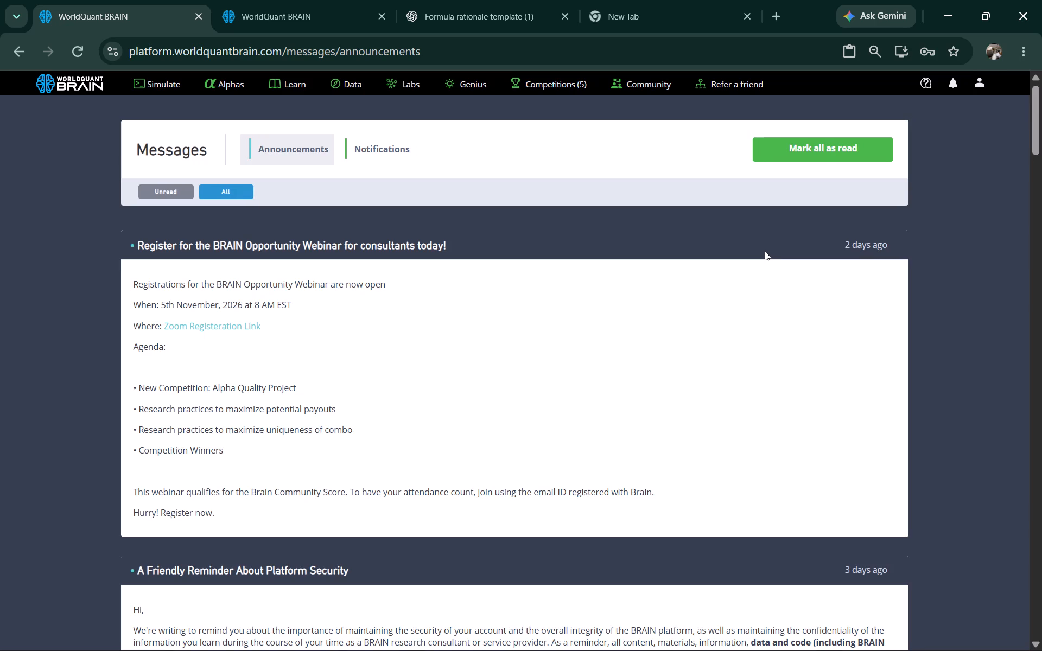
scroll(431, 279, down, 5)
scroll(449, 311, up, 5)
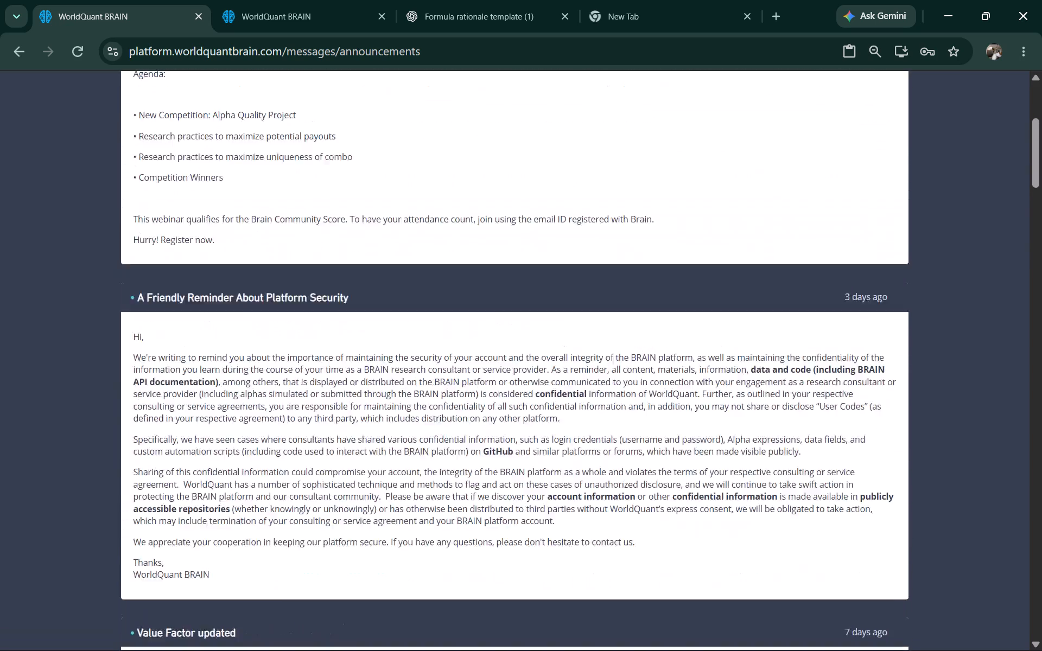
scroll(449, 311, down, 3)
scroll(395, 336, down, 2)
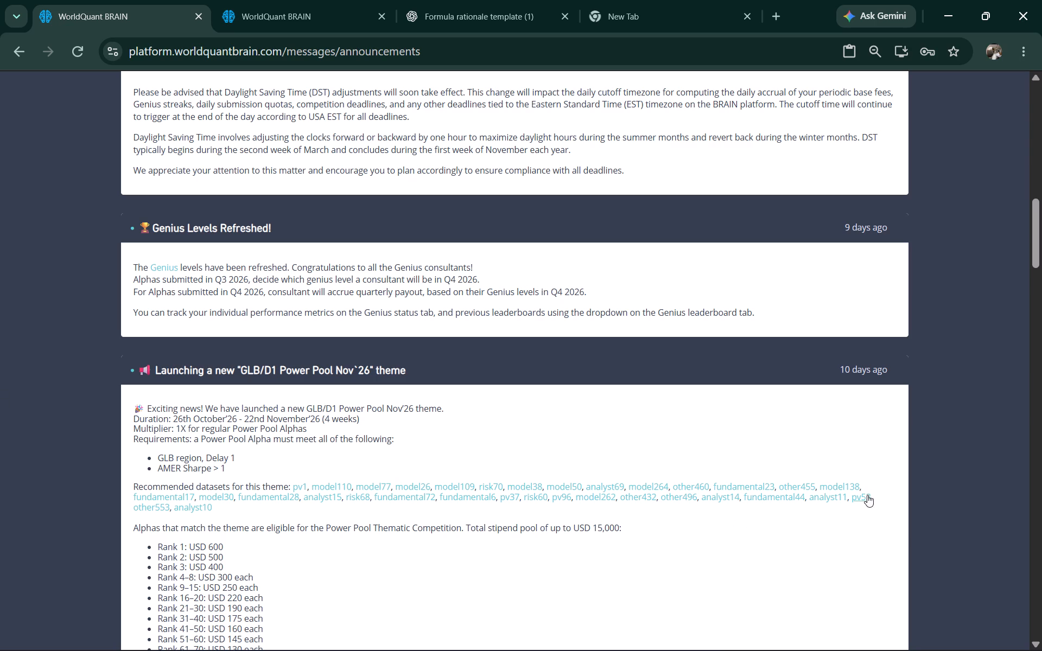
Open the recommended analyst11 dataset, filter its fields to at most 5 alphas, and look through the last page of results.
click(820, 500)
click(606, 160)
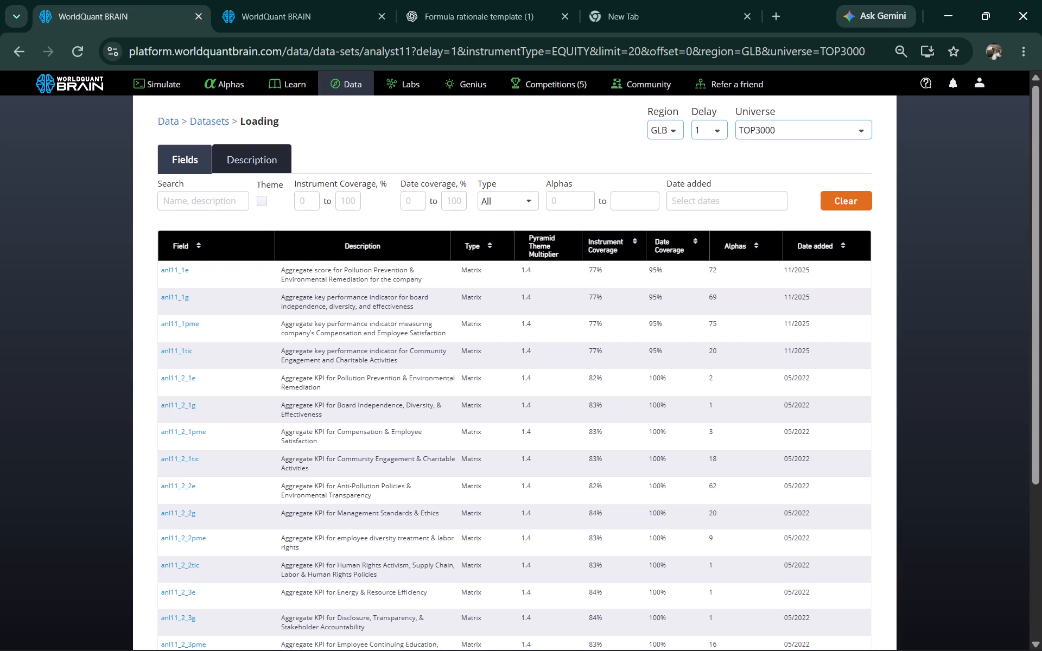
click(640, 198)
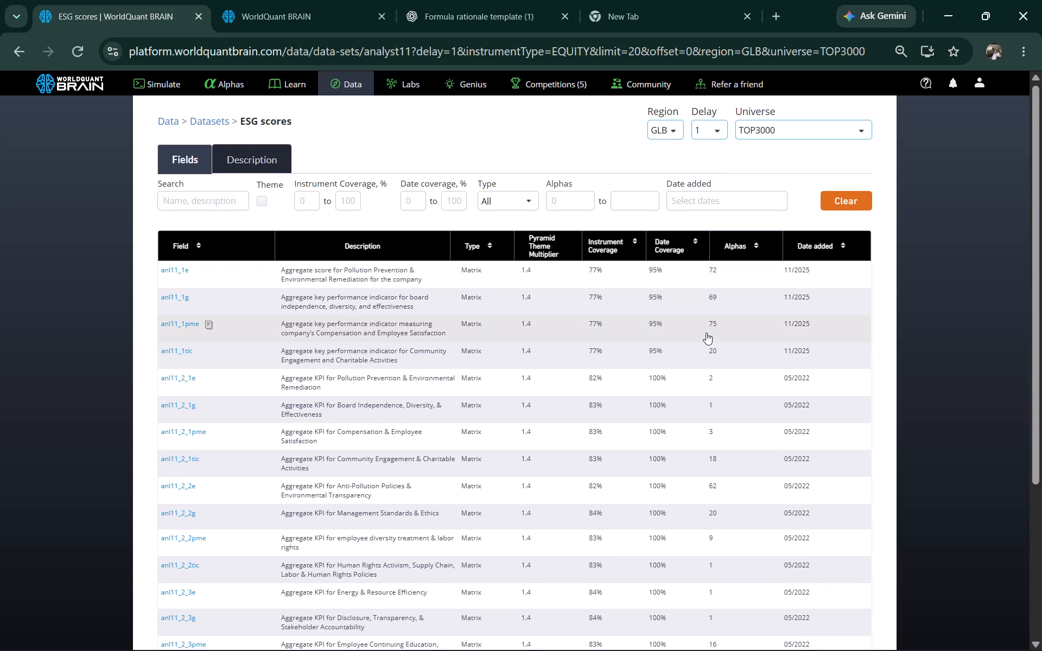
key(5)
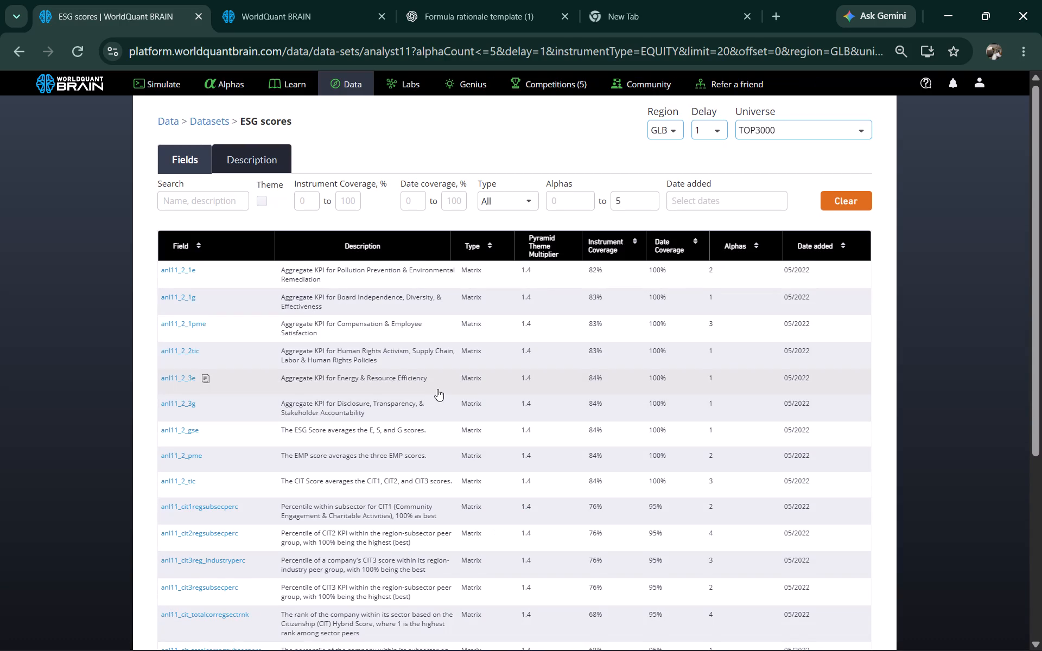
scroll(442, 388, down, 9)
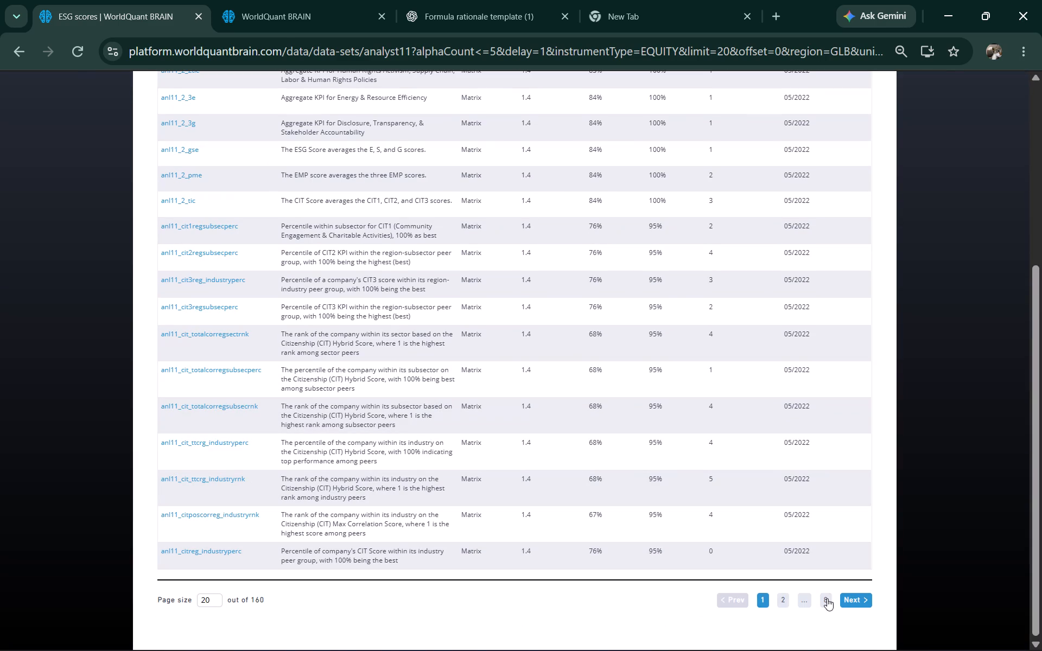
click(827, 598)
scroll(145, 330, down, 3)
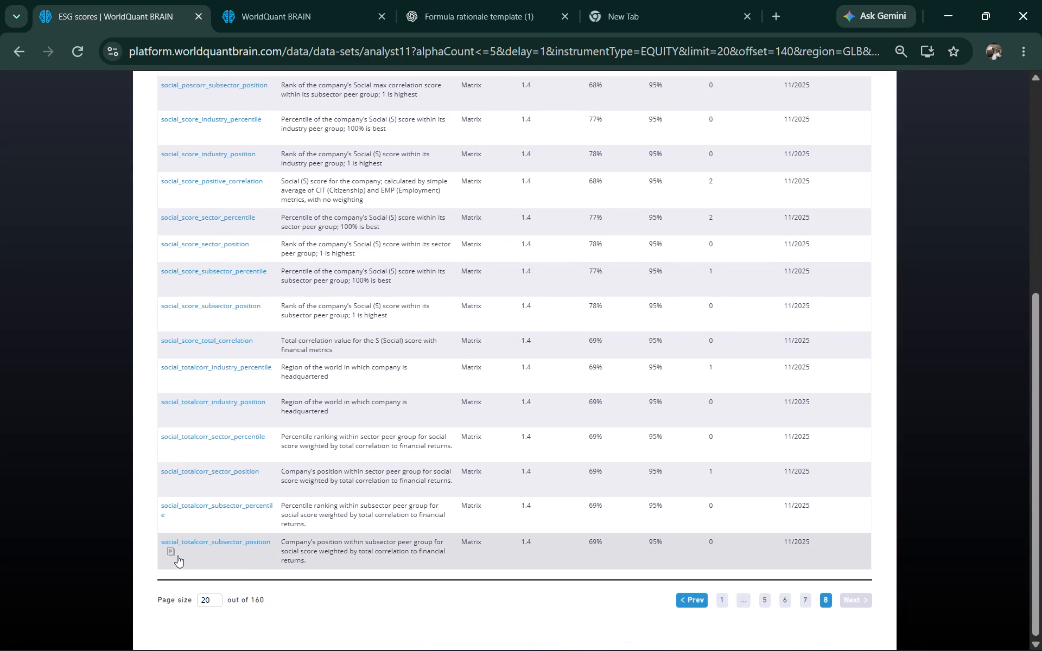
scroll(253, 502, up, 4)
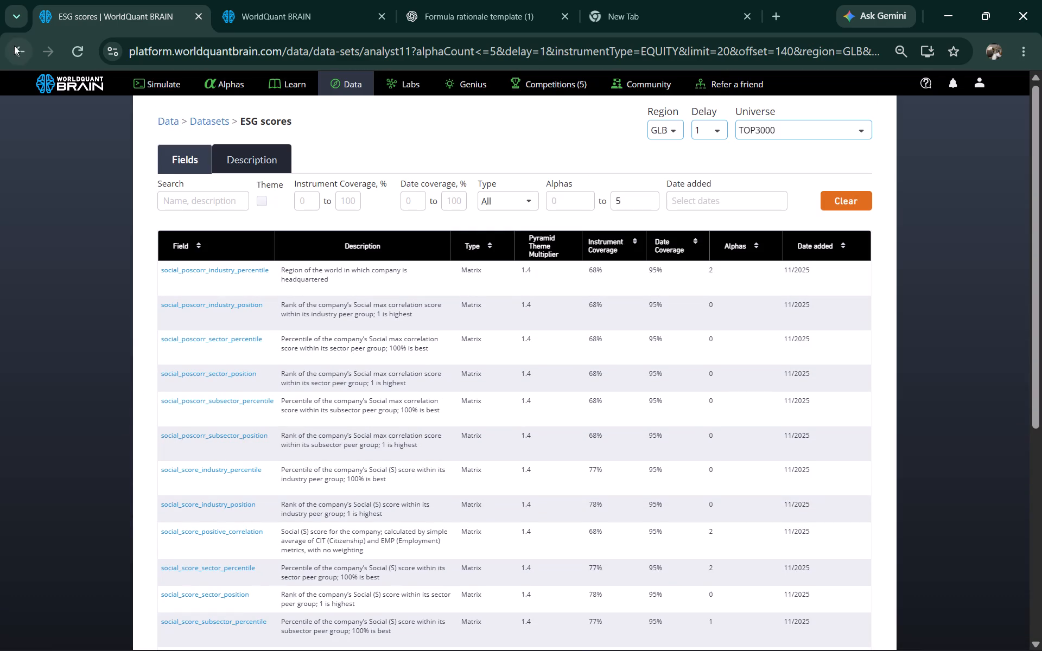
Return to the announcement, open the fundamental44 dataset, and copy the field name fnd44_yoon_wc_accruals.
click(14, 46)
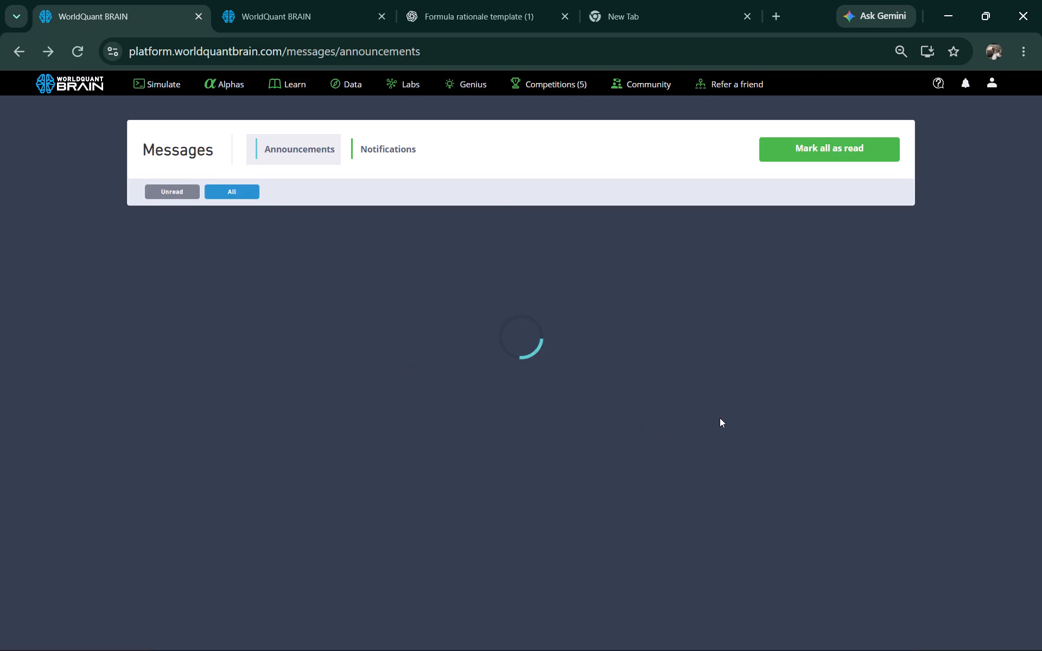
scroll(719, 423, down, 5)
scroll(689, 458, down, 1)
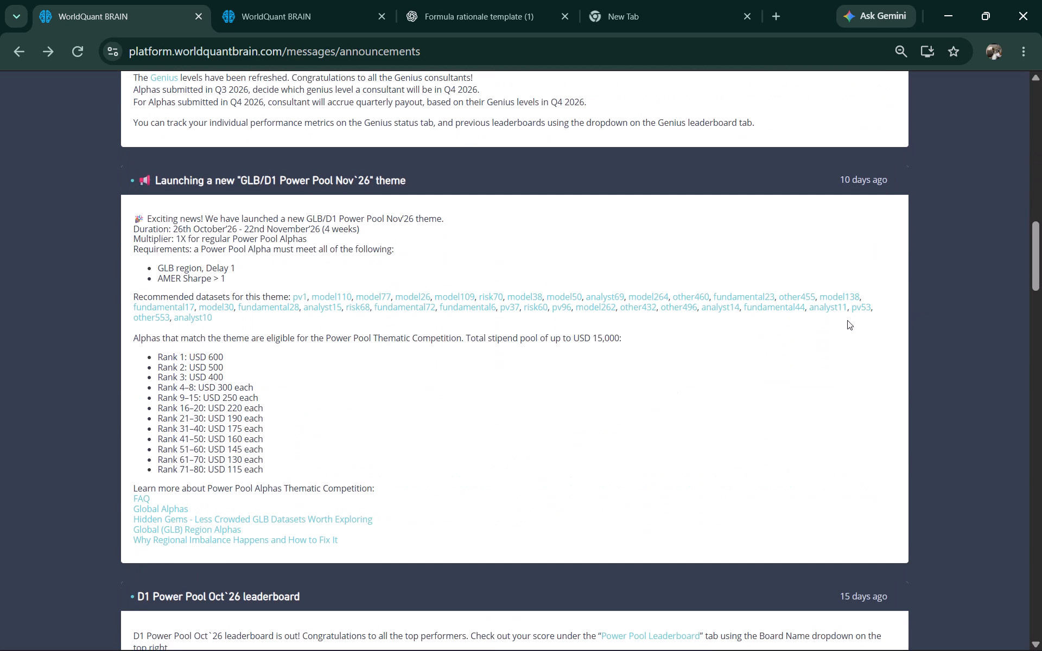
click(763, 309)
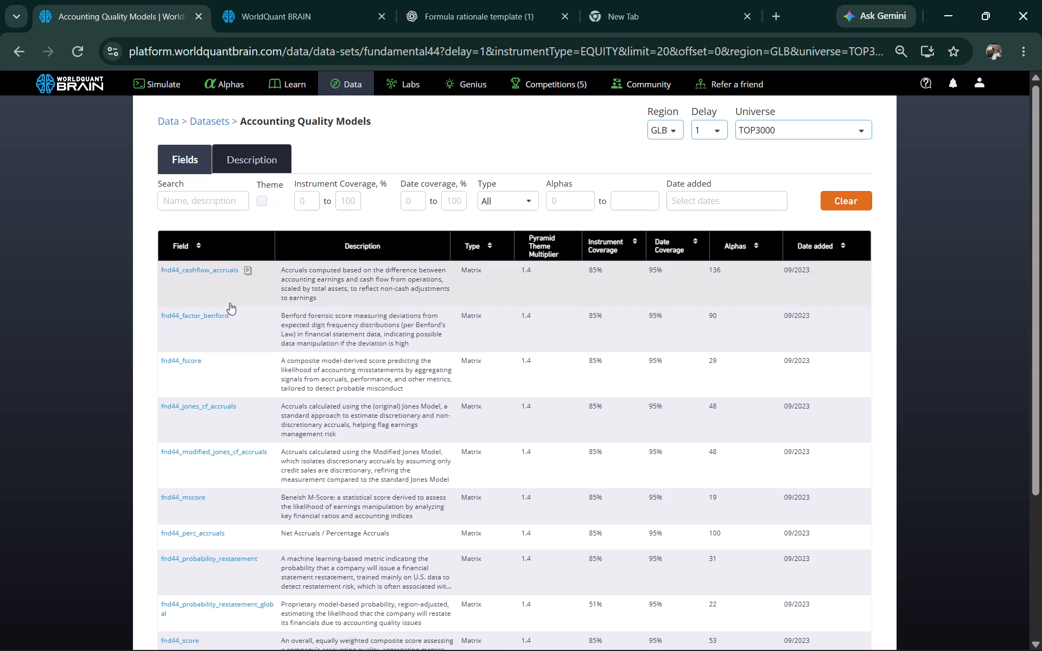
scroll(230, 303, down, 7)
scroll(241, 355, up, 4)
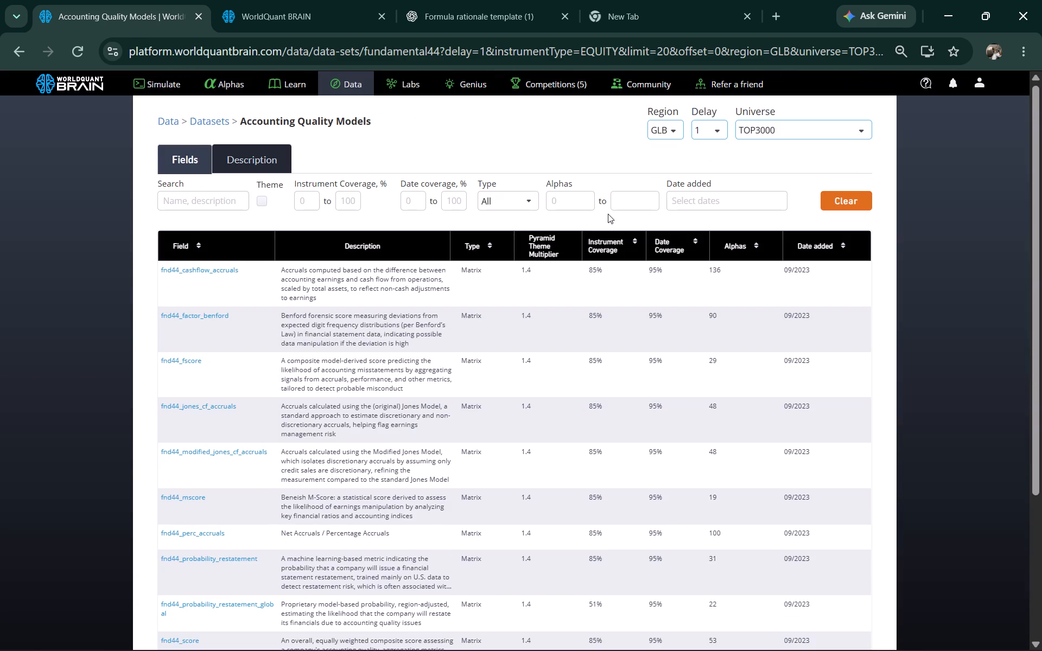
scroll(646, 251, down, 5)
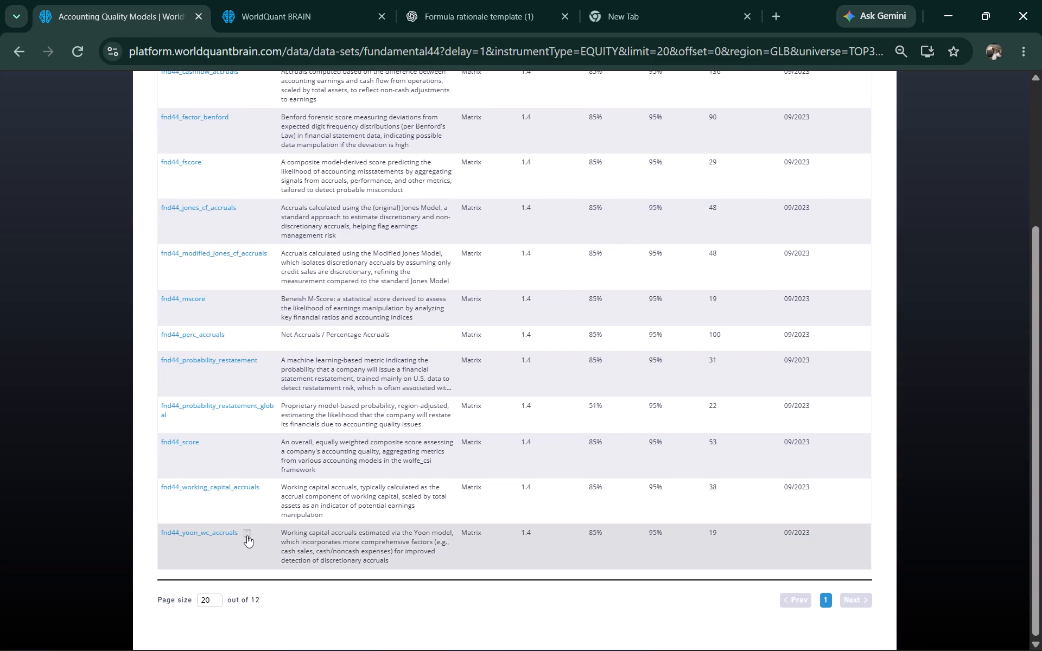
click(247, 535)
In the duplicated BRAIN tab, run a full simulation of the ts_decay_linear expression in Simulation 20.
click(328, 22)
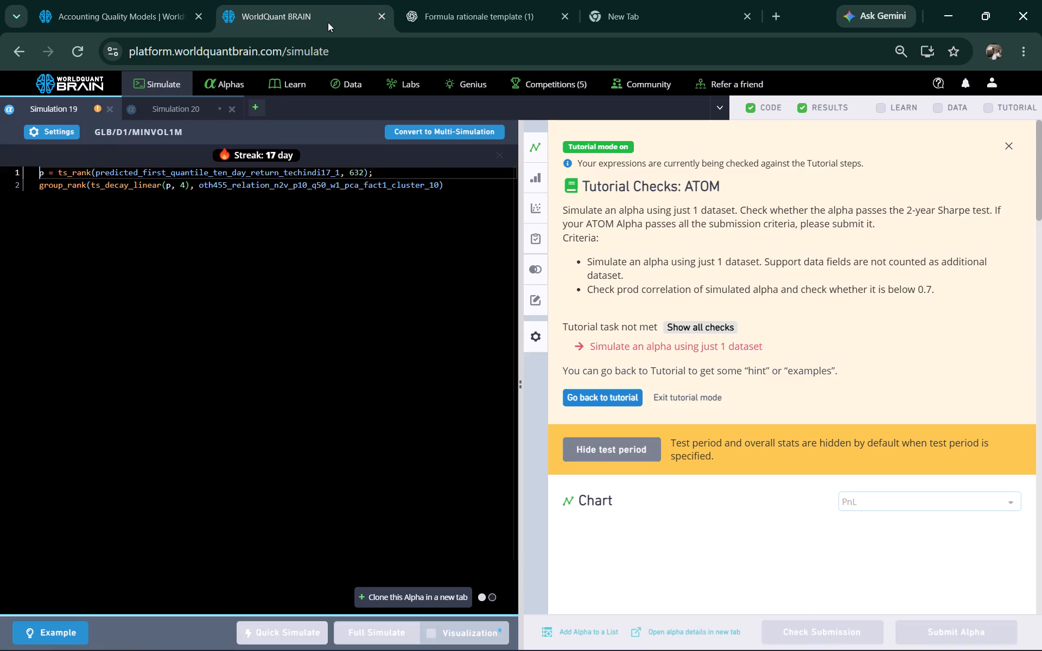
click(186, 108)
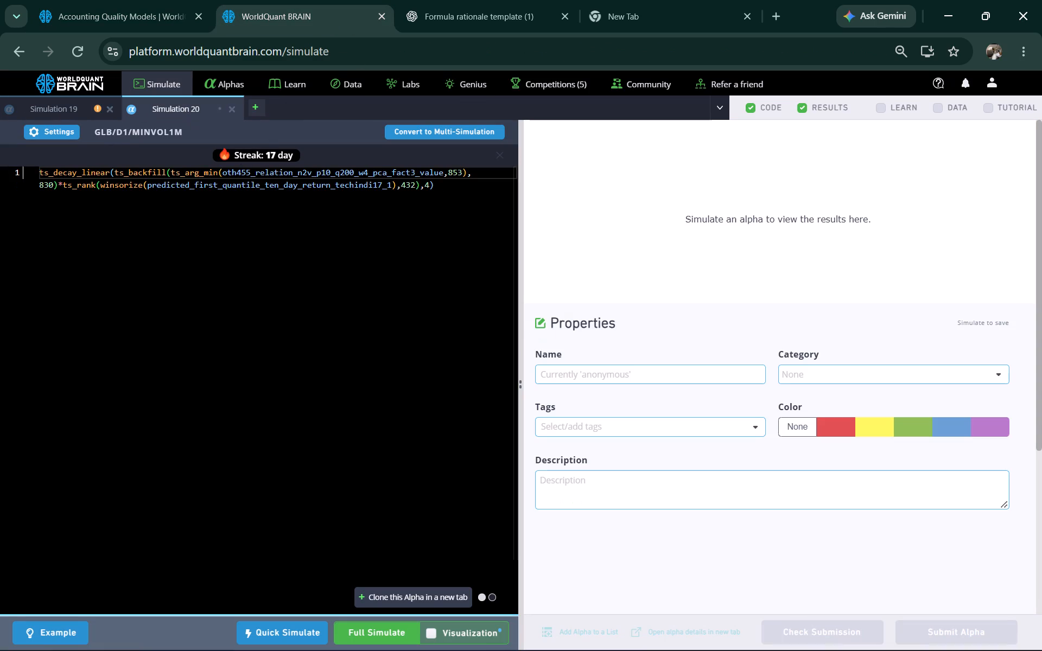
scroll(341, 260, up, 2)
scroll(962, 267, up, 2)
scroll(730, 255, up, 2)
scroll(573, 259, down, 3)
scroll(362, 405, down, 2)
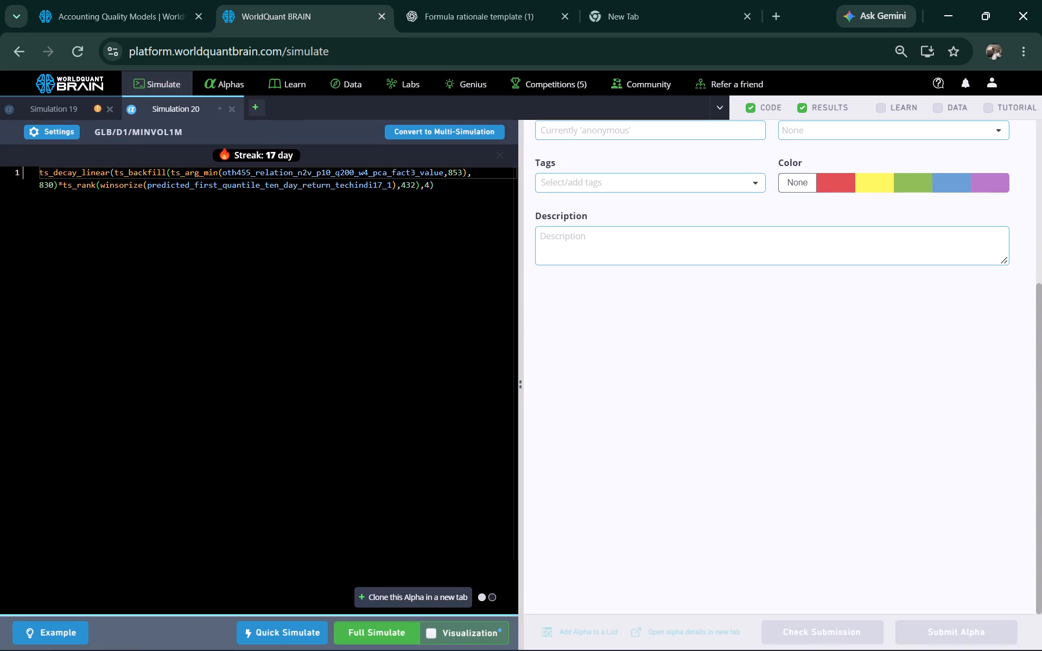
scroll(362, 406, up, 5)
click(385, 629)
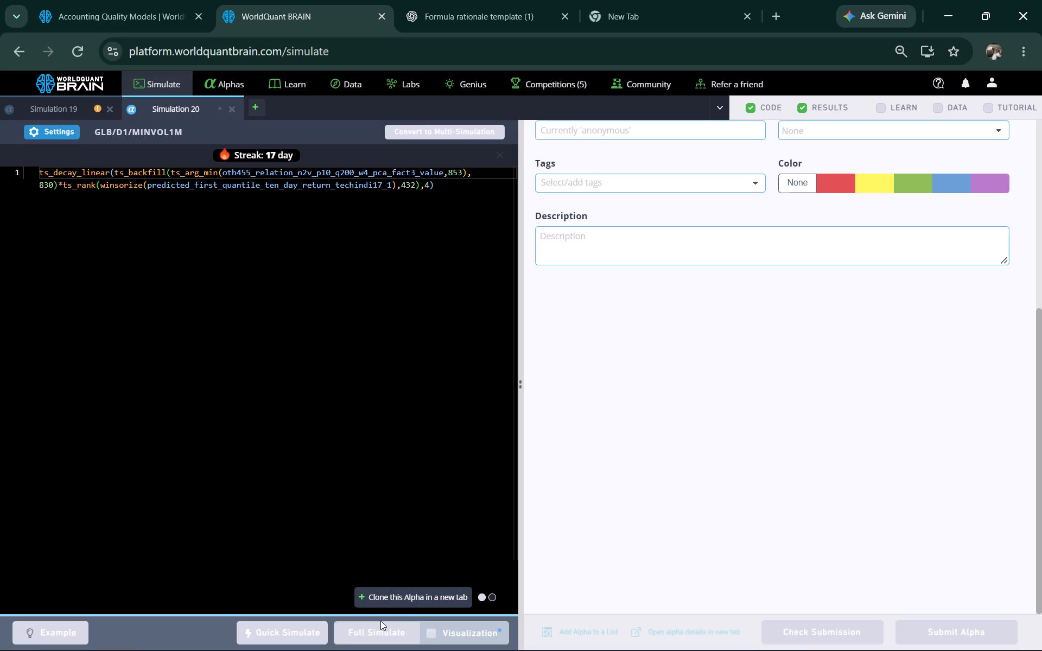
scroll(803, 366, up, 3)
scroll(713, 317, up, 2)
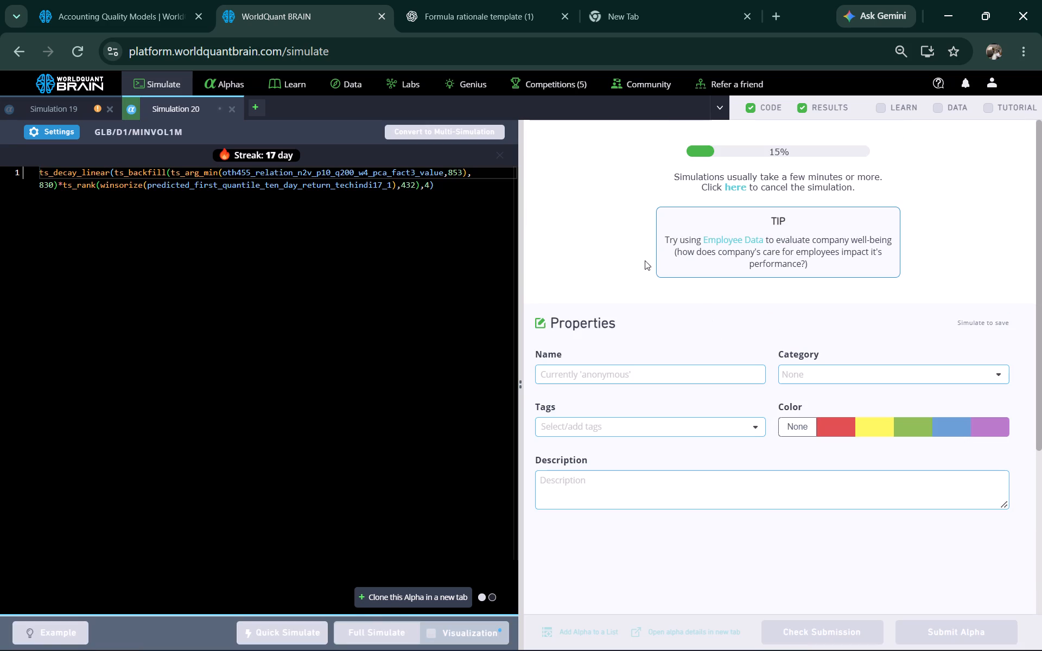
scroll(645, 260, up, 2)
Clone the Simulation 20 alpha, replace its oth455 field with fnd44_yoon_wc_accruals, and run a full simulation.
click(394, 591)
double_click(287, 174)
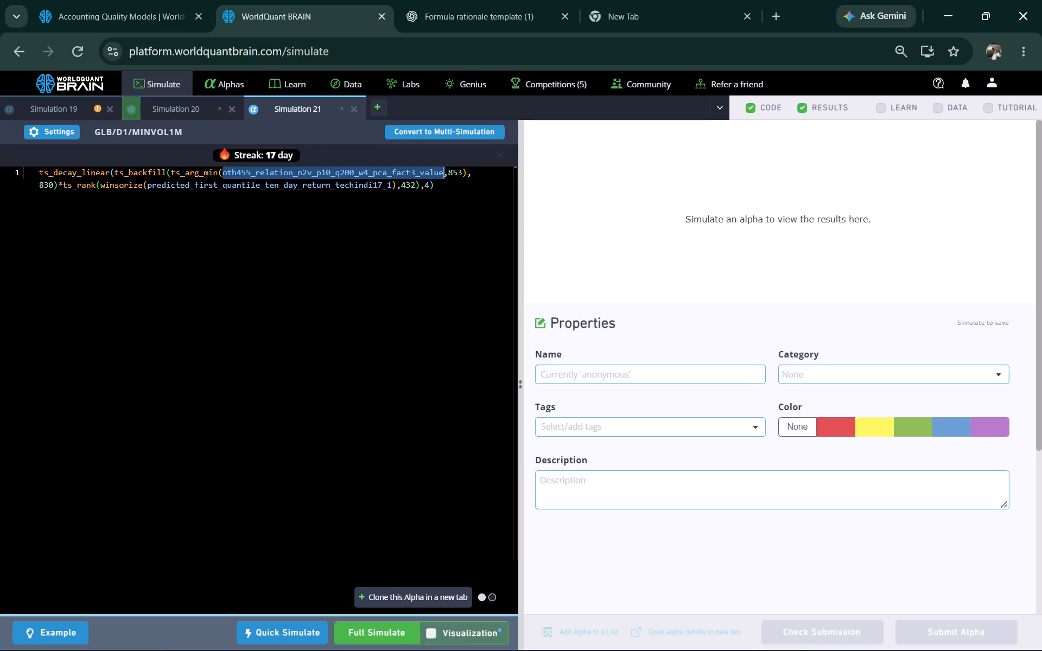
right_click(289, 174)
click(308, 241)
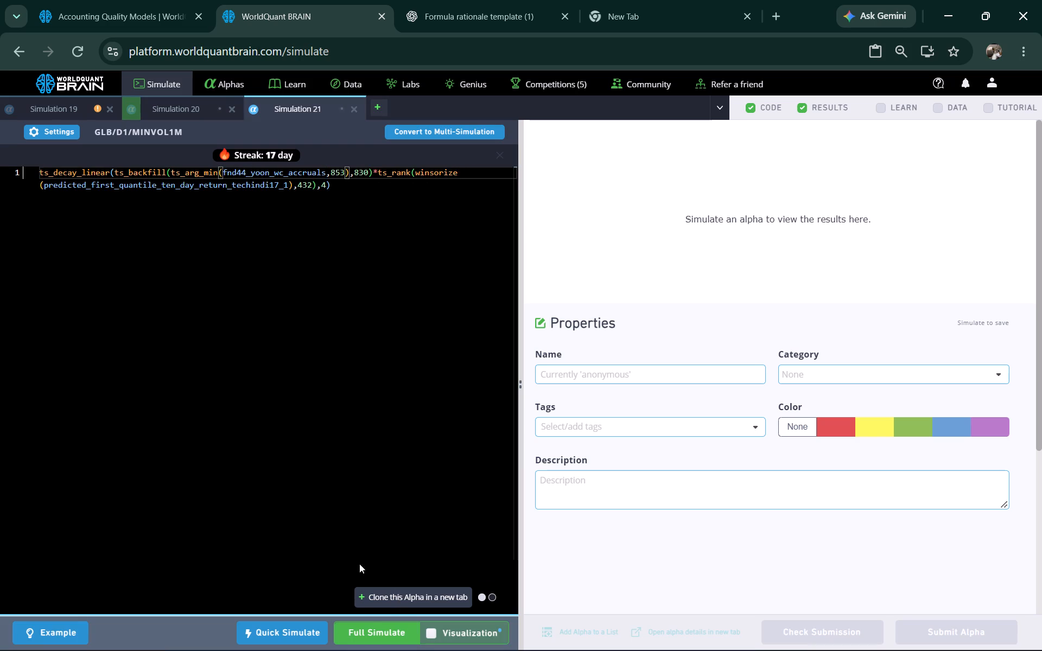
click(371, 628)
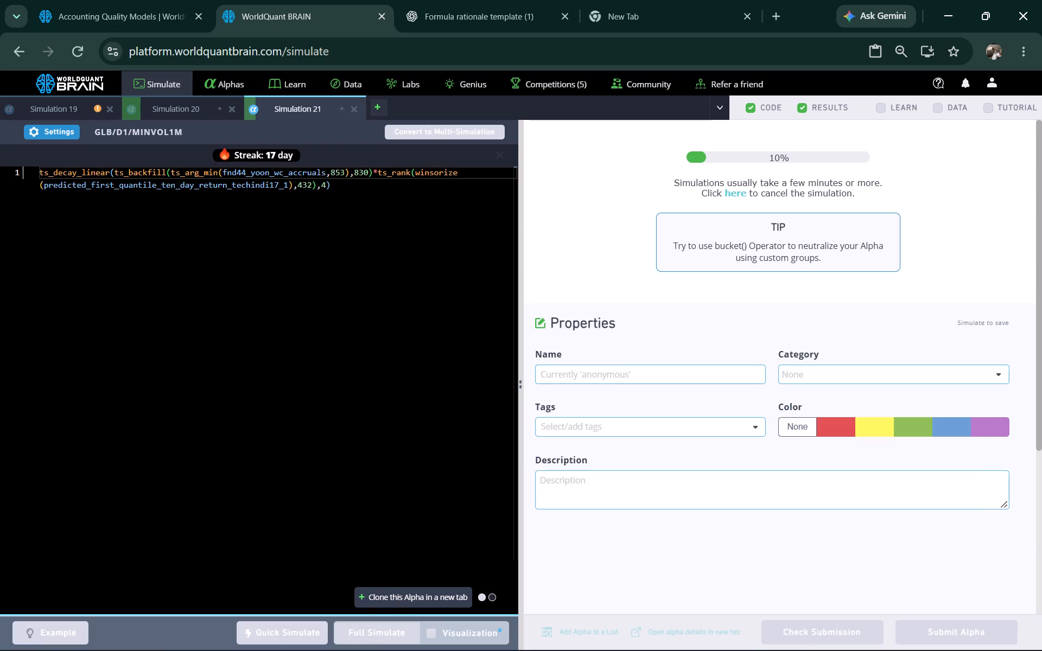
Go back from the fundamental44 dataset to the GLB/D1 Power Pool Nov'26 announcement and open the recommended other496 dataset.
click(77, 105)
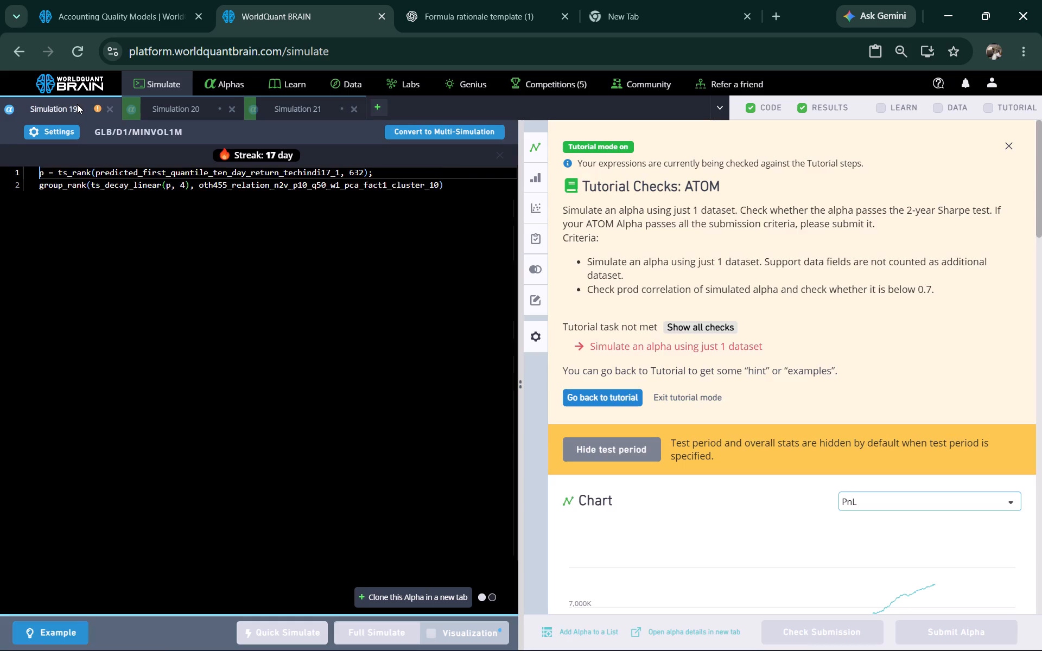
click(130, 12)
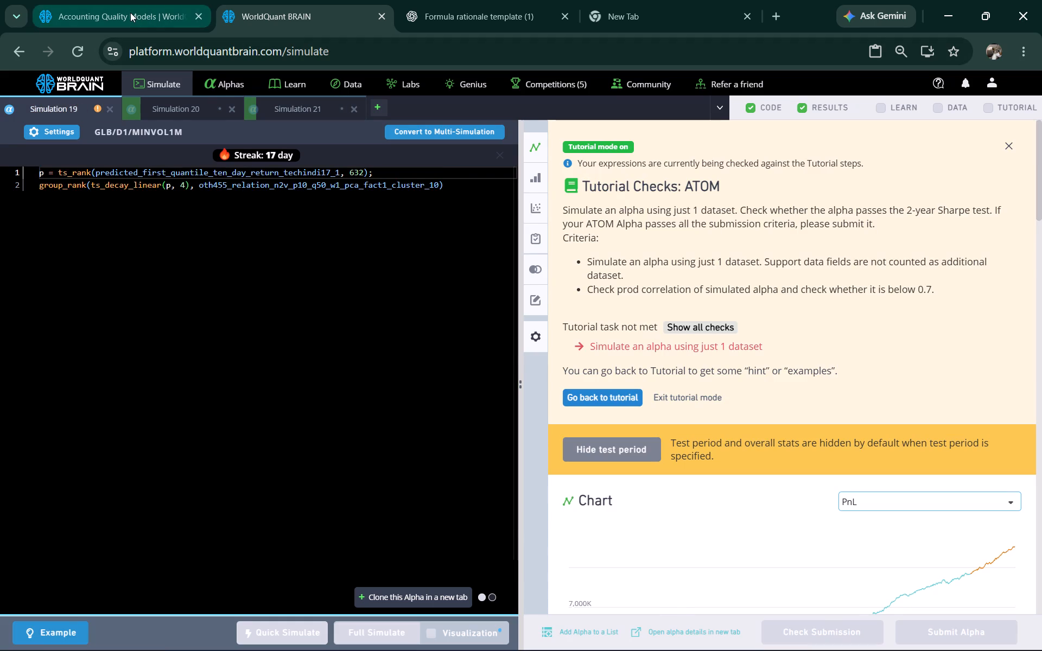
scroll(410, 329, up, 1)
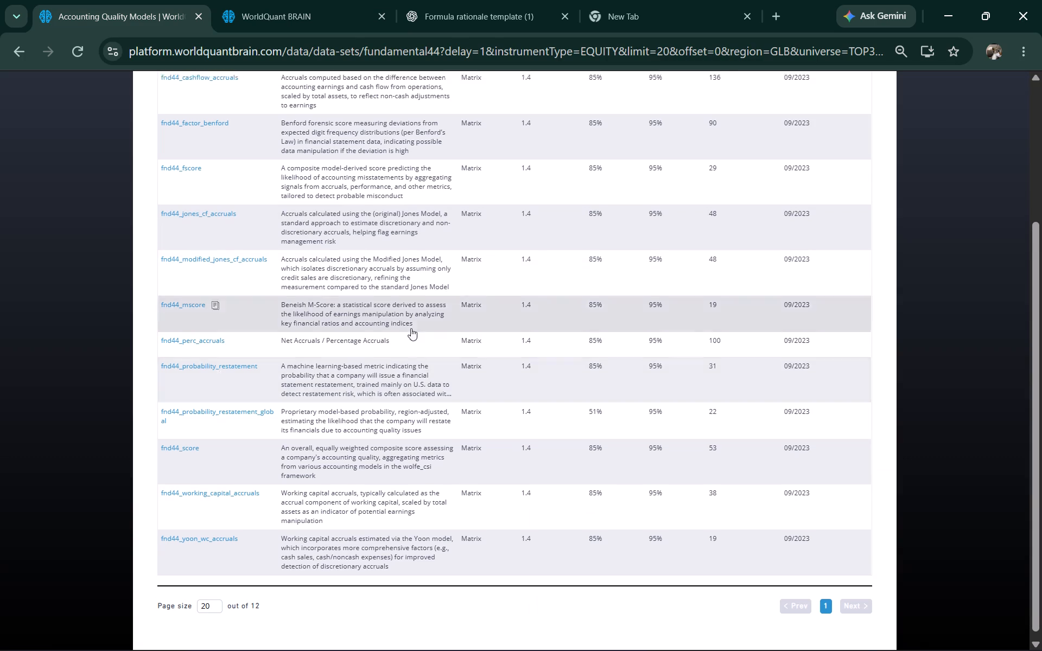
scroll(411, 328, up, 3)
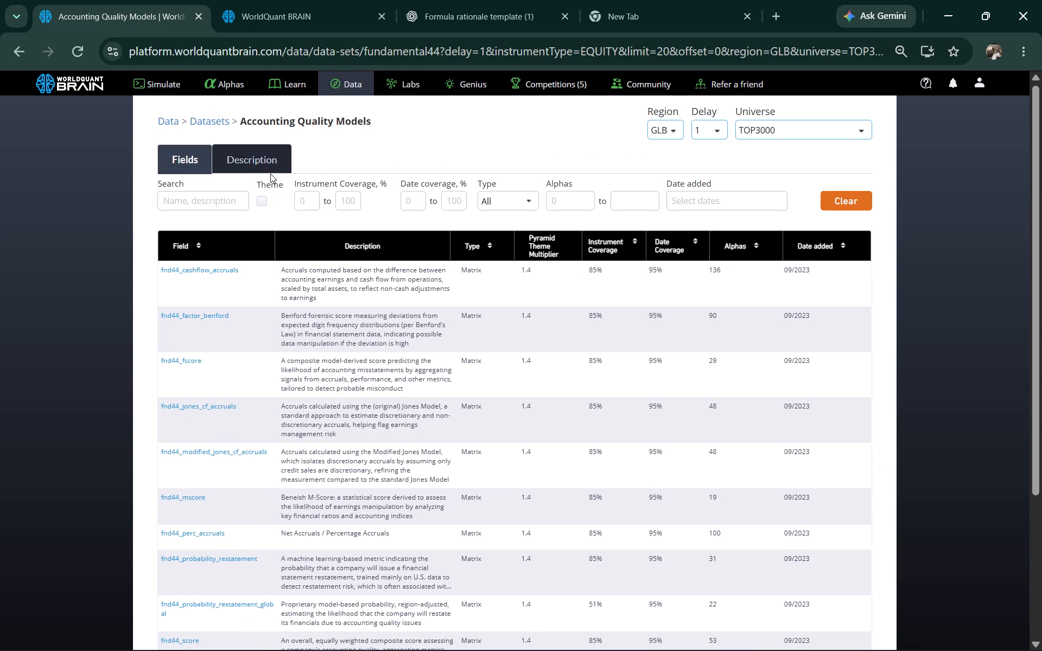
click(20, 47)
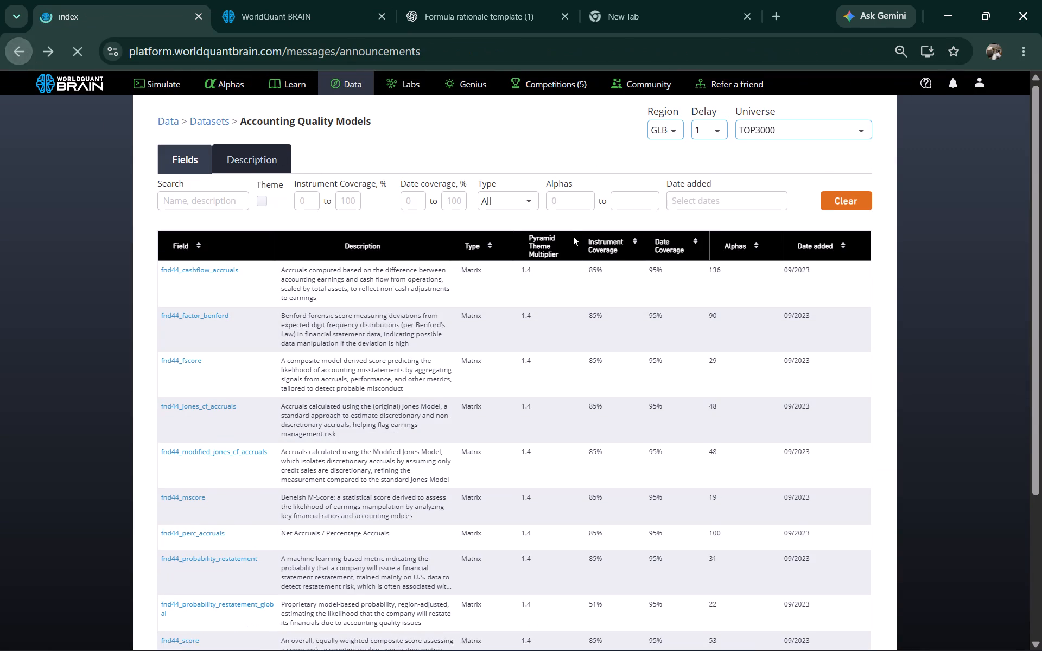
scroll(605, 308, down, 4)
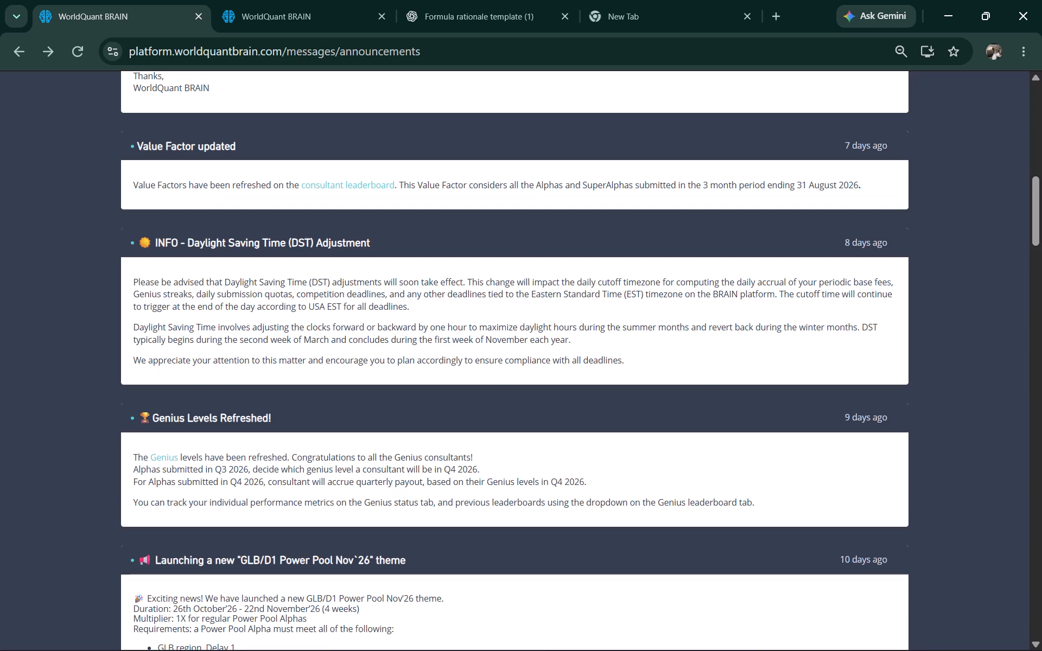
scroll(499, 320, down, 3)
scroll(359, 323, up, 1)
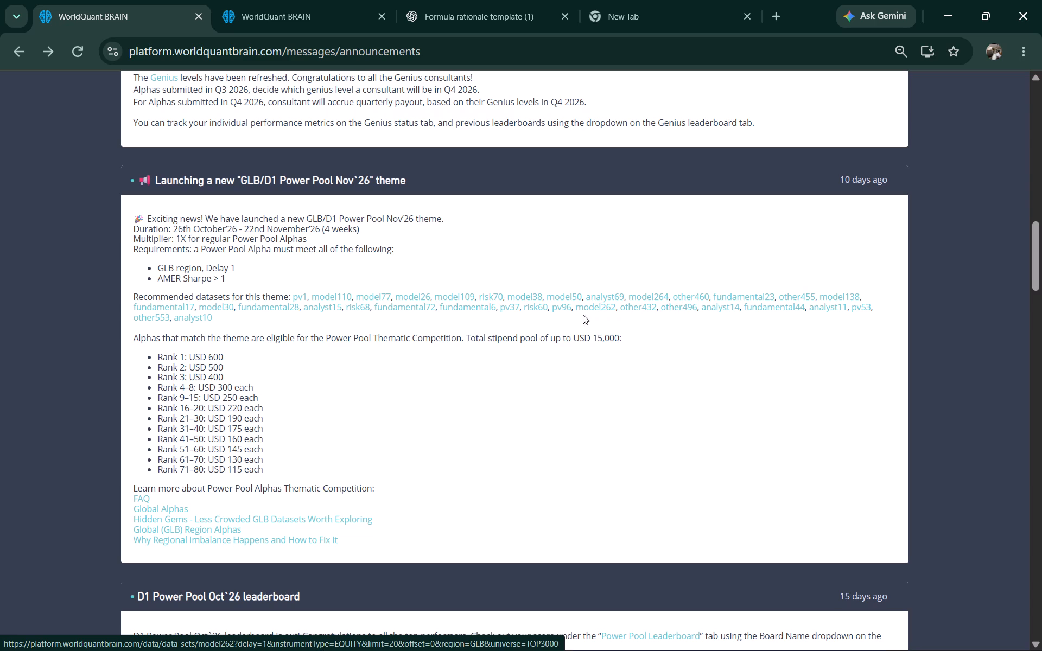
click(680, 307)
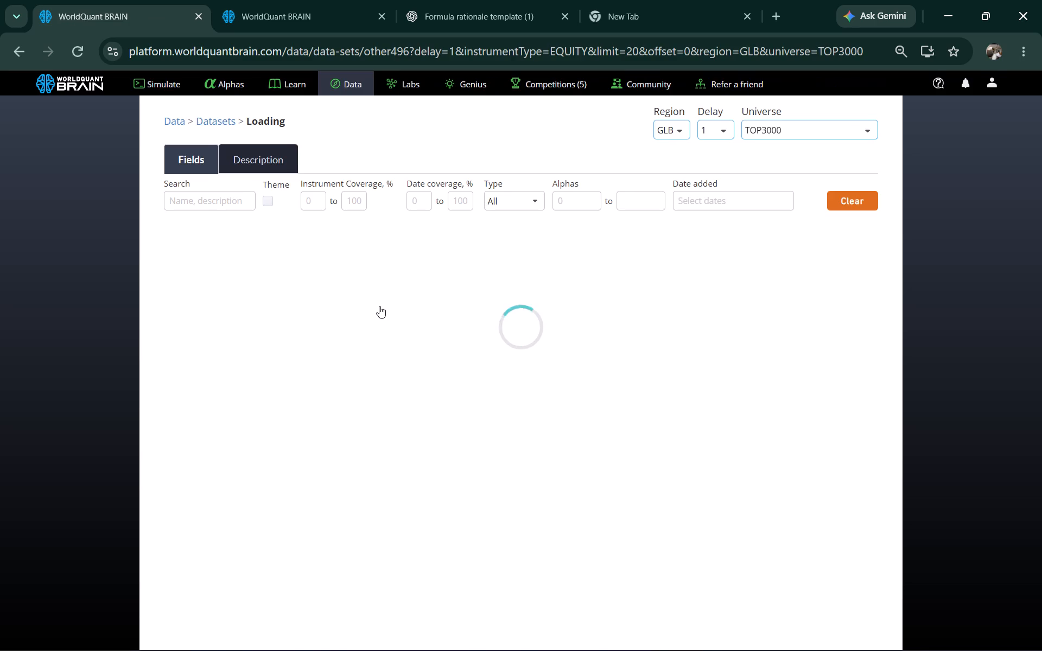
Copy the field name oth496_sal_indicator_q_feature7 from the last page of the other496 fields.
scroll(470, 303, down, 9)
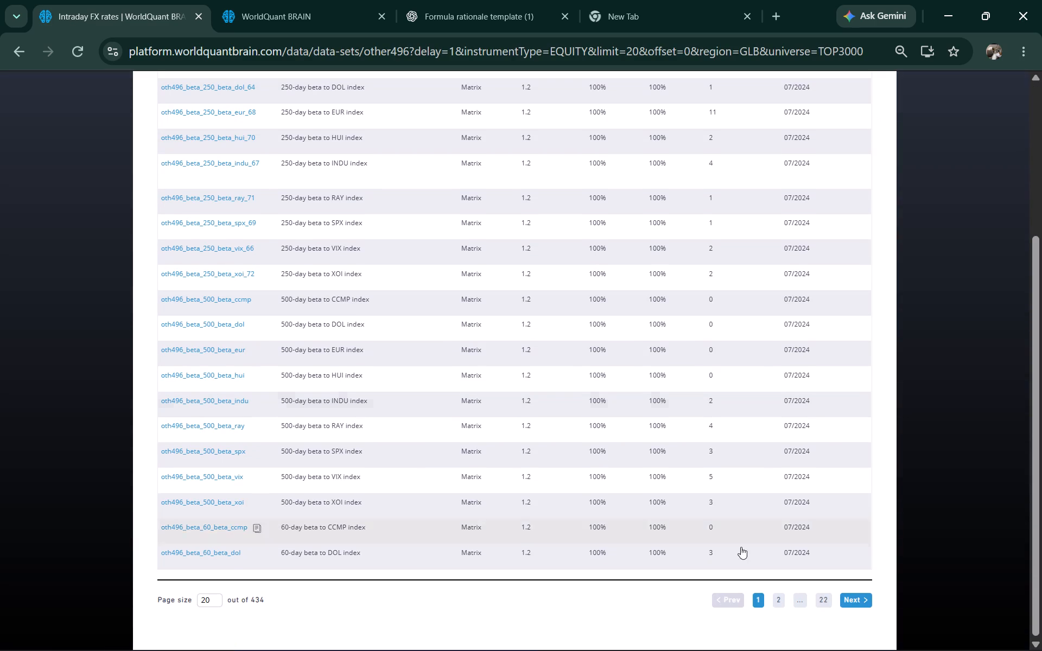
click(822, 594)
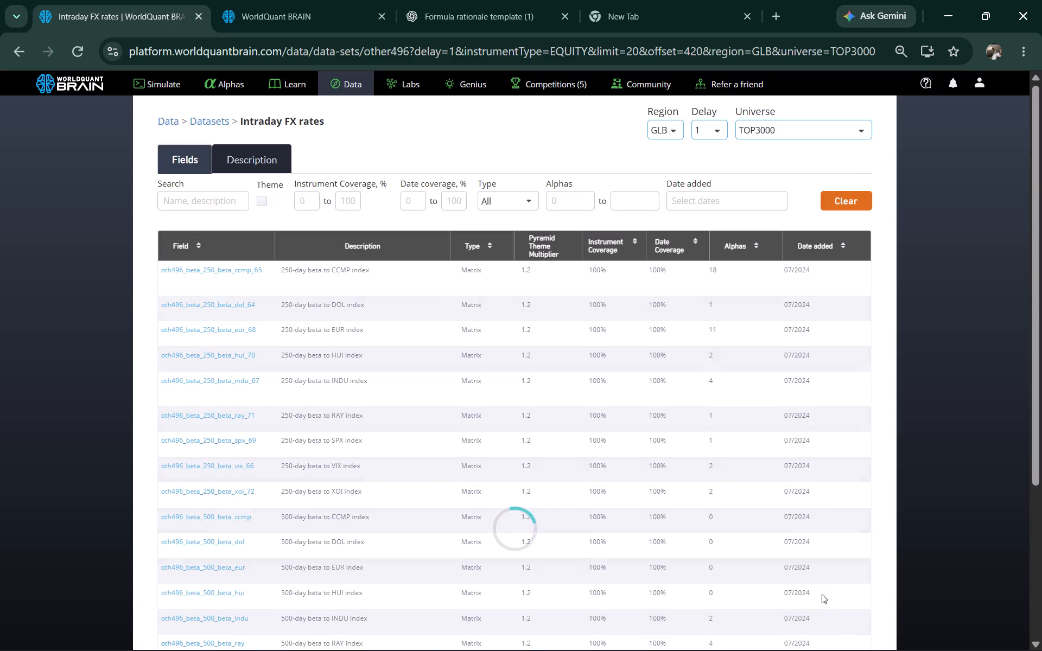
scroll(281, 271, down, 4)
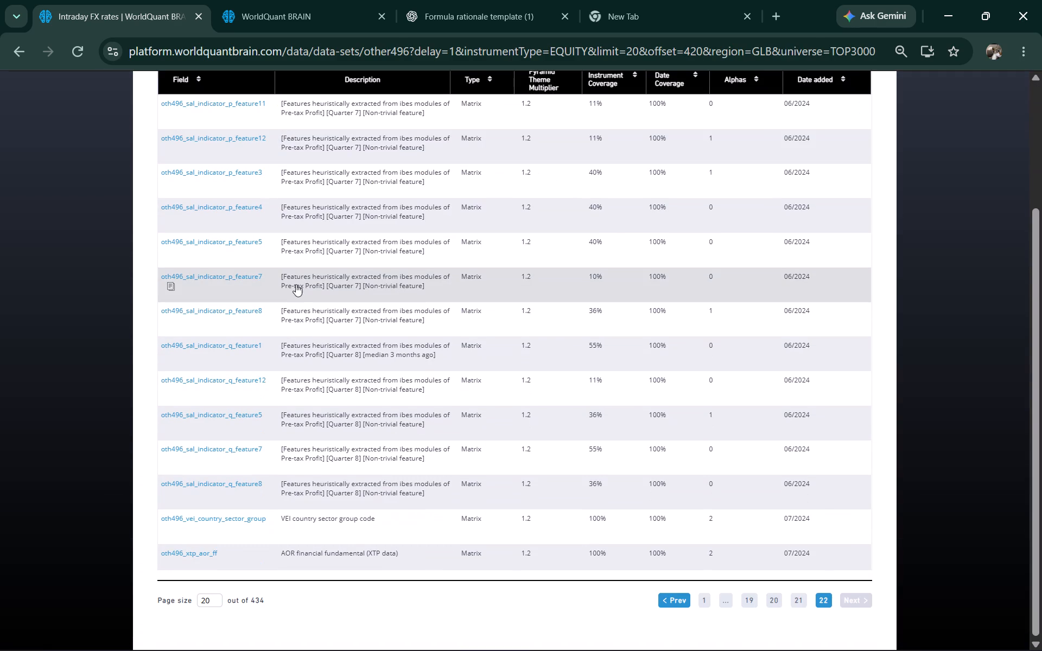
scroll(284, 300, down, 5)
click(173, 459)
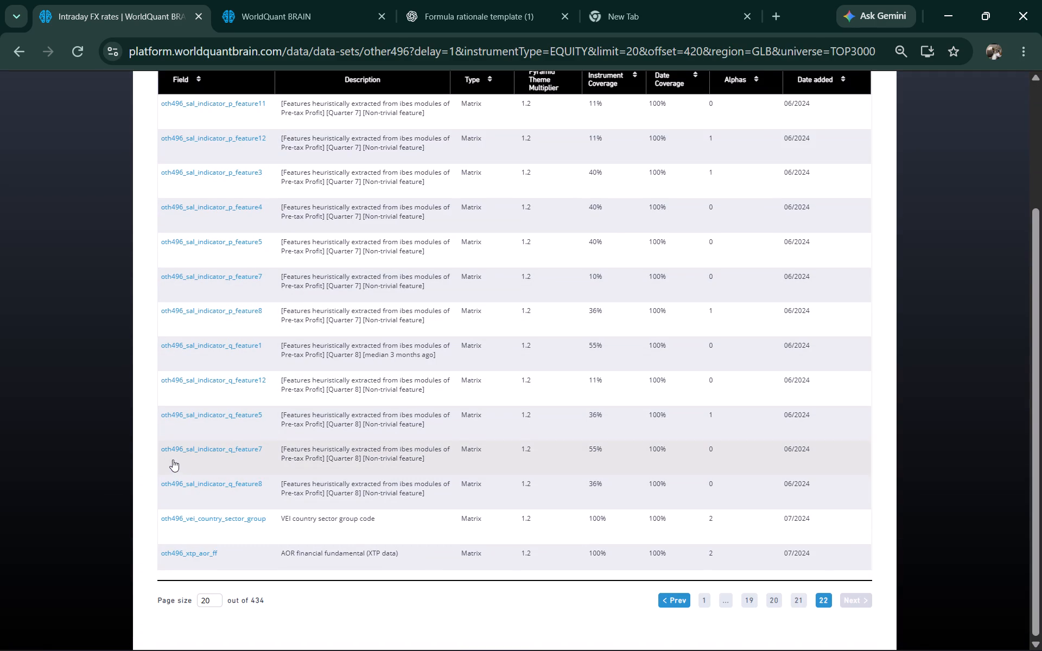
In Simulation 21, replace fnd44_yoon_wc_accruals with oth496_sal_indicator_q_feature7 and run a full simulation.
click(306, 24)
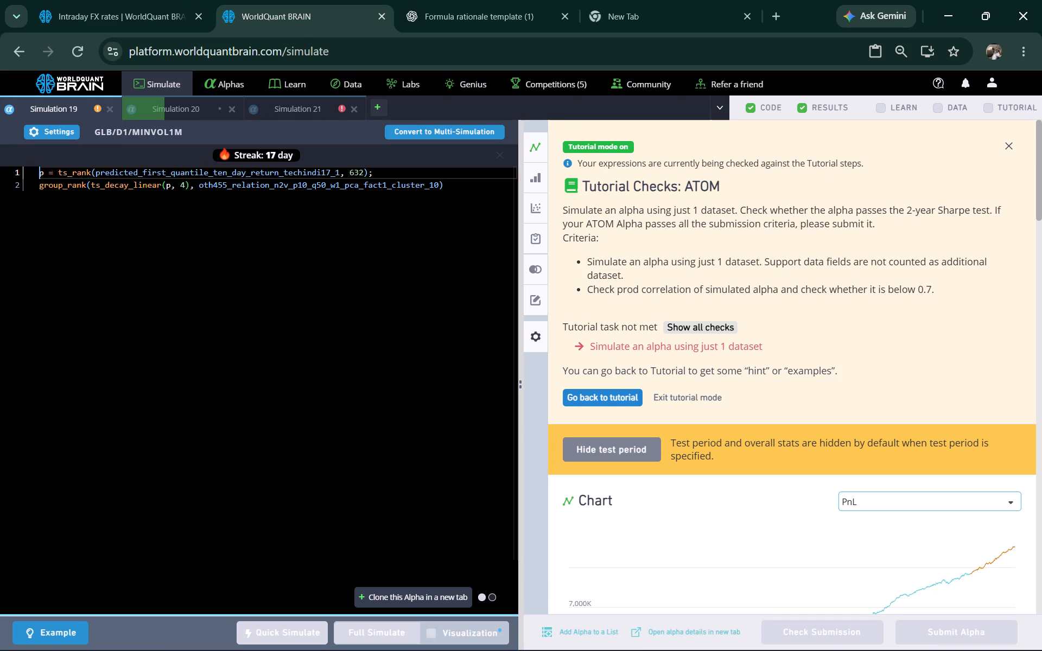
click(322, 113)
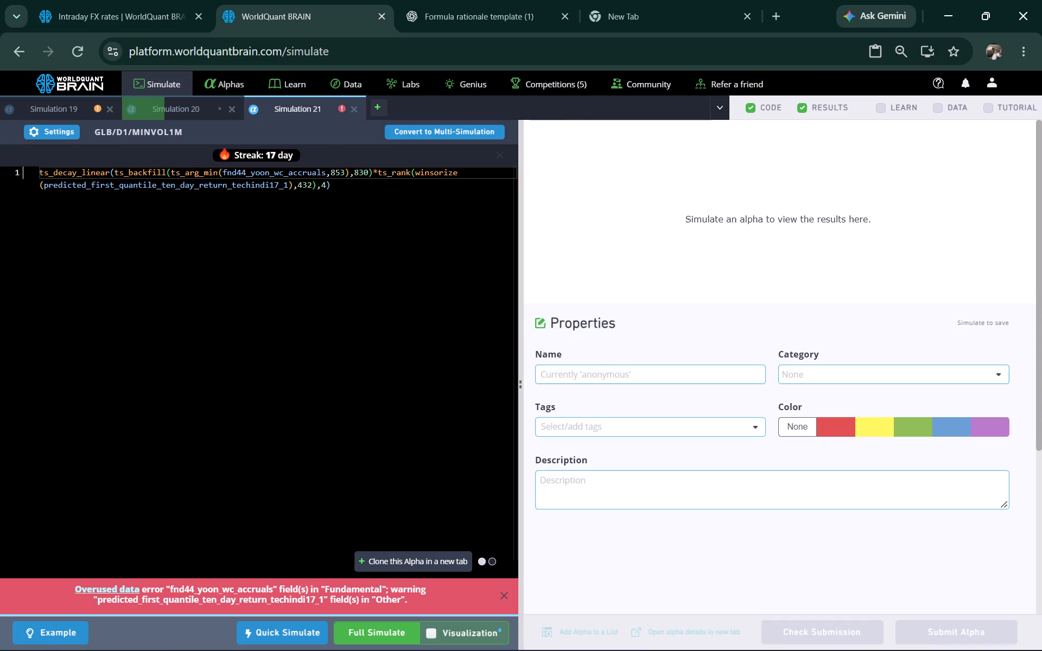
double_click(264, 175)
right_click(264, 175)
click(283, 240)
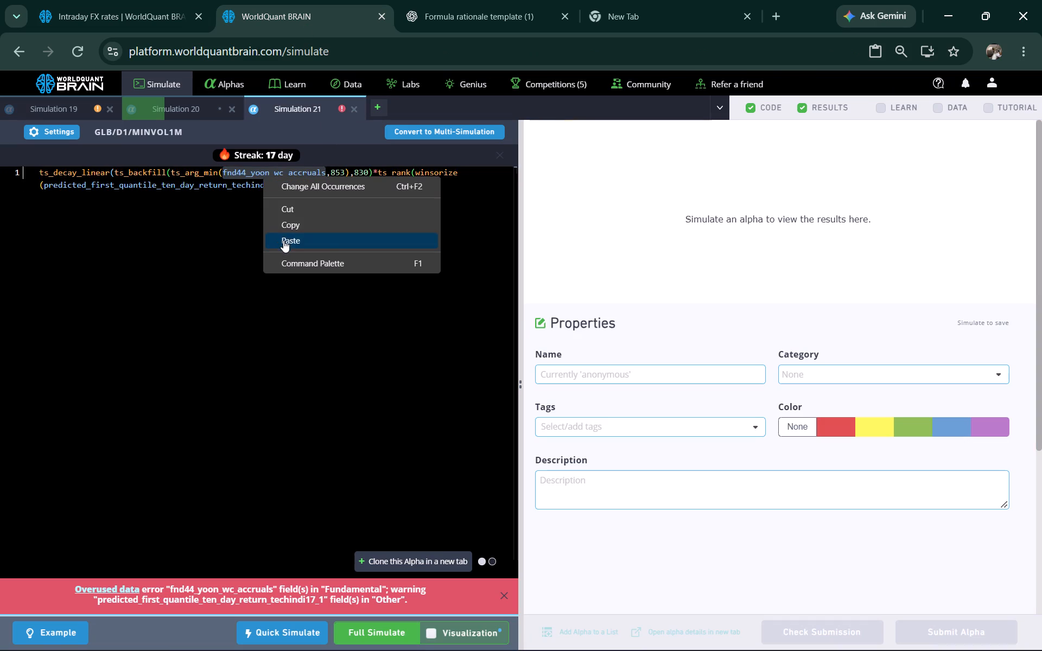
click(373, 634)
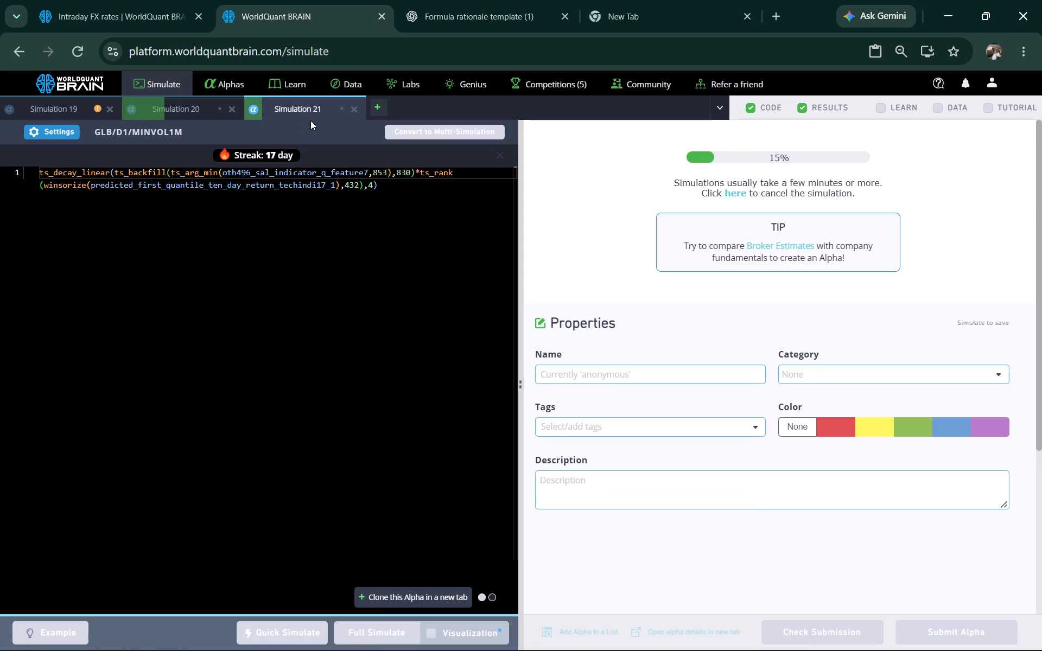
Bring up Simulation 19, then reopen the Power Pool Nov'26 announcement in the dataset tab and open the recommended other455 dataset.
click(80, 104)
click(74, 106)
click(130, 6)
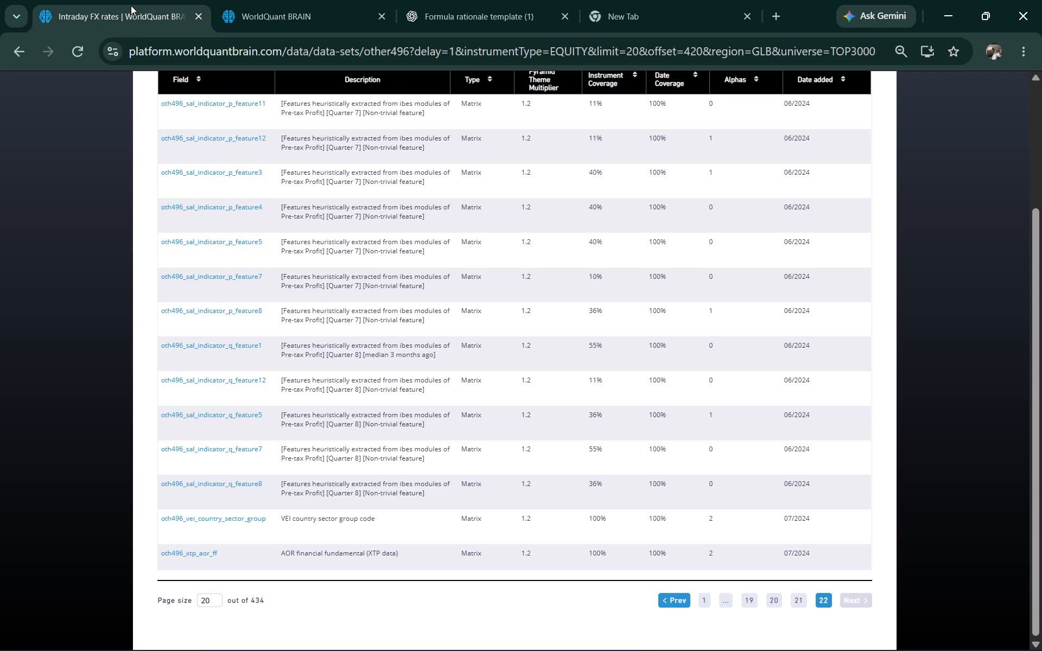
click(324, 0)
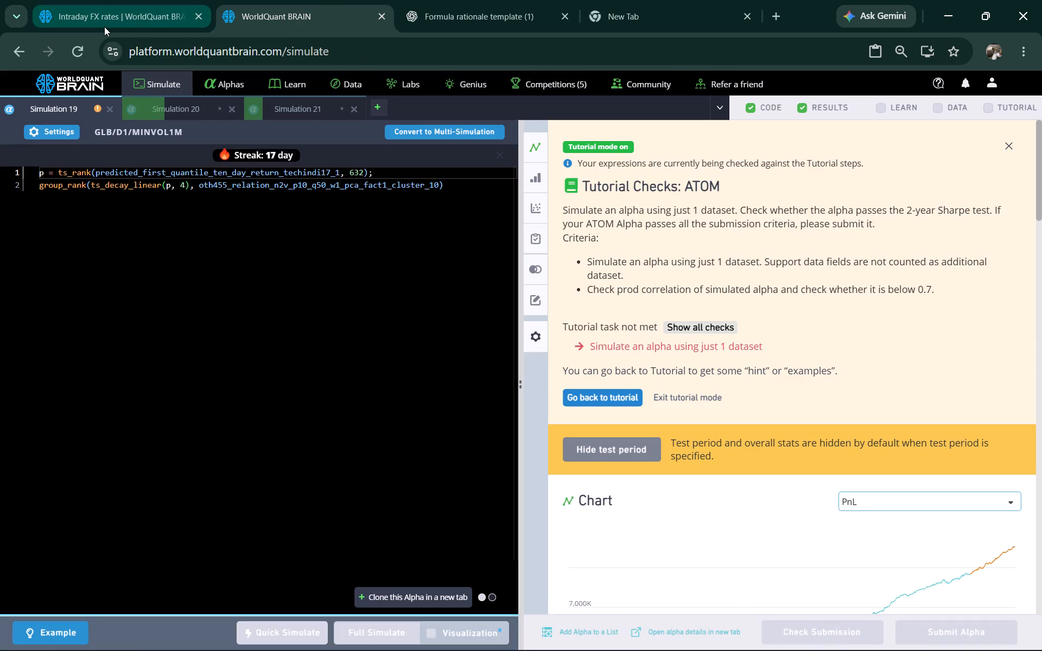
click(107, 16)
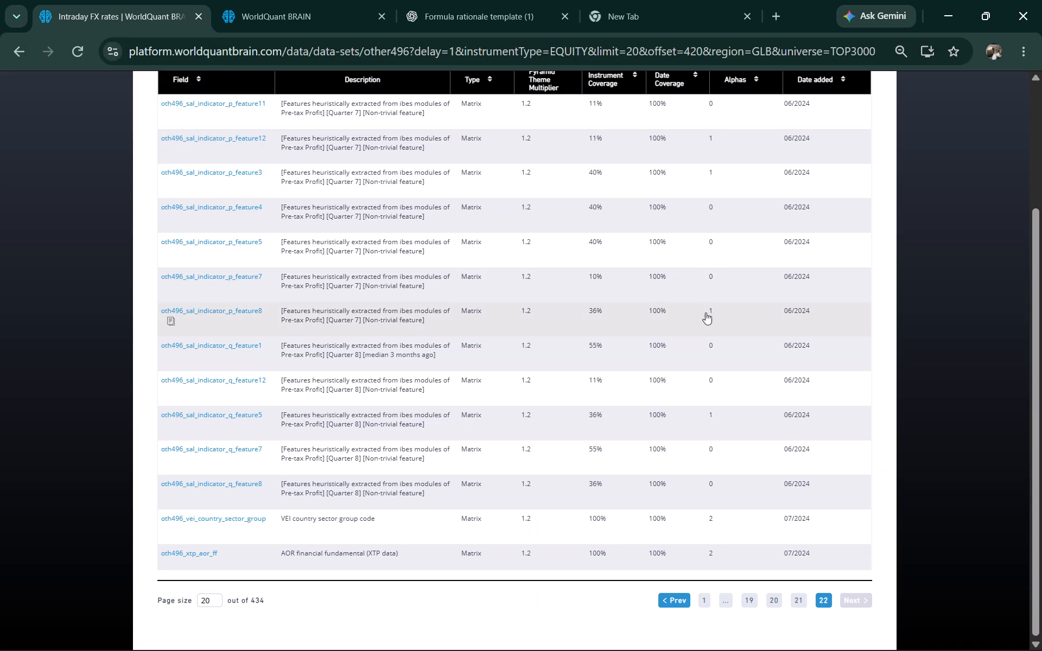
scroll(705, 305, up, 4)
click(949, 83)
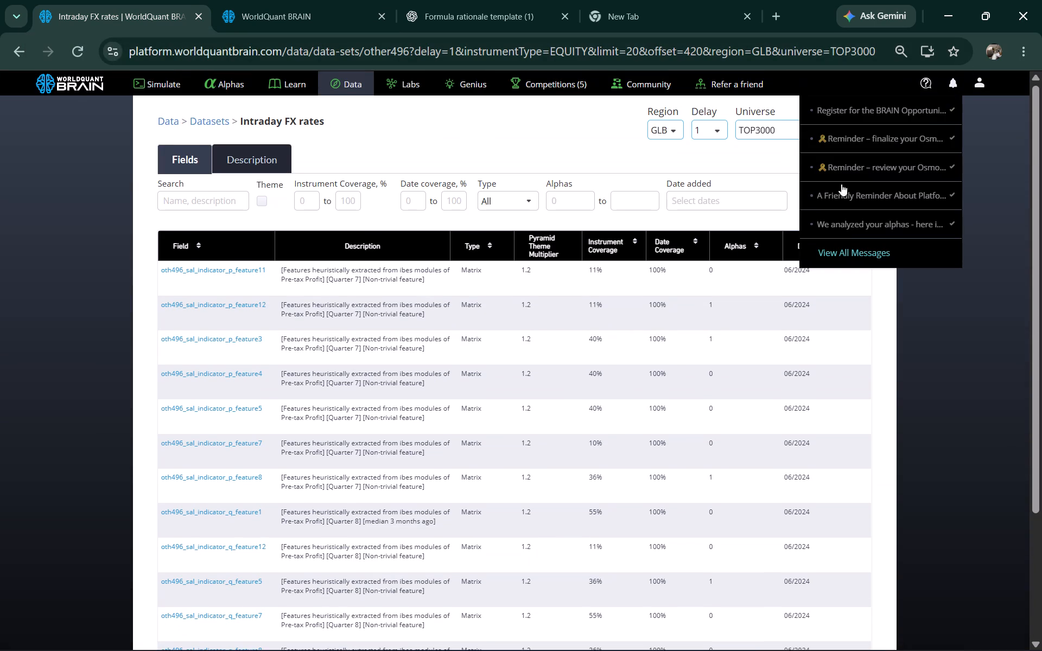
click(844, 250)
scroll(721, 308, down, 3)
scroll(708, 323, up, 1)
scroll(707, 324, down, 1)
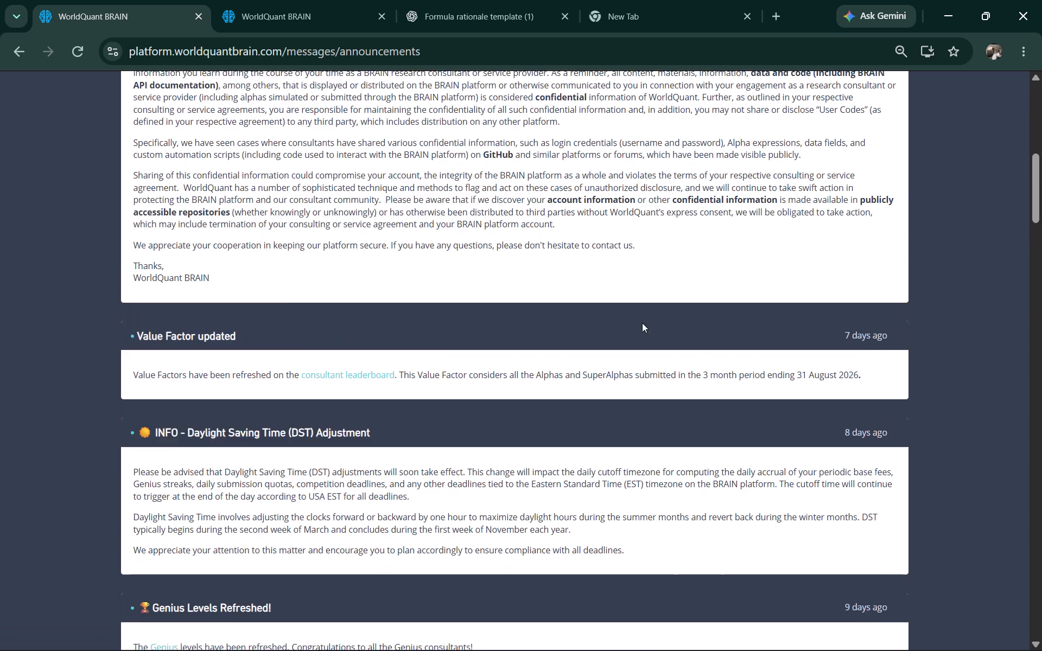
scroll(639, 323, down, 4)
scroll(576, 331, up, 1)
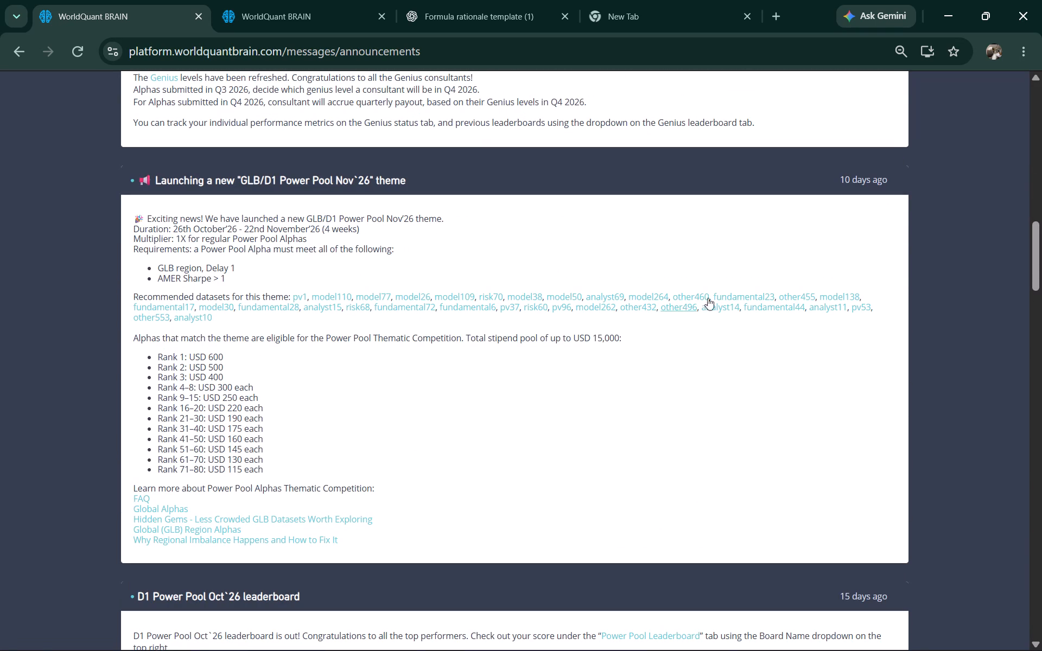
click(792, 296)
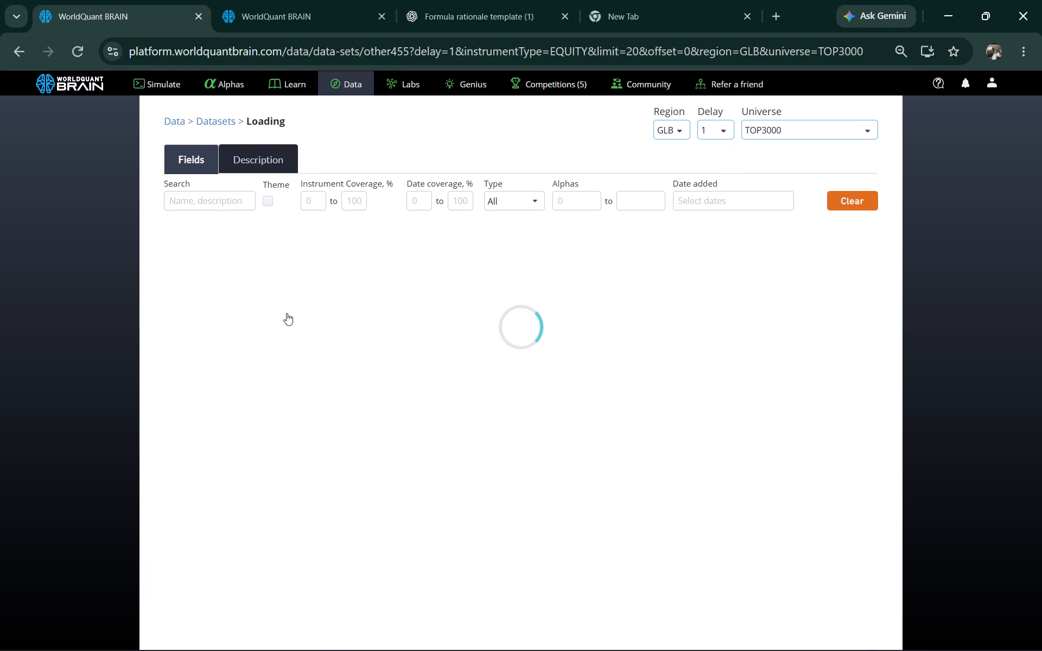
Copy the field name oth455_competitor_n2v_p10_q200_w3_pca_fact1_cluster_20 from the second page of the other455 fields.
scroll(287, 313, down, 5)
scroll(243, 388, down, 2)
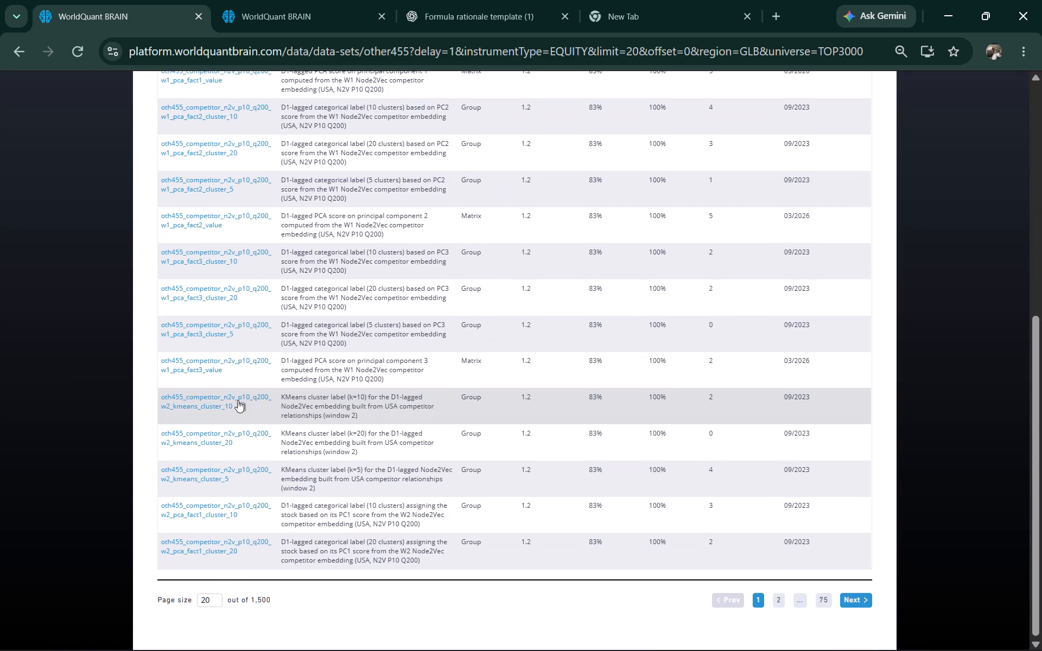
click(780, 601)
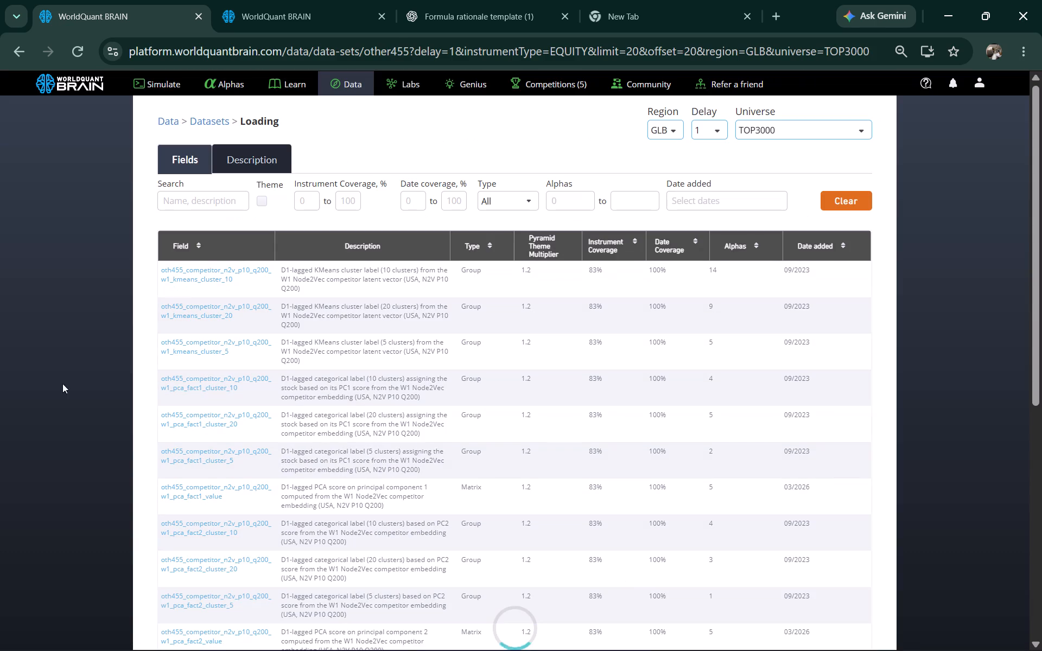
scroll(159, 333, down, 4)
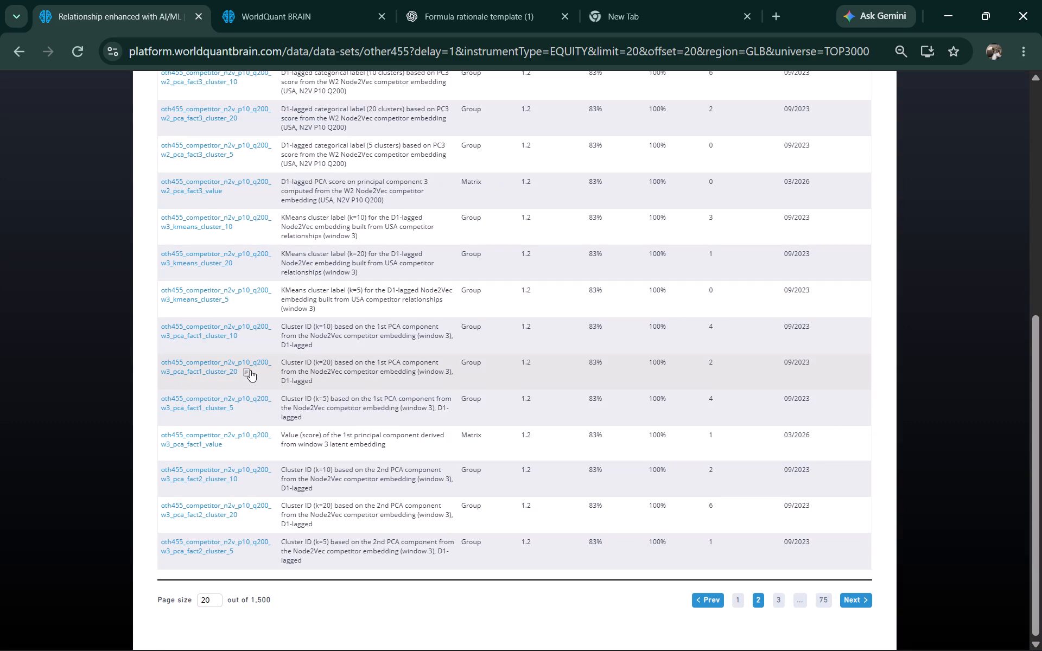
click(245, 369)
In Simulation 19, replace the group_rank grouping field with oth455_competitor_n2v_p10_q200_w3_pca_fact1_cluster_20 and run a full simulation.
click(321, 22)
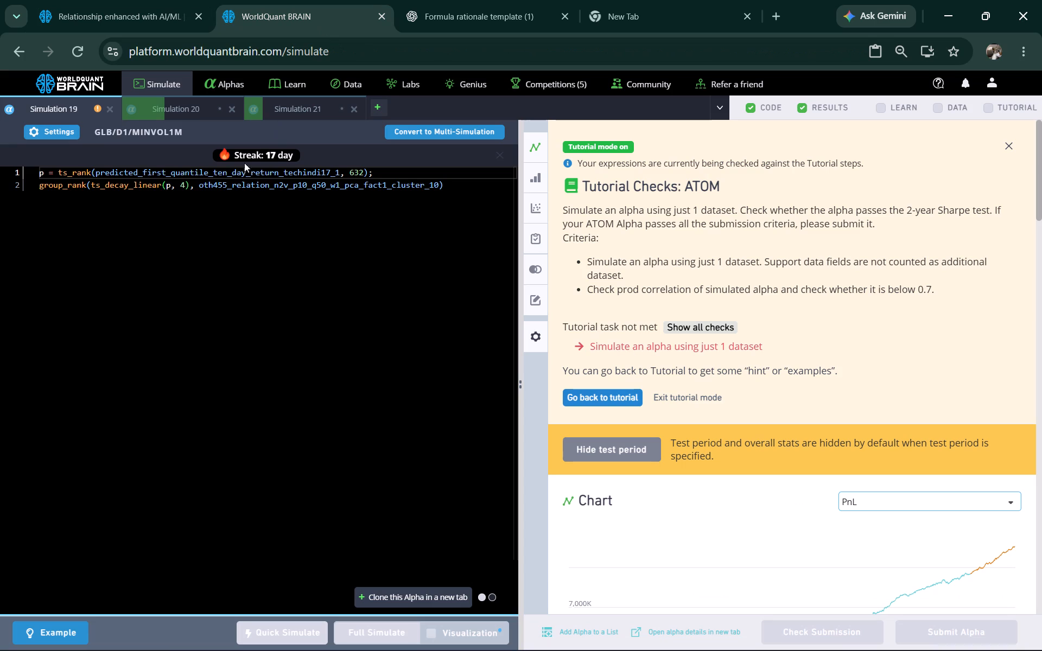
double_click(252, 192)
double_click(249, 186)
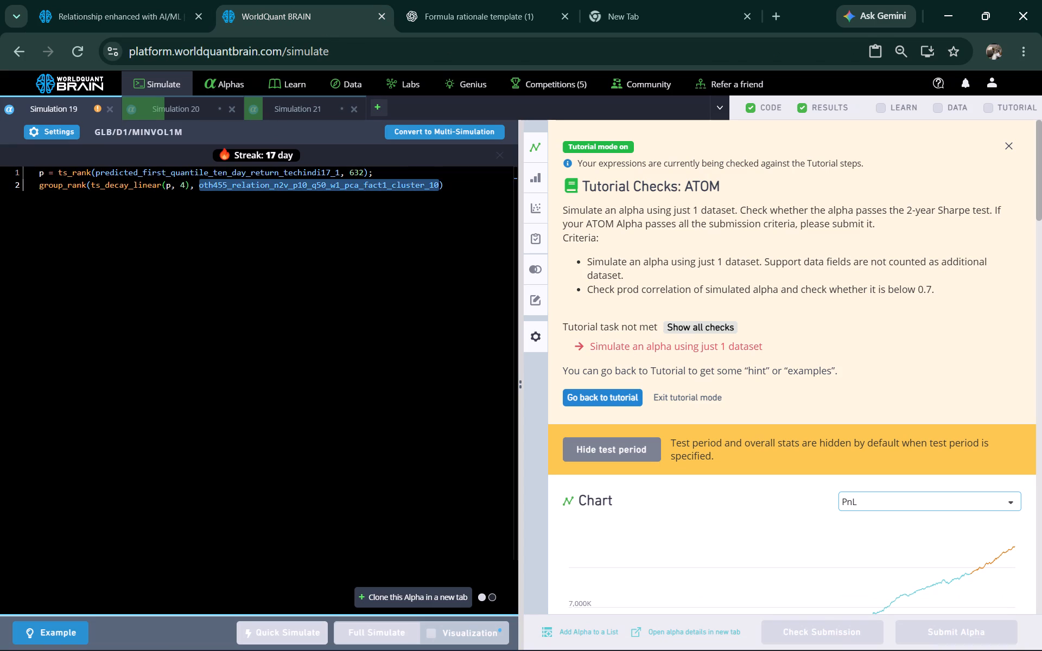
right_click(249, 186)
click(274, 251)
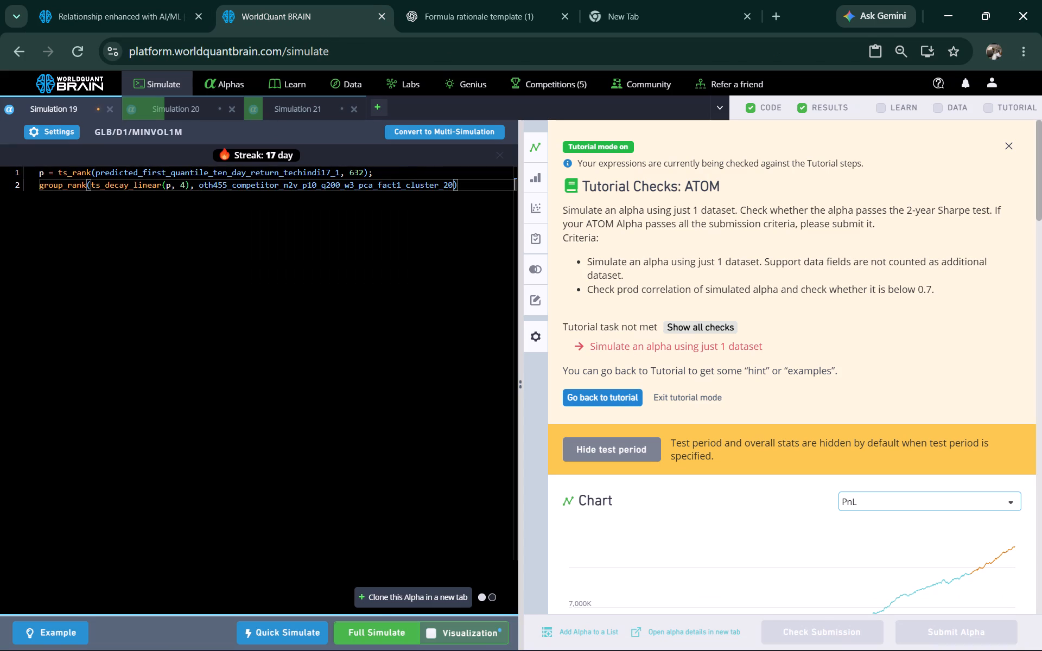
click(383, 626)
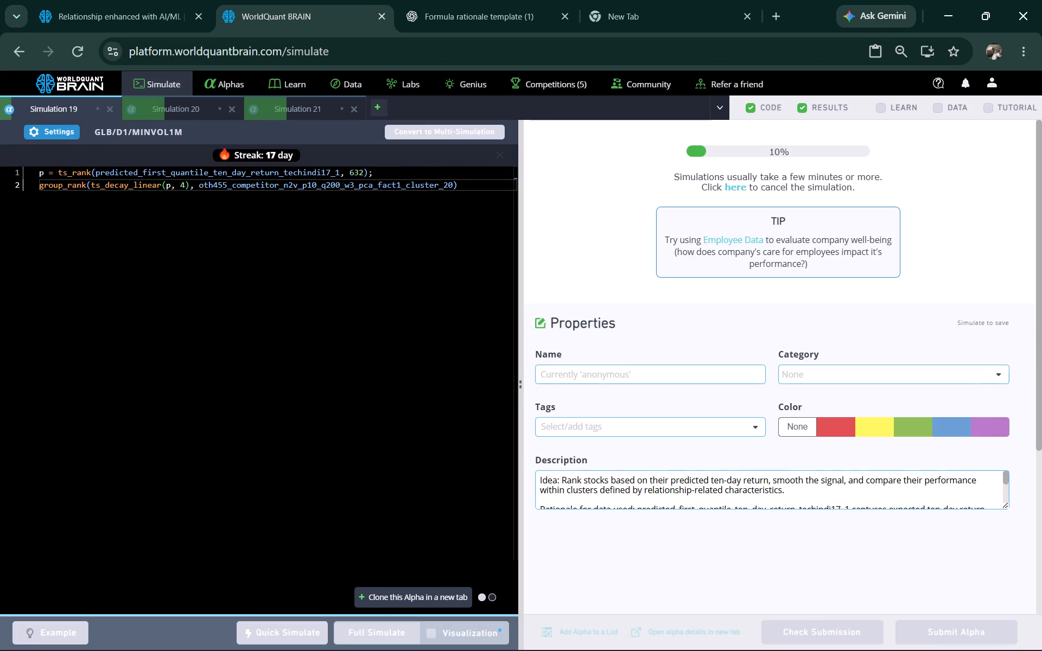
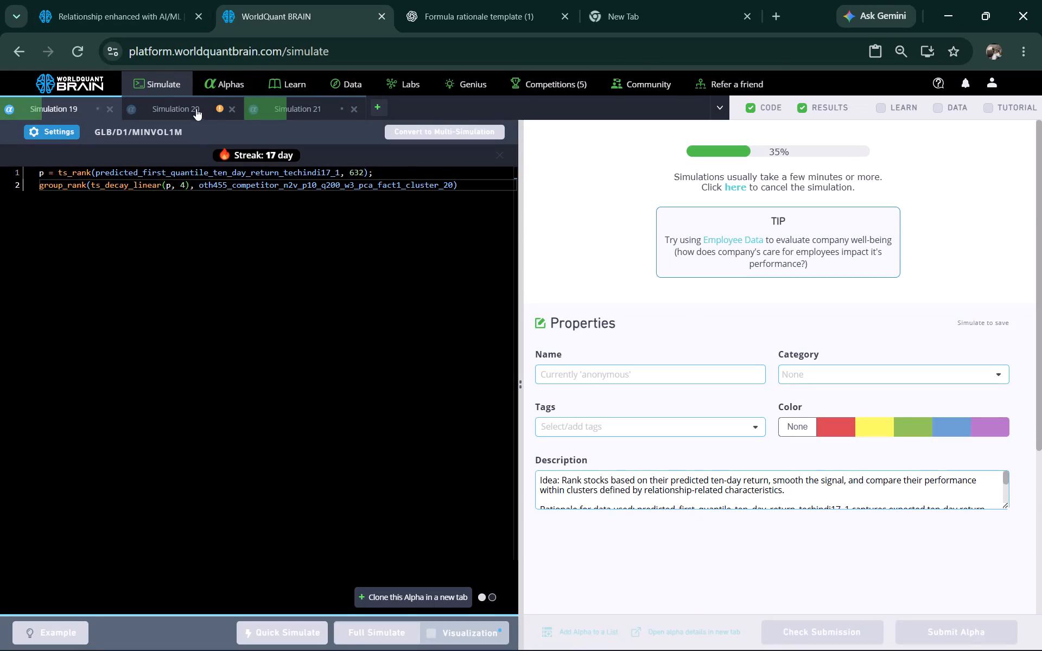
In Simulation 20, show the test period and review the regional aggregate data, correlation, IS testing status and properties sections.
scroll(775, 360, down, 2)
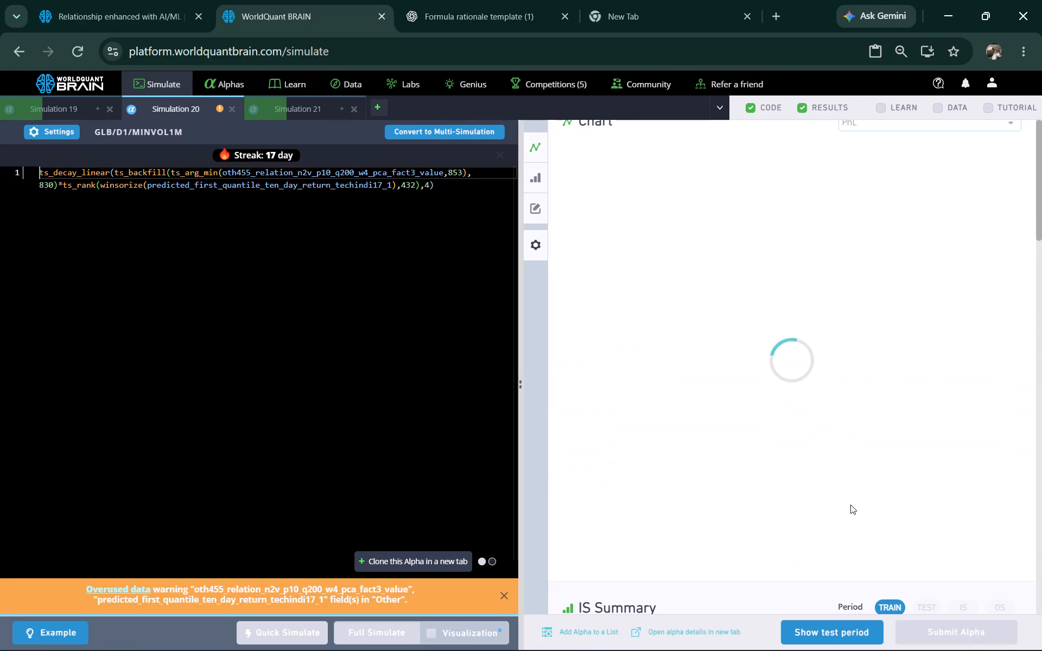
click(833, 628)
scroll(834, 411, down, 4)
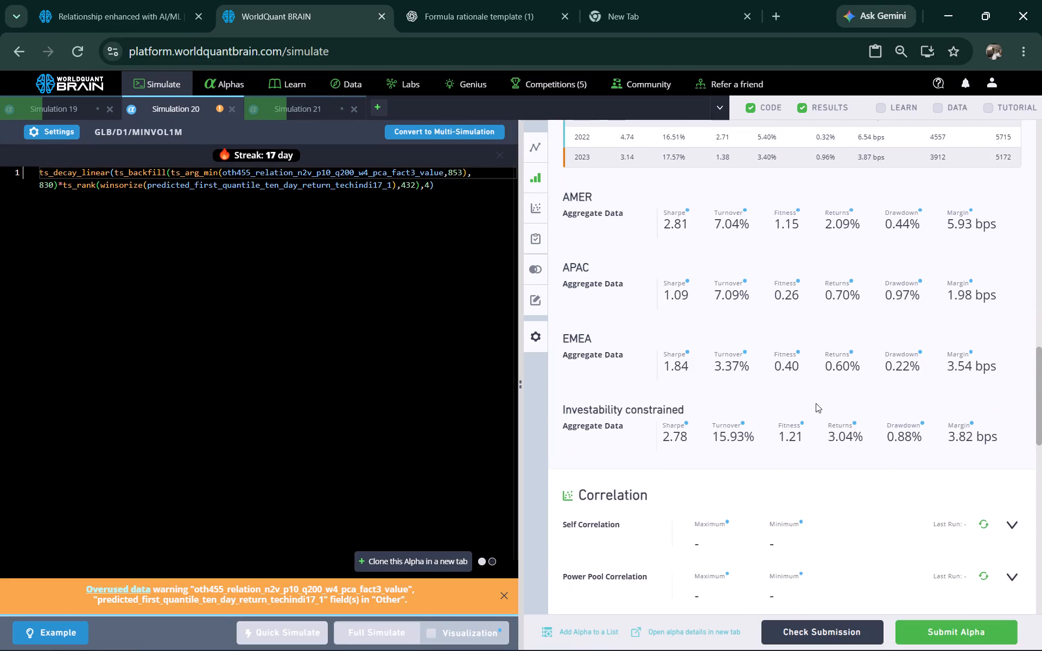
scroll(792, 401, down, 5)
scroll(700, 388, up, 1)
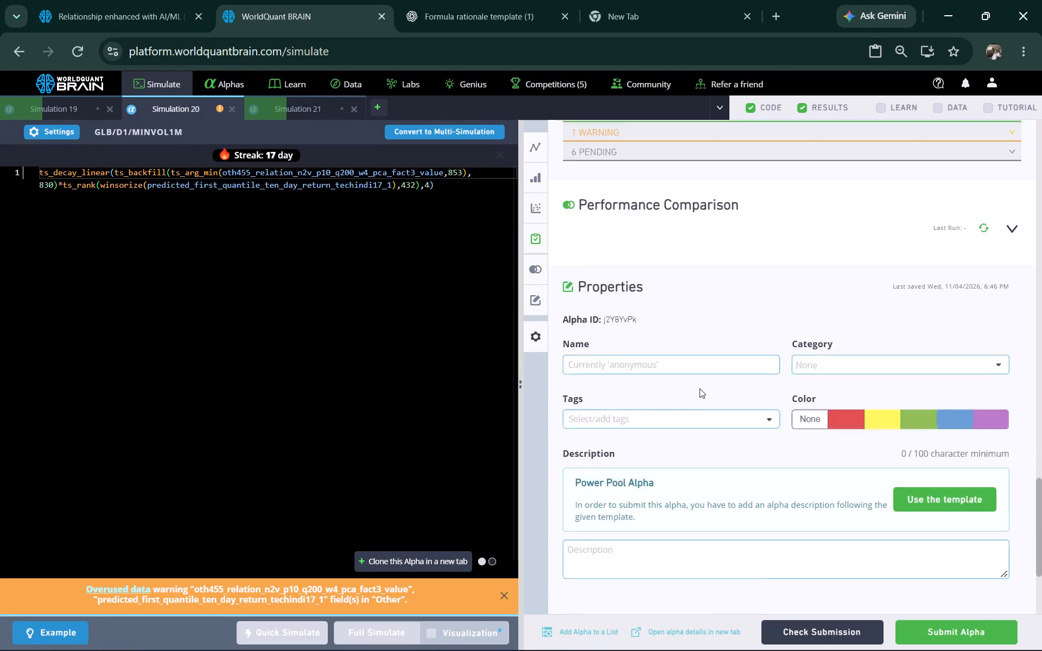
scroll(700, 388, up, 2)
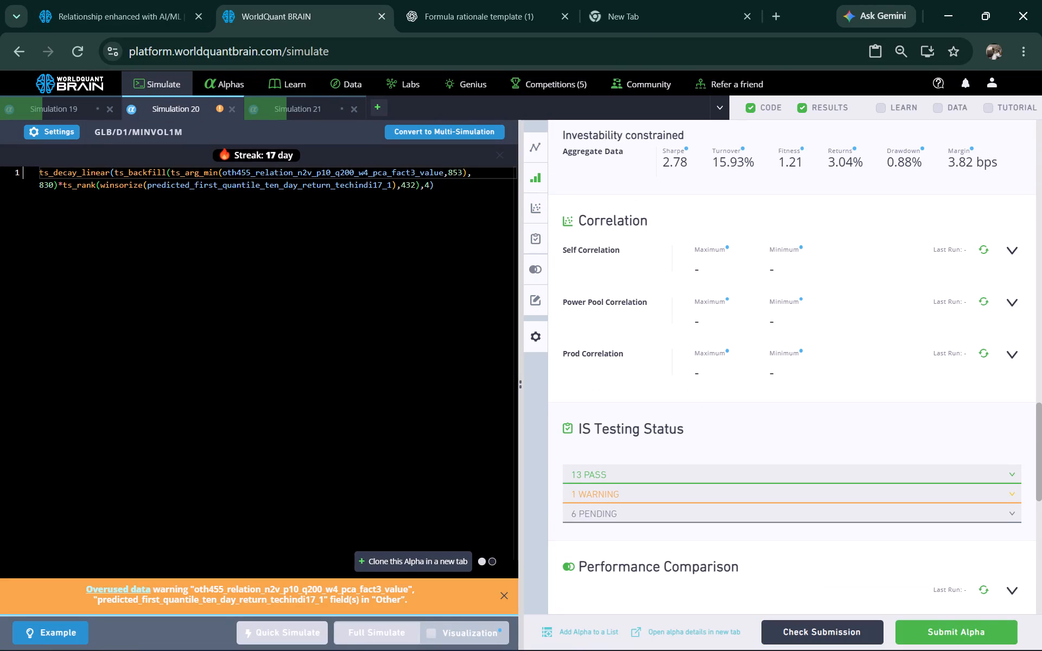
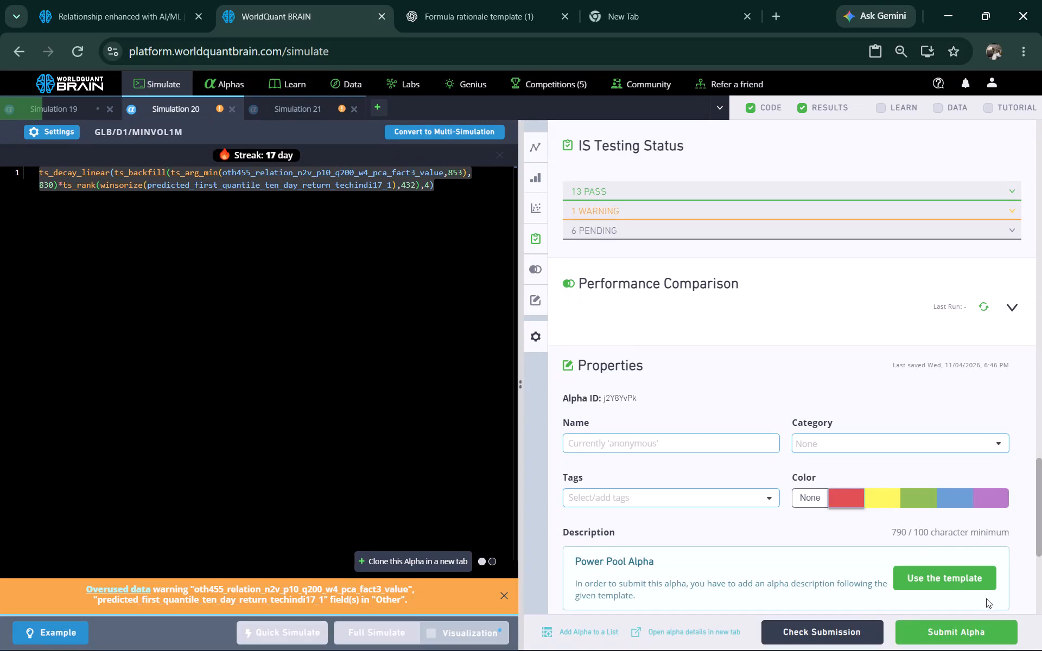
Submit the Simulation 20 alpha again and expand the failed test in its IS testing status.
click(962, 630)
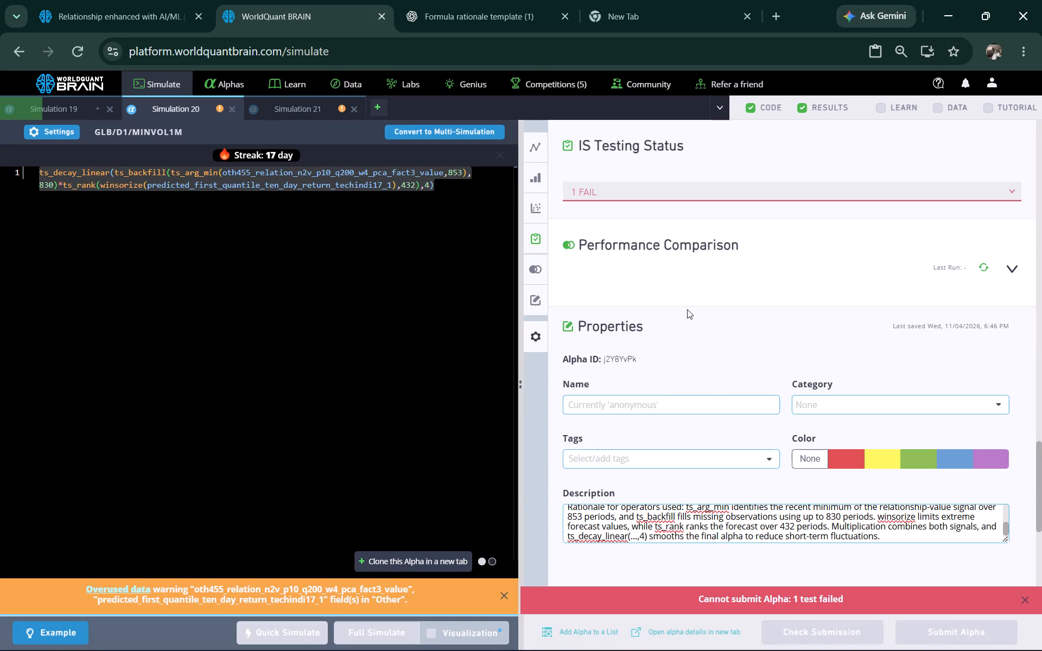
click(666, 198)
scroll(649, 231, up, 2)
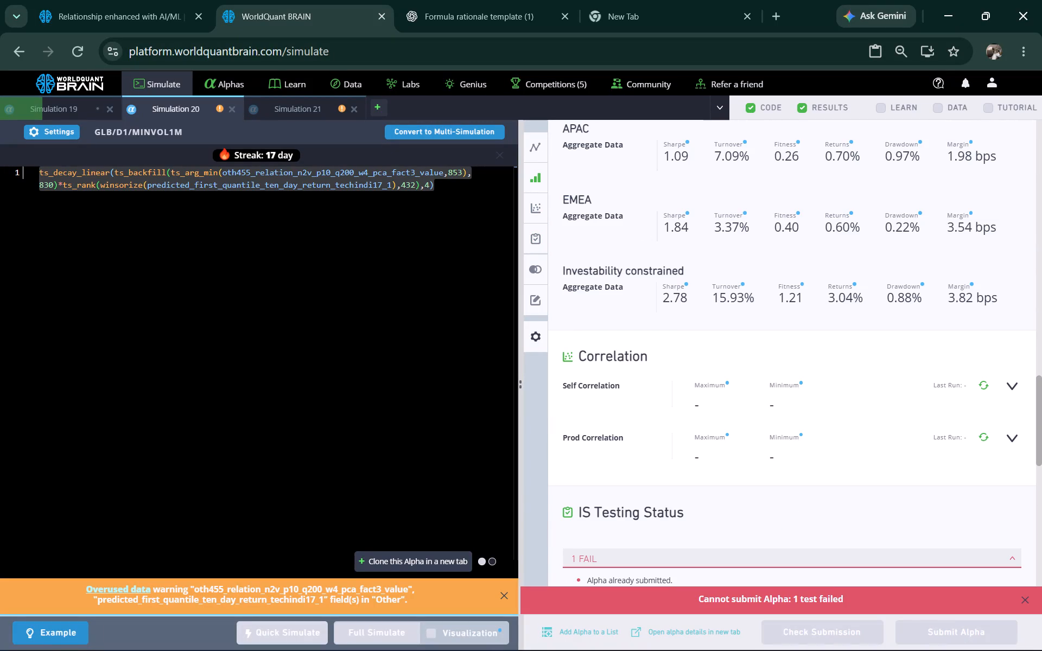
In Simulation 21, review the PnL chart and IS summary, show the test period and examine the IS testing warnings.
click(308, 106)
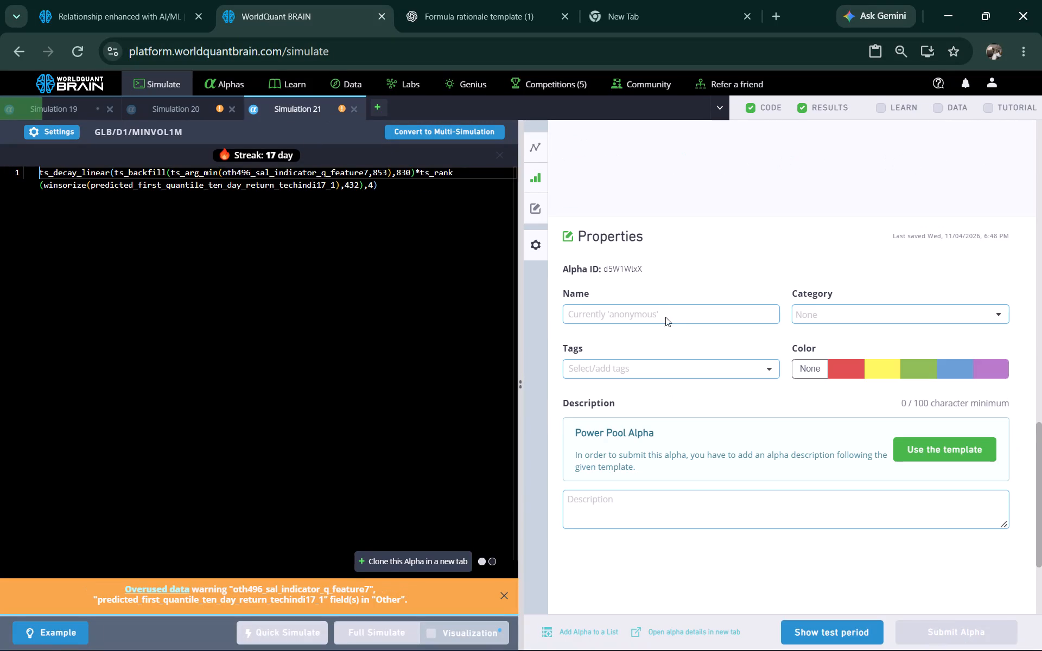
click(631, 499)
scroll(627, 489, up, 2)
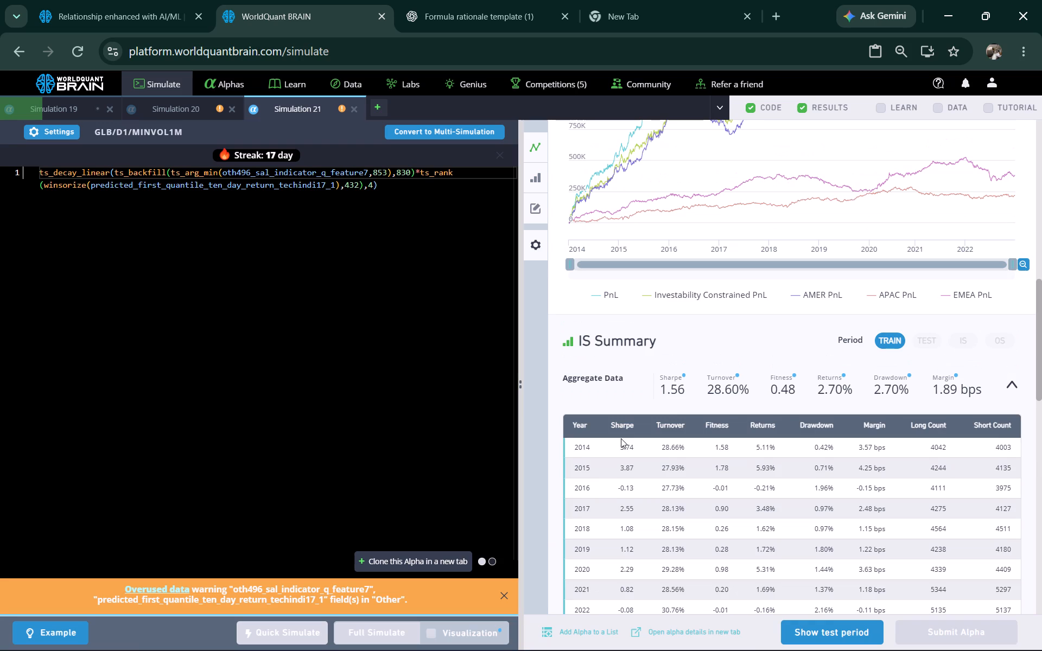
scroll(621, 438, up, 2)
scroll(621, 430, down, 1)
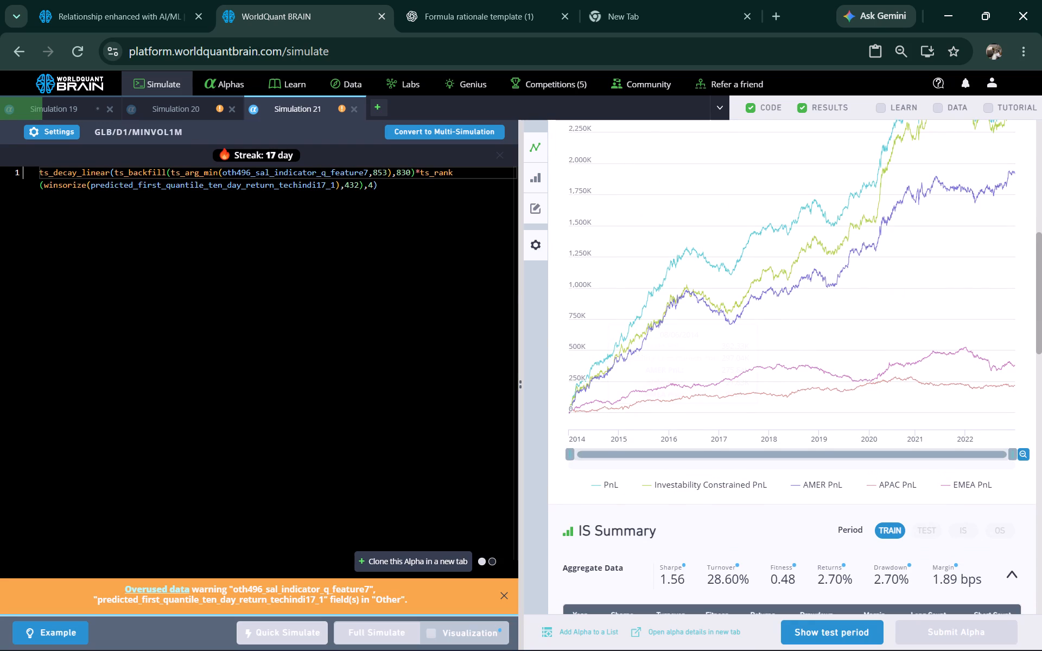
scroll(668, 270, down, 10)
scroll(673, 307, up, 3)
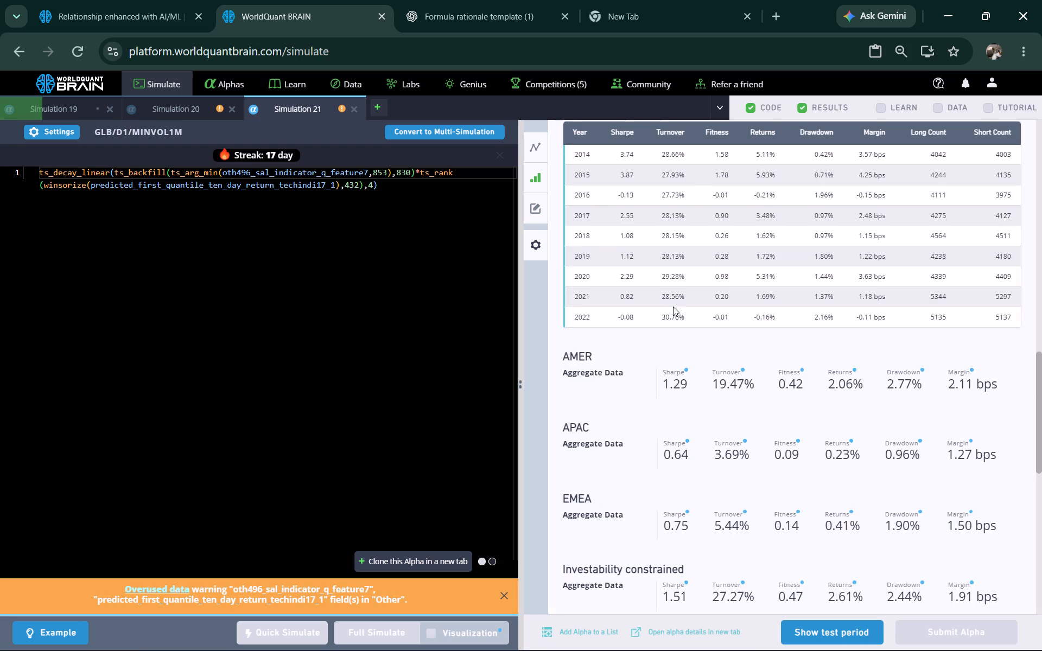
scroll(678, 315, down, 2)
click(813, 628)
scroll(734, 407, down, 2)
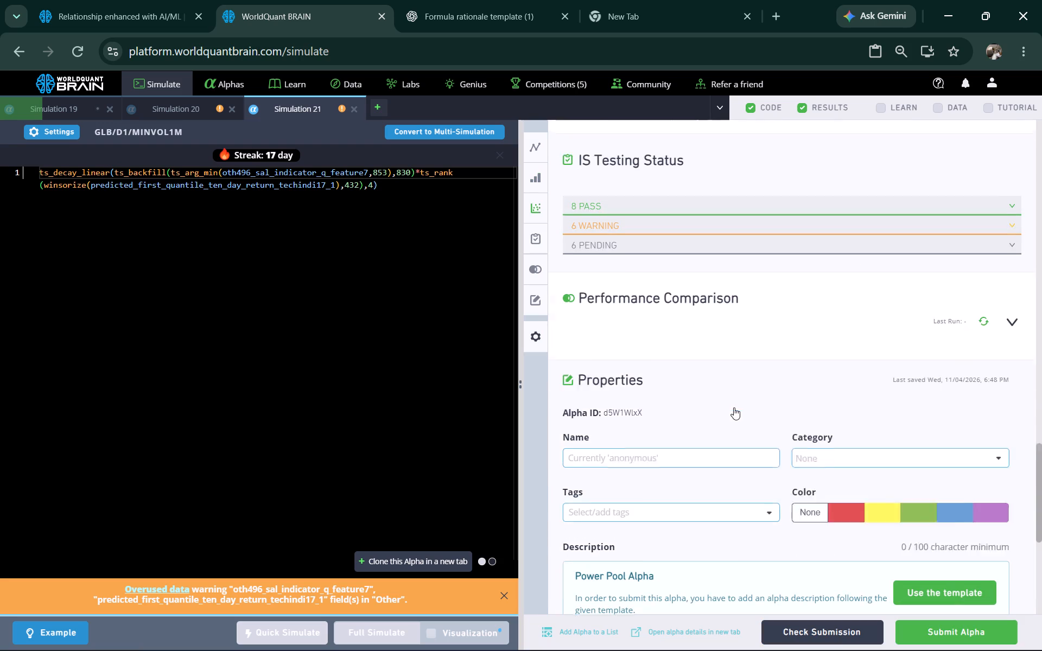
click(630, 189)
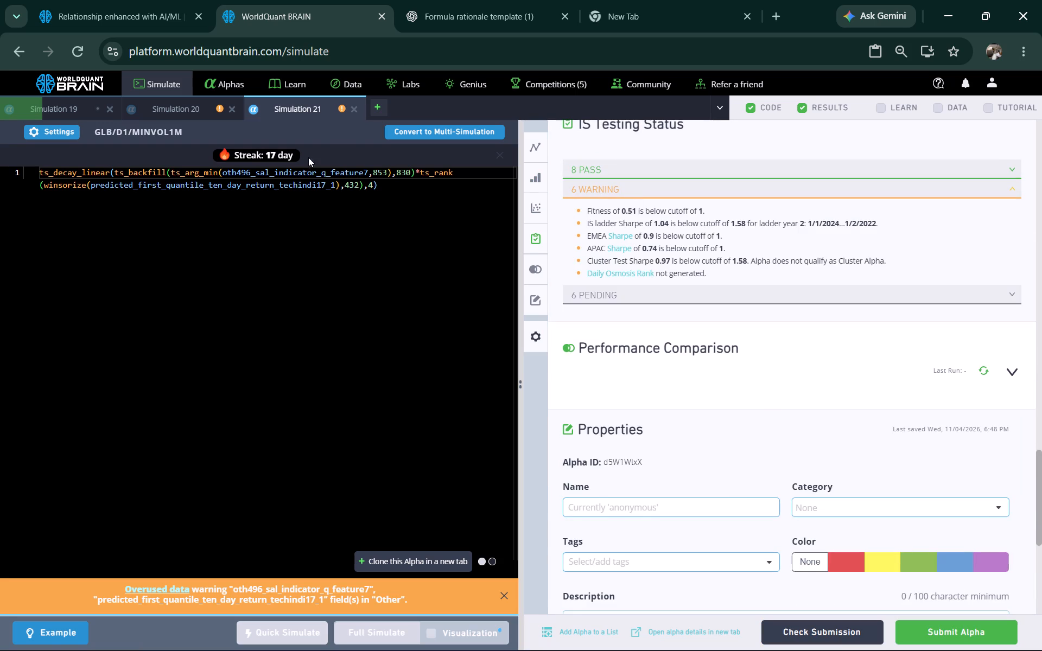
Copy the field name oth496_sal_indicator_q_feature7 from Simulation 21's formula and close that simulation.
click(350, 109)
double_click(306, 171)
right_click(306, 170)
click(336, 219)
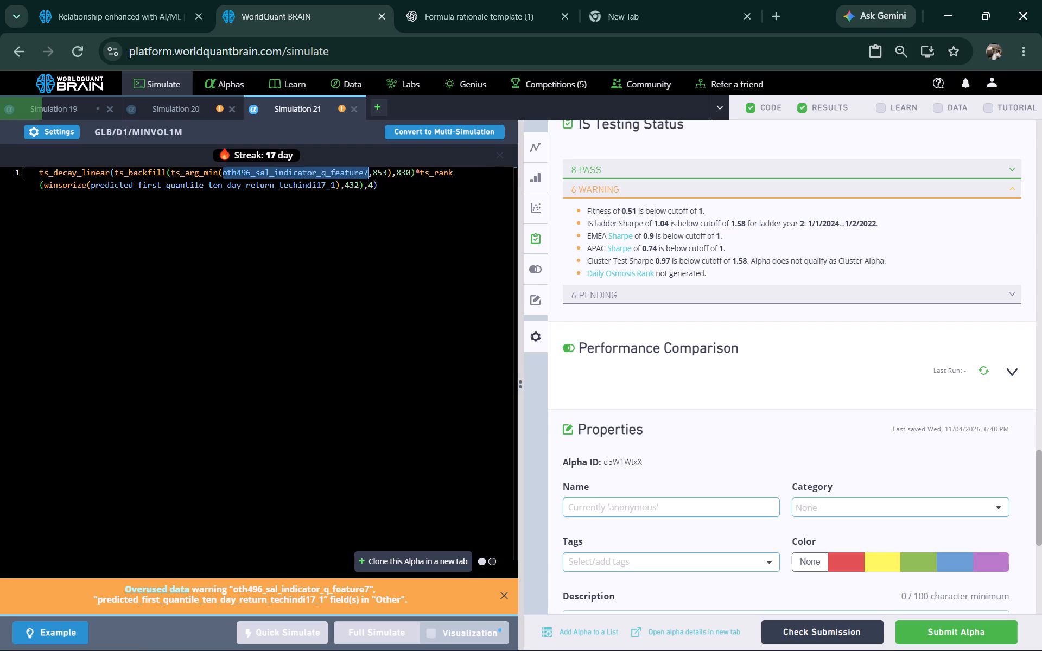
click(354, 109)
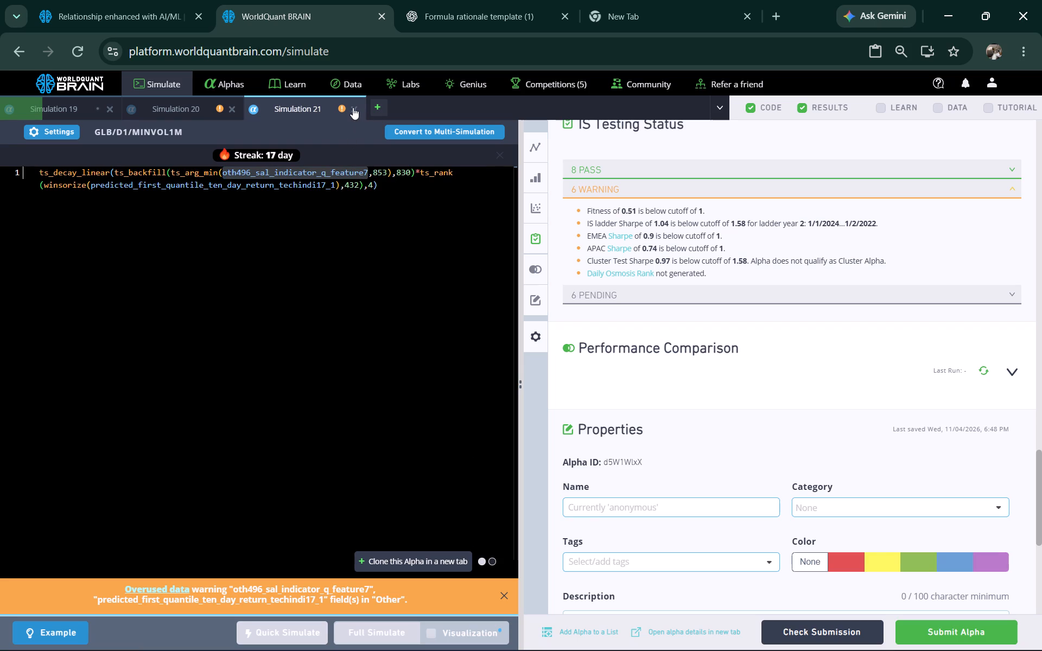
click(353, 107)
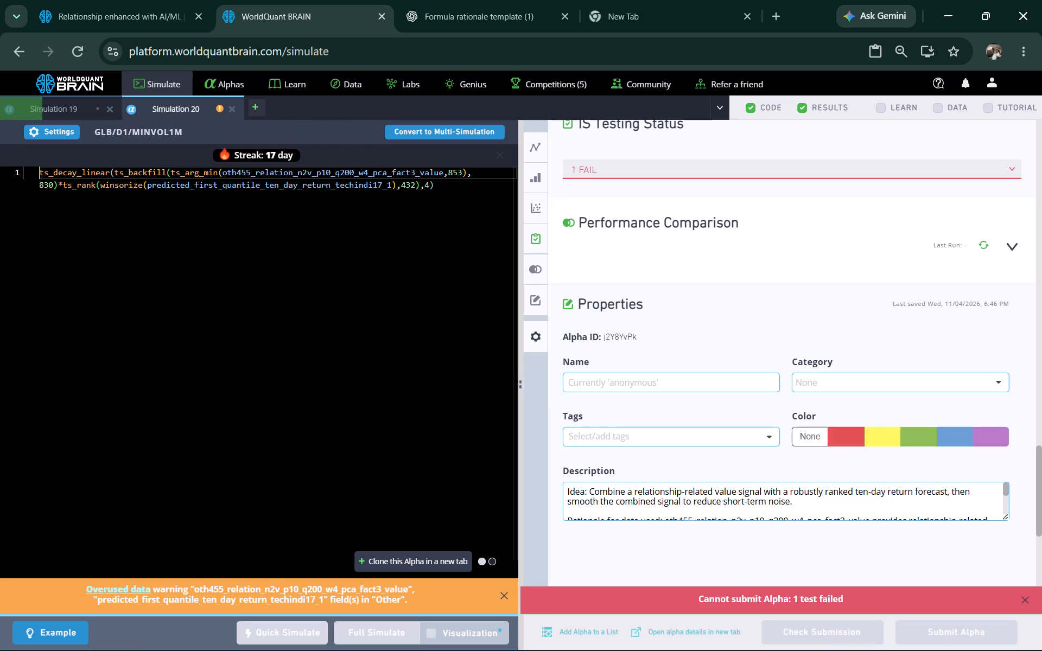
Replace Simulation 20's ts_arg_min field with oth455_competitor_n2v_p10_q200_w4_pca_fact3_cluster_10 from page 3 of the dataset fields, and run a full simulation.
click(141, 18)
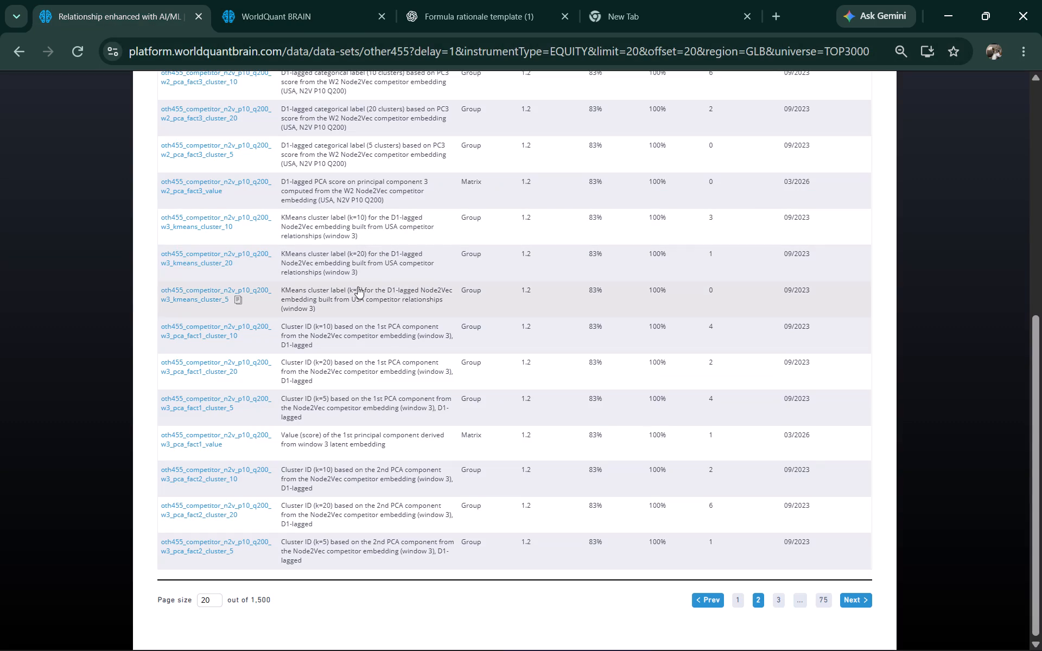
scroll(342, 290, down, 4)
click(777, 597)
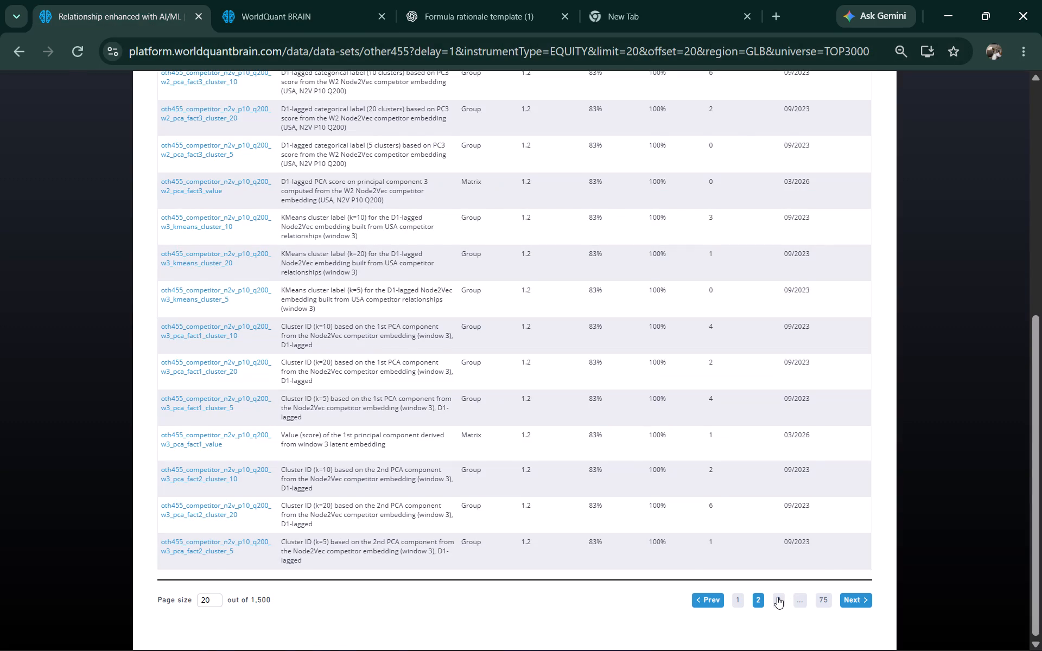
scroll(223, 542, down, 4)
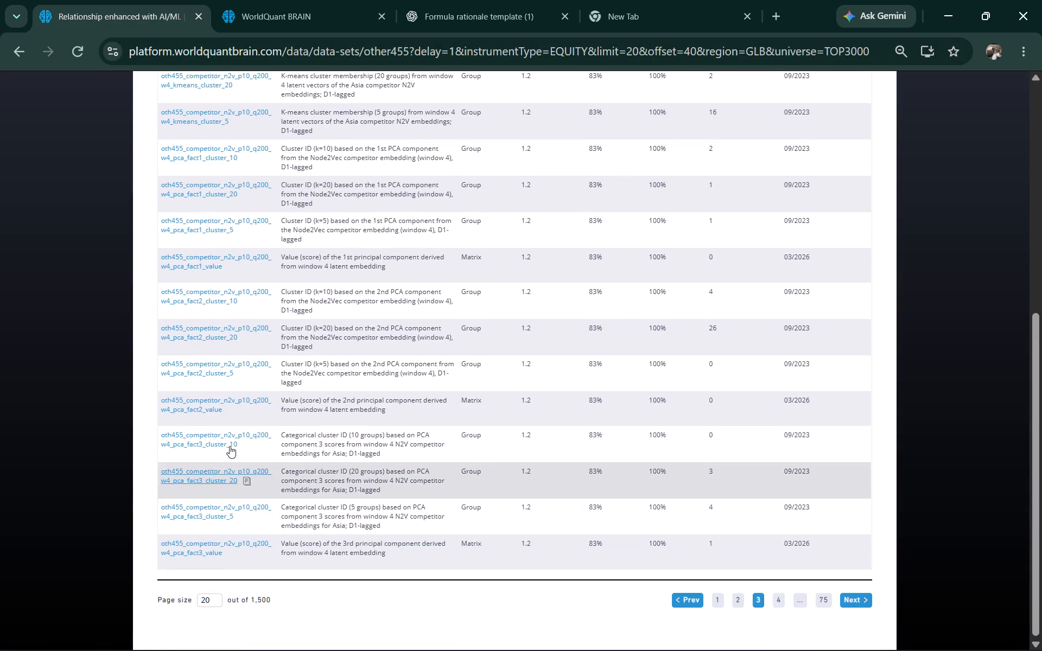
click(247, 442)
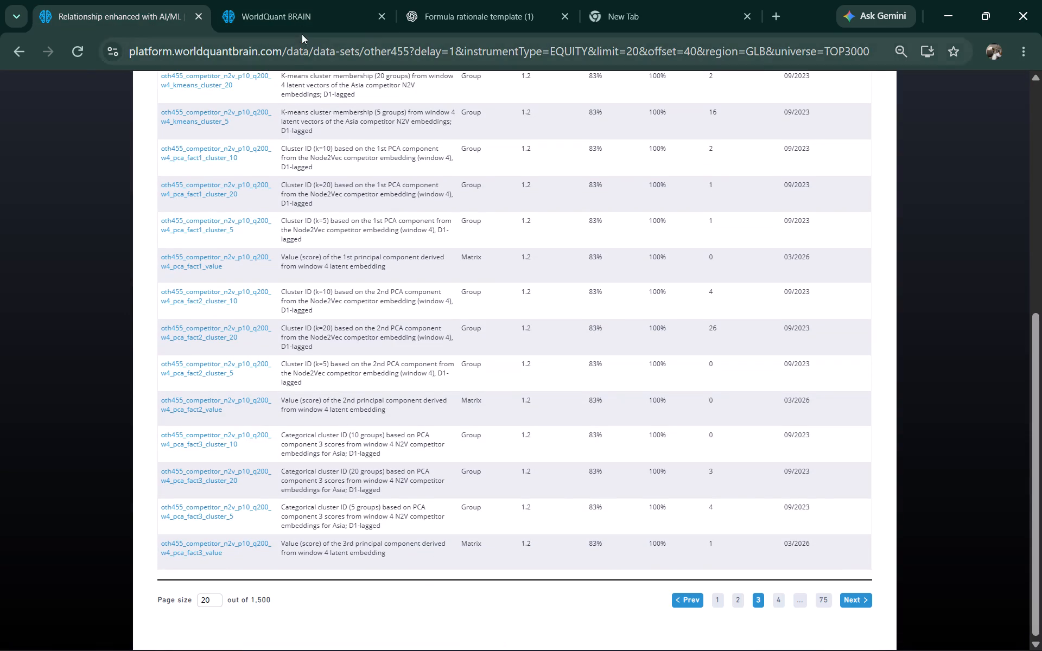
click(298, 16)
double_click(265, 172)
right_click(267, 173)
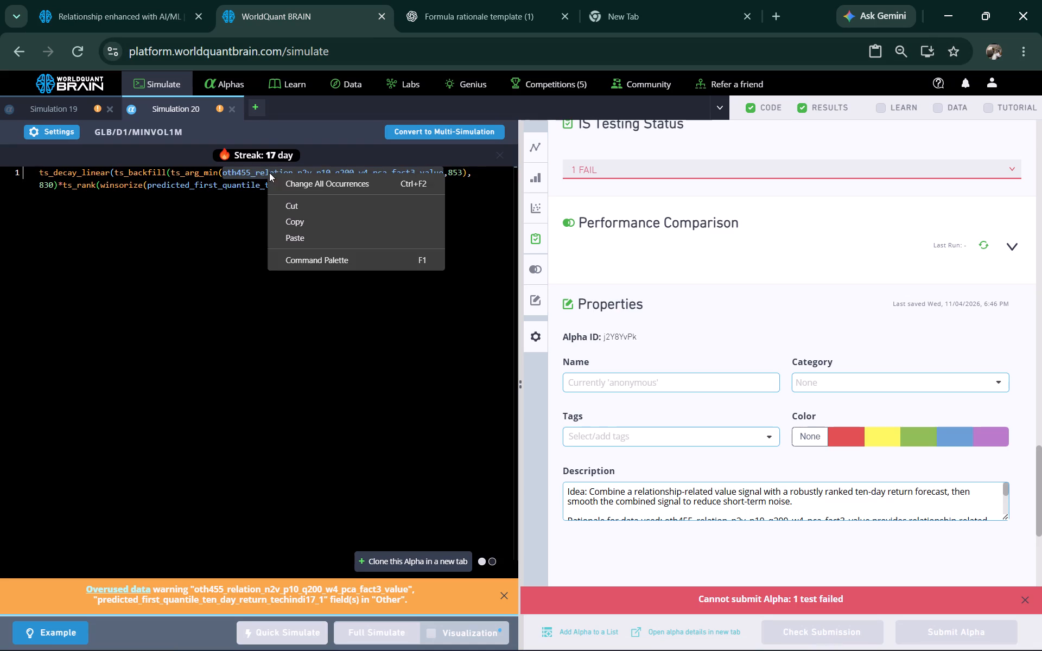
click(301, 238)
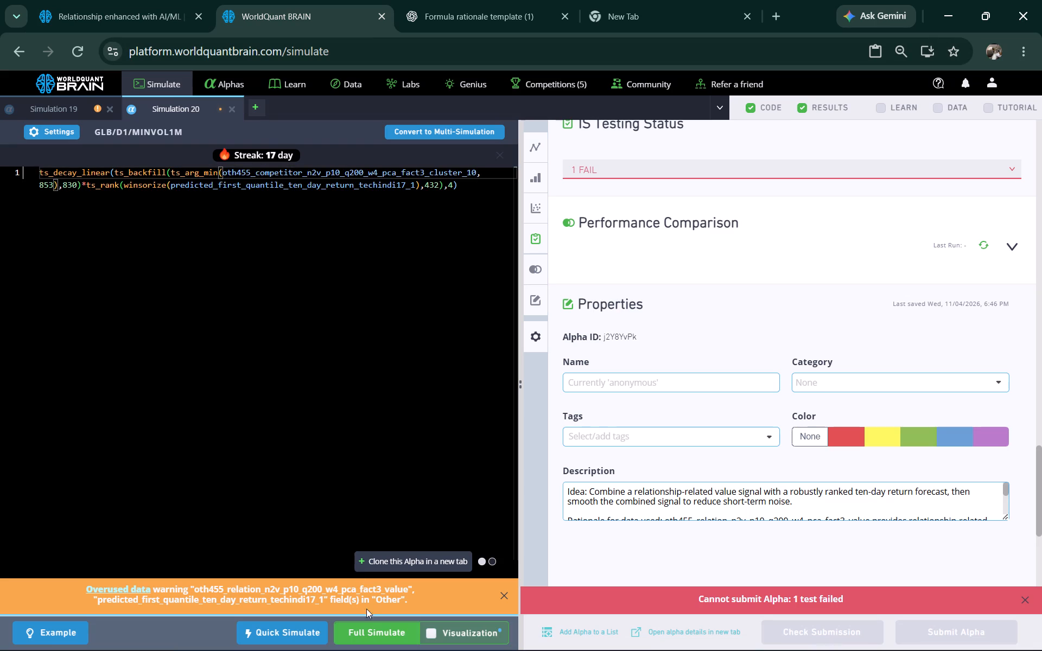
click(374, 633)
Copy the field name oth455_competitor_n2v_p10_q200_w4_pca_fact2_value from page 3 of the dataset's field list.
click(79, 112)
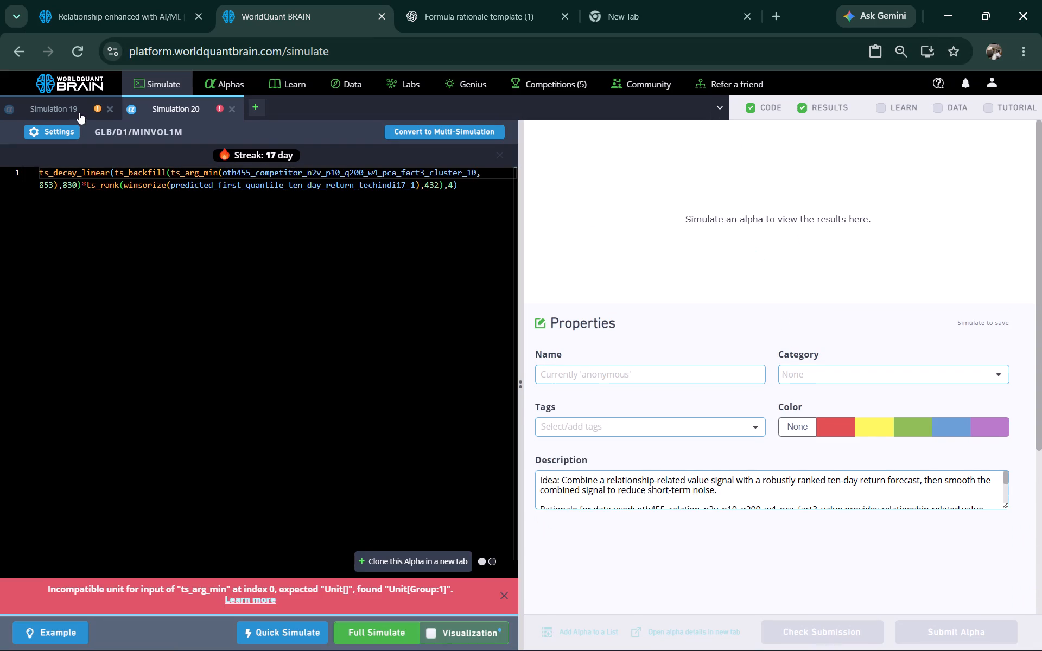
scroll(685, 387, down, 3)
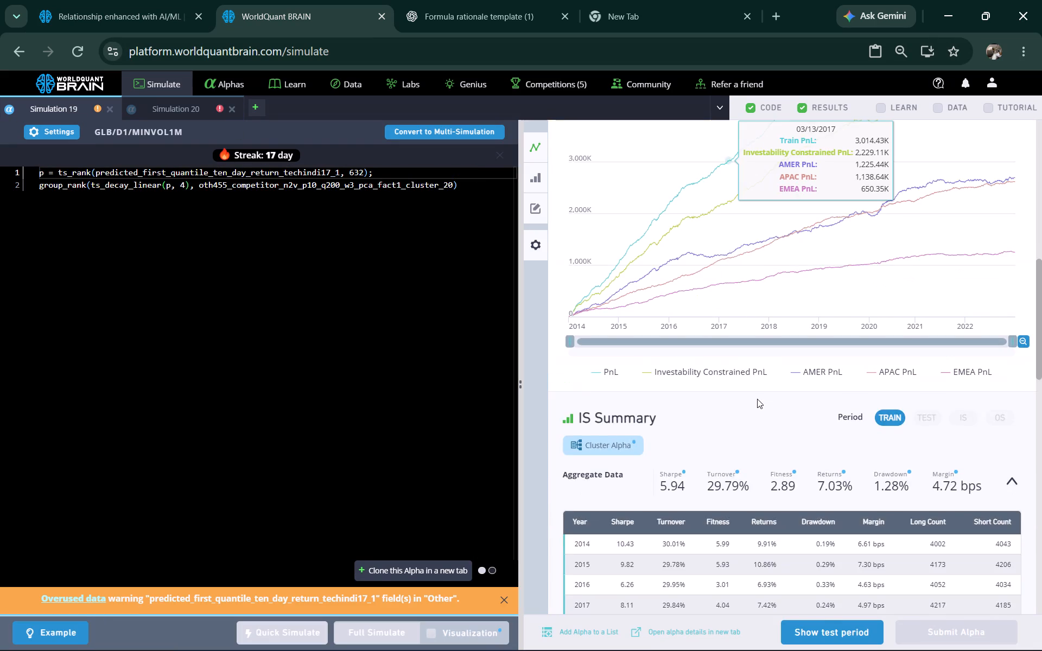
scroll(757, 399, down, 2)
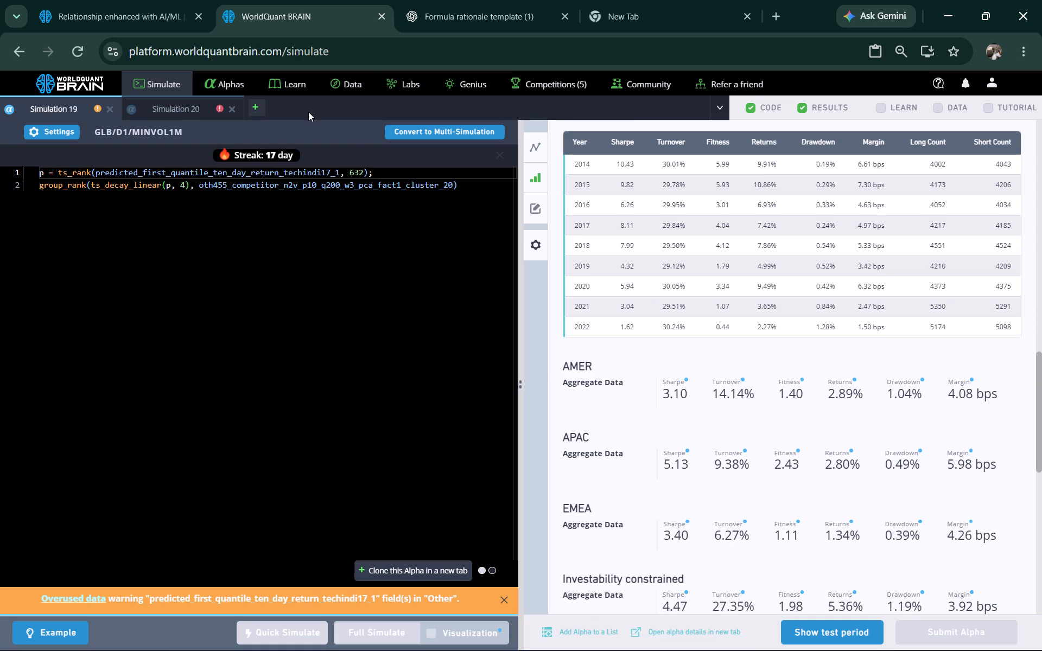
click(125, 22)
scroll(425, 326, down, 1)
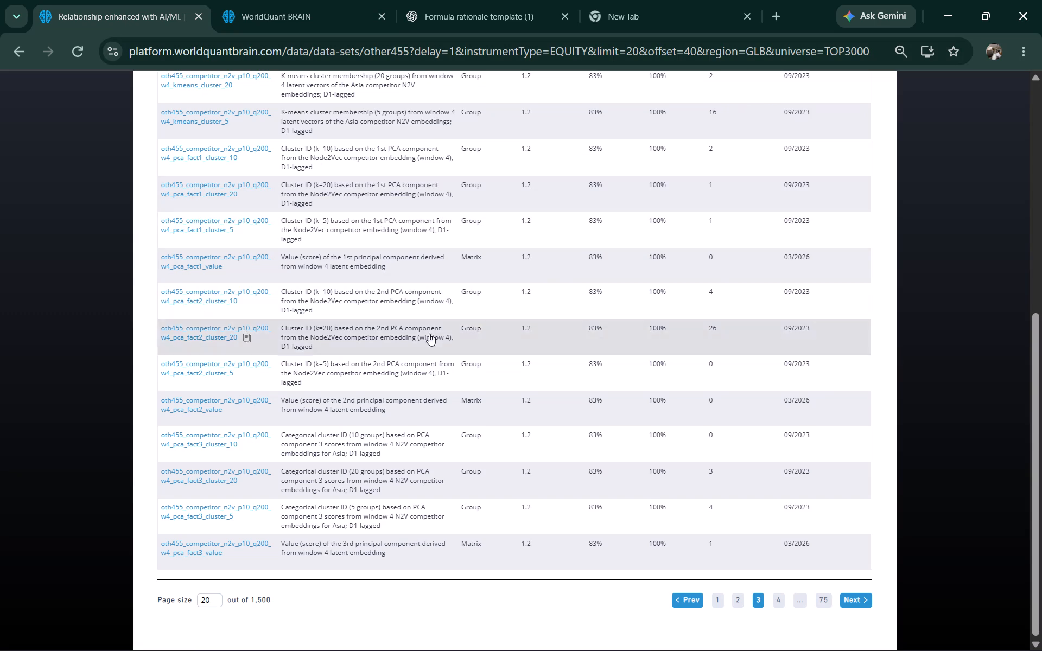
scroll(429, 334, down, 1)
click(233, 410)
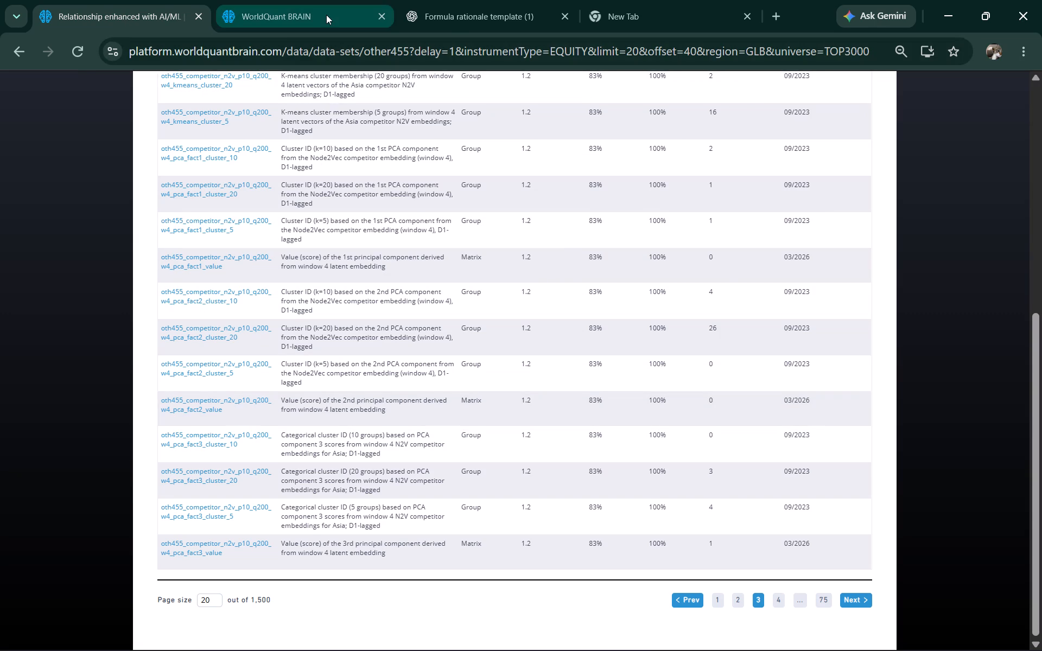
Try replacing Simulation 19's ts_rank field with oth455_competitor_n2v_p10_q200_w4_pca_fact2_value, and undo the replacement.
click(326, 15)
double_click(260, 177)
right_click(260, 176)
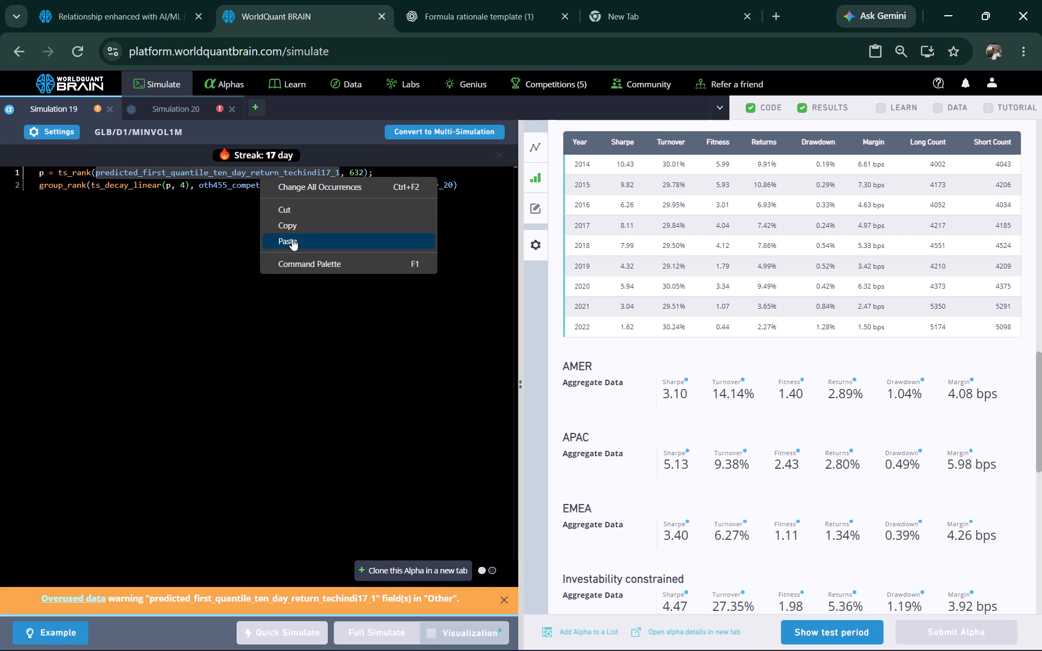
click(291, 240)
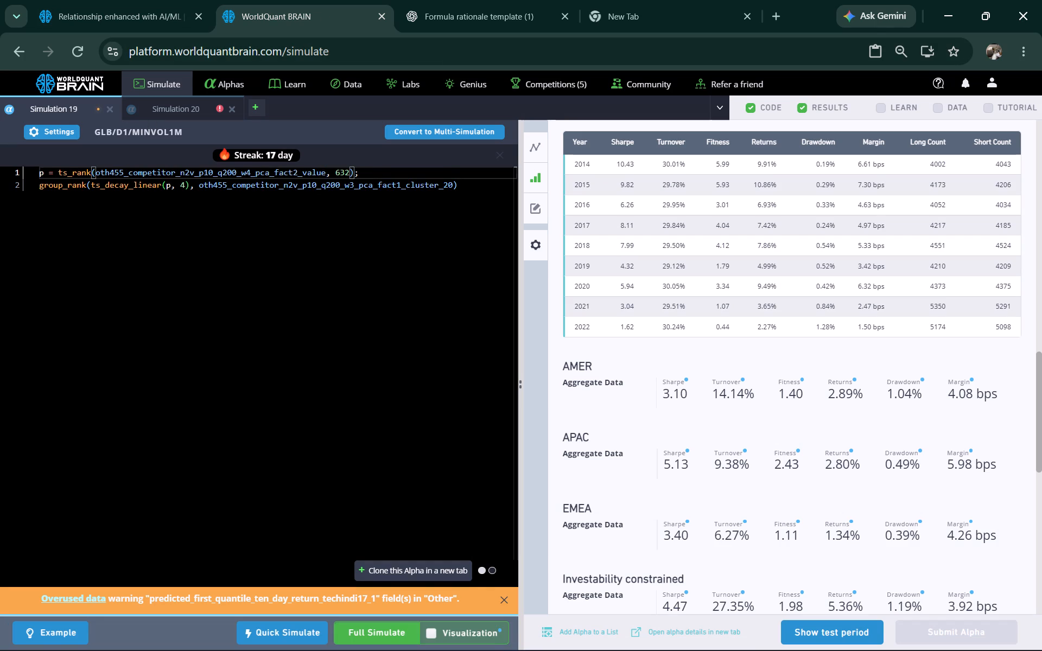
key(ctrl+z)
Replace Simulation 20's ts_arg_min field with oth455_competitor_n2v_p10_q200_w4_pca_fact2_value and run a full simulation.
click(175, 106)
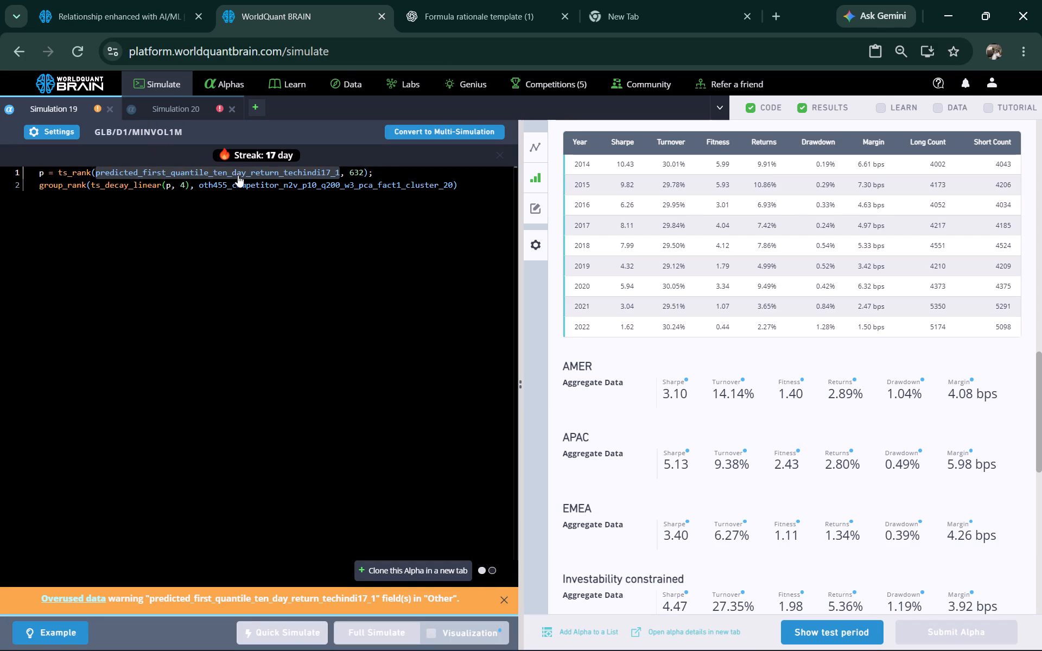
double_click(249, 170)
right_click(252, 173)
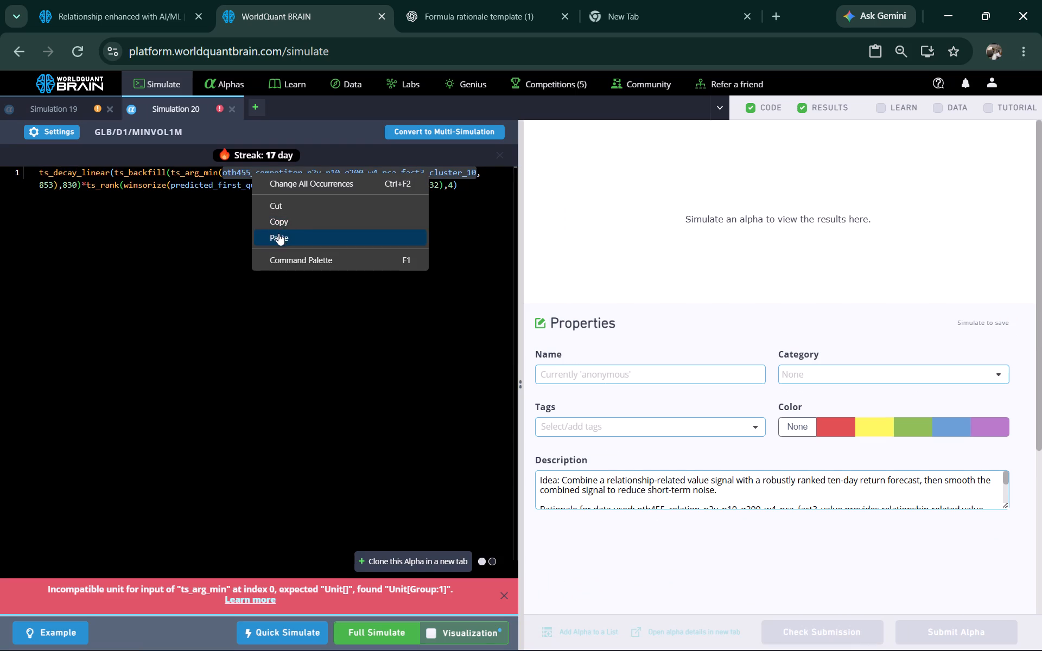
click(278, 233)
click(385, 634)
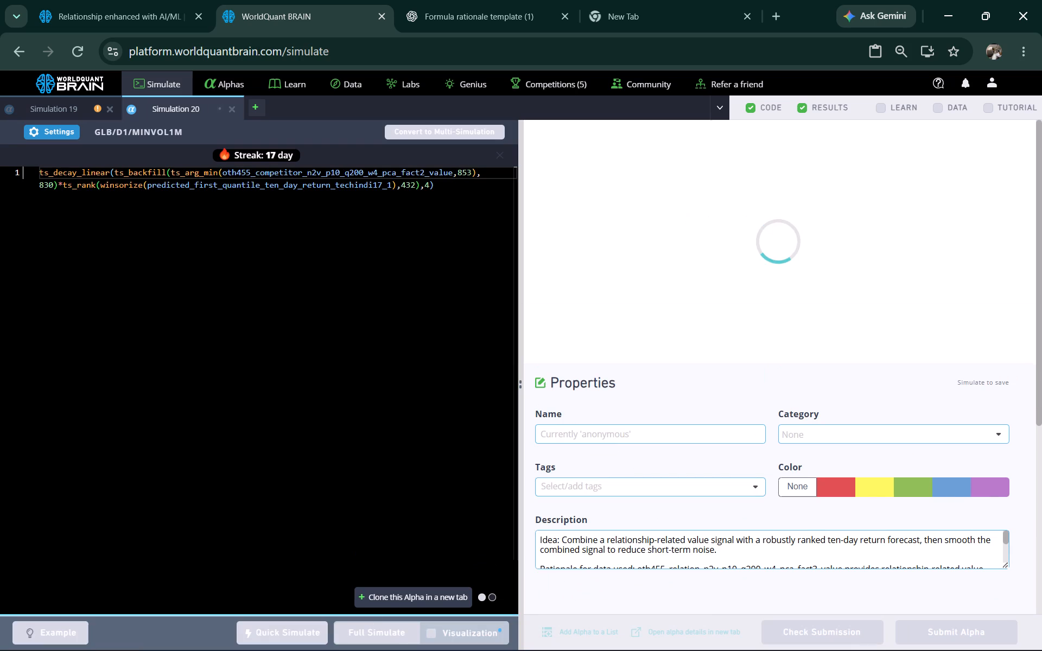
Show the test period for Simulation 19 and submit its already described alpha.
click(83, 111)
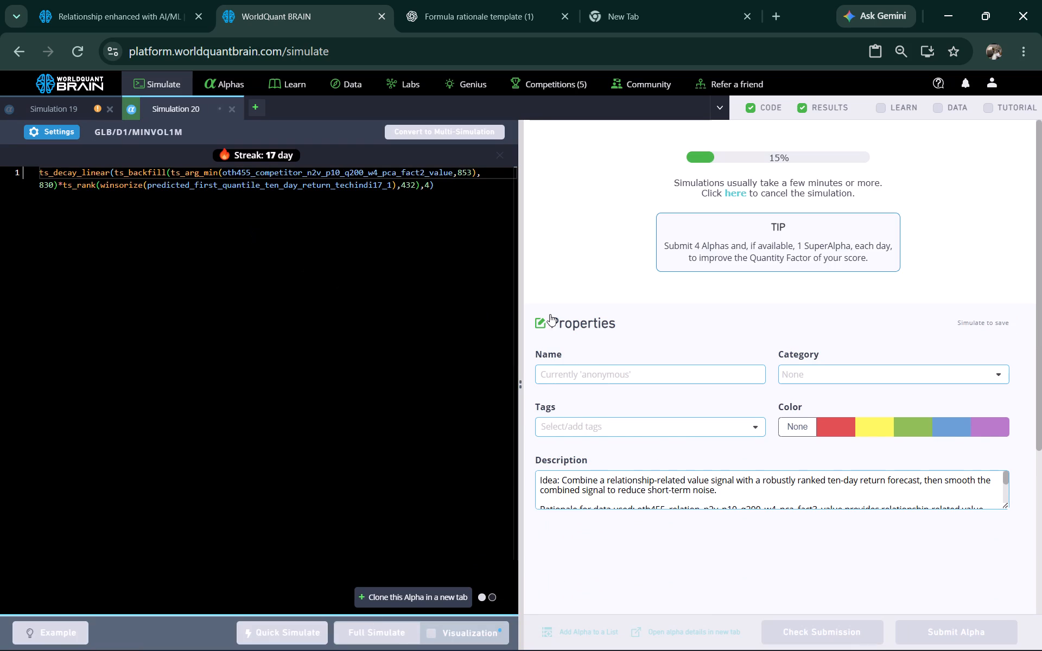
scroll(693, 309, down, 3)
scroll(768, 535, down, 1)
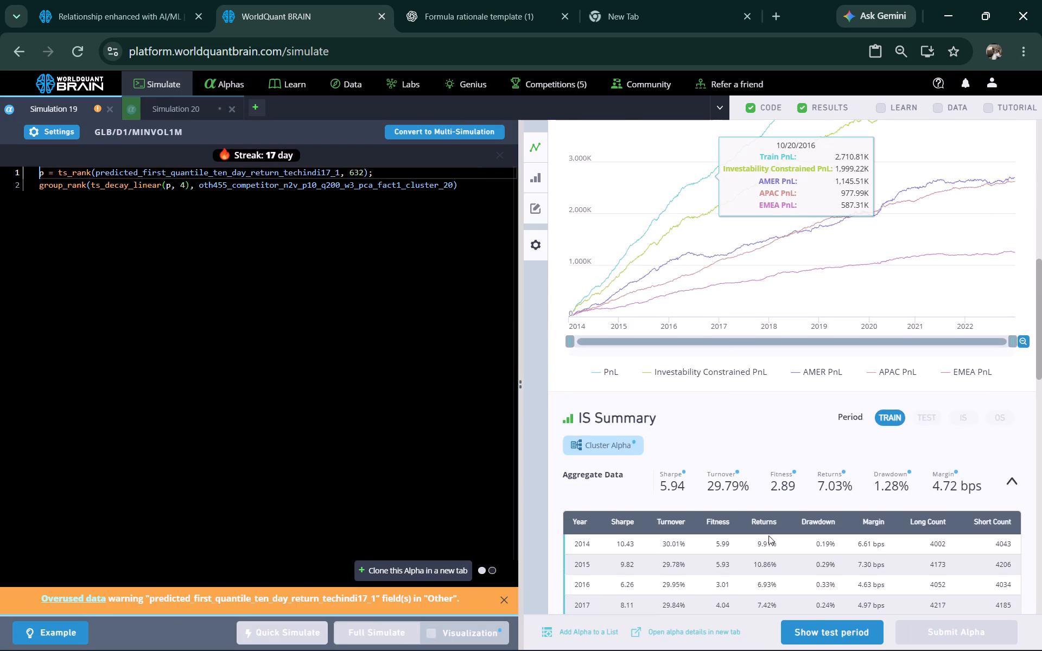
scroll(768, 535, down, 5)
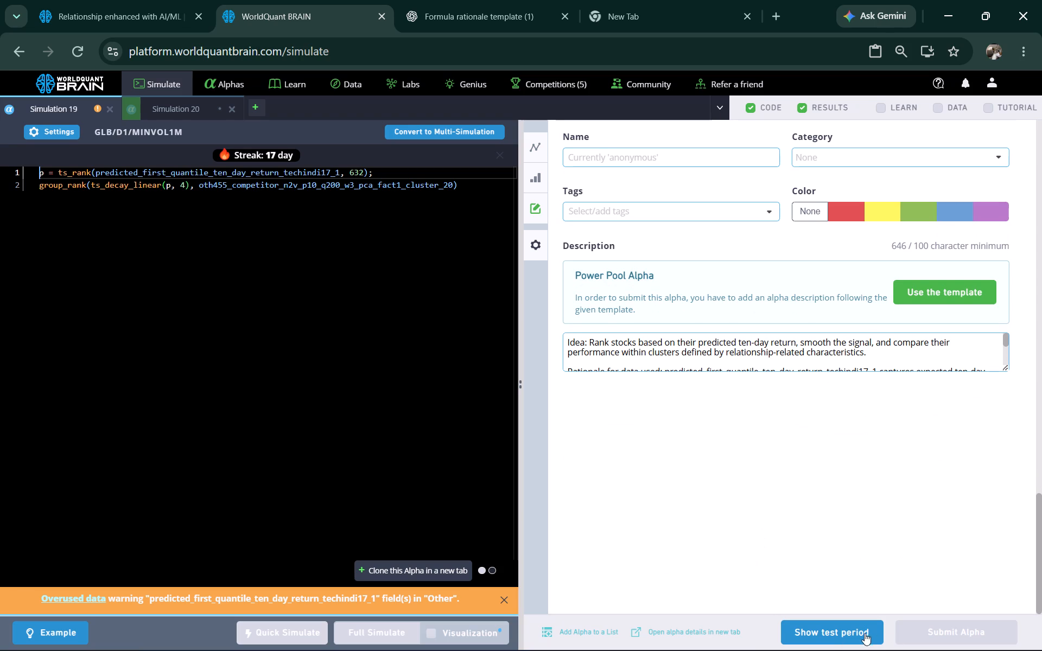
click(851, 635)
click(932, 629)
scroll(711, 409, up, 2)
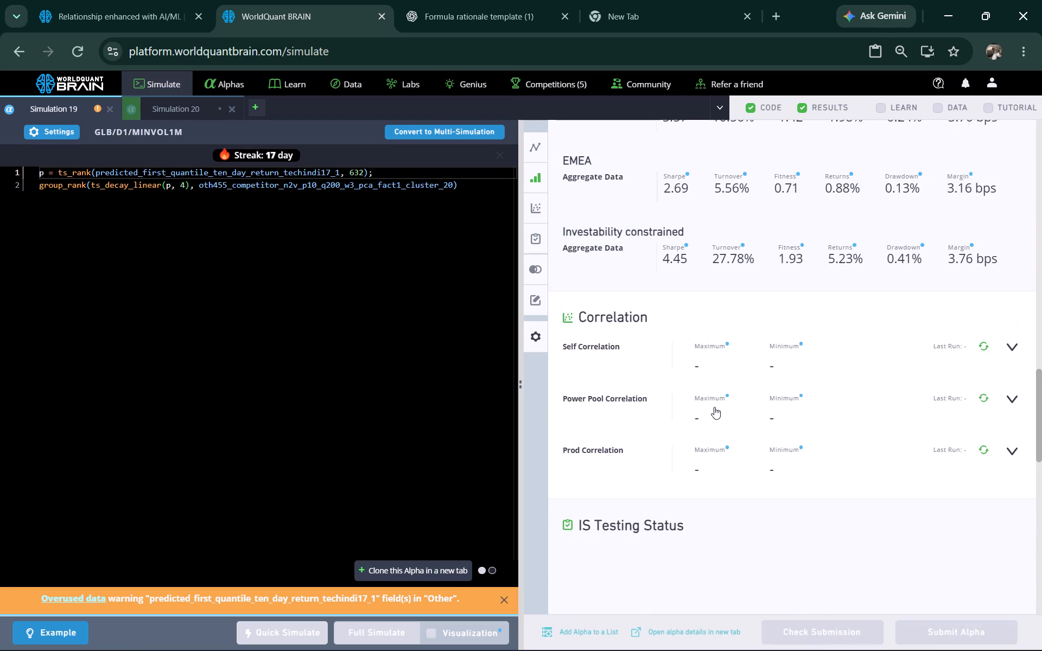
scroll(707, 414, down, 2)
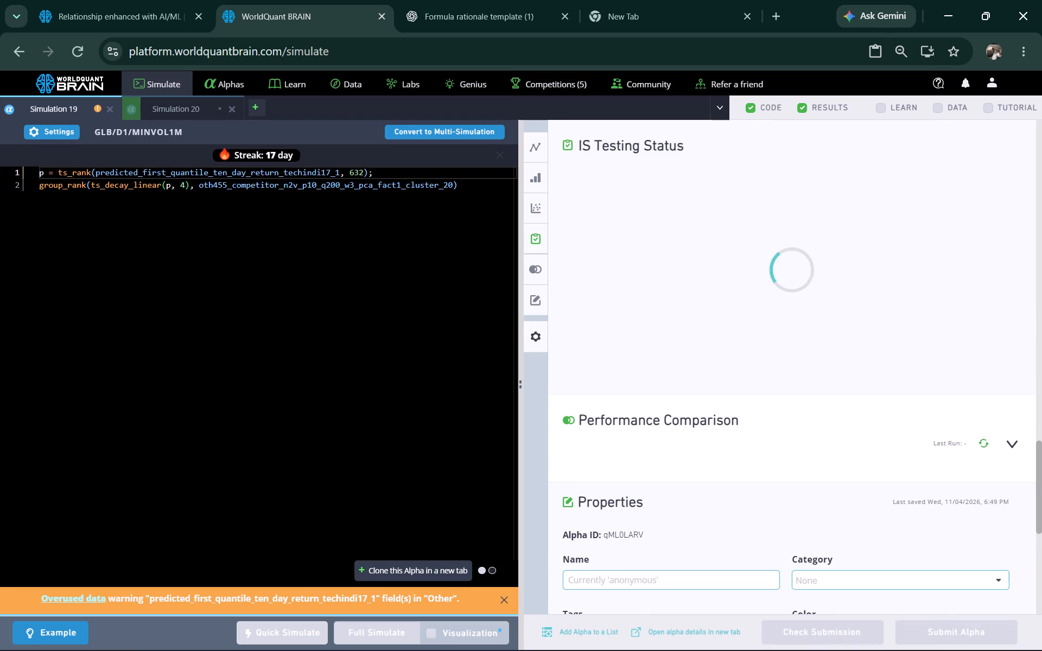
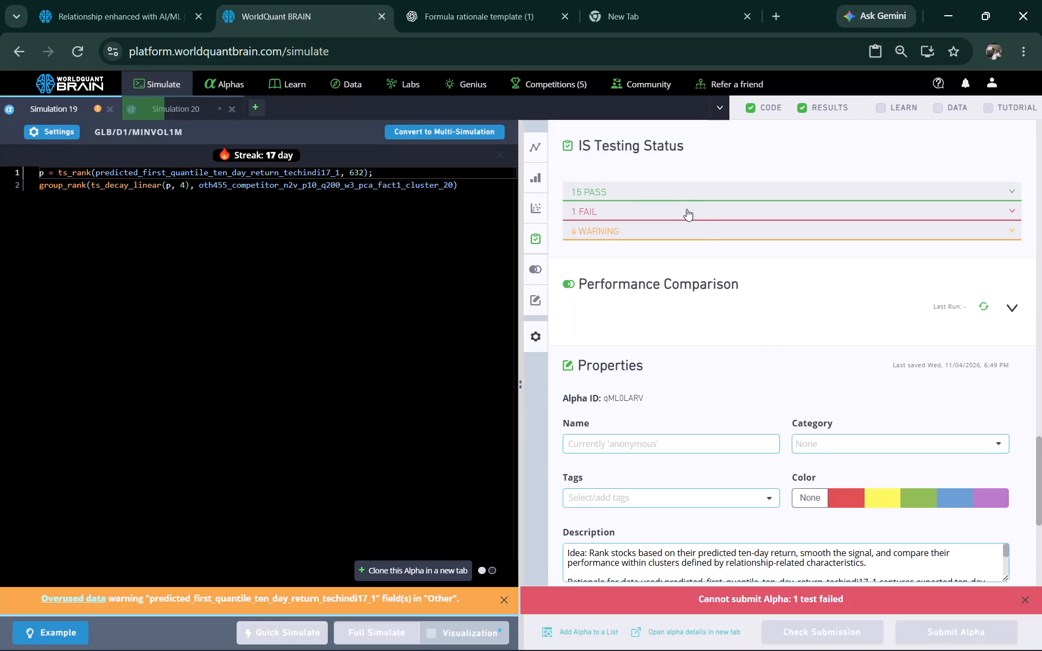
Check Simulation 19's failed IS test details and rerun its full simulation with the ts_rank lookback set to 4632.
click(685, 207)
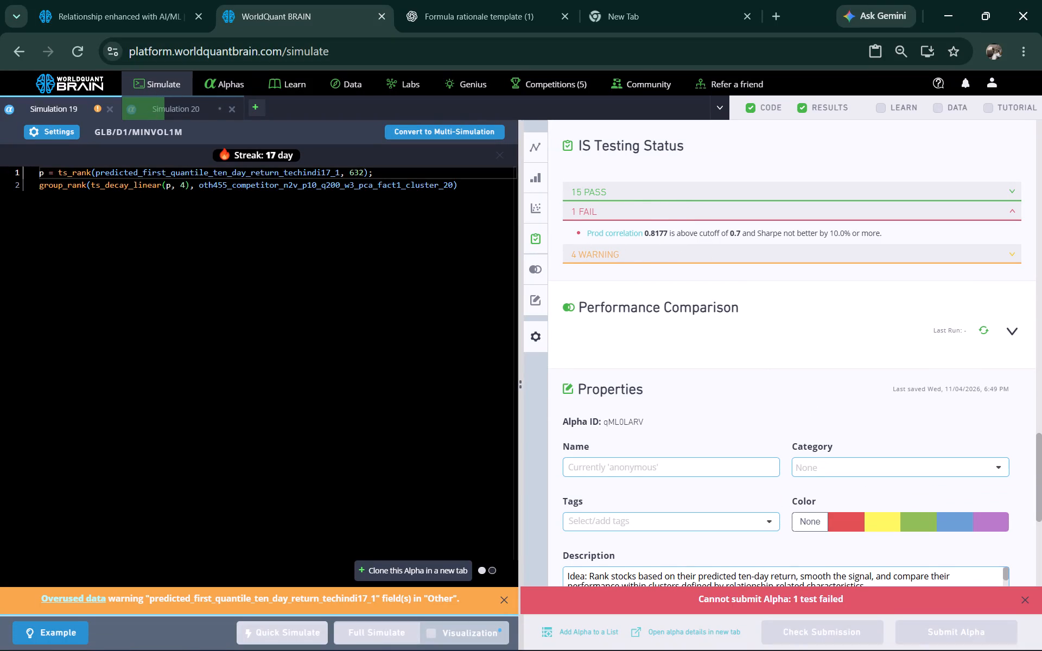
click(351, 173)
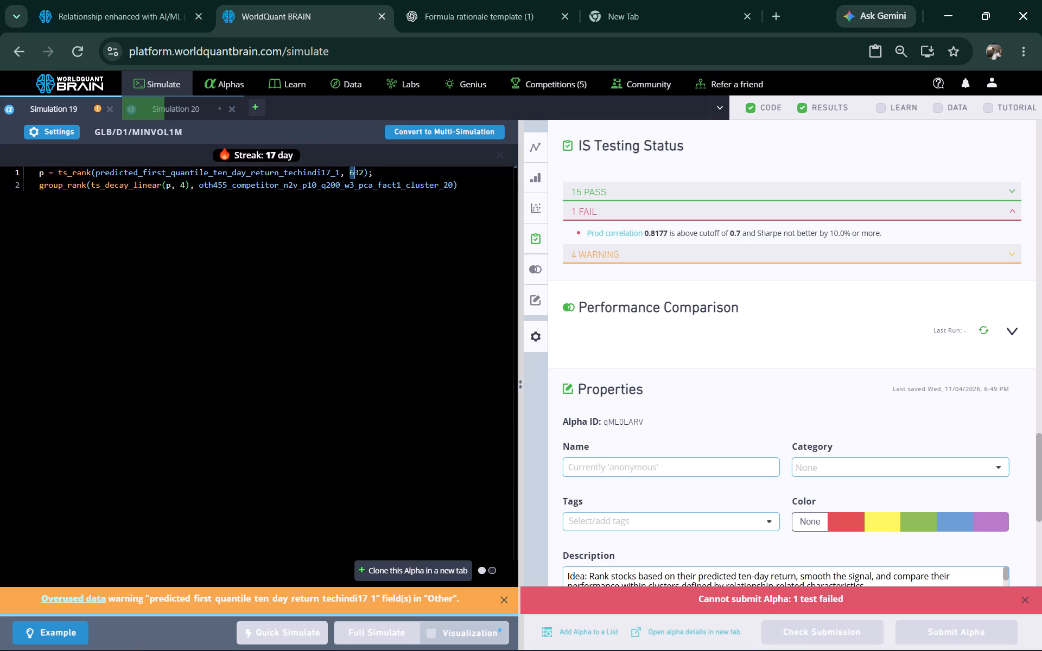
click(346, 176)
key(4)
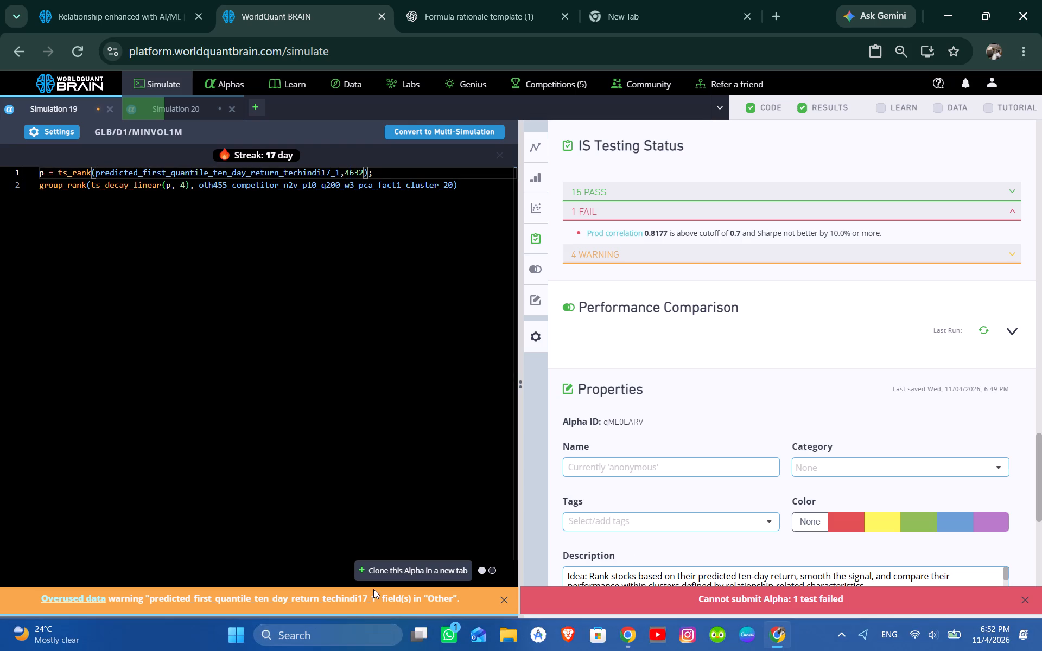
click(377, 629)
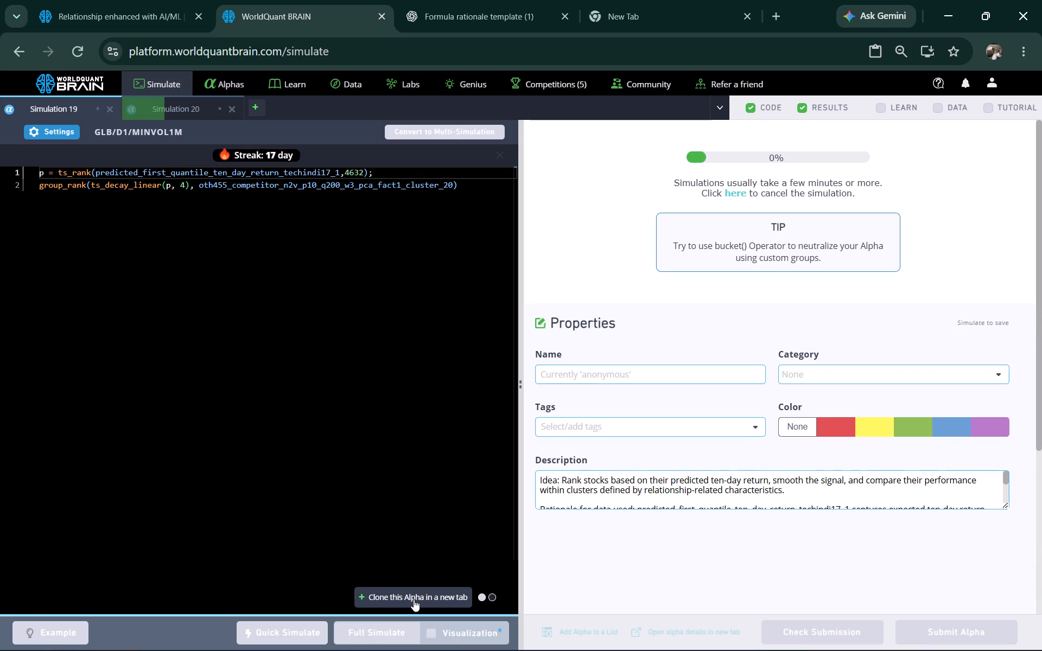
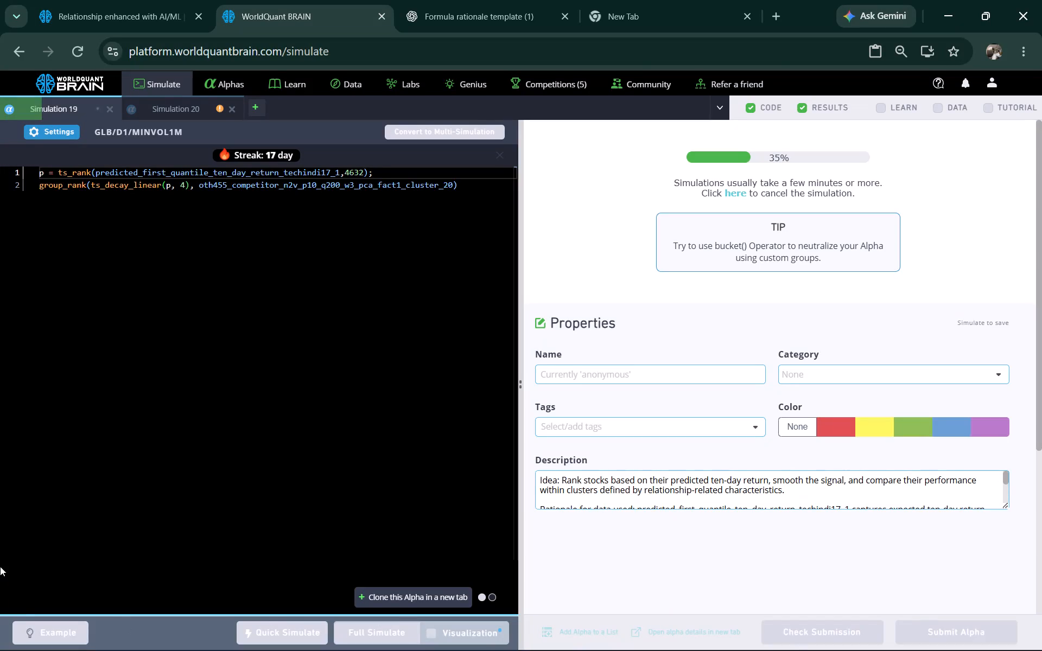
Show Simulation 20's test period and examine its summary figures and IS testing warnings.
click(181, 114)
scroll(750, 409, down, 4)
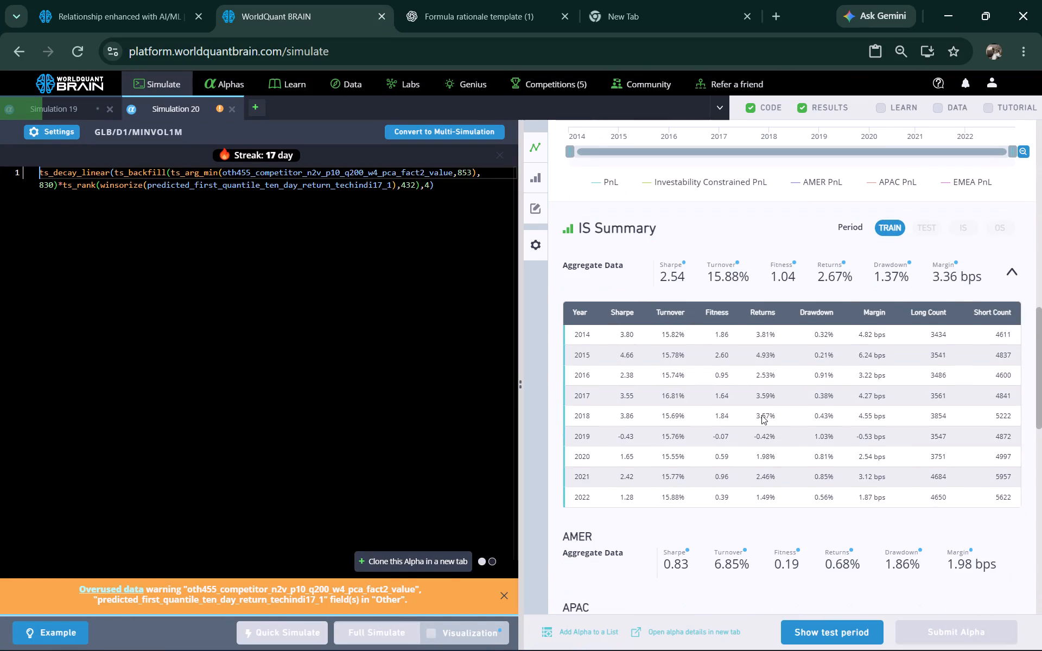
click(806, 625)
scroll(763, 448, down, 3)
scroll(761, 448, up, 1)
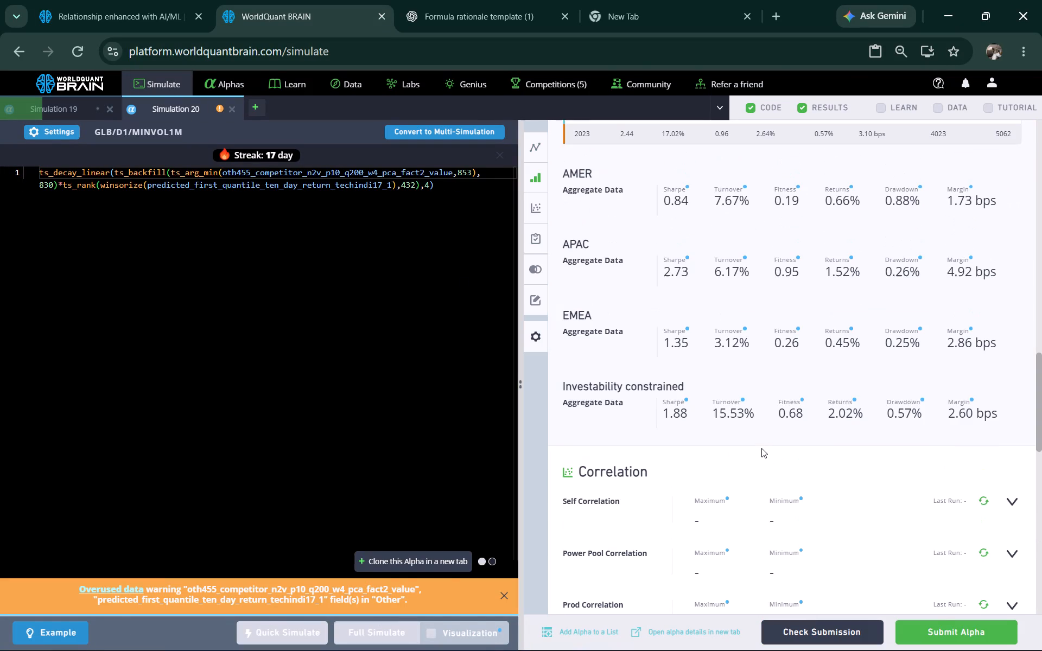
scroll(761, 448, down, 3)
scroll(715, 409, up, 1)
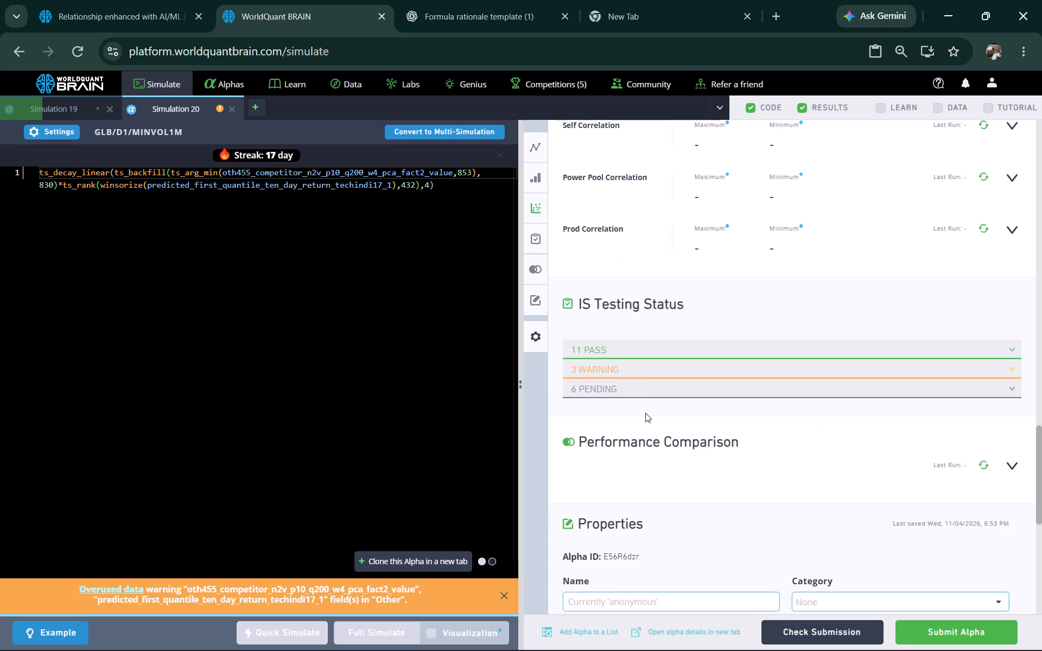
click(645, 368)
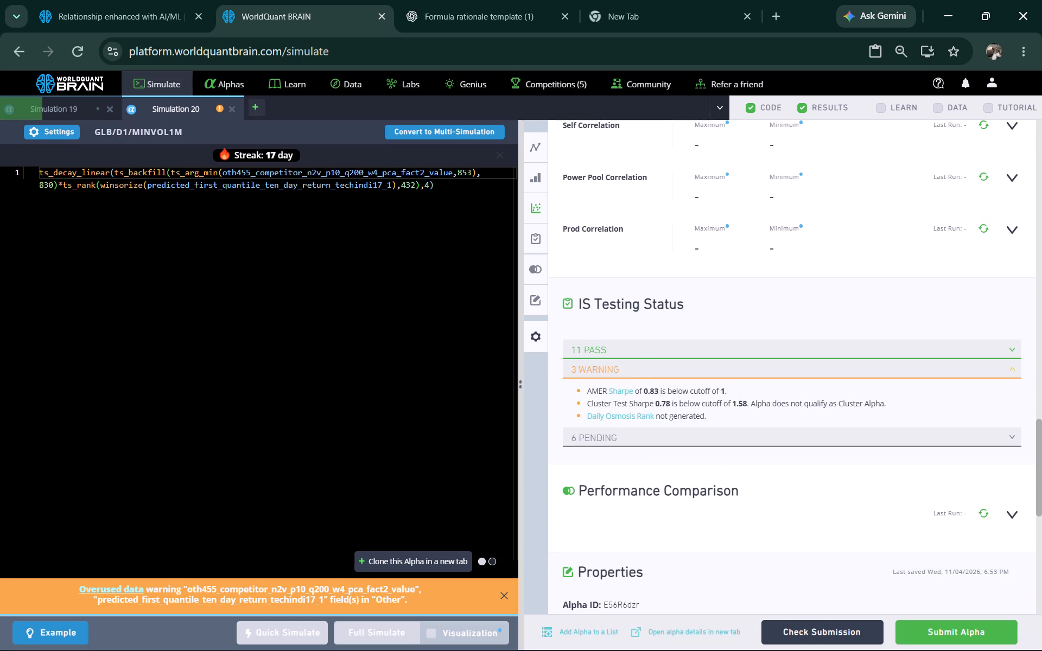
Replace the field inside ts_arg_min with oth455_competitor_n2v_p10_q200_w5_pca_fact2_value from the other455 dataset's page 4 and run Simulation 20's full simulation.
click(131, 12)
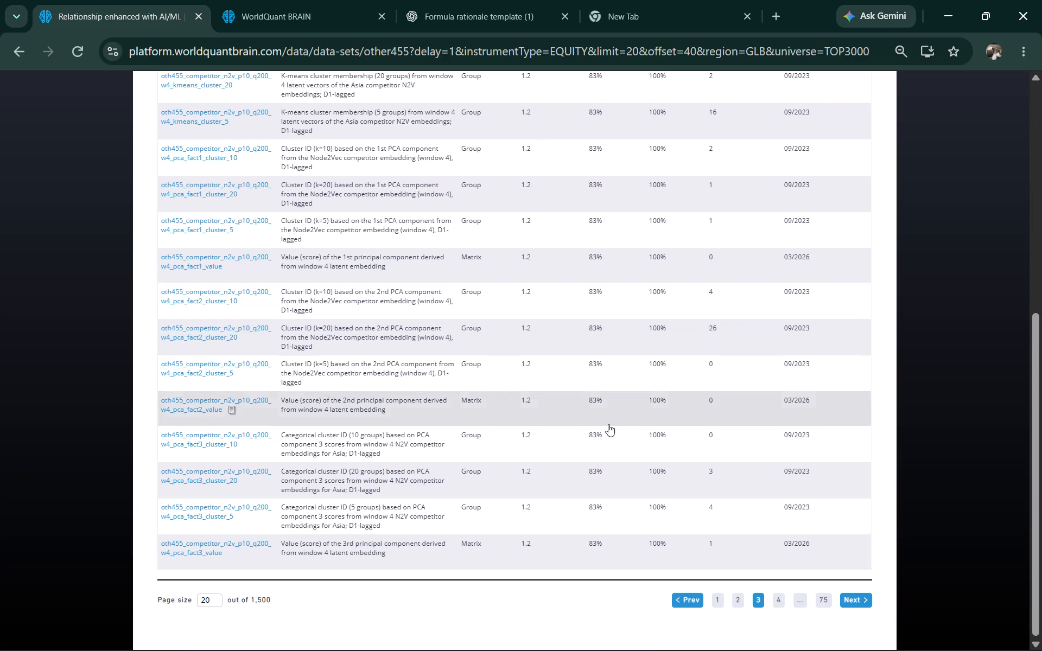
click(782, 601)
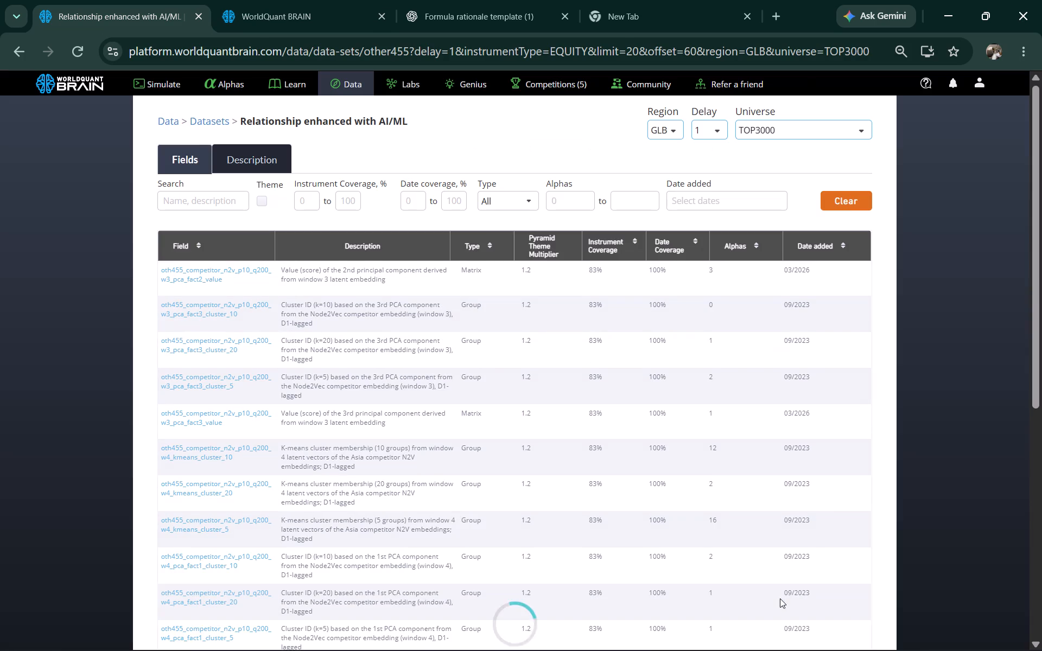
scroll(357, 333, down, 2)
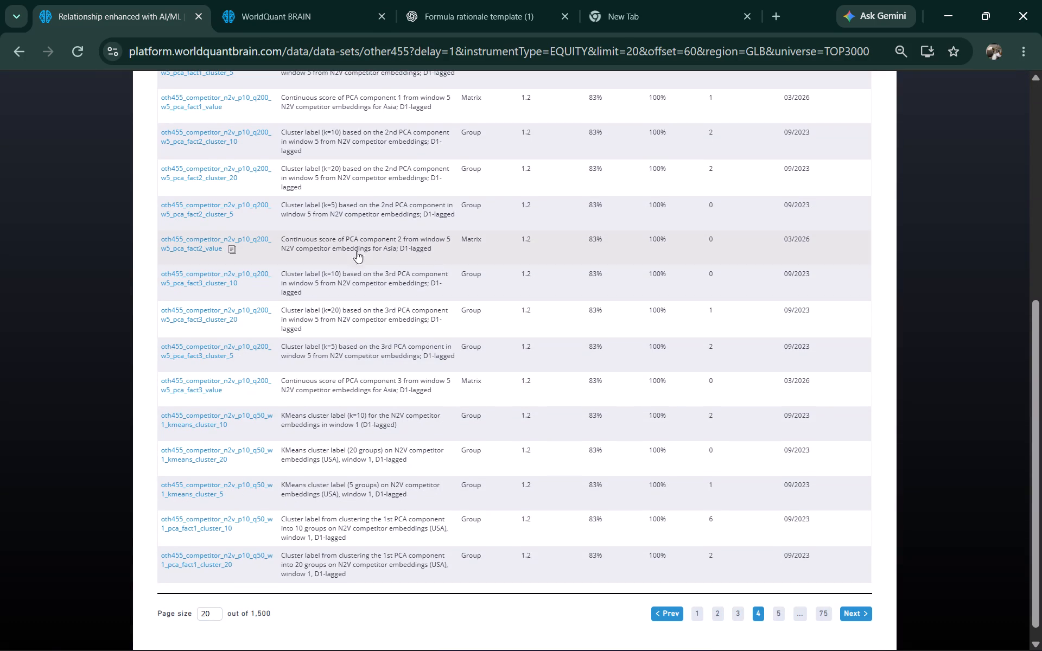
click(233, 250)
click(335, 10)
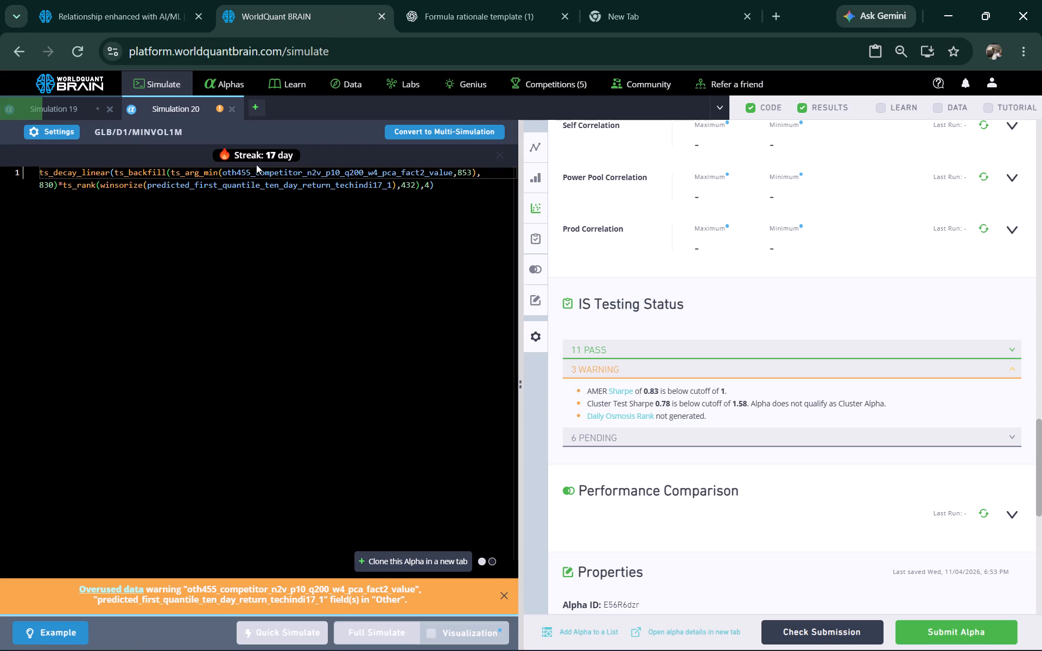
double_click(262, 170)
right_click(263, 170)
click(297, 233)
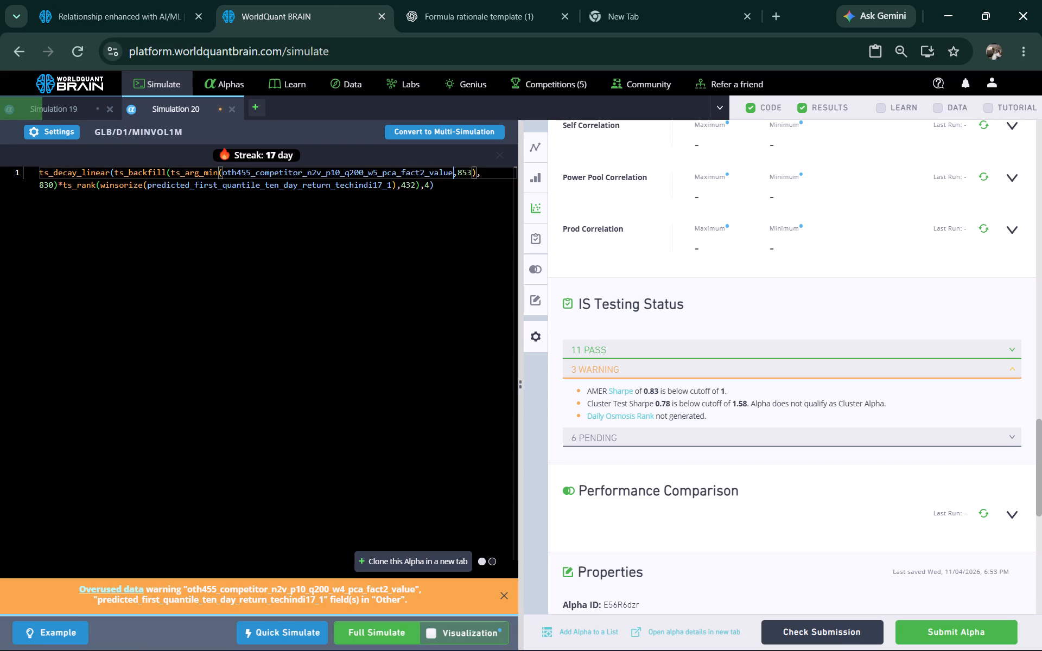
click(383, 633)
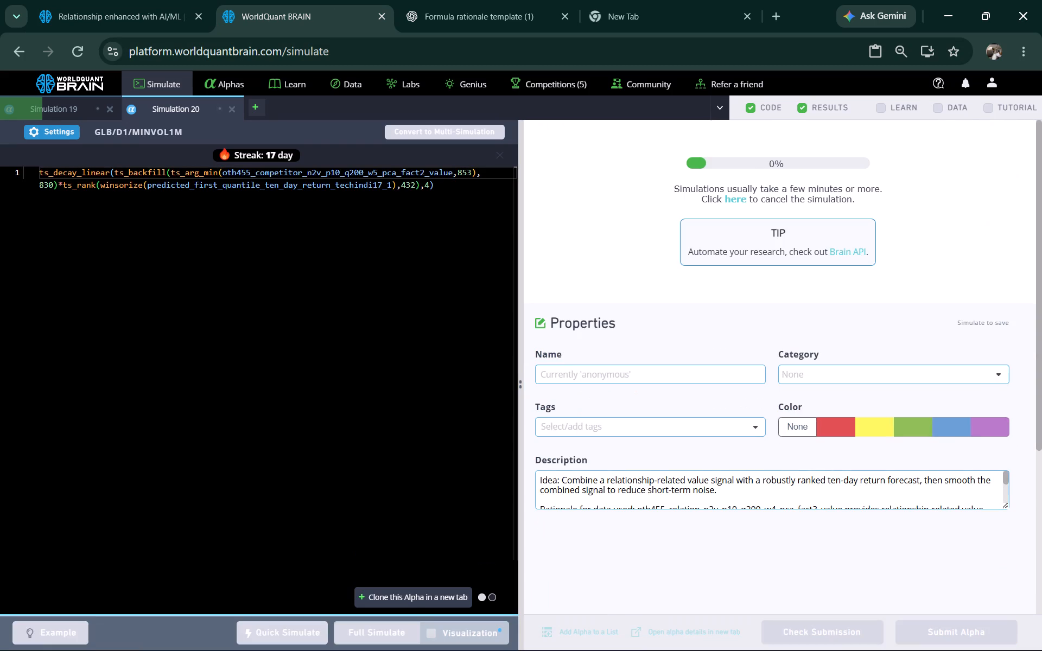
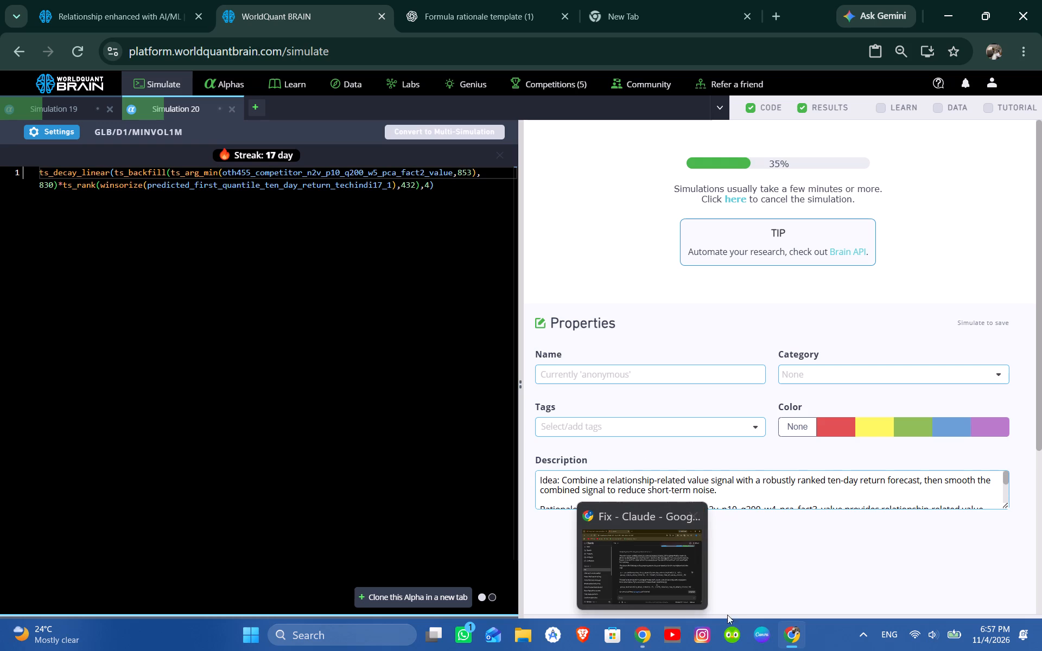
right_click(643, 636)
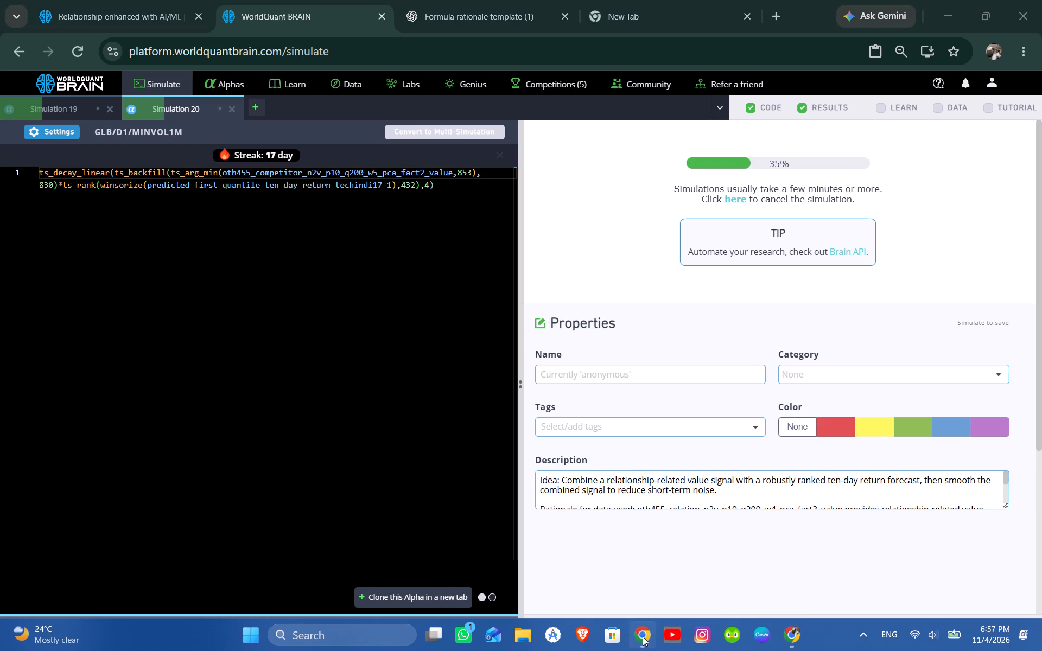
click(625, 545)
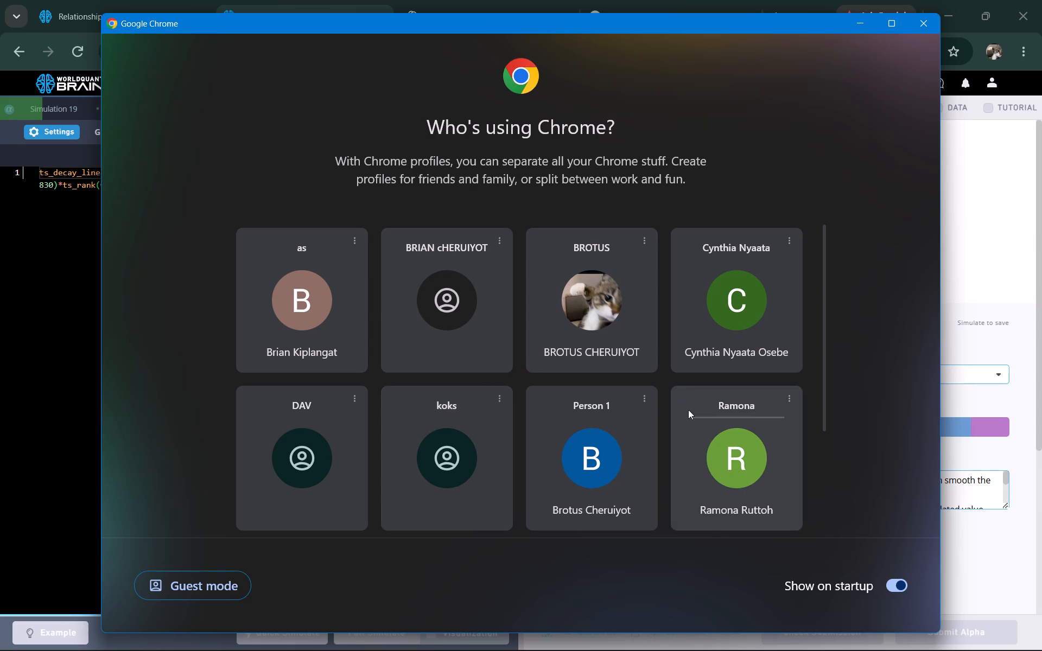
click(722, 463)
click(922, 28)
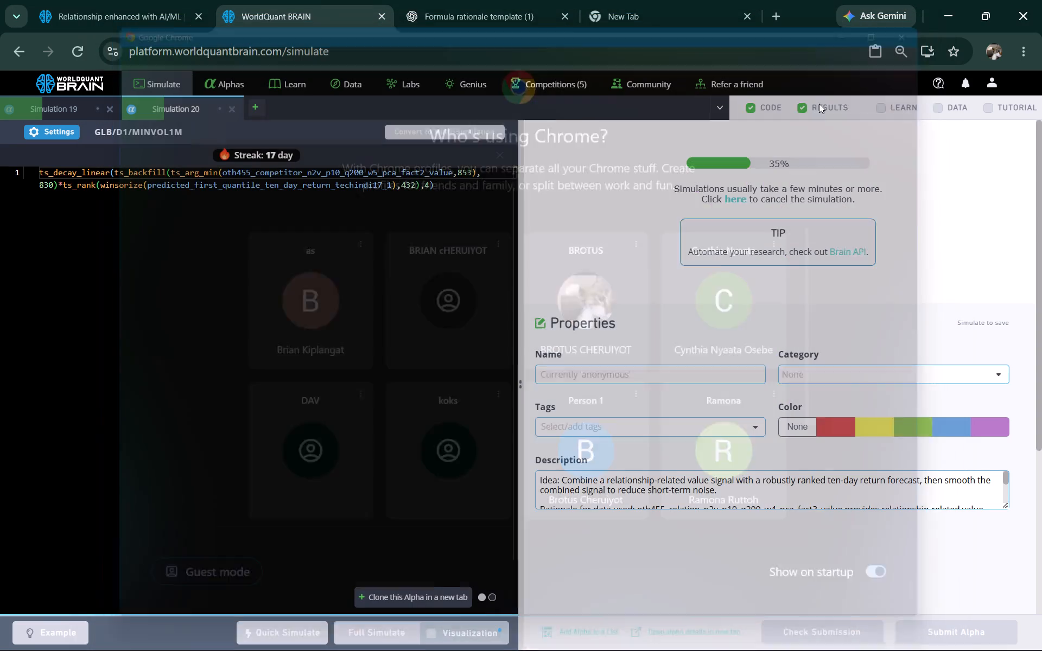
Open the most recently submitted alpha from the submitted alphas list and look through its summary, correlation and properties sections.
click(227, 82)
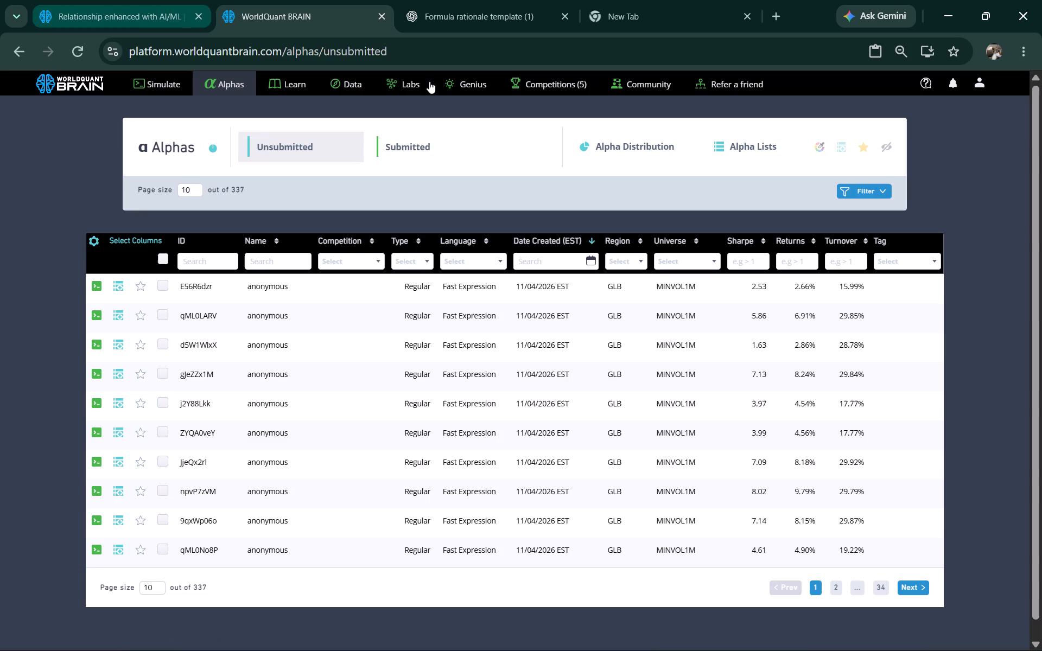
click(421, 141)
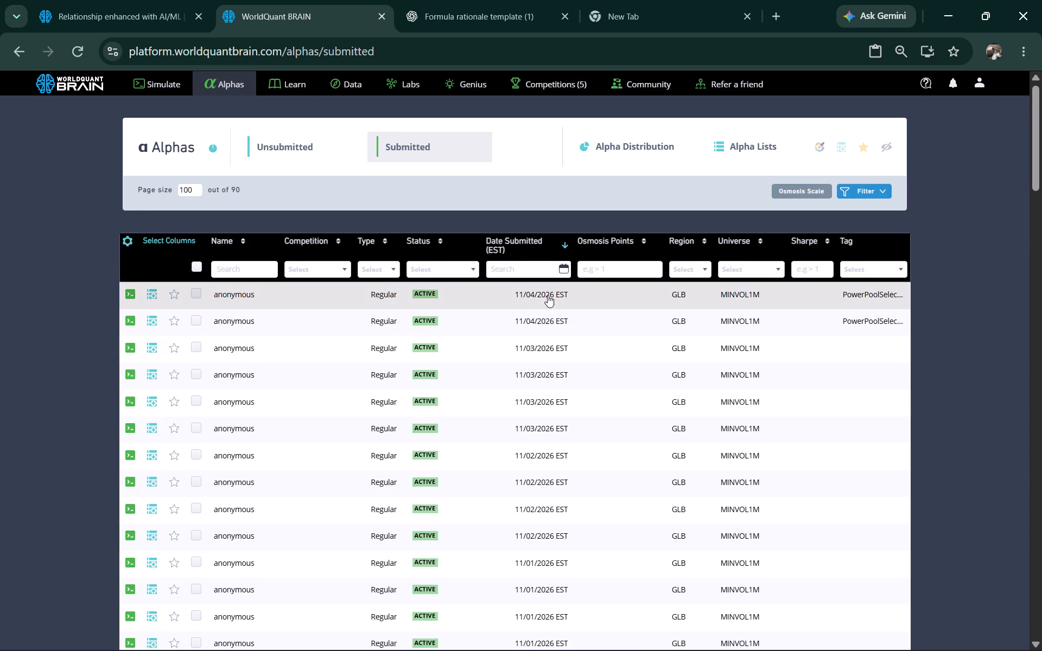
click(530, 294)
scroll(671, 302, down, 3)
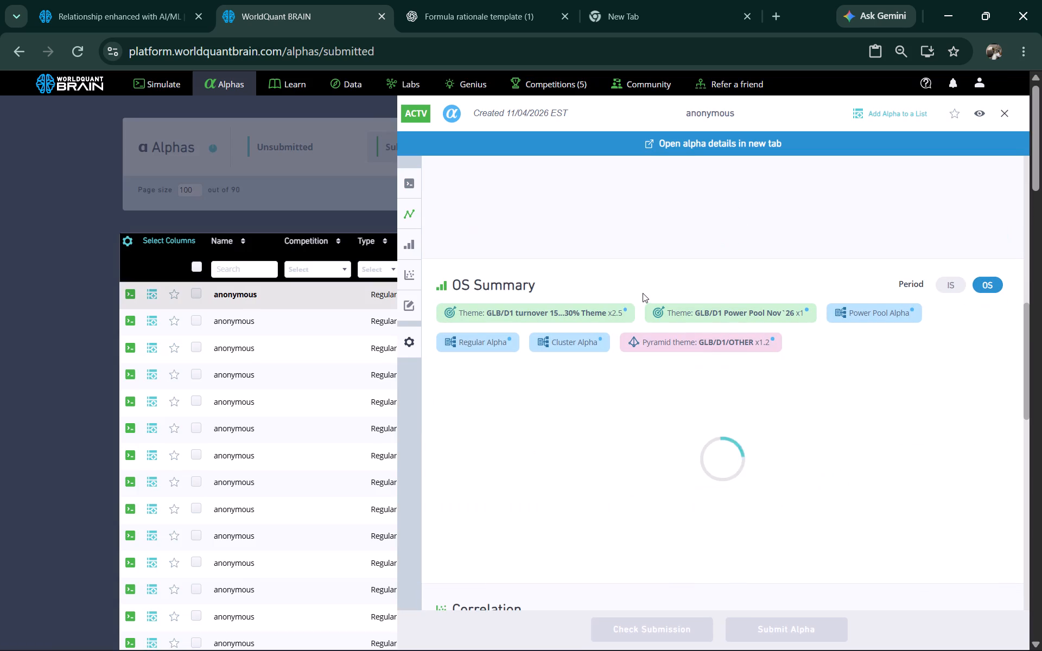
scroll(643, 293, down, 2)
scroll(643, 293, up, 3)
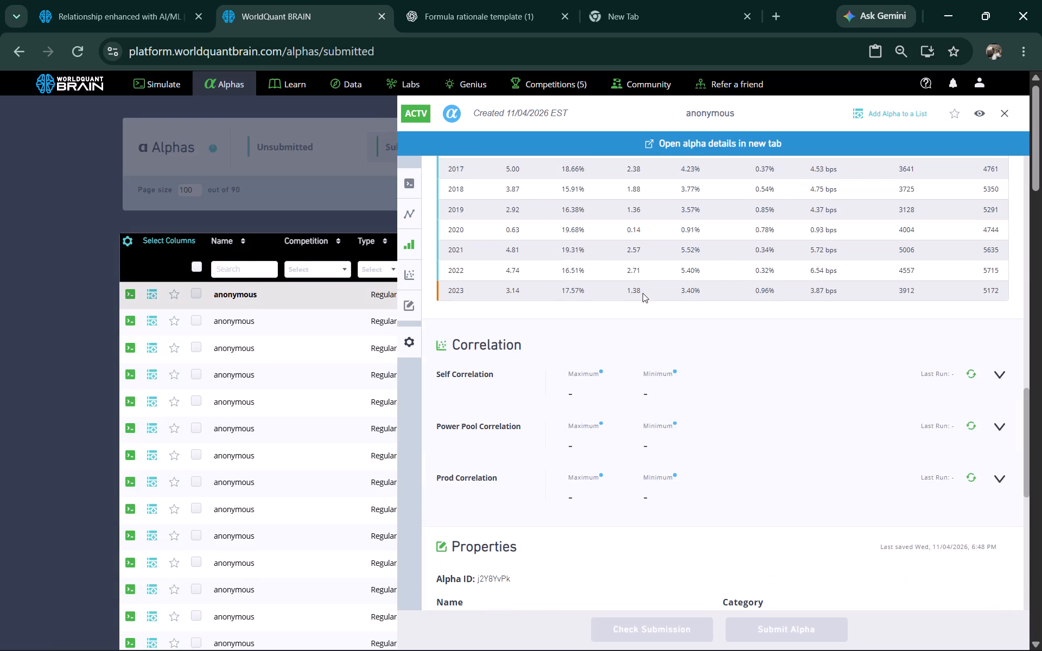
scroll(643, 293, down, 4)
scroll(777, 314, up, 1)
scroll(926, 256, up, 1)
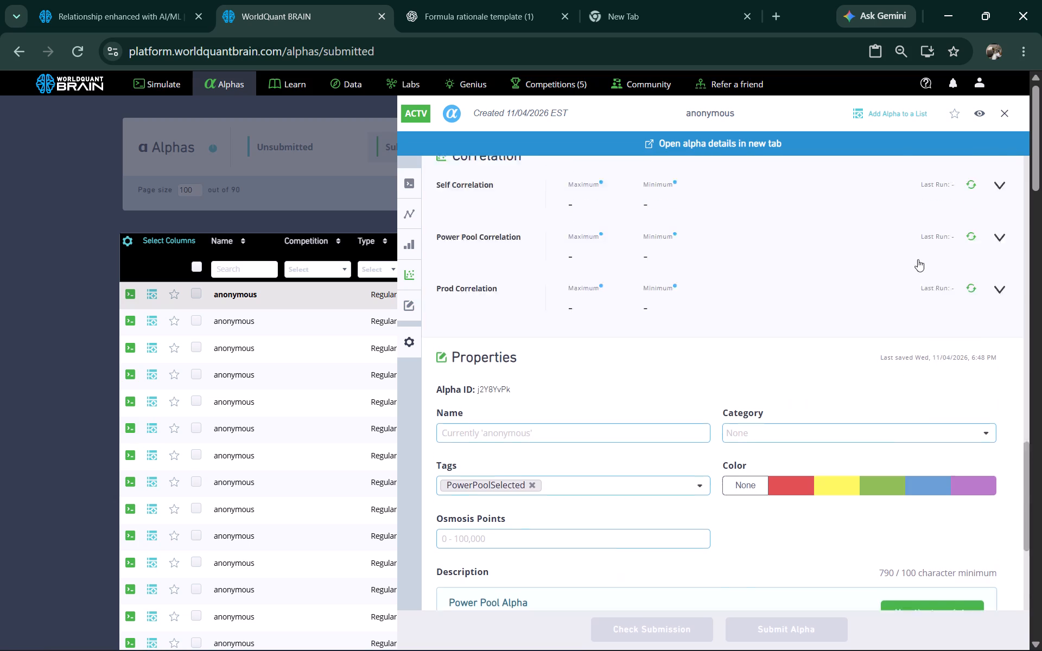
Show the alpha's IS period and examine its yearly and regional figures, code and simulation settings.
scroll(918, 259, up, 2)
click(956, 192)
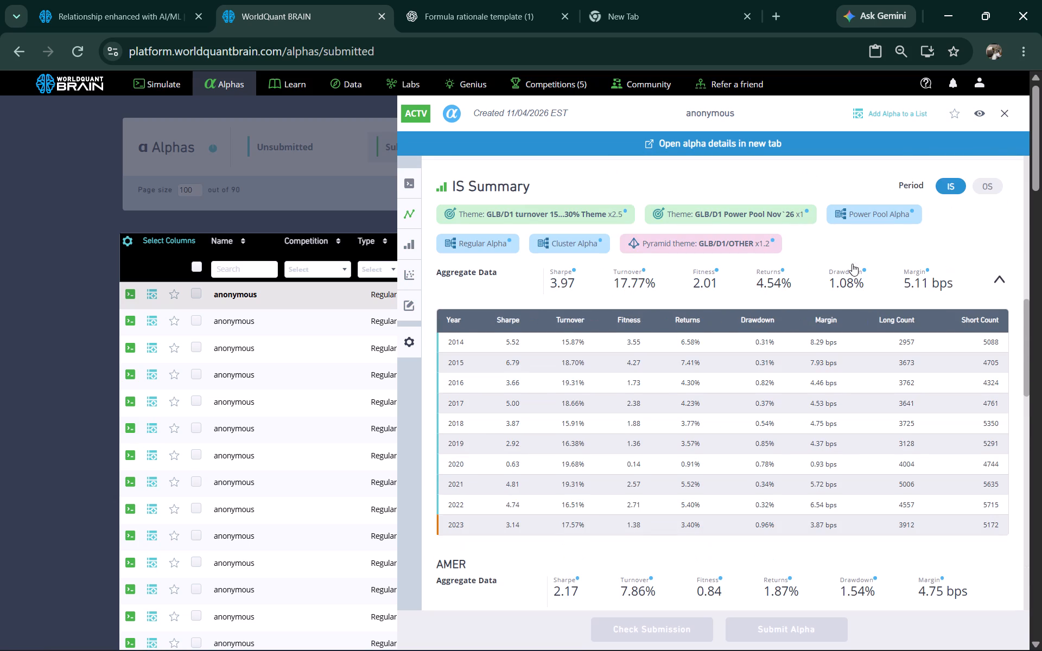
scroll(683, 294, down, 1)
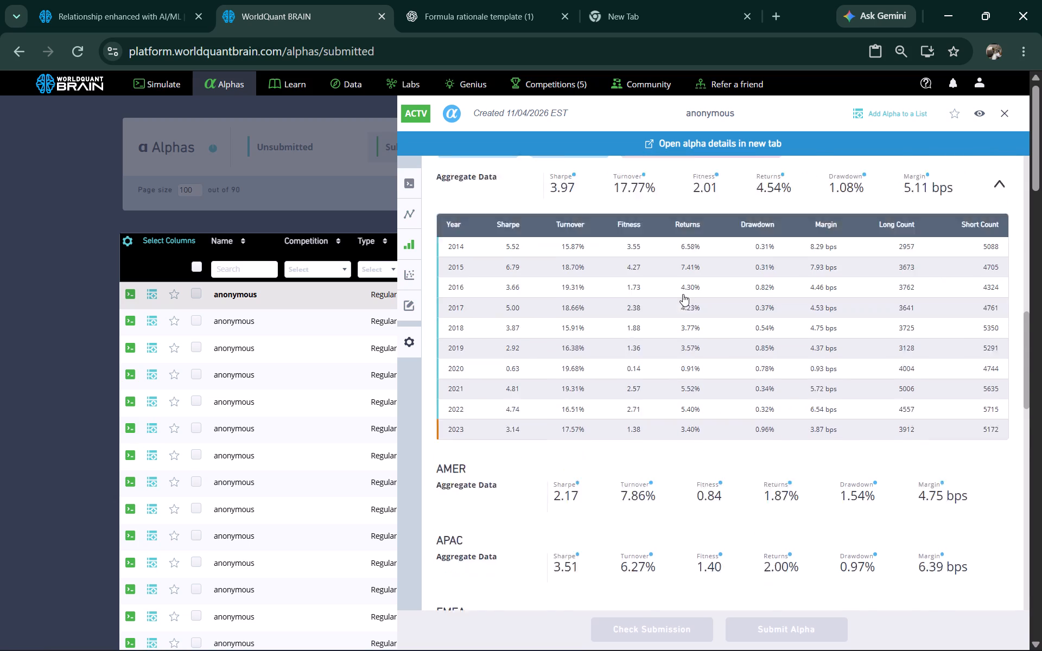
scroll(684, 356, down, 2)
scroll(688, 349, up, 1)
scroll(688, 349, down, 2)
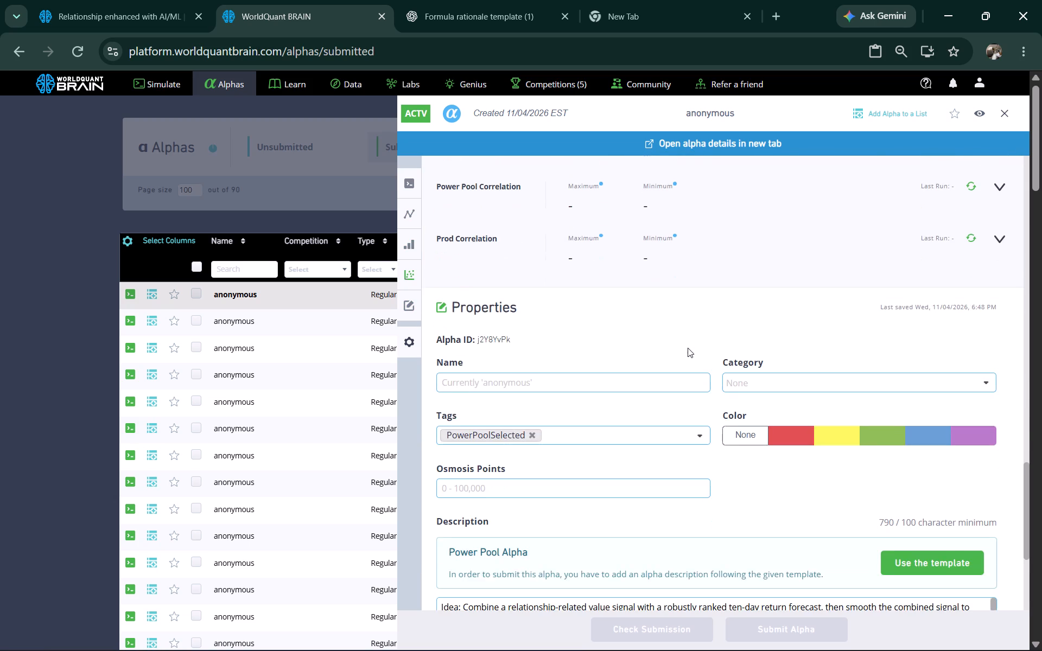
scroll(688, 348, up, 4)
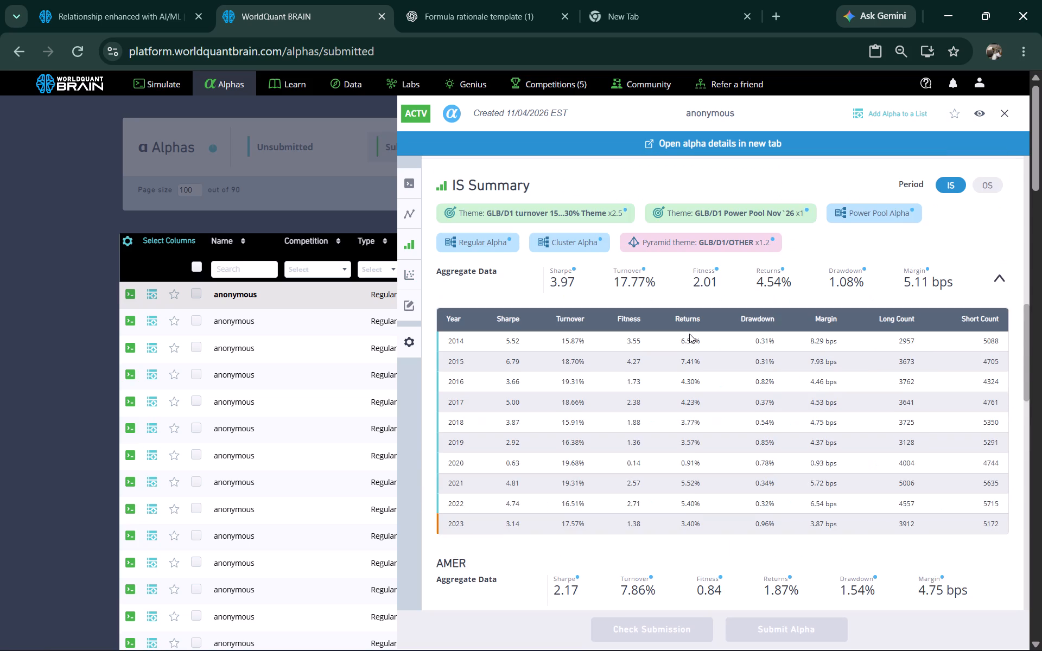
scroll(658, 311, up, 4)
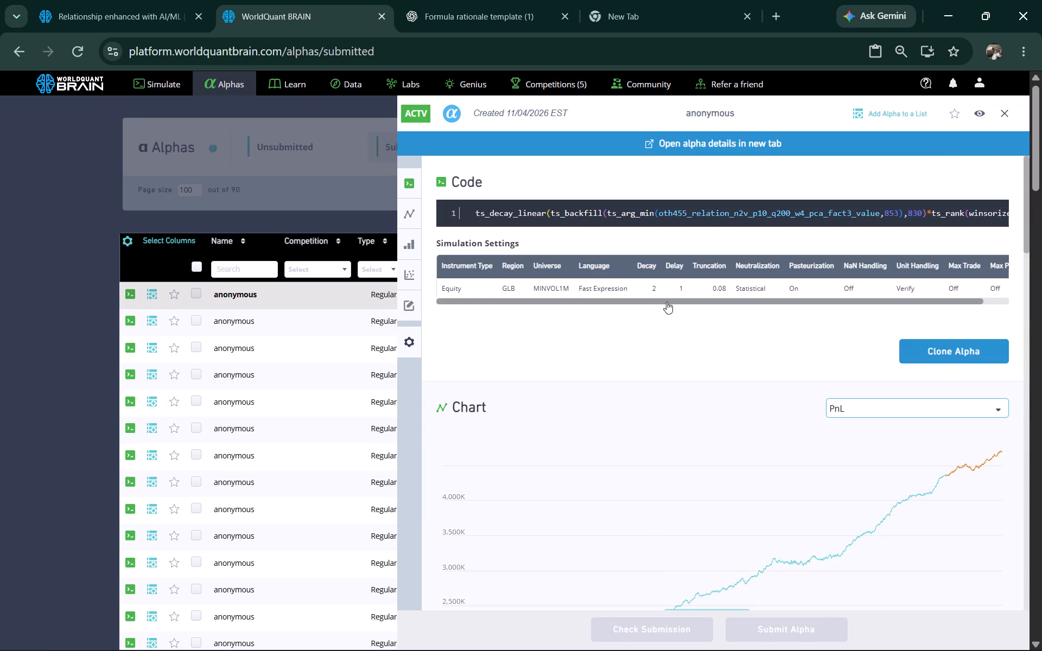
Remove the PowerPoolSelected tag from the most recently submitted alpha.
scroll(710, 269, down, 7)
scroll(562, 362, down, 1)
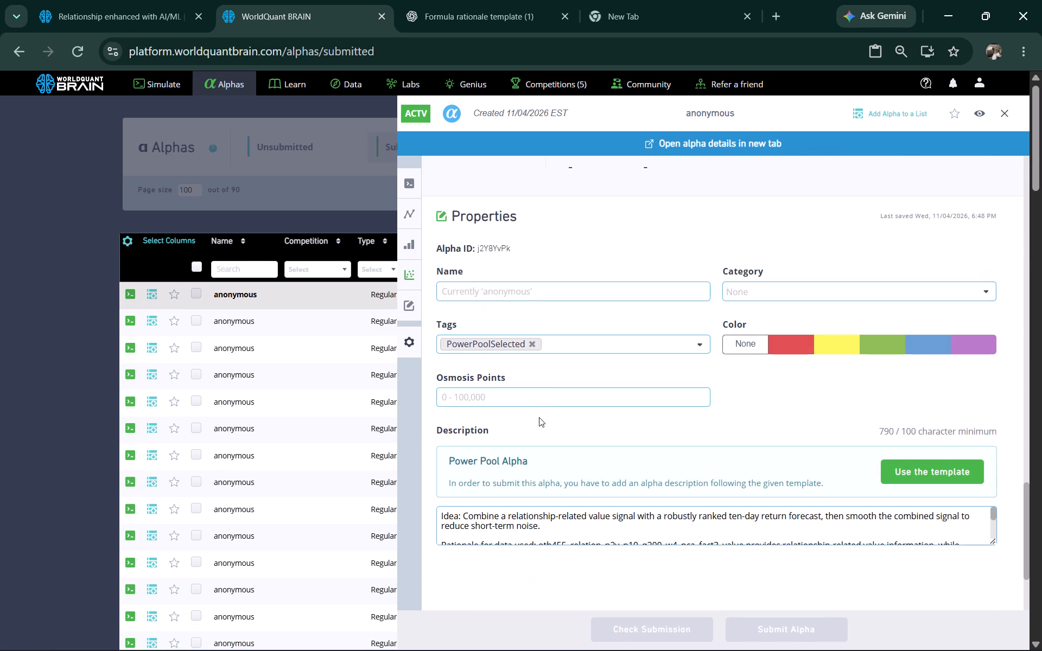
click(533, 348)
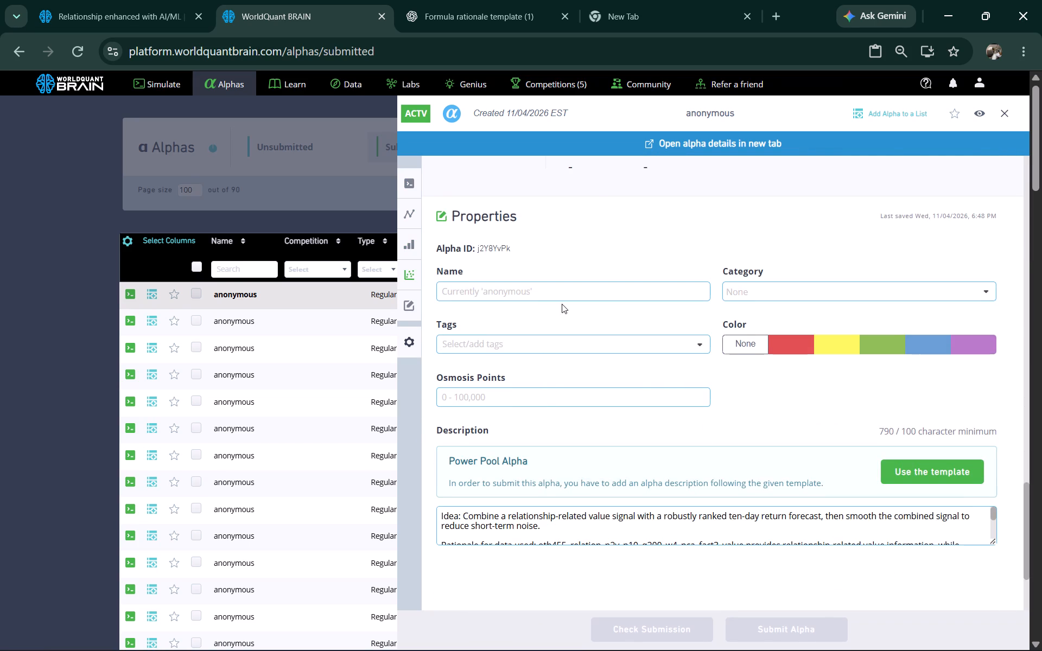
Examine the same alpha's PnL chart, IS summary and regional figures, and close its details.
scroll(562, 303, up, 7)
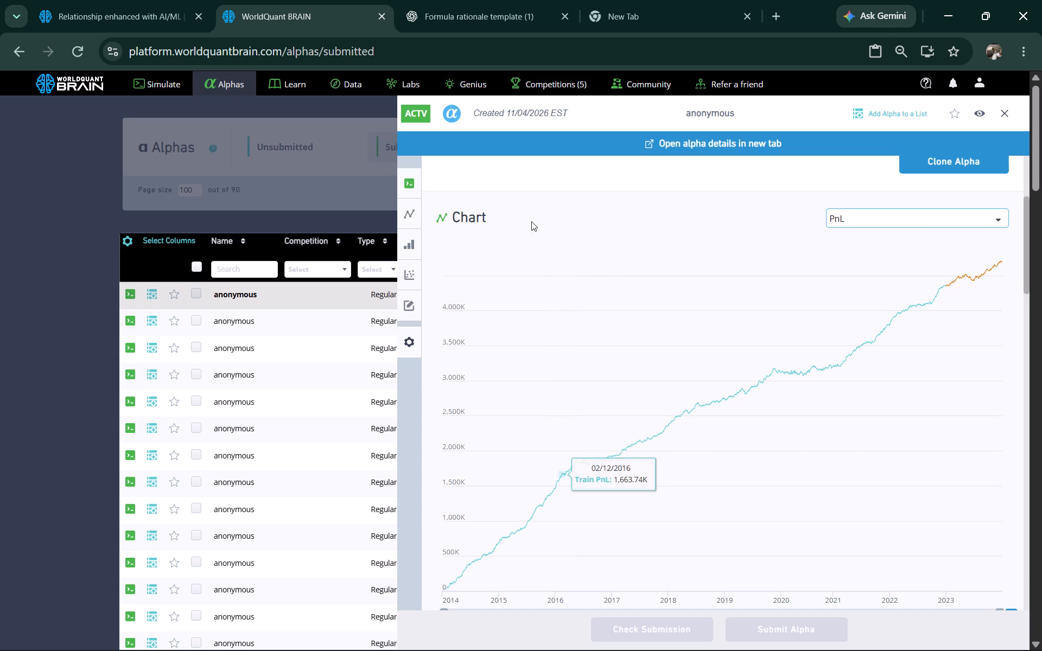
scroll(809, 244, down, 2)
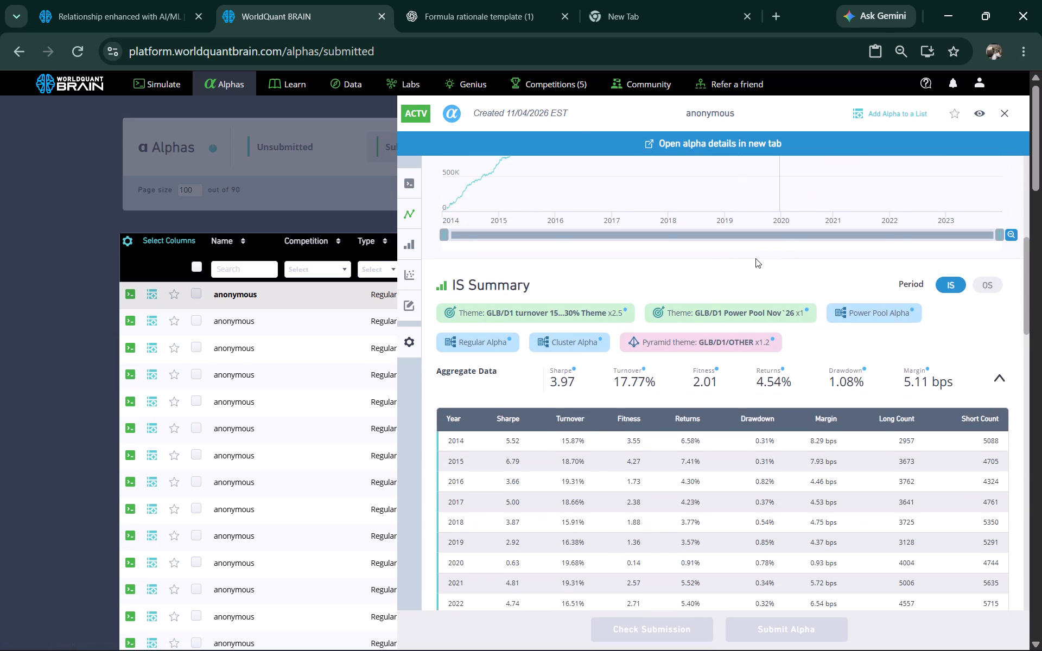
scroll(726, 259, down, 2)
scroll(726, 259, up, 1)
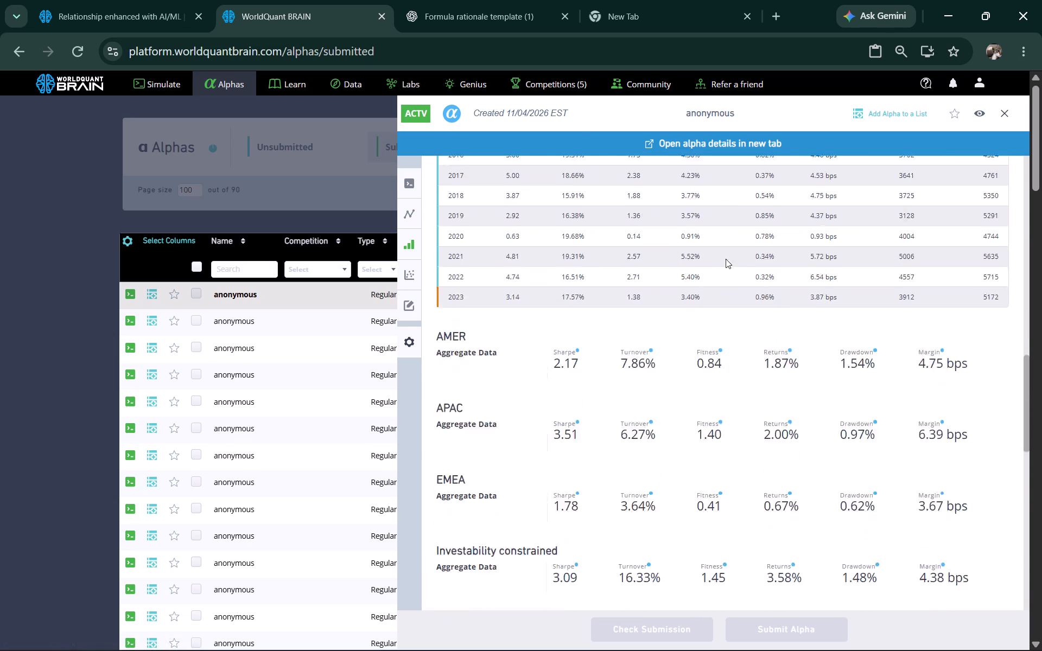
scroll(726, 259, down, 1)
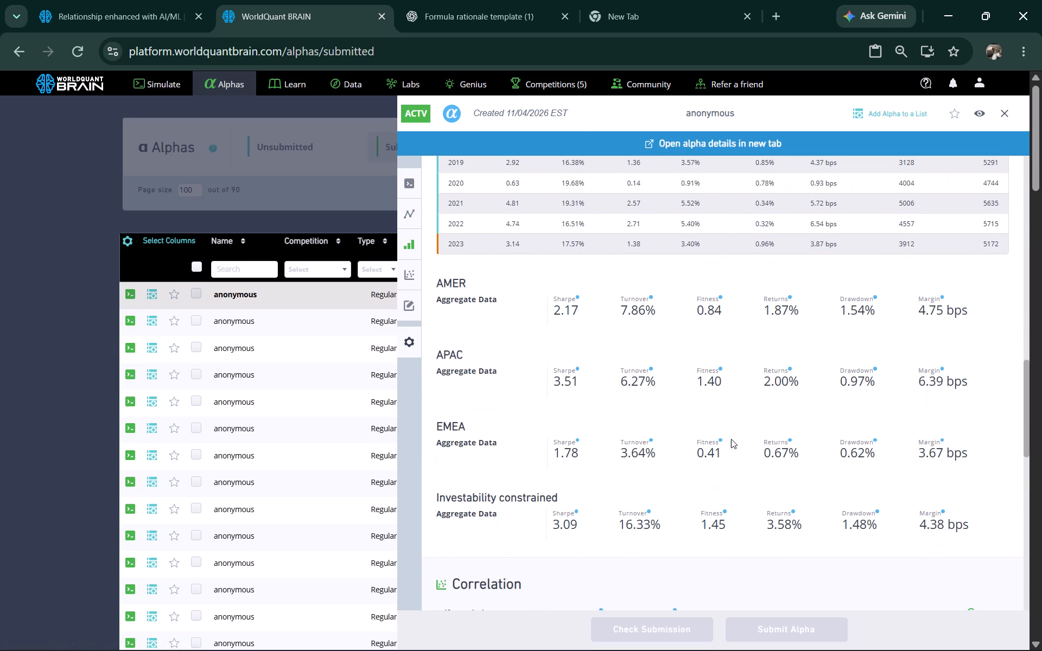
click(1005, 113)
Open the second submitted alpha dated 11/04/2026, show its IS period and examine its yearly and regional figures.
click(506, 324)
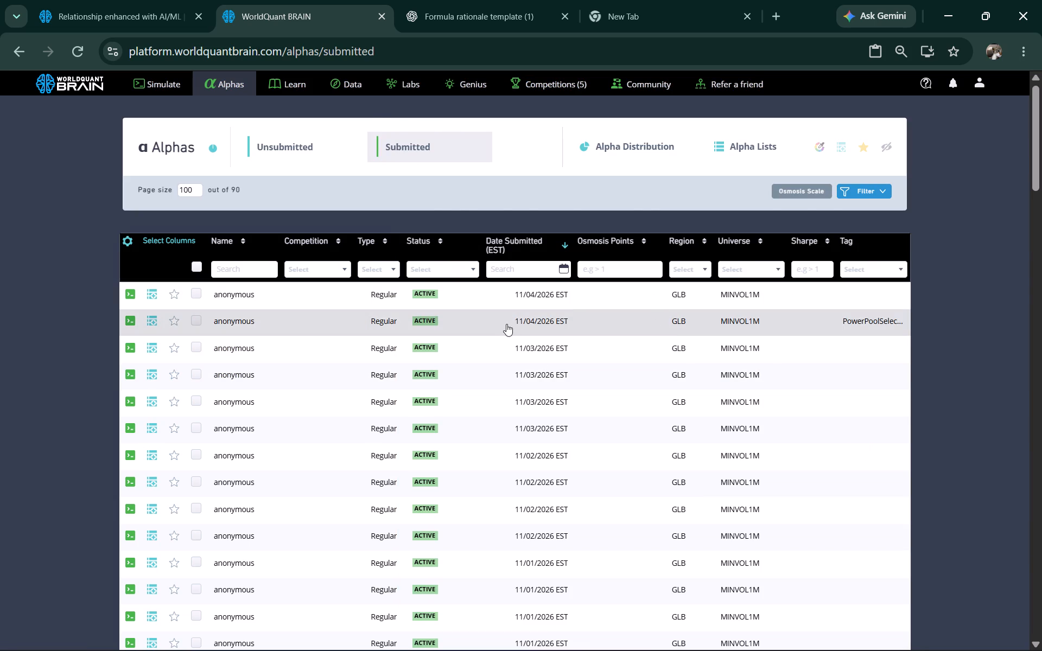
scroll(717, 323, down, 8)
scroll(716, 338, up, 5)
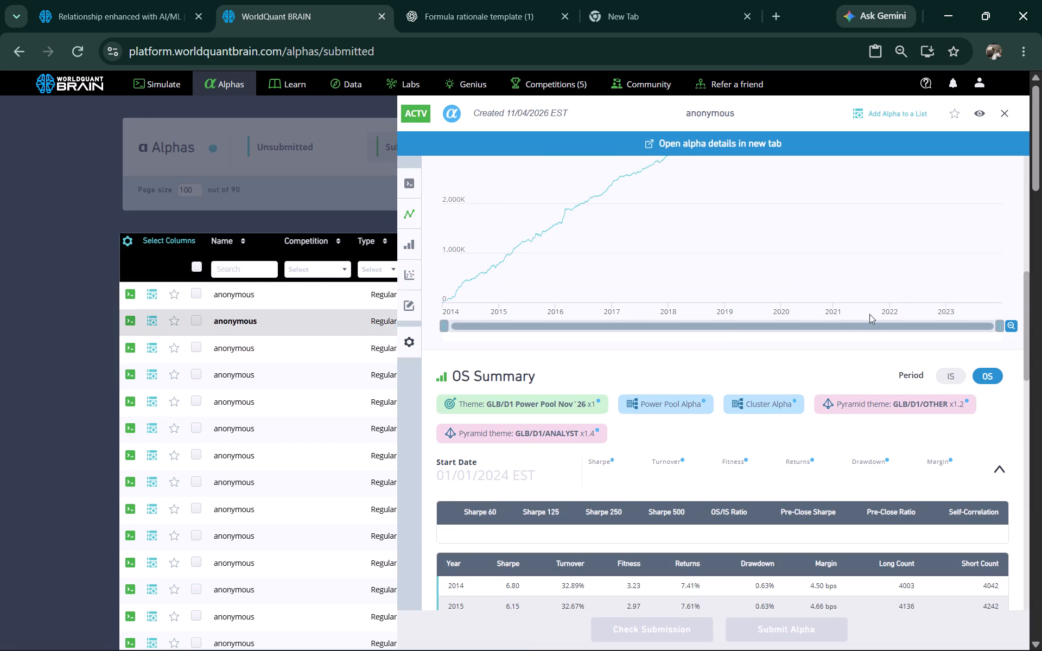
click(950, 373)
scroll(414, 294, down, 1)
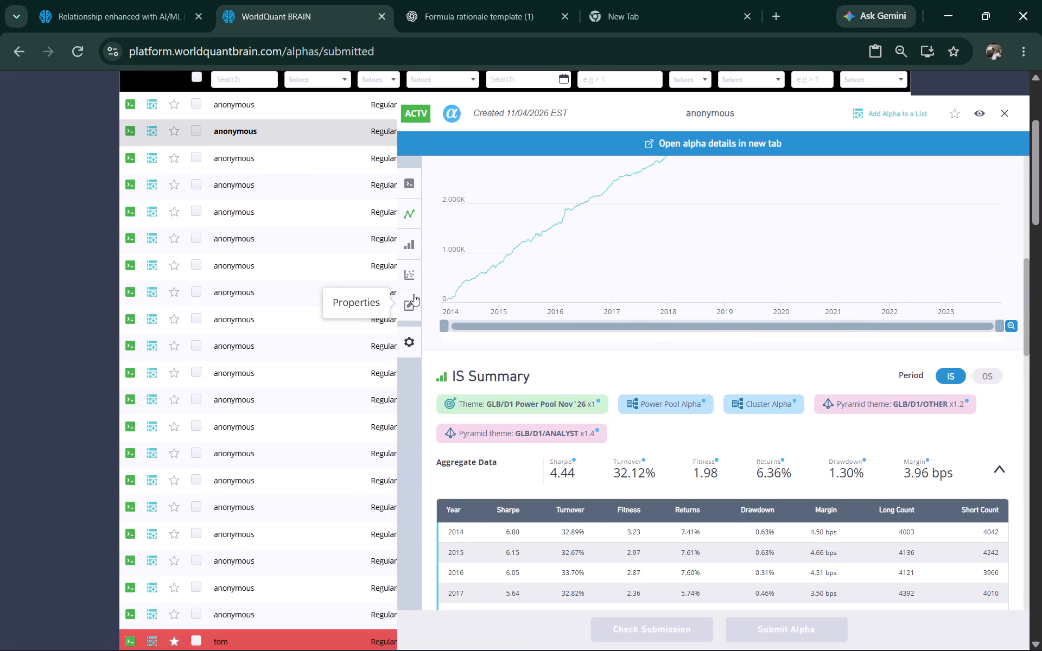
scroll(610, 299, down, 3)
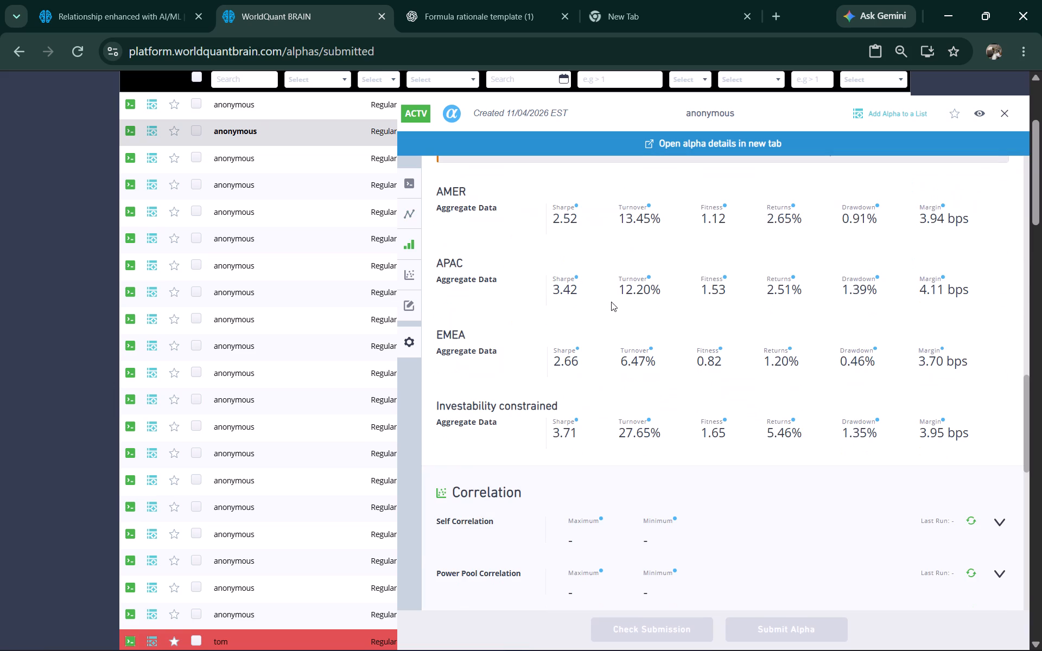
click(1008, 110)
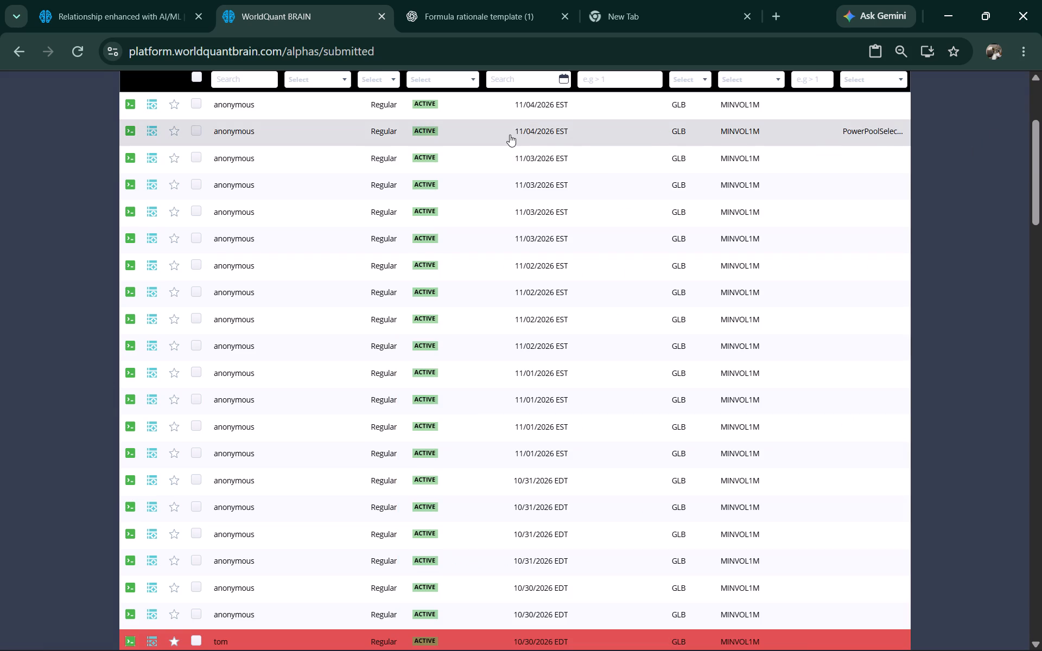
Remove the PowerPoolSelected tag from the second submitted alpha dated 11/04/2026 and close its details.
click(509, 133)
scroll(761, 452, down, 3)
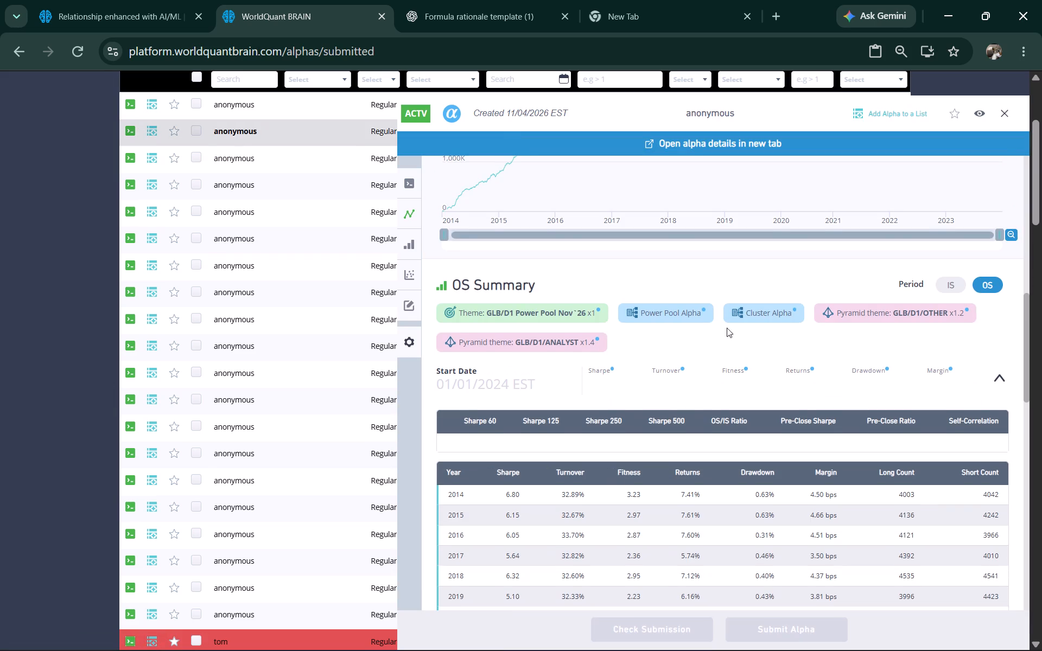
scroll(632, 423, down, 3)
click(531, 487)
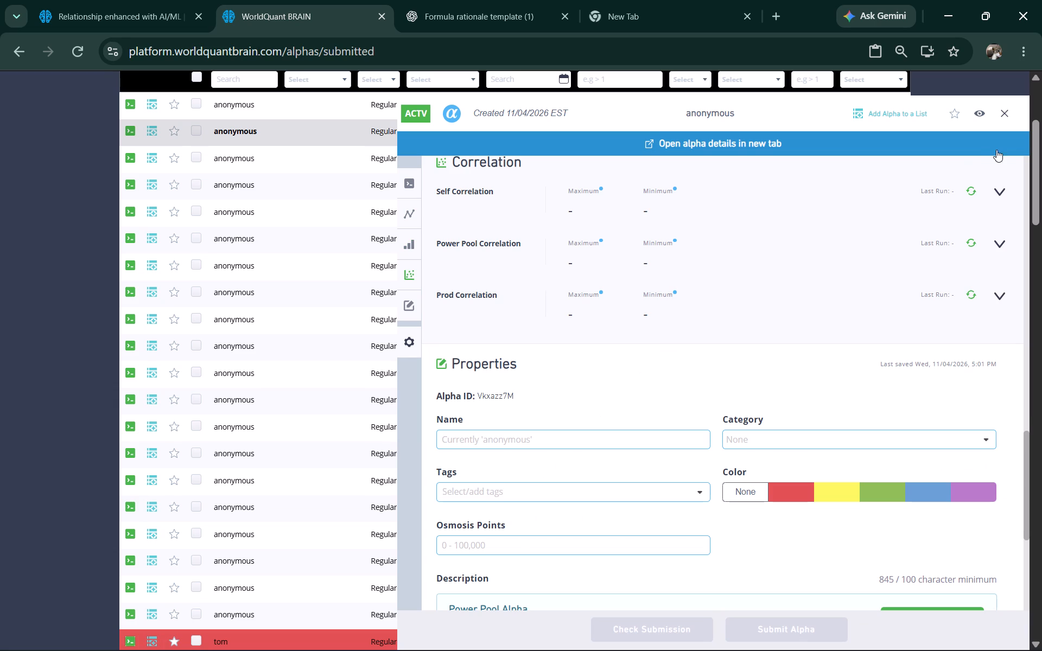
click(999, 114)
click(1003, 116)
Return to Simulation 19, show its test period and examine its IS summary, testing status and description.
scroll(665, 273, up, 3)
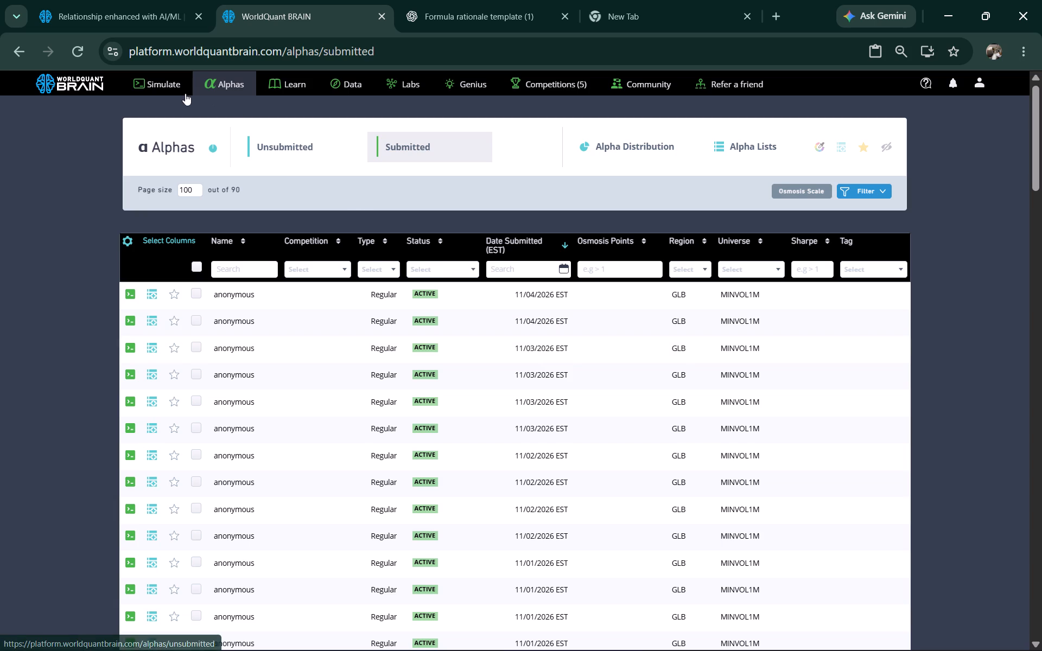
click(167, 82)
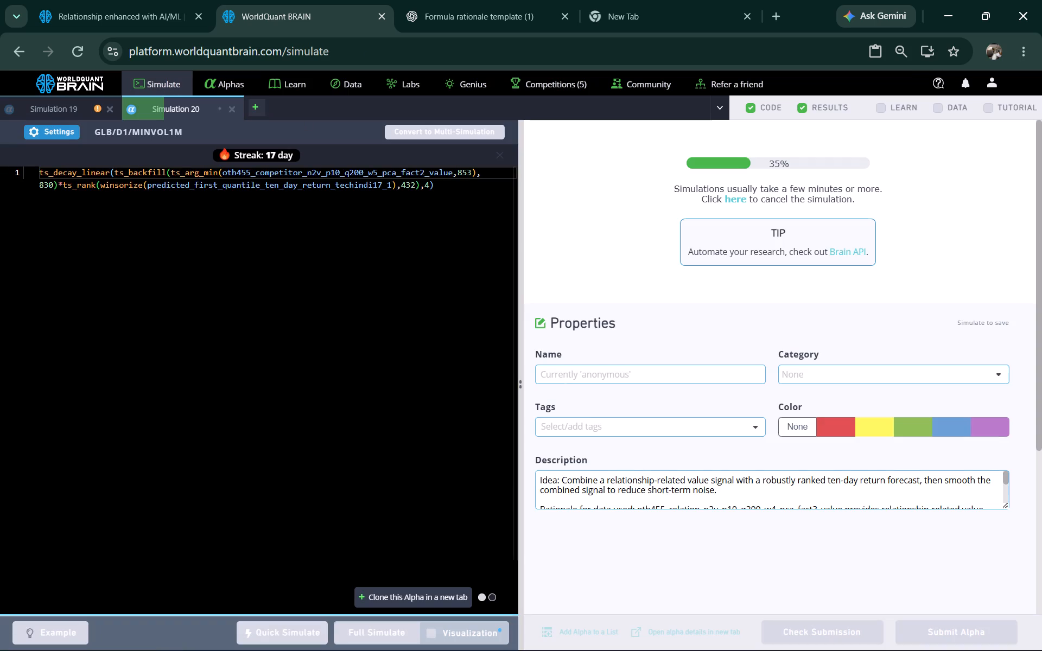
click(74, 110)
scroll(837, 405, down, 4)
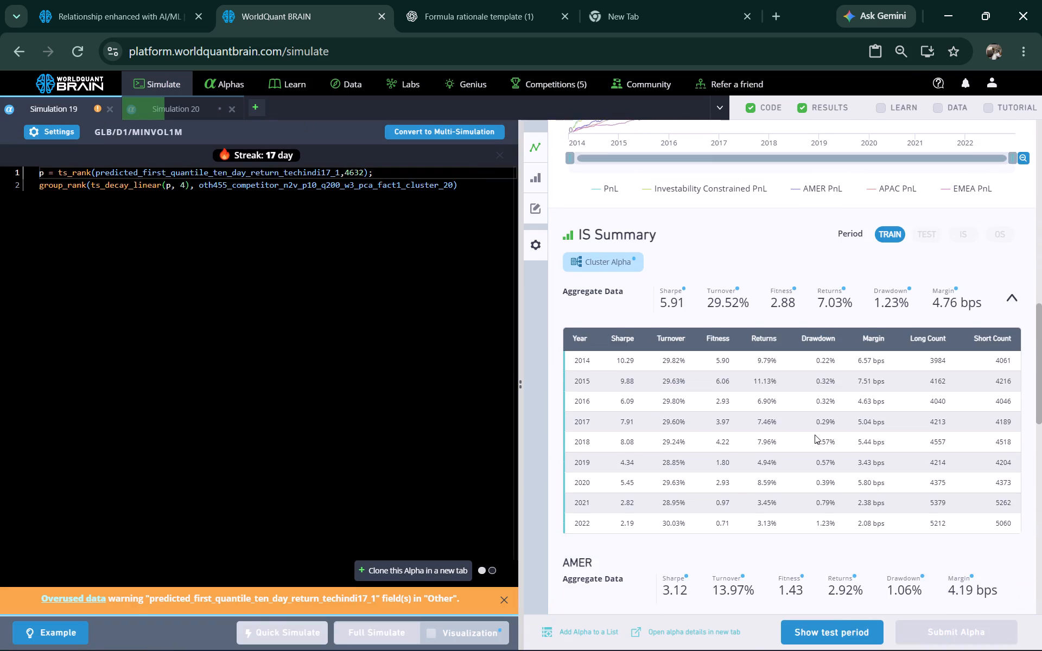
scroll(821, 444, down, 1)
click(830, 629)
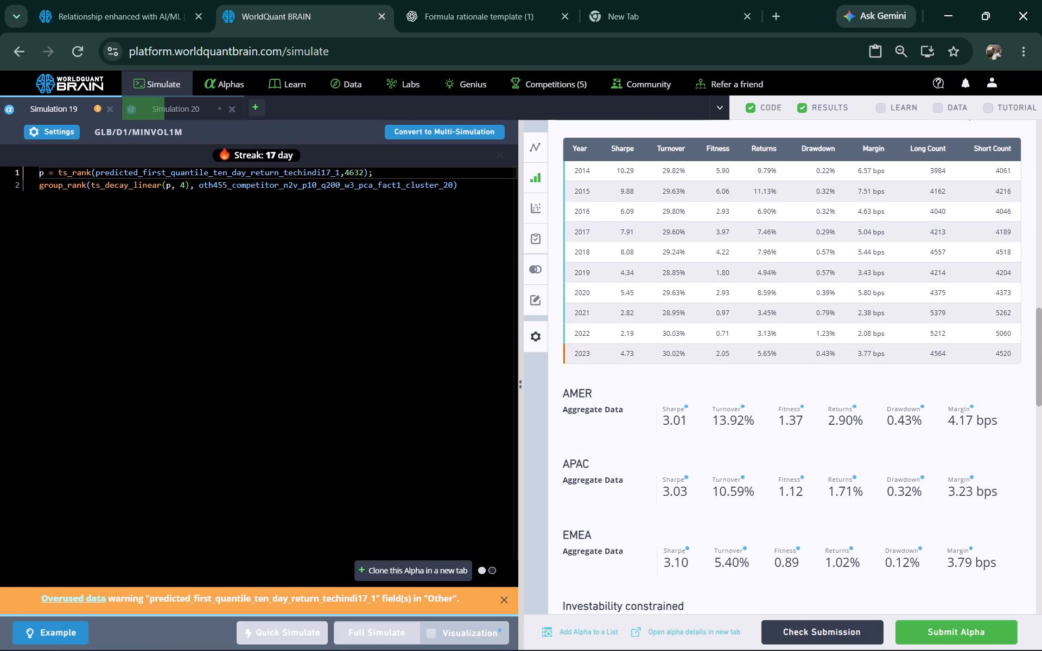
scroll(830, 405, down, 2)
scroll(788, 450, down, 1)
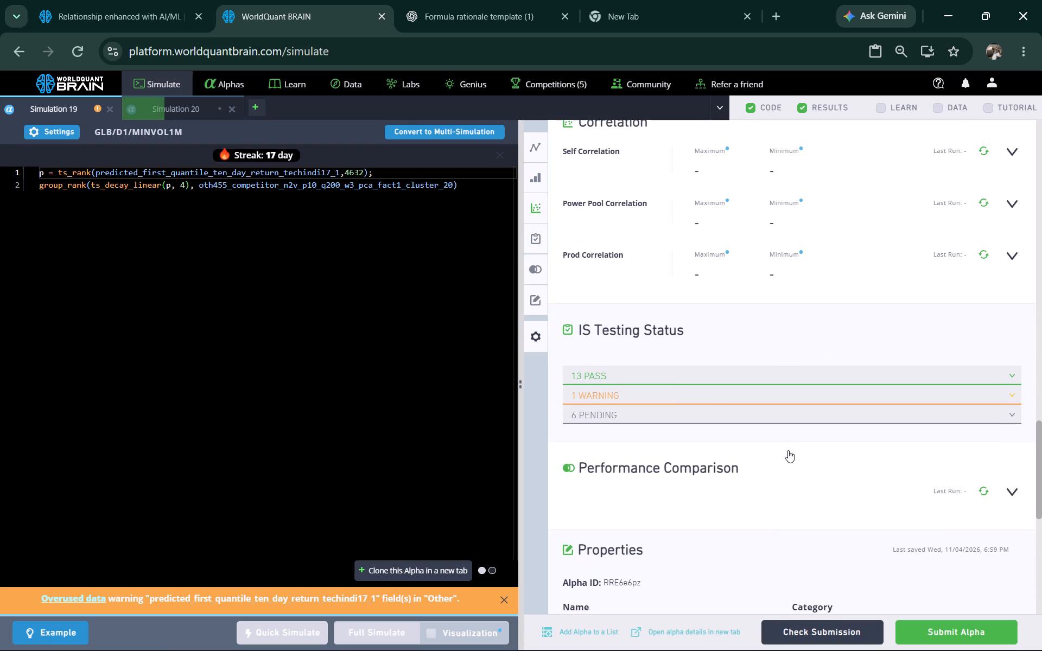
scroll(810, 341, down, 2)
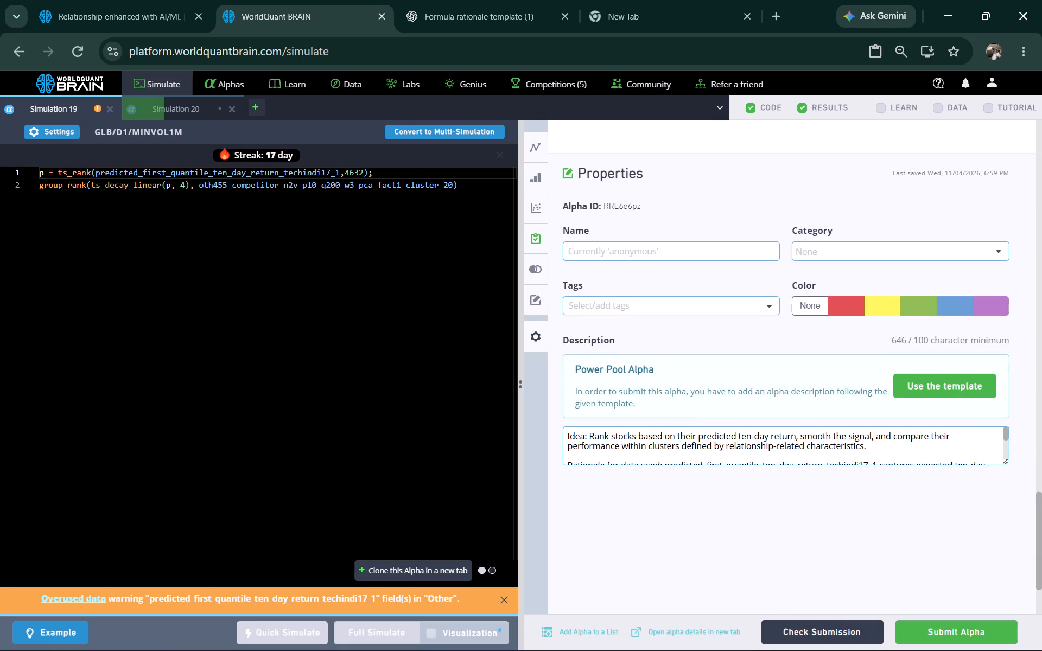
Submit the alpha from Simulation 19.
click(702, 436)
click(939, 635)
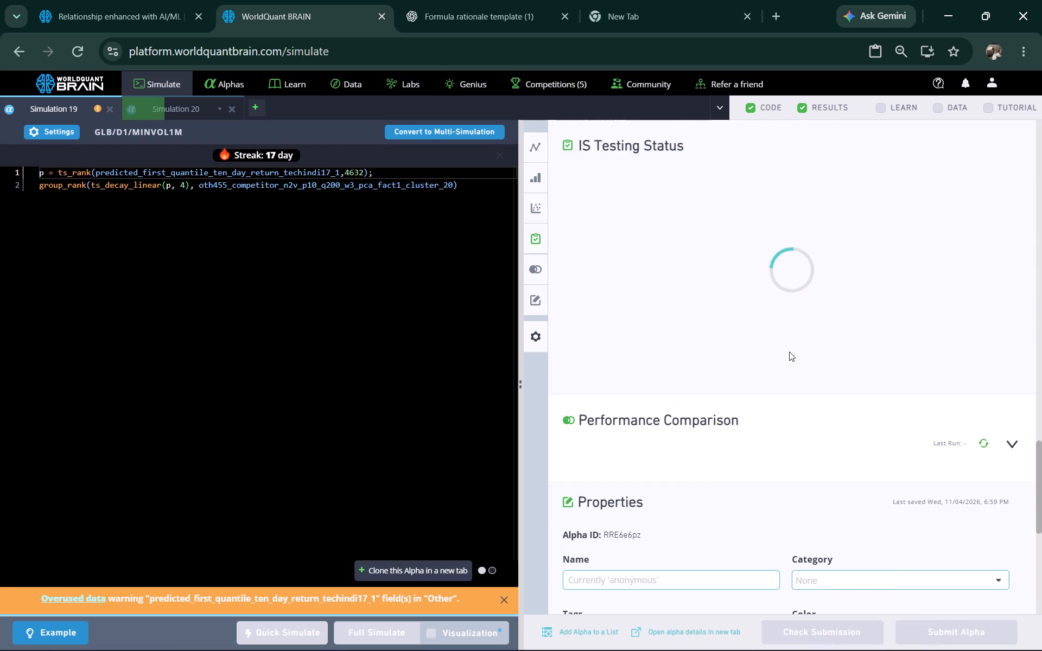
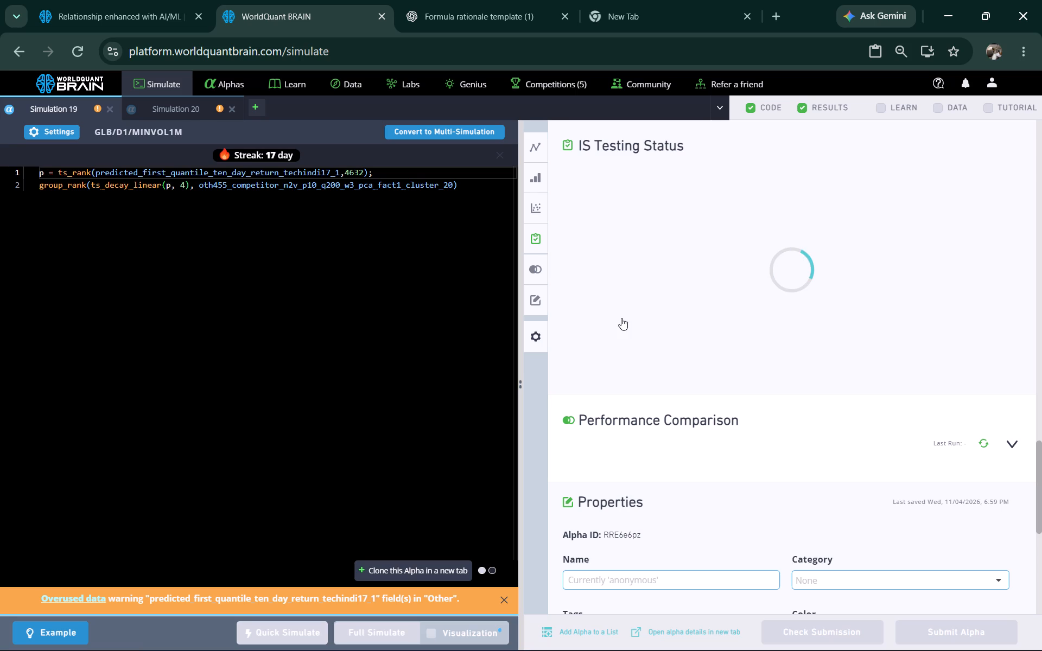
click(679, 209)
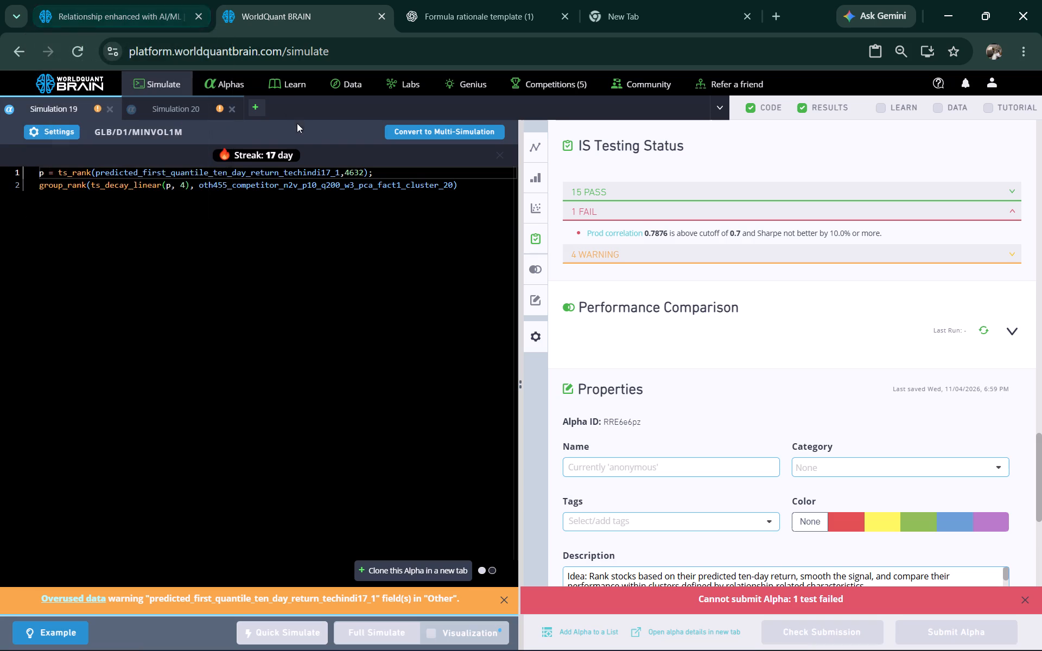
Replace Simulation 19's grouping field with oth455_competitor_n2v_p10_q50_w1_pca_fact1_cluster_20 copied from the other455 field list and run a full simulation.
click(147, 26)
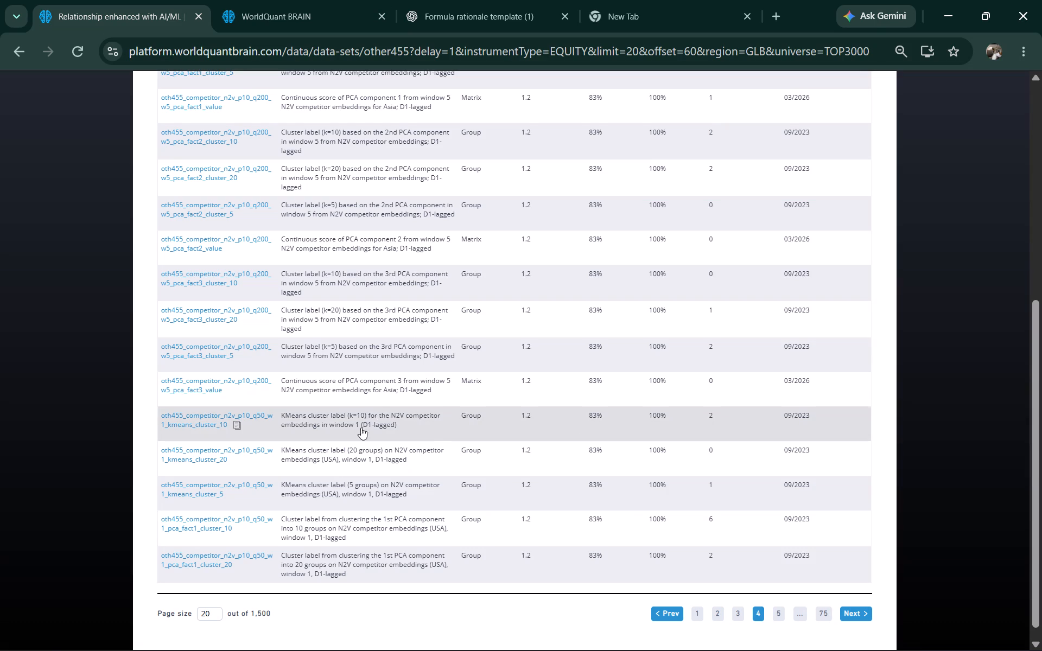
click(234, 562)
click(338, 0)
double_click(267, 191)
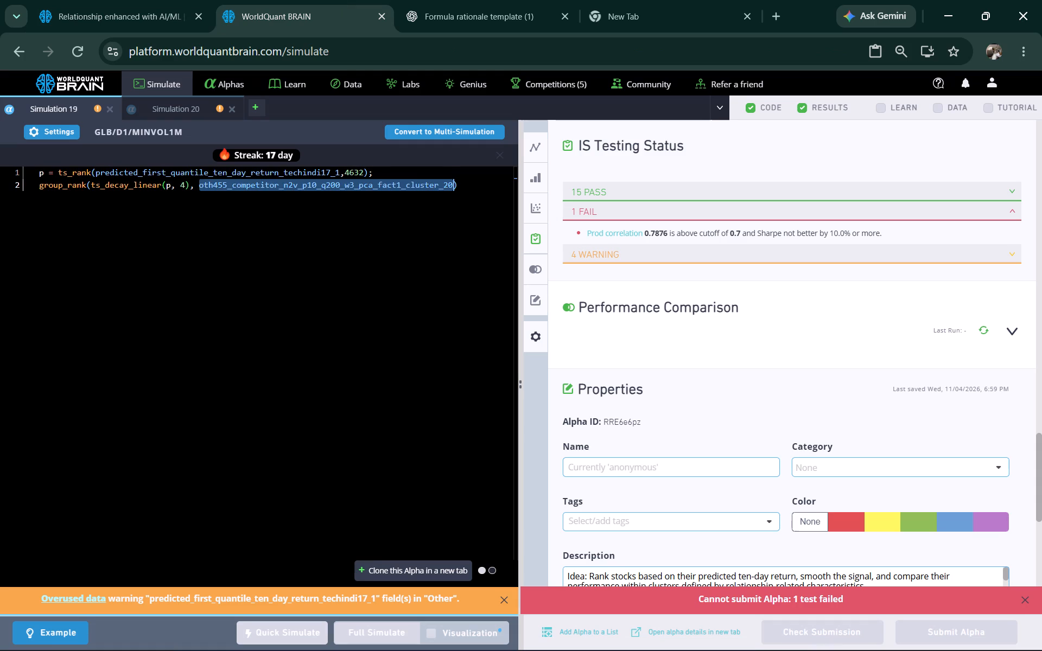
right_click(267, 191)
click(310, 260)
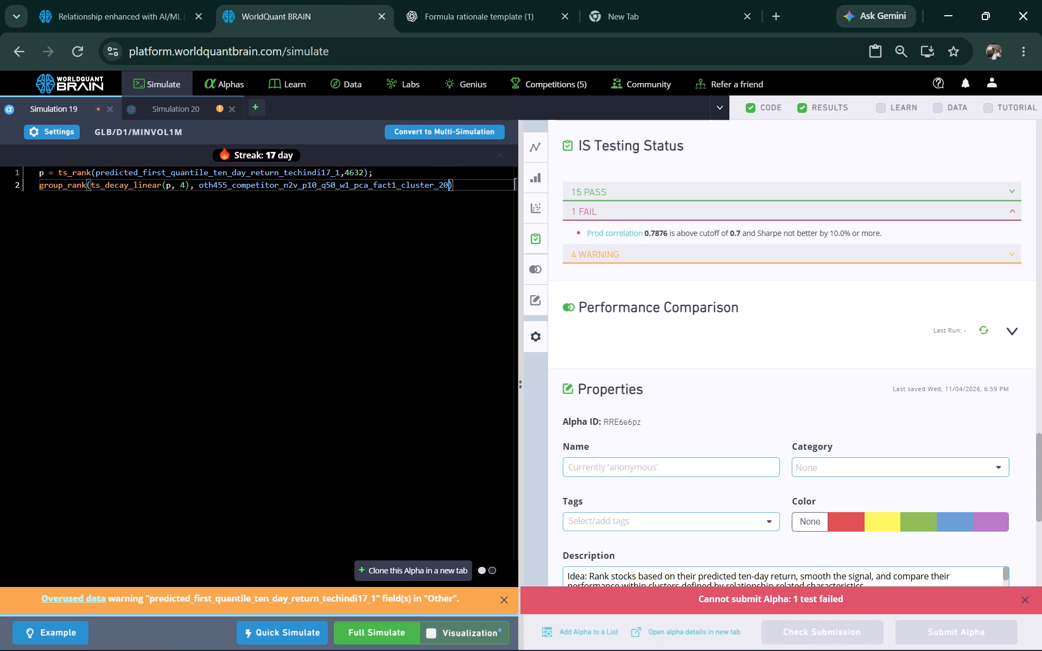
click(390, 624)
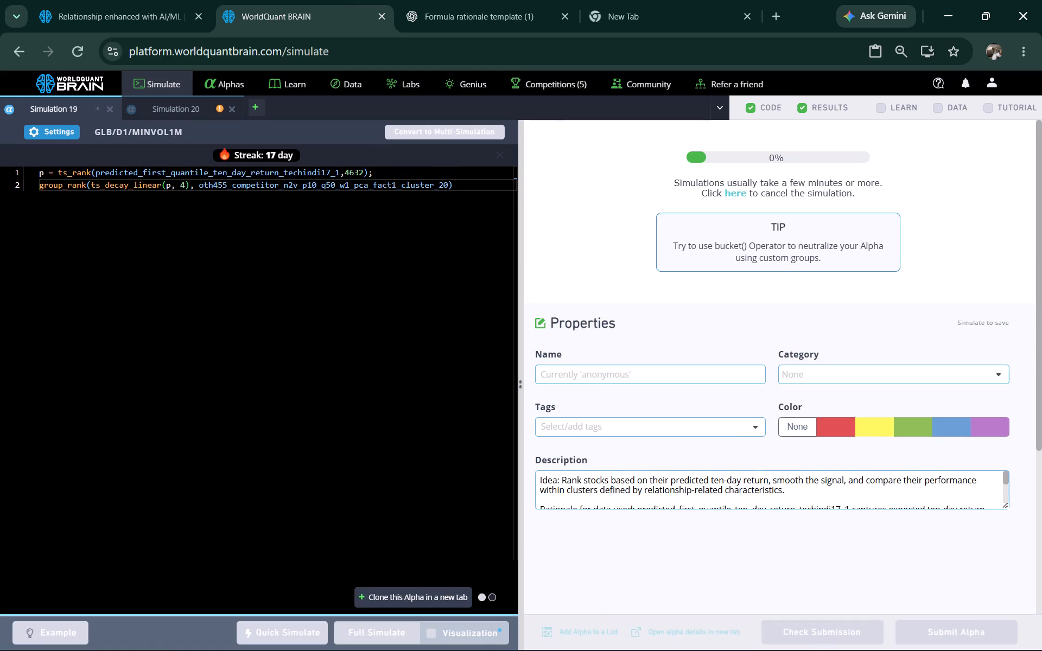
Open Simulation 20, show its test period, check its IS testing warnings and submit its alpha.
click(193, 106)
scroll(816, 305, down, 3)
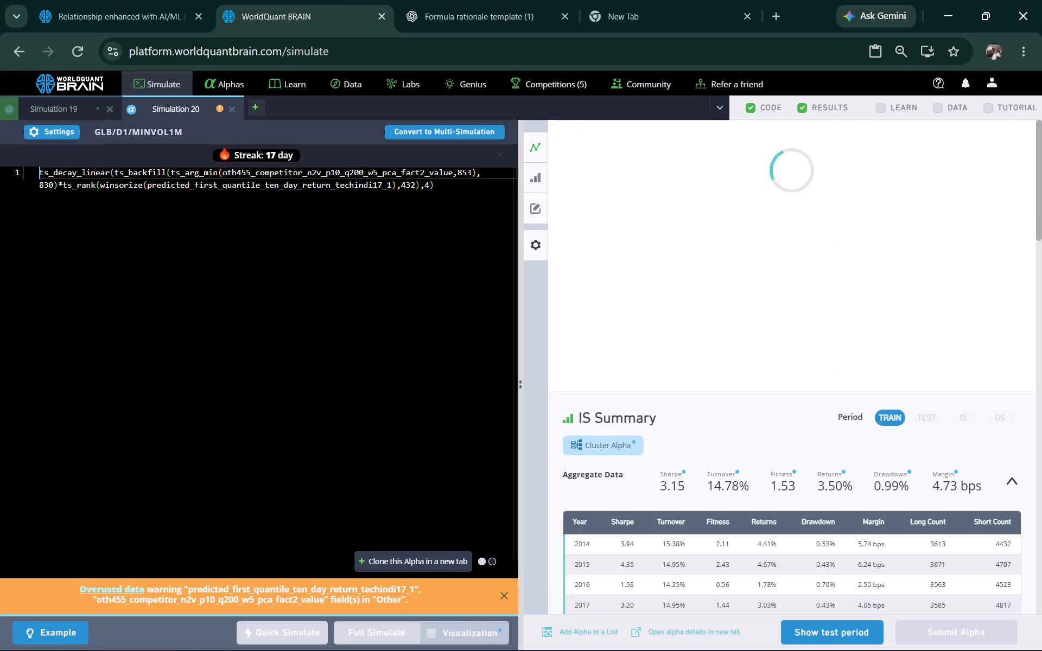
scroll(734, 380, down, 4)
click(818, 630)
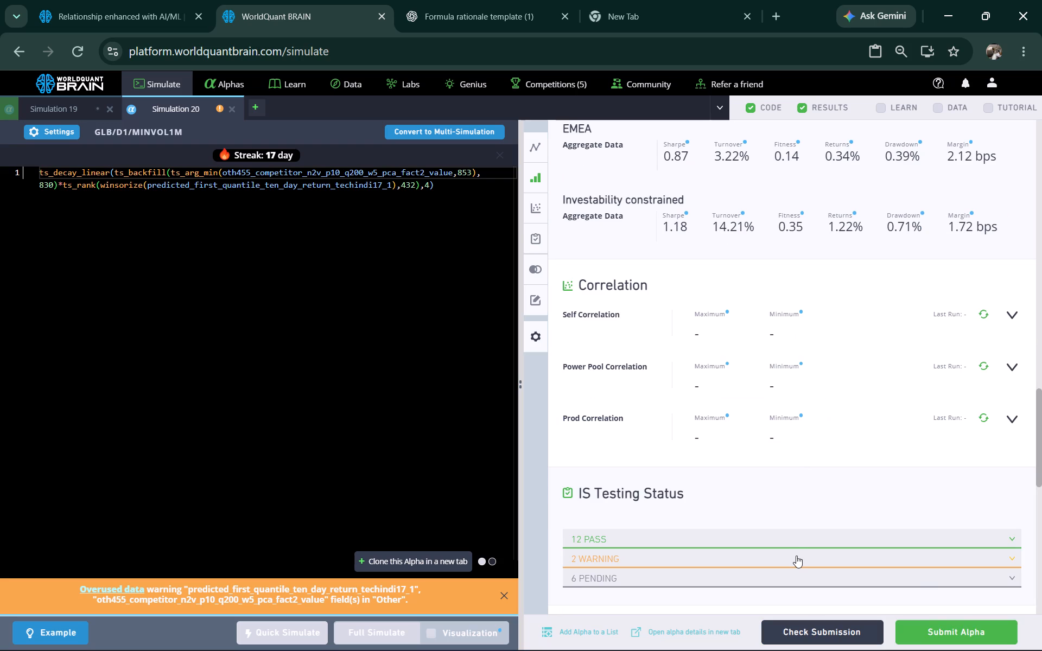
click(796, 556)
click(938, 629)
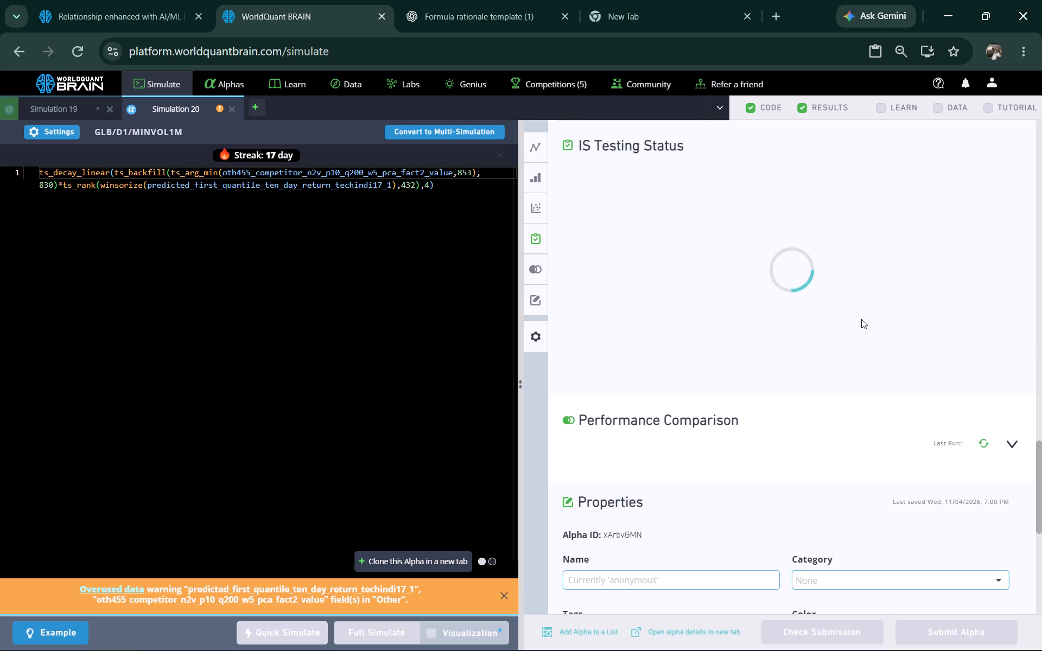
Examine Simulation 20's yearly and regional performance figures and its IS testing status.
scroll(868, 336, up, 4)
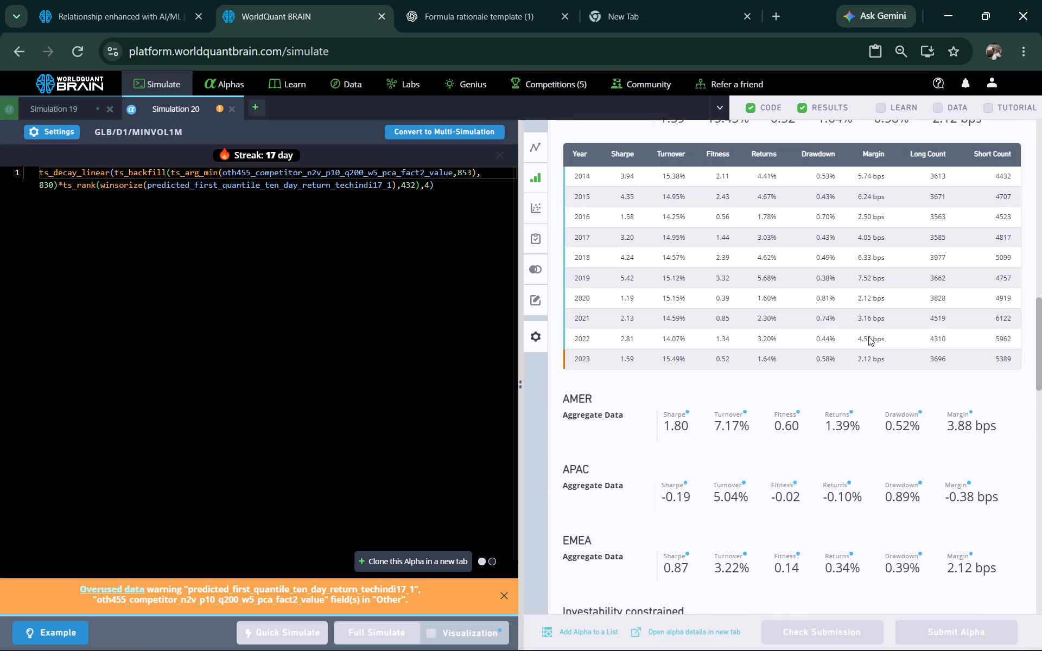
scroll(868, 336, down, 2)
scroll(861, 429, up, 1)
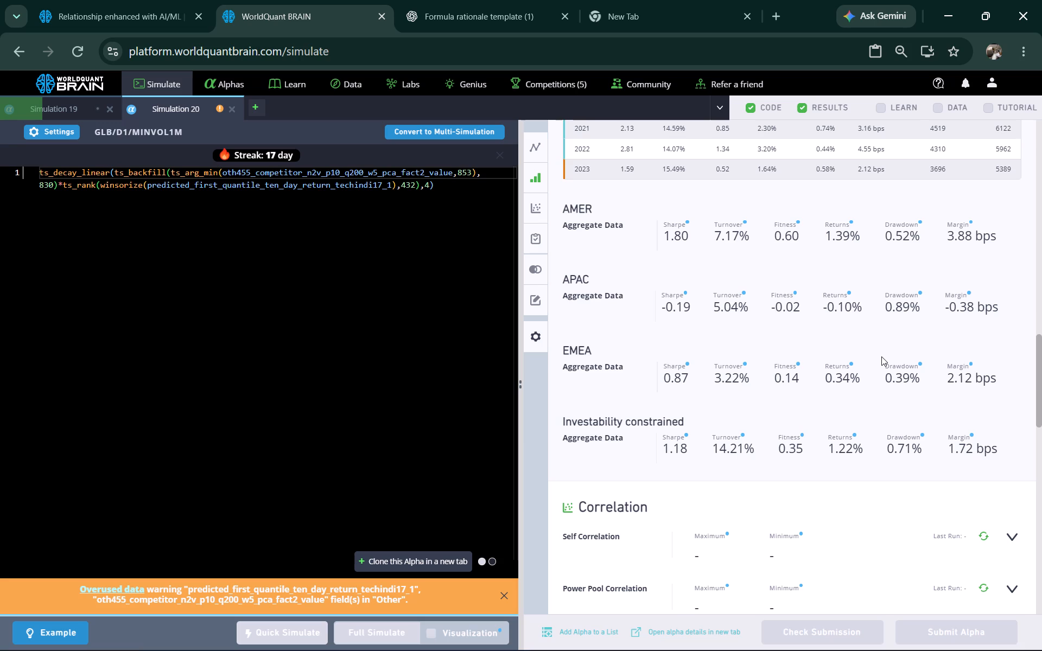
scroll(904, 296, down, 2)
scroll(784, 333, down, 1)
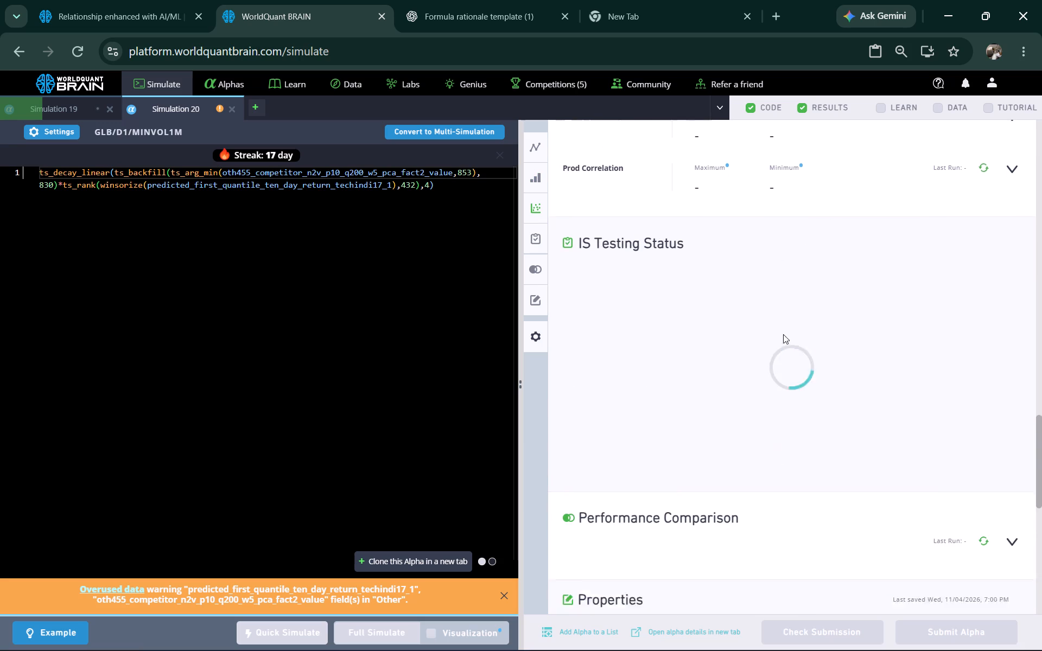
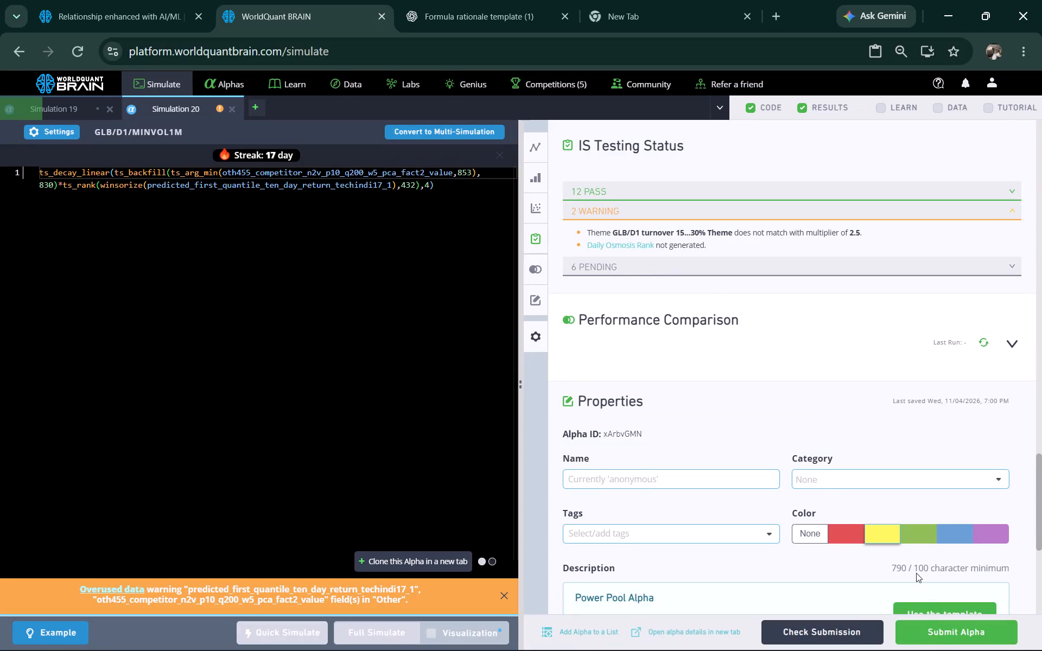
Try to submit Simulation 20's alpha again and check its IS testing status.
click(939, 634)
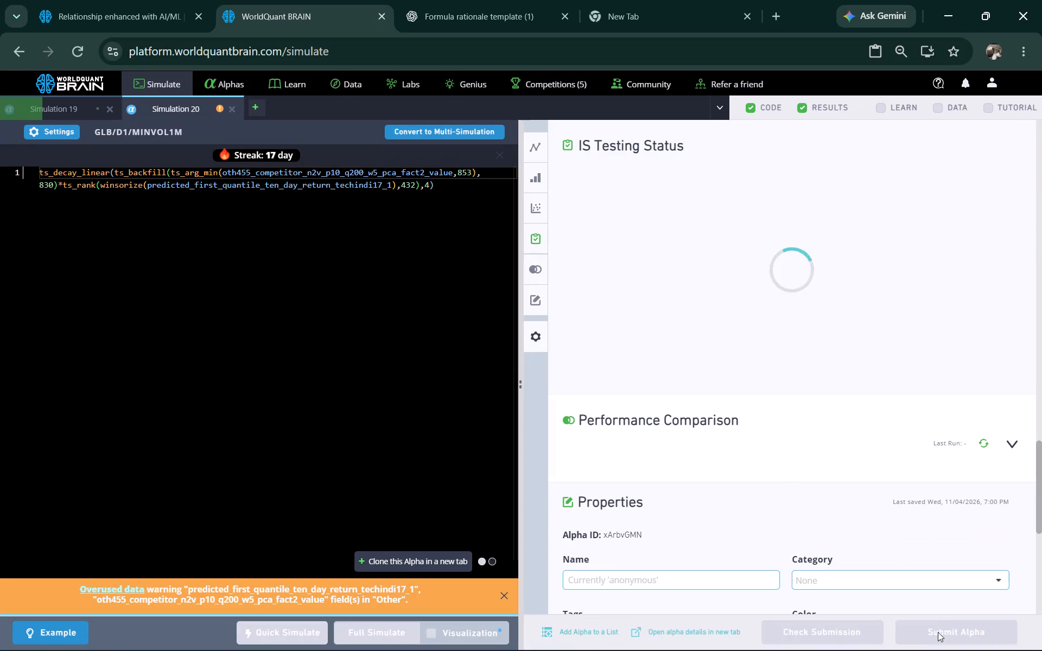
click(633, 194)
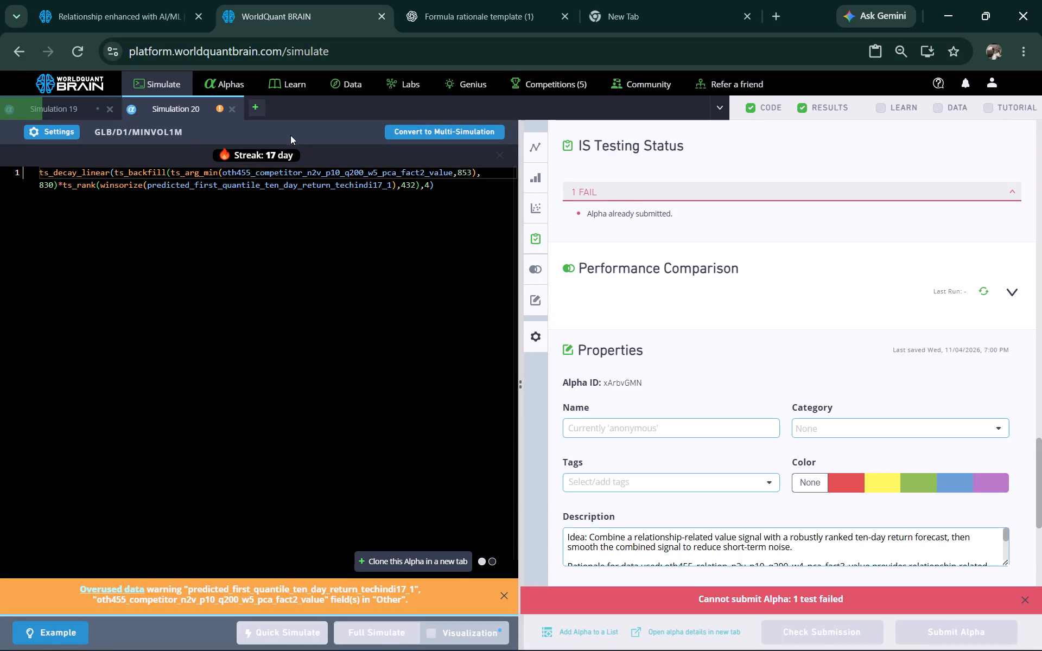
Replace Simulation 20's ts_arg_min field with oth455_competitor_n2v_p10_q50_w1_pca_fact1_value copied from page 5 of the other455 field list and run a full simulation.
click(151, 11)
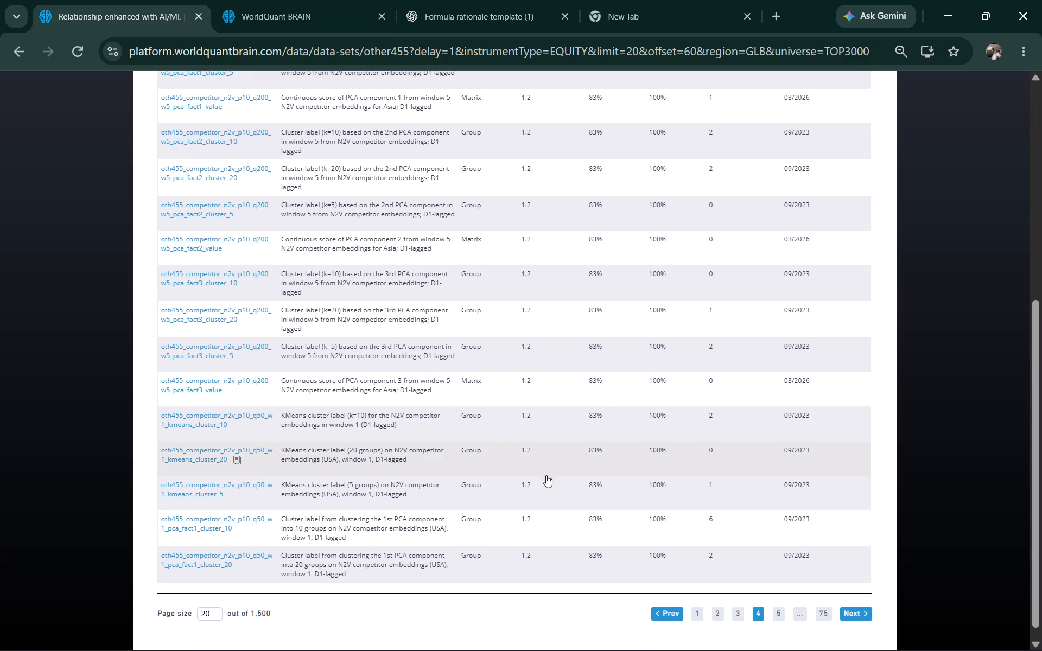
click(781, 612)
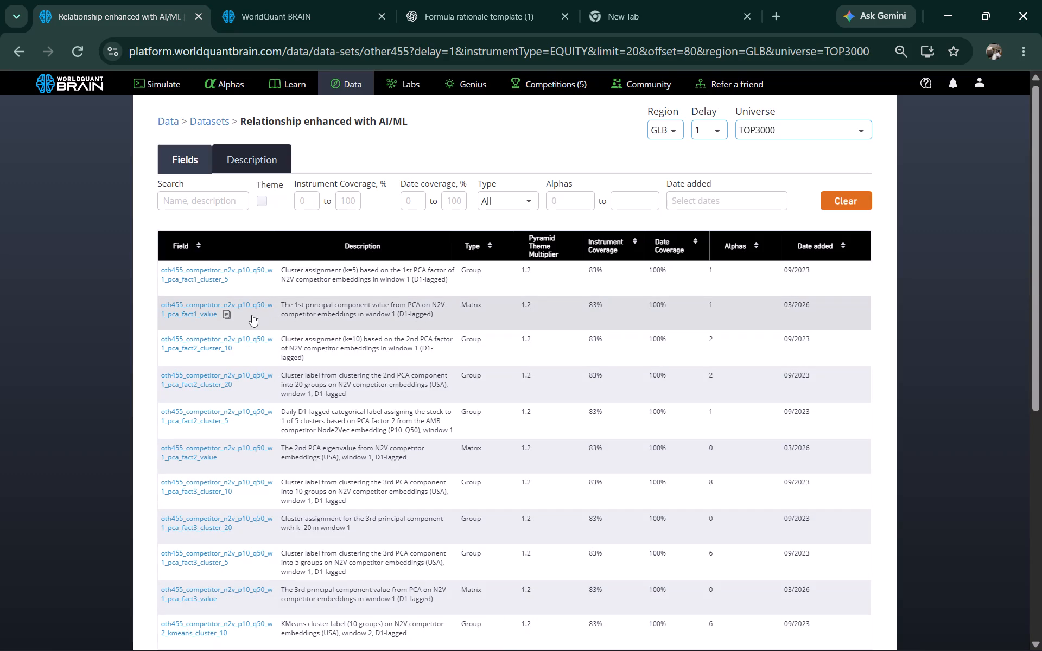
click(228, 315)
click(335, 15)
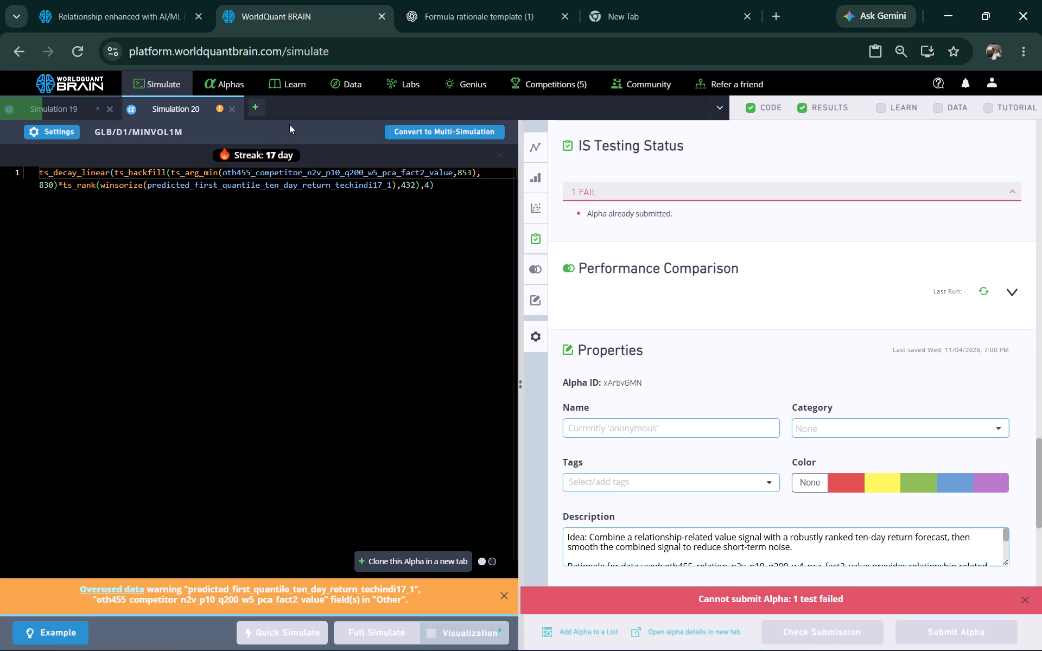
double_click(262, 173)
right_click(262, 173)
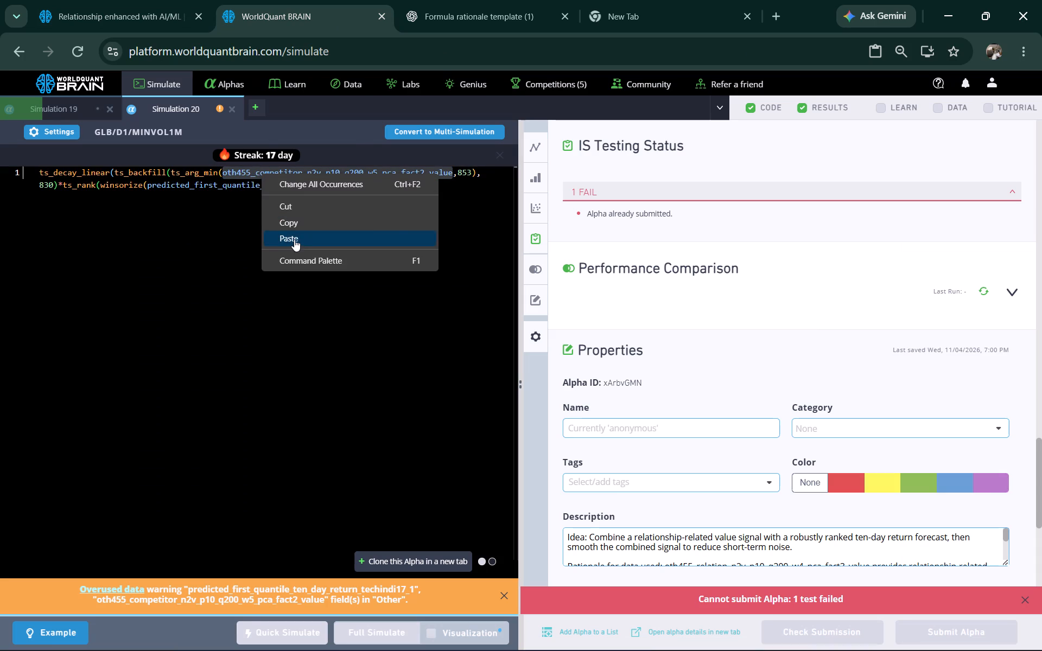
click(294, 239)
click(373, 633)
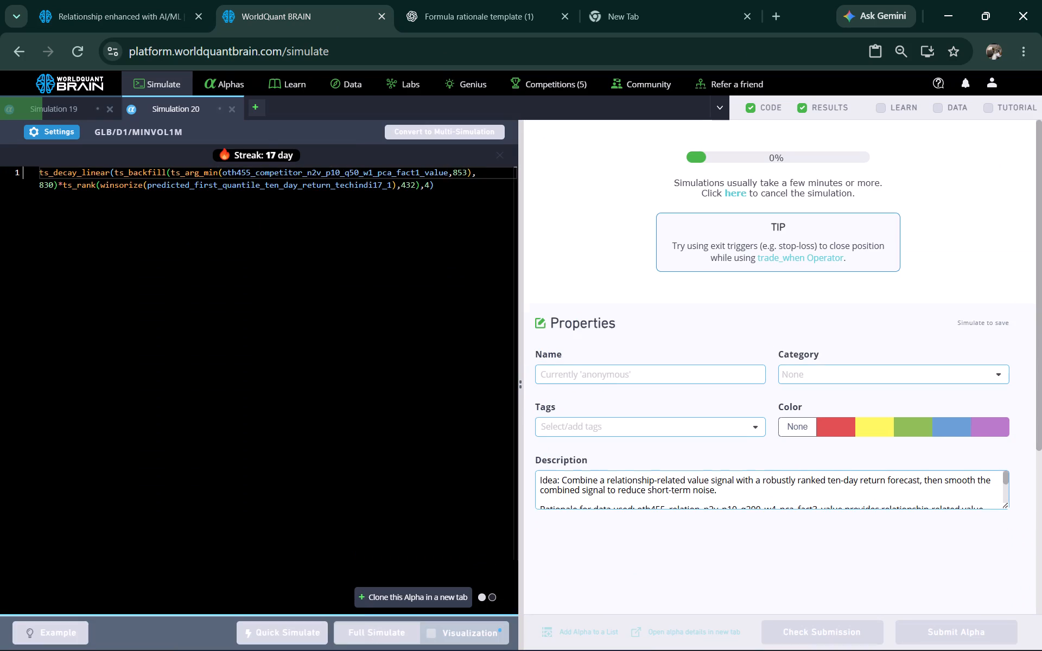
Open the newest submitted alpha and examine its PnL chart, yearly figures and IS-period regional performance.
click(228, 78)
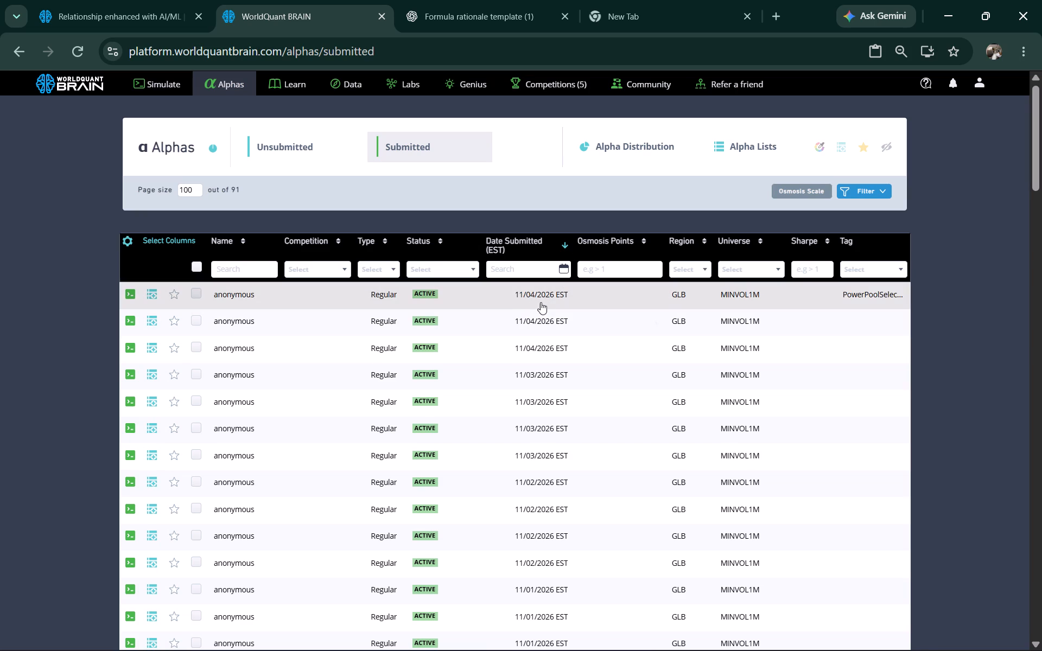
click(520, 297)
scroll(787, 327, down, 2)
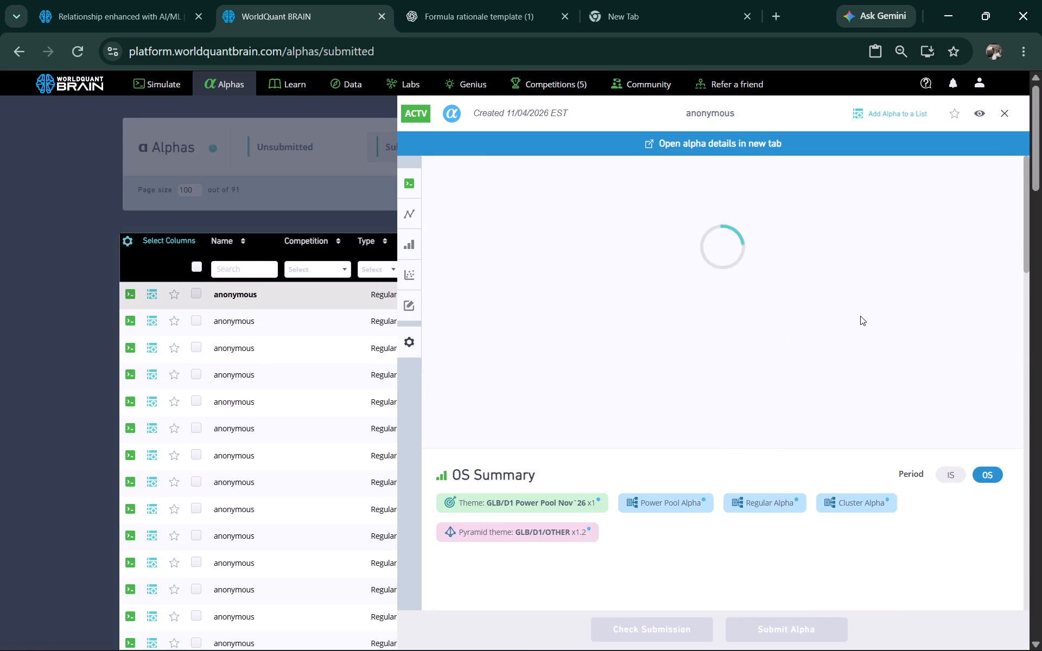
scroll(805, 326, down, 2)
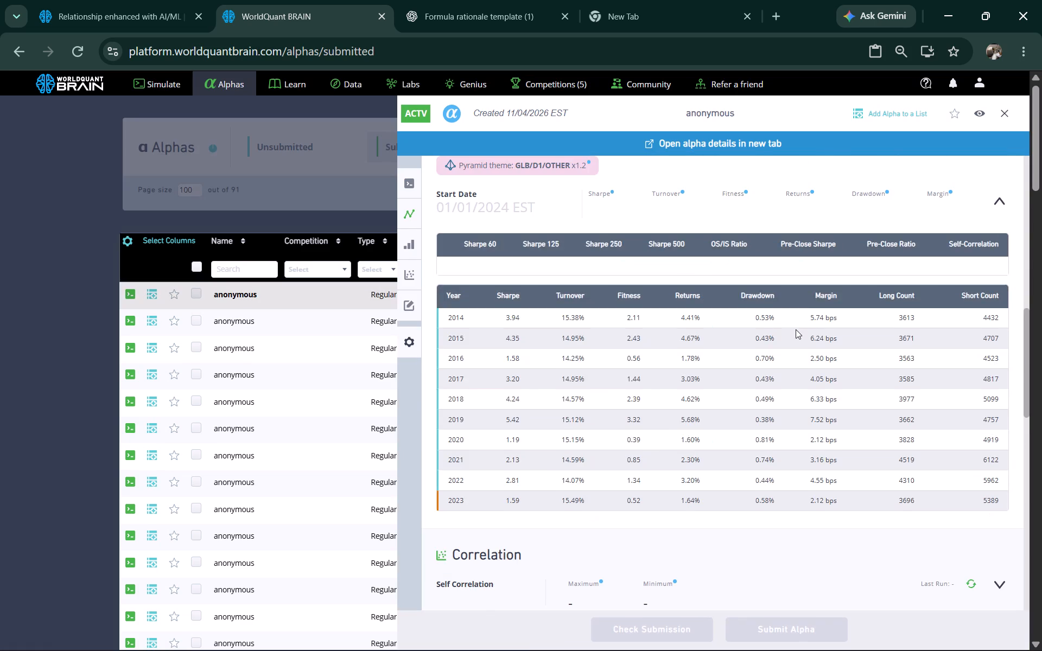
scroll(795, 330, down, 2)
scroll(792, 331, up, 3)
scroll(835, 317, up, 2)
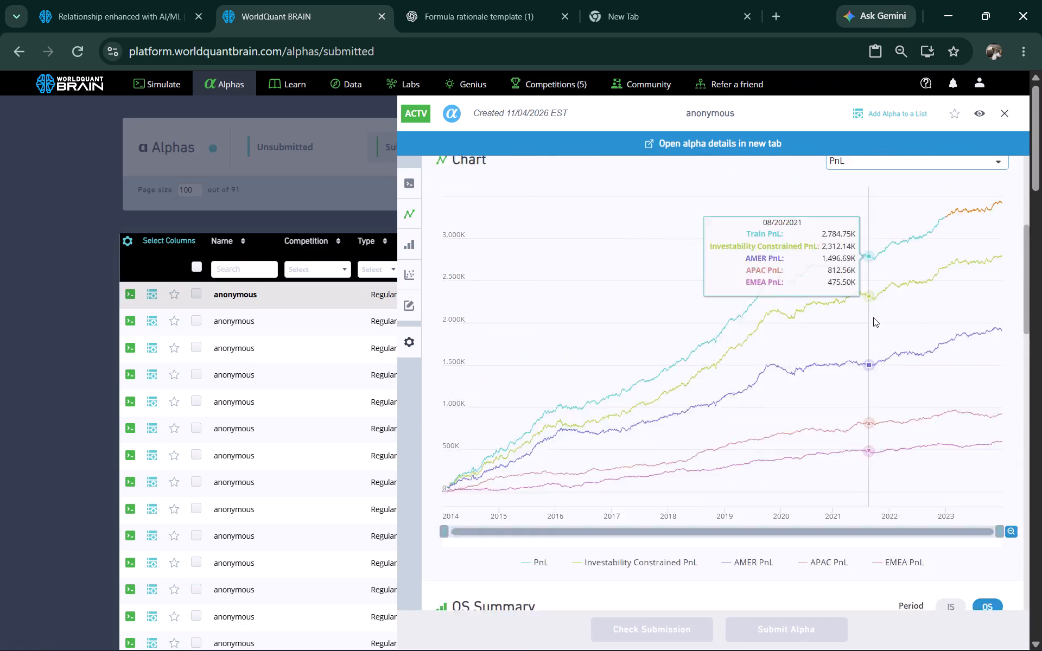
scroll(870, 333, down, 1)
scroll(865, 339, up, 3)
scroll(868, 337, down, 4)
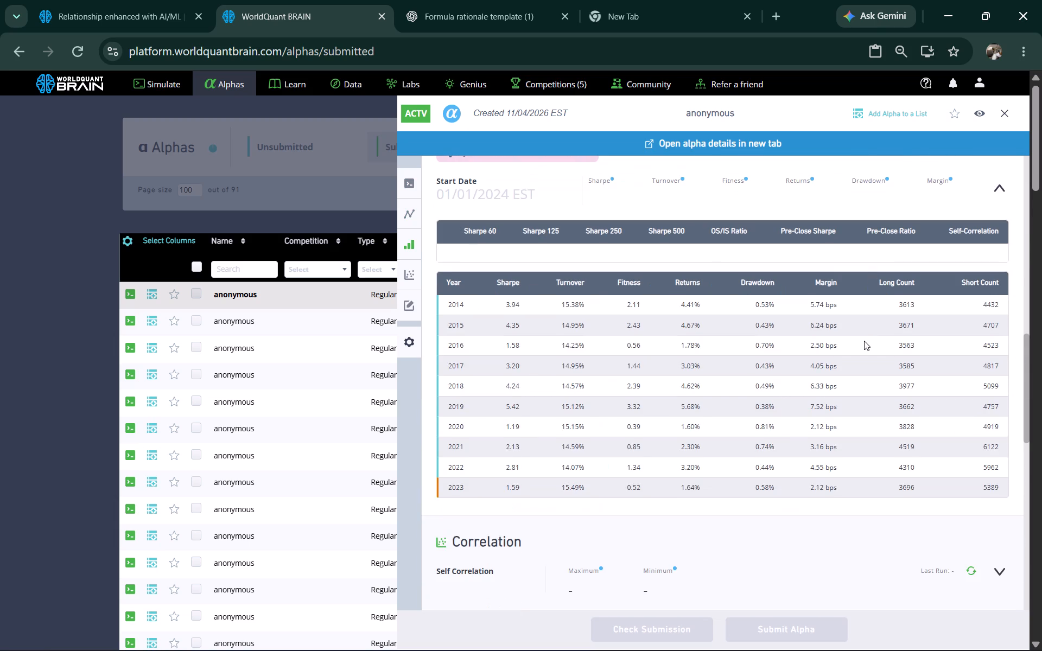
scroll(872, 333, up, 1)
click(944, 291)
scroll(678, 365, down, 3)
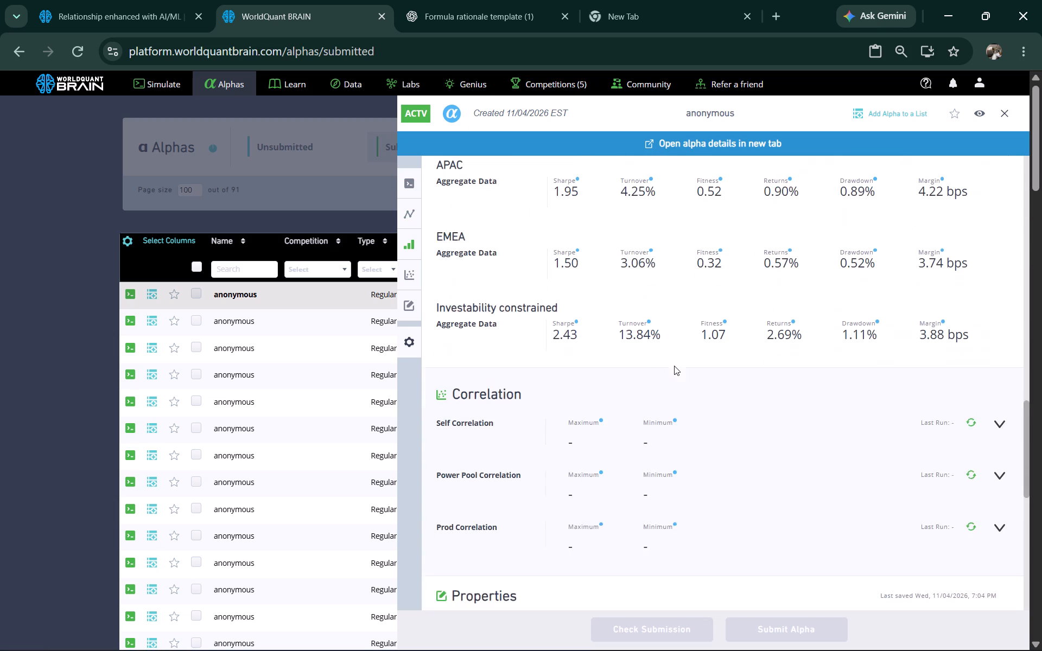
Remove the PowerPoolSelected tag from the newest submitted alpha's properties and close its details.
scroll(674, 367, down, 4)
scroll(674, 372, up, 5)
scroll(720, 339, up, 2)
scroll(663, 348, down, 4)
scroll(599, 390, down, 3)
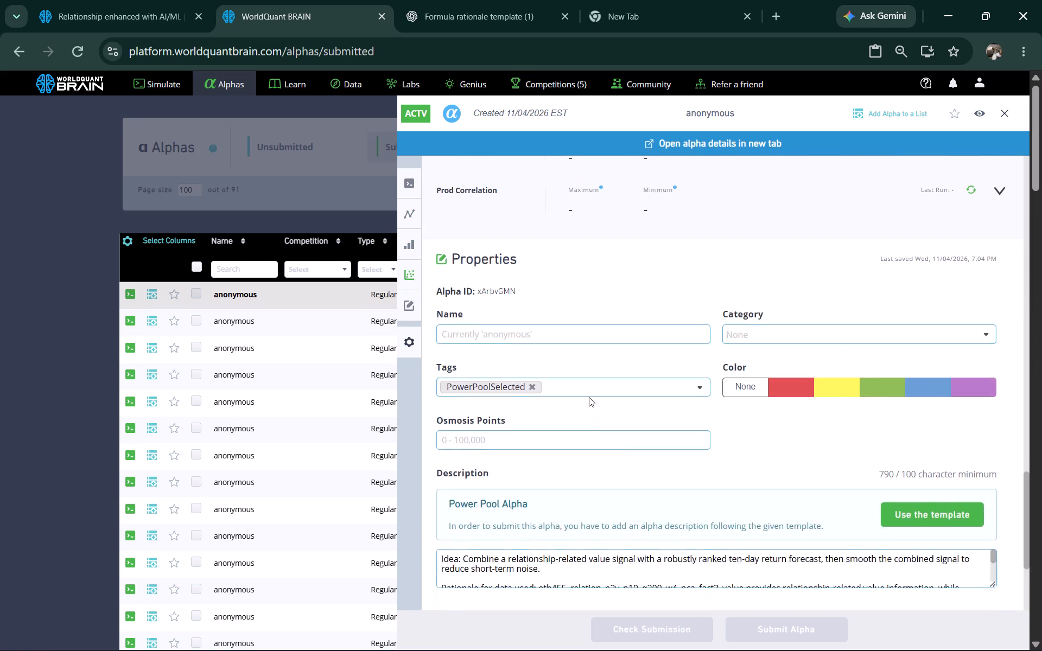
click(531, 203)
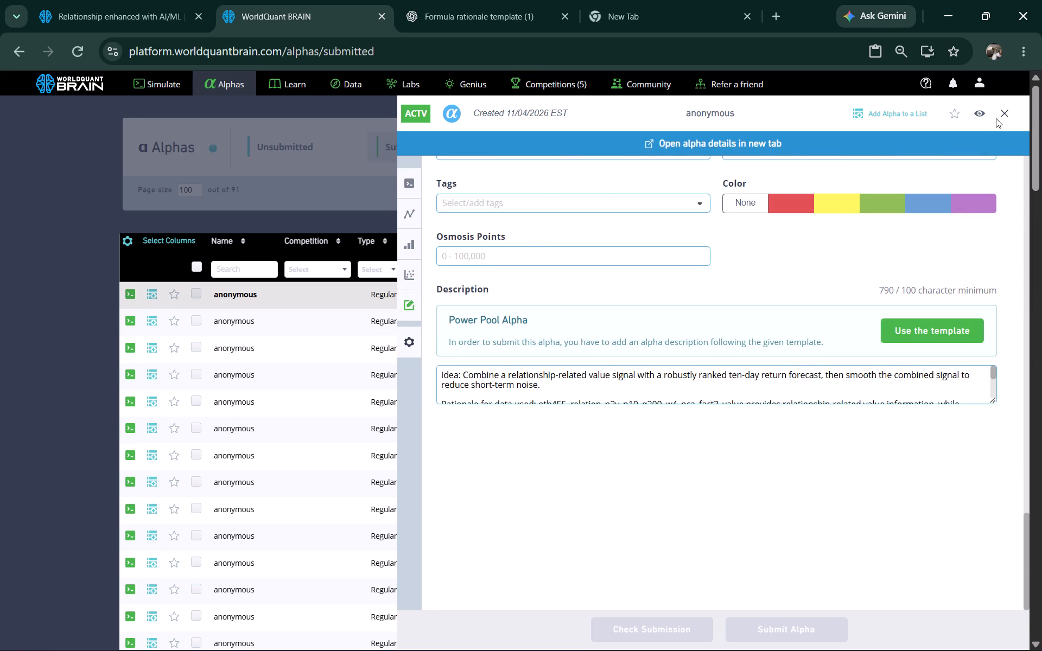
scroll(740, 315, up, 2)
click(1005, 114)
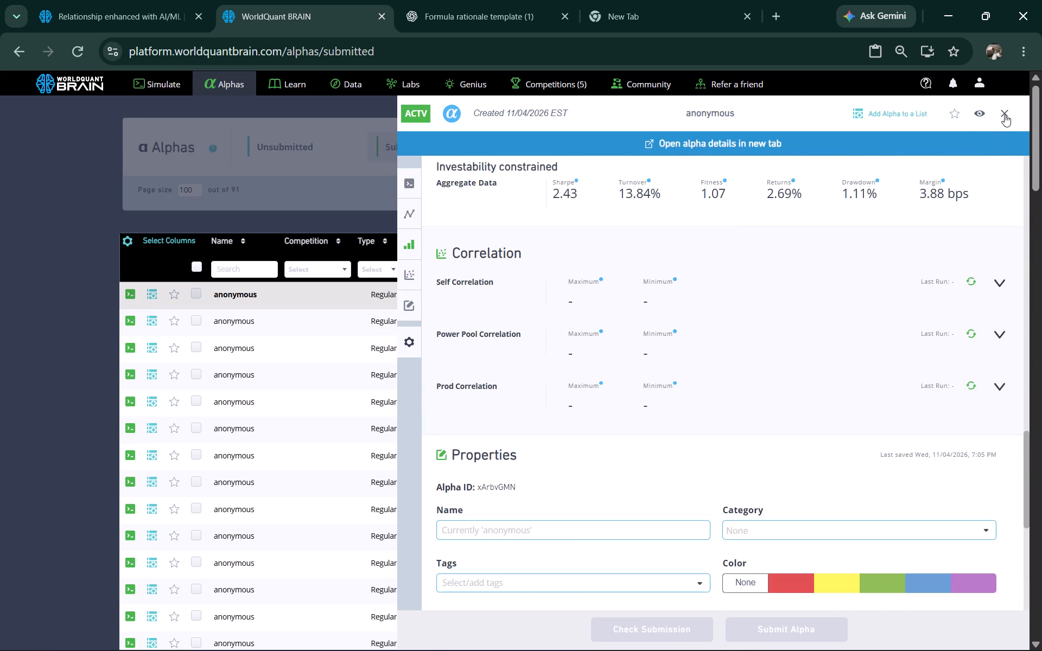
Examine the themes and performance summaries of the other two submitted alphas dated 11/04/2026.
click(538, 316)
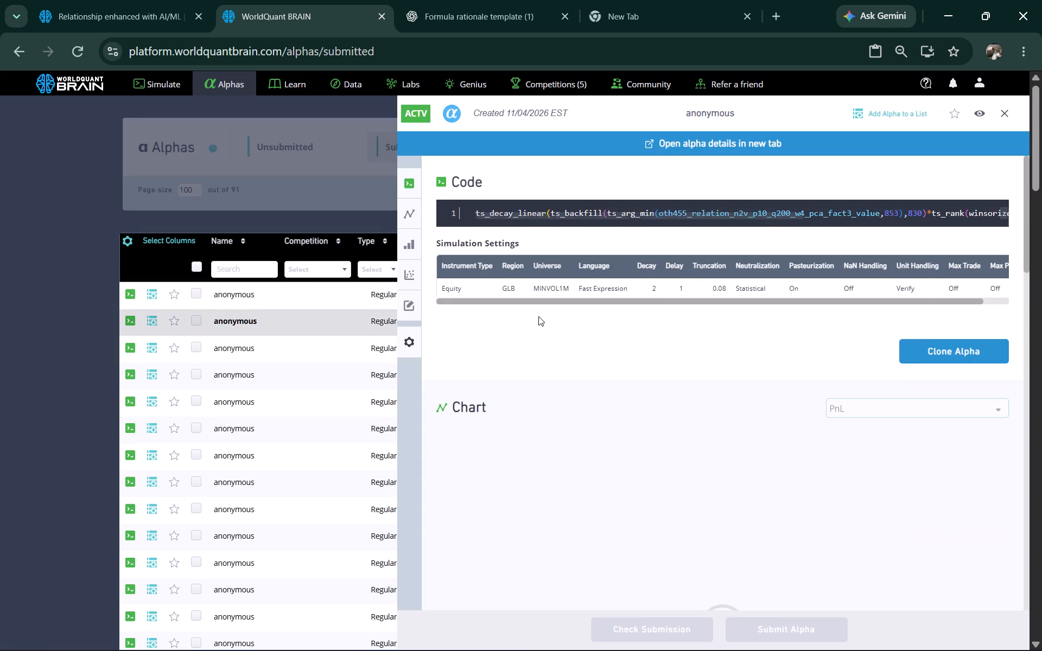
scroll(701, 336, down, 2)
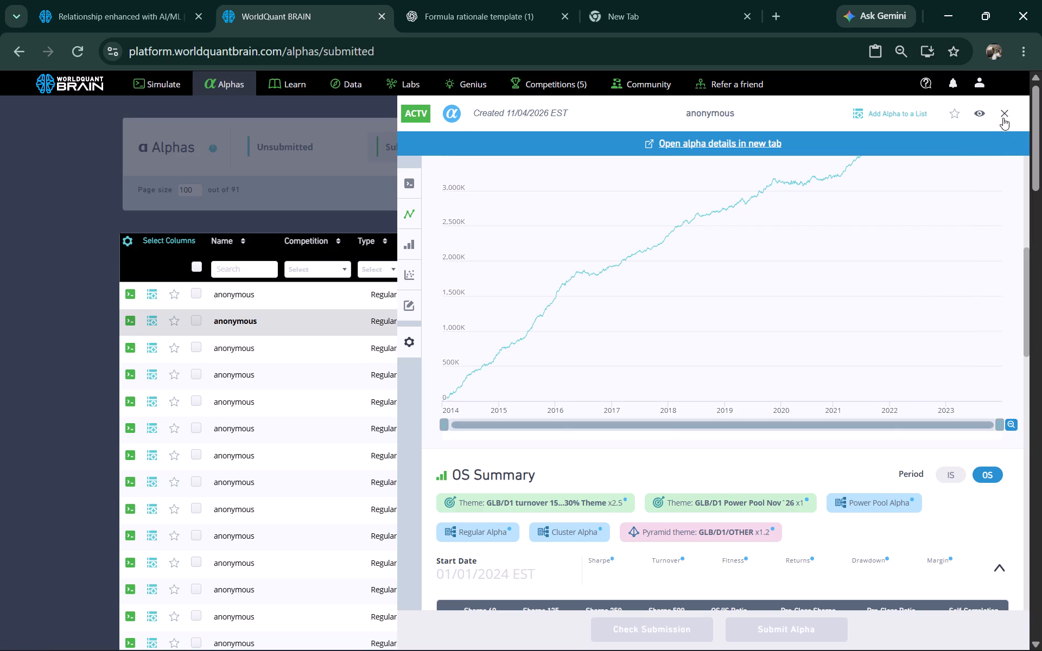
click(1003, 115)
click(538, 350)
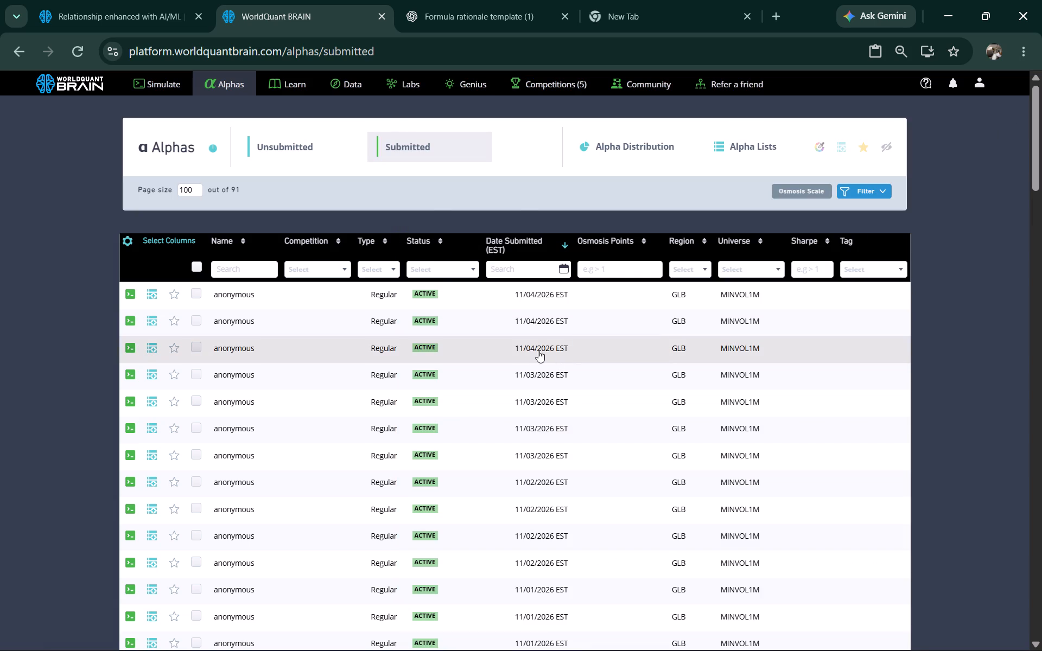
scroll(681, 390, down, 2)
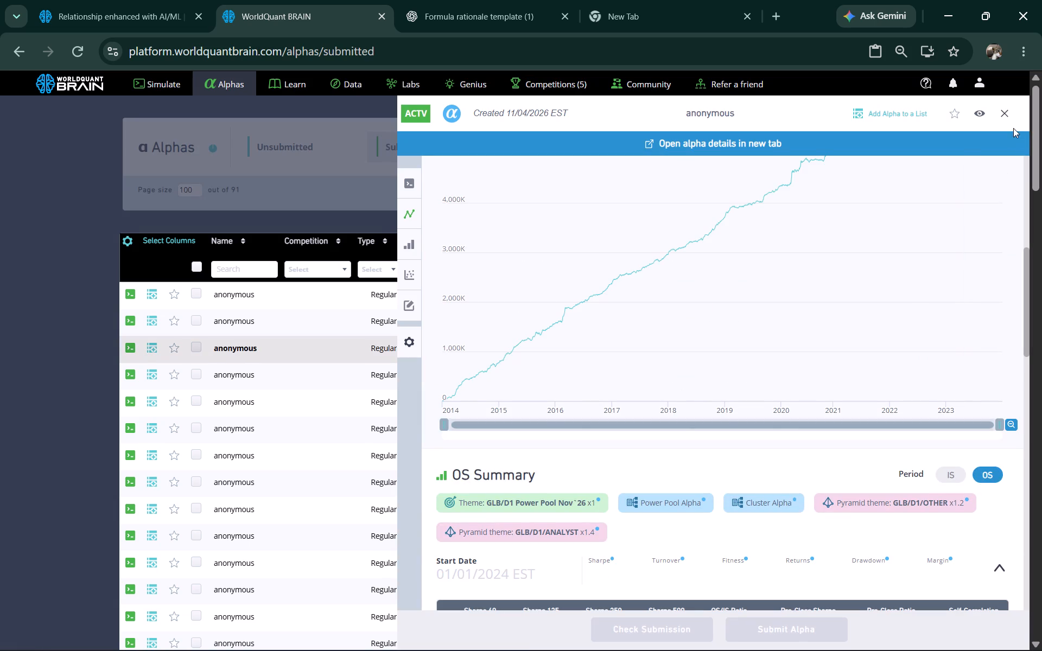
click(1004, 113)
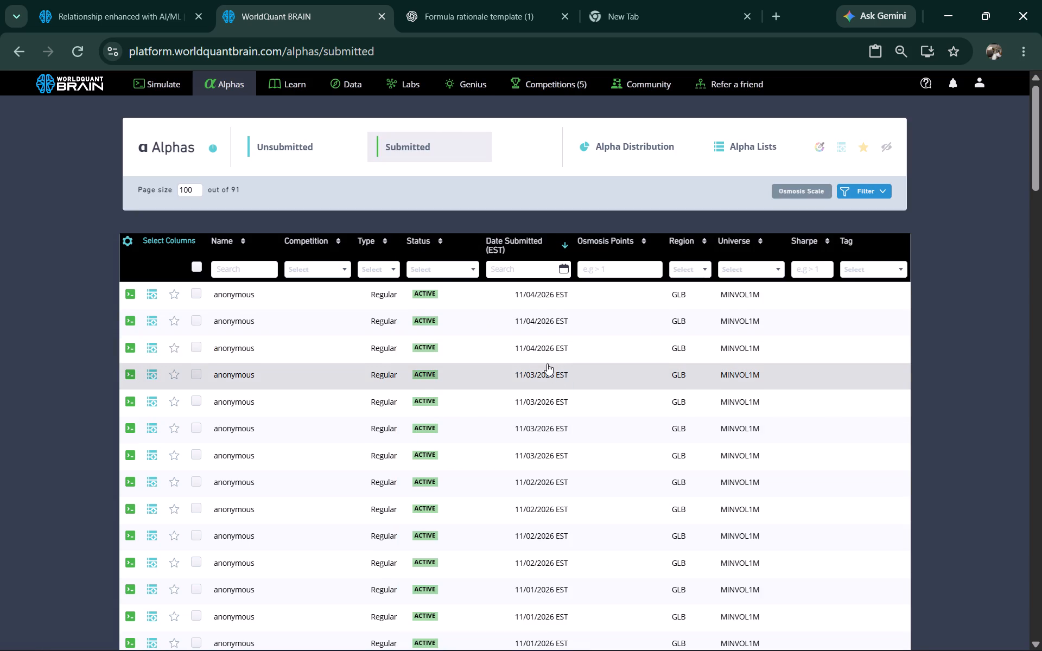
click(541, 356)
scroll(674, 318, down, 3)
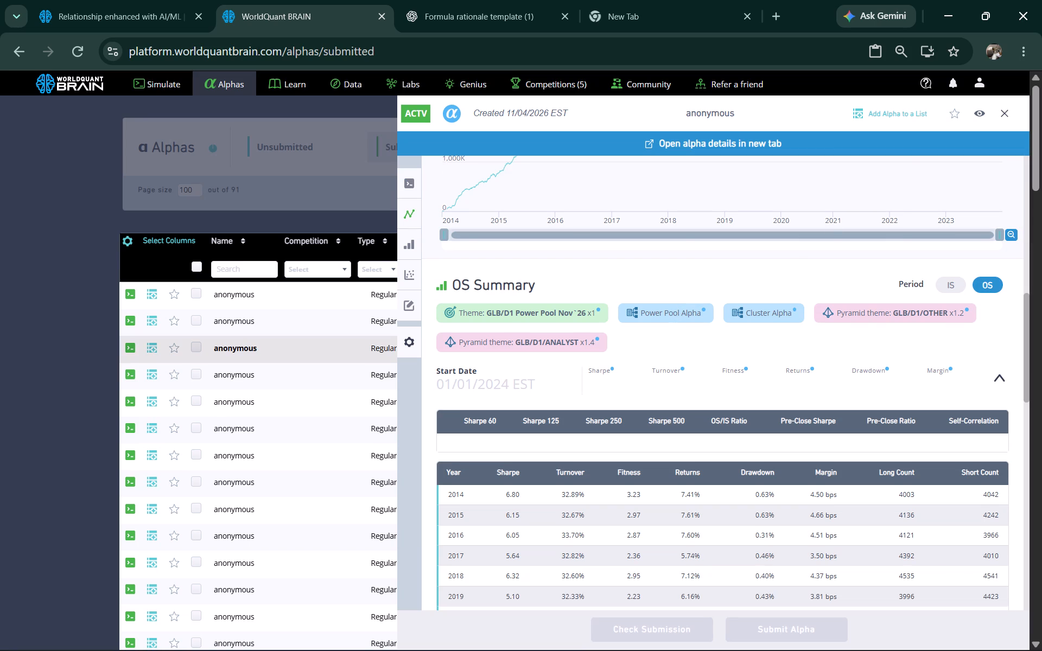
click(1003, 109)
scroll(451, 374, up, 4)
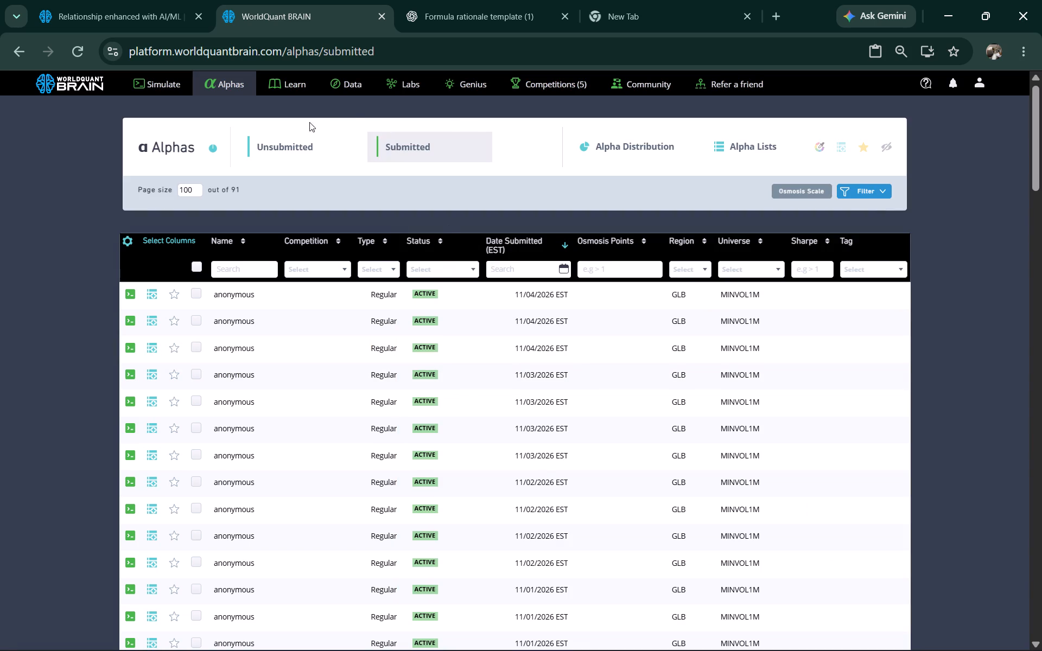
Return to the Simulate page.
click(154, 82)
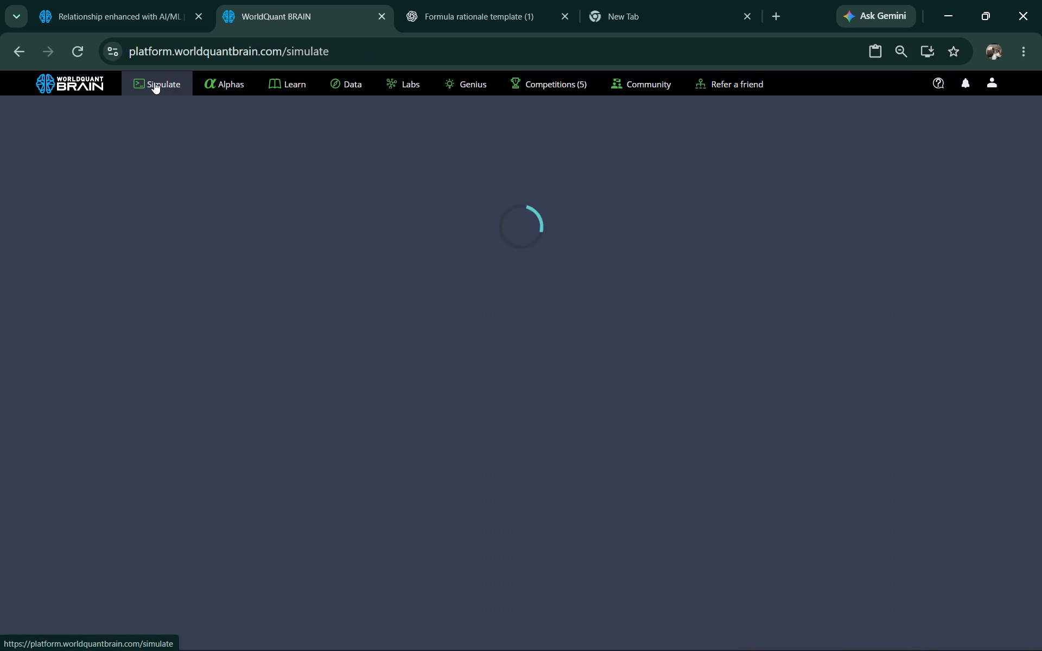
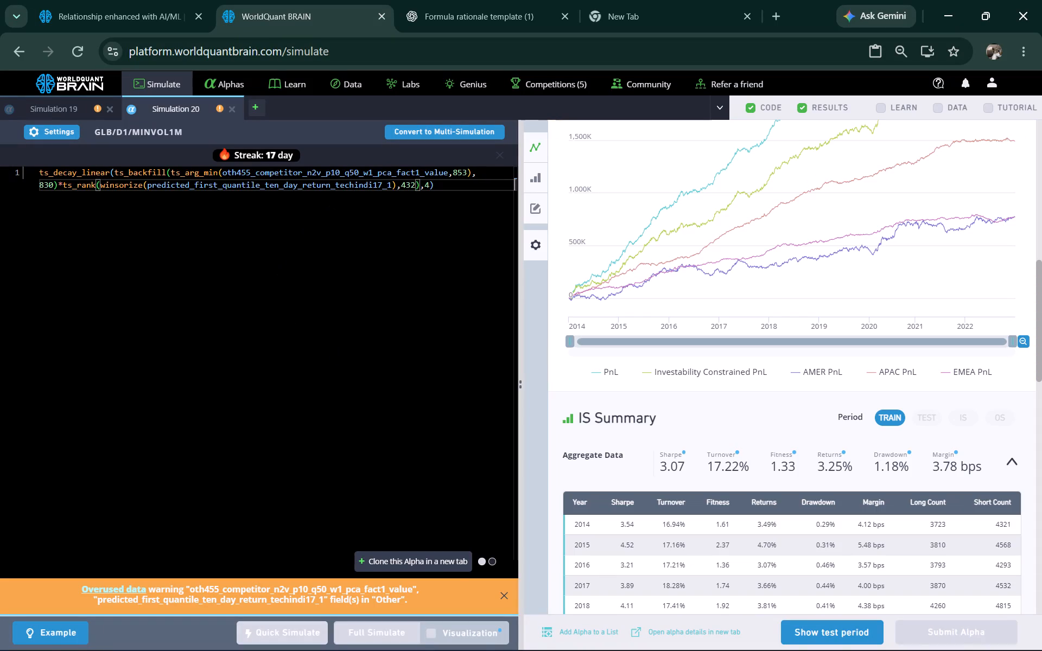
Show the test period for Simulation 20 and examine its regional performance and IS testing warnings.
click(452, 186)
scroll(862, 266, down, 1)
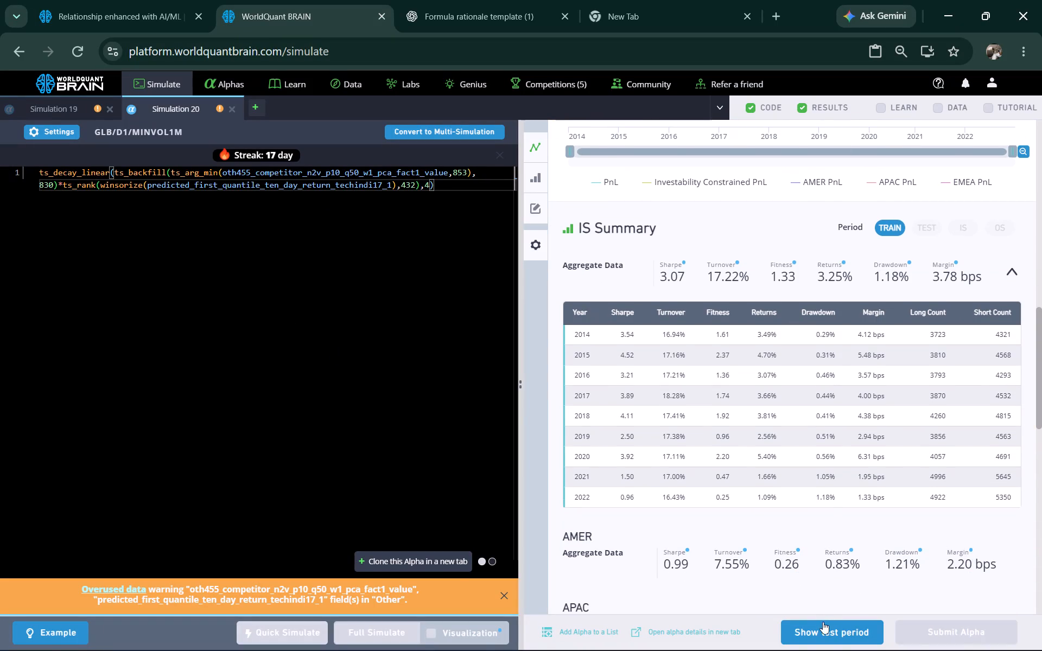
click(824, 628)
scroll(770, 376, down, 3)
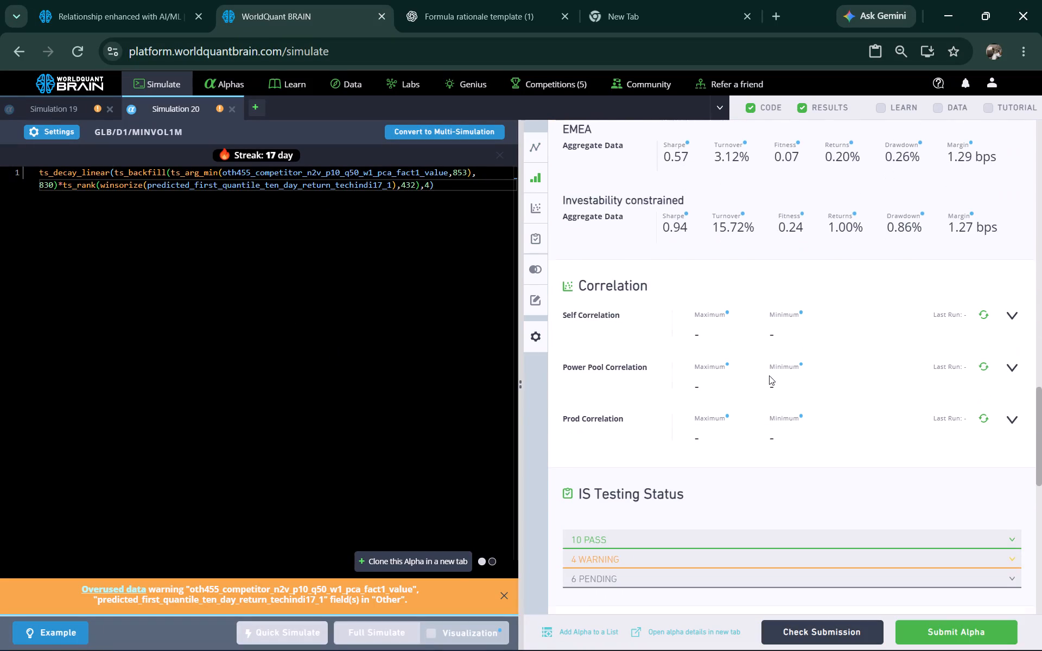
scroll(770, 376, down, 1)
click(676, 369)
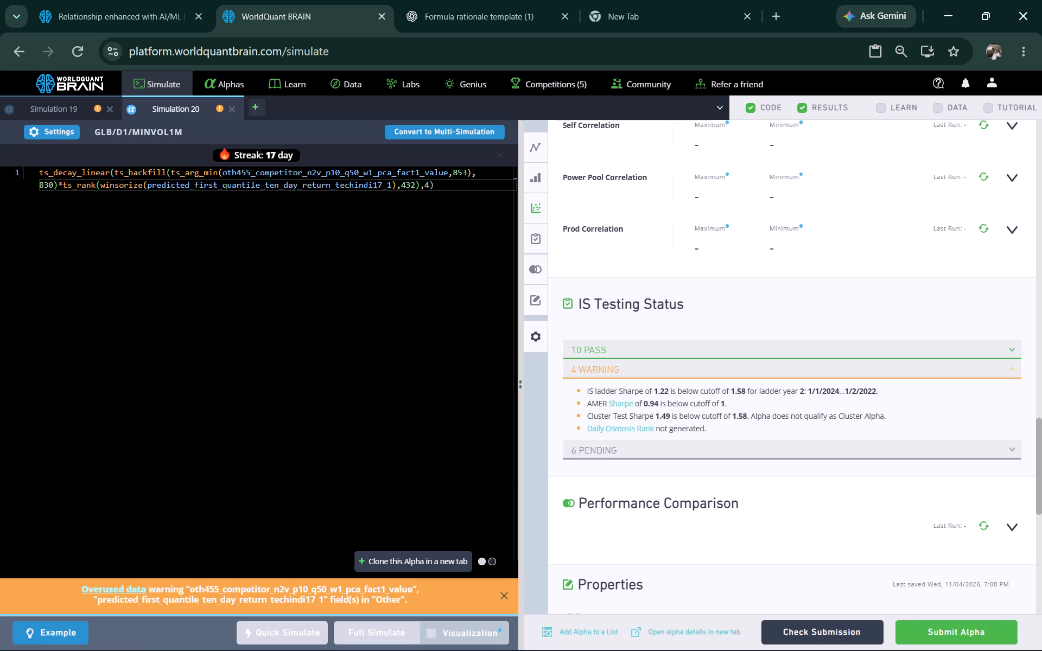
Set the ts_arg_min lookback to 1853 in Simulation 20 and run a full simulation.
click(452, 175)
key(1)
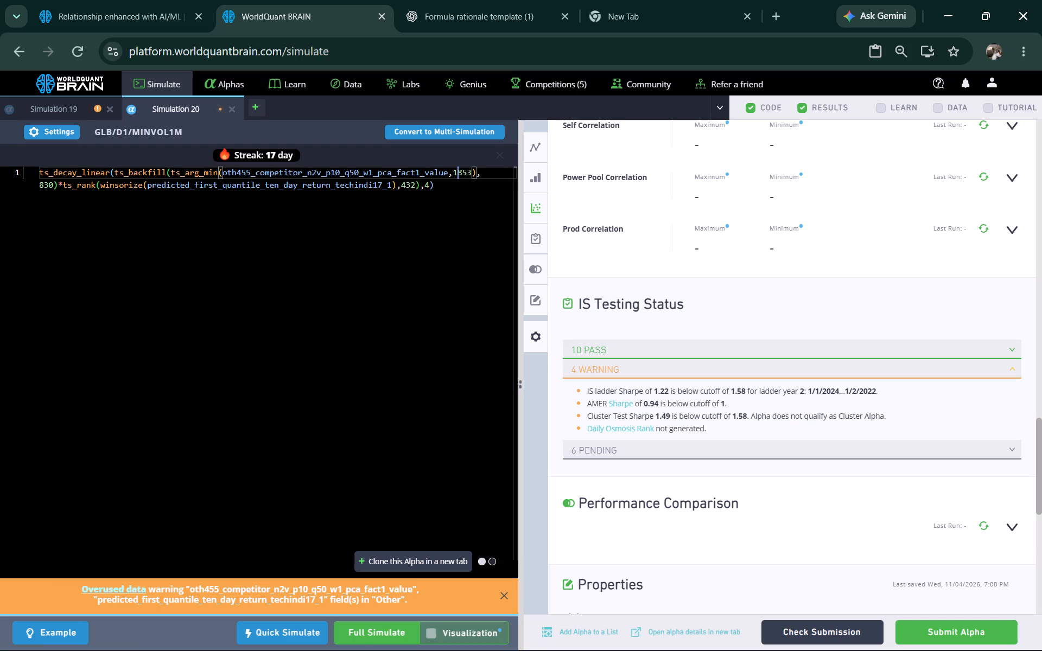
click(371, 624)
Show the test period for Simulation 19, review its IS summary and run its Prod Correlation check.
click(69, 106)
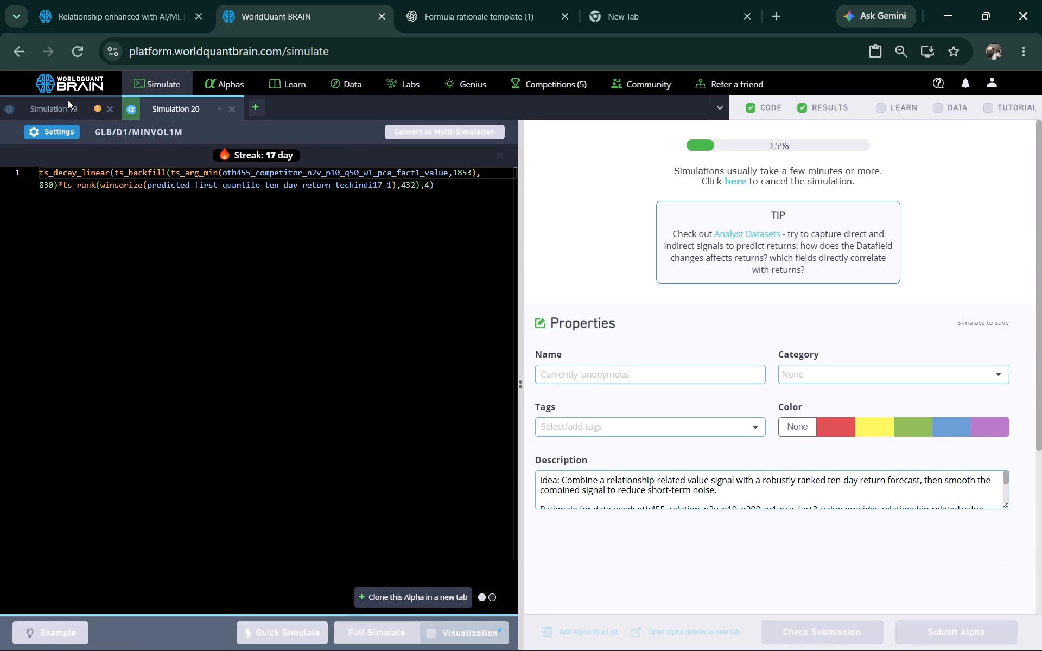
scroll(703, 292, down, 2)
scroll(745, 399, down, 2)
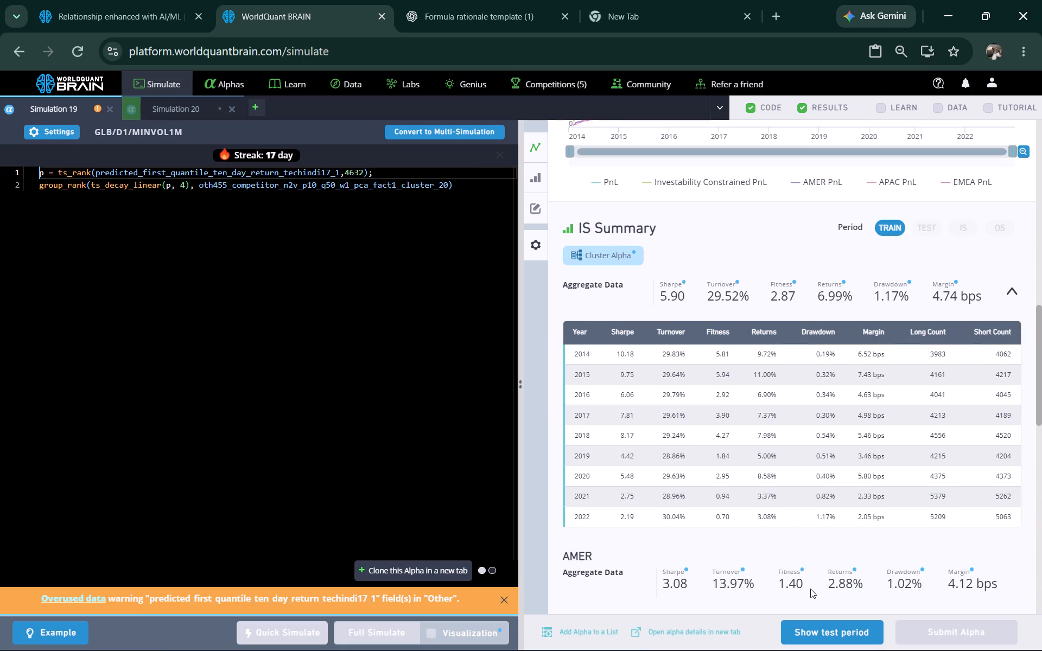
click(827, 623)
scroll(793, 409, down, 3)
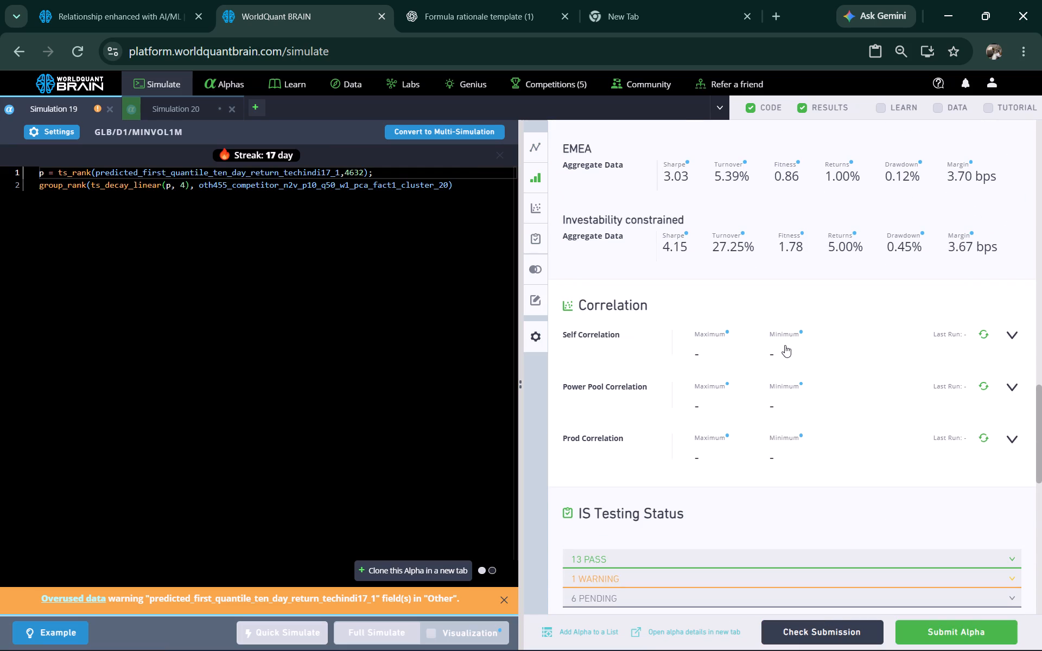
click(980, 437)
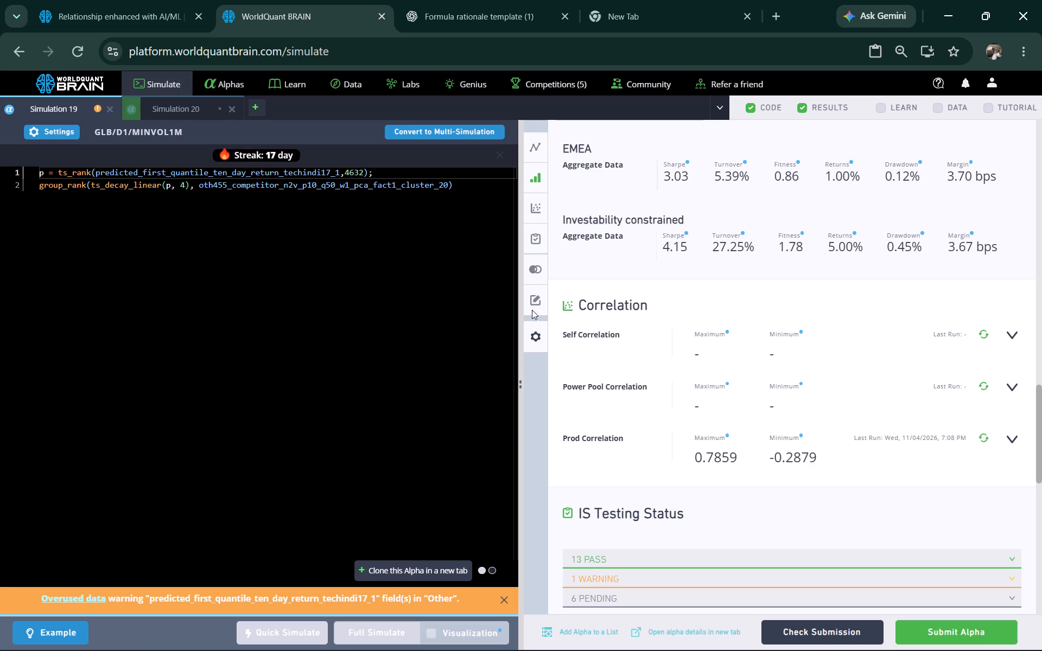
Set the ts_rank lookback to 432 in Simulation 19 and run a full simulation.
click(354, 171)
key(BackSpace)
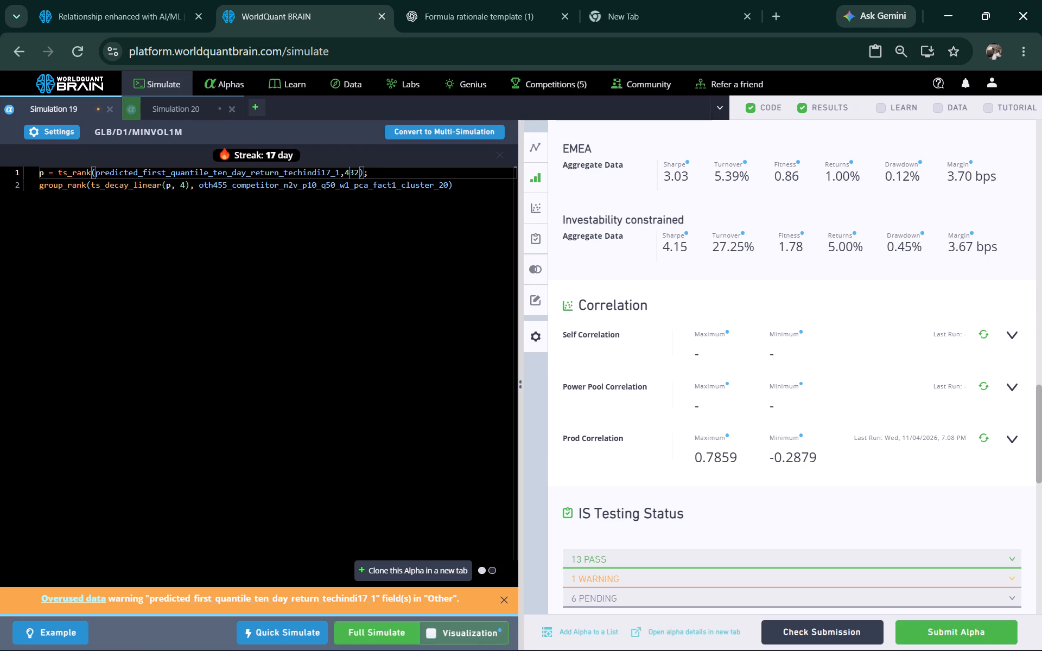
click(375, 629)
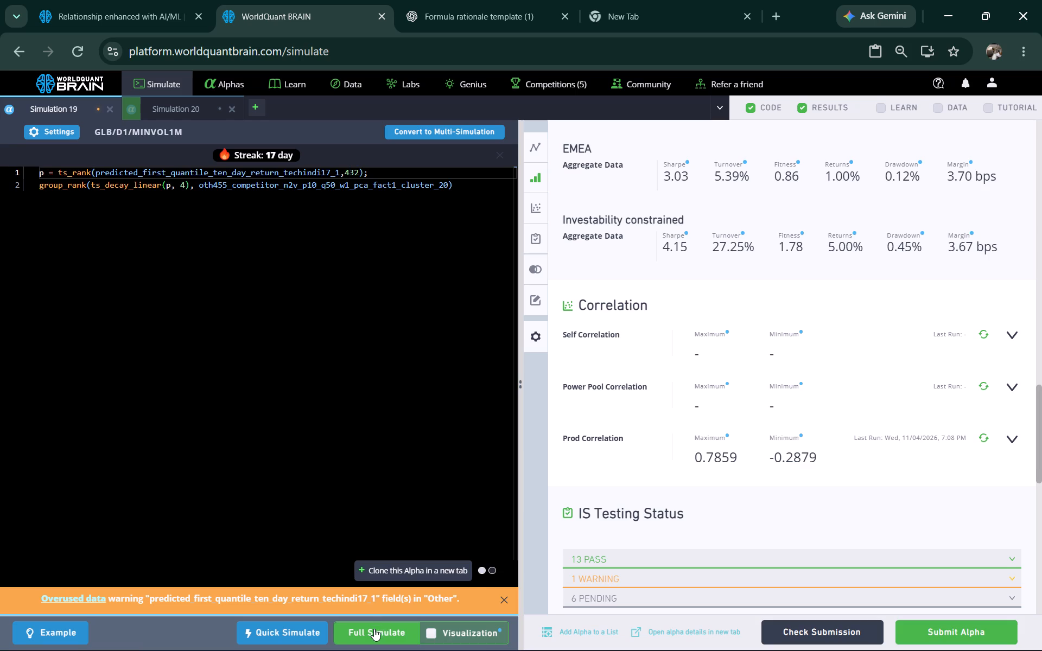
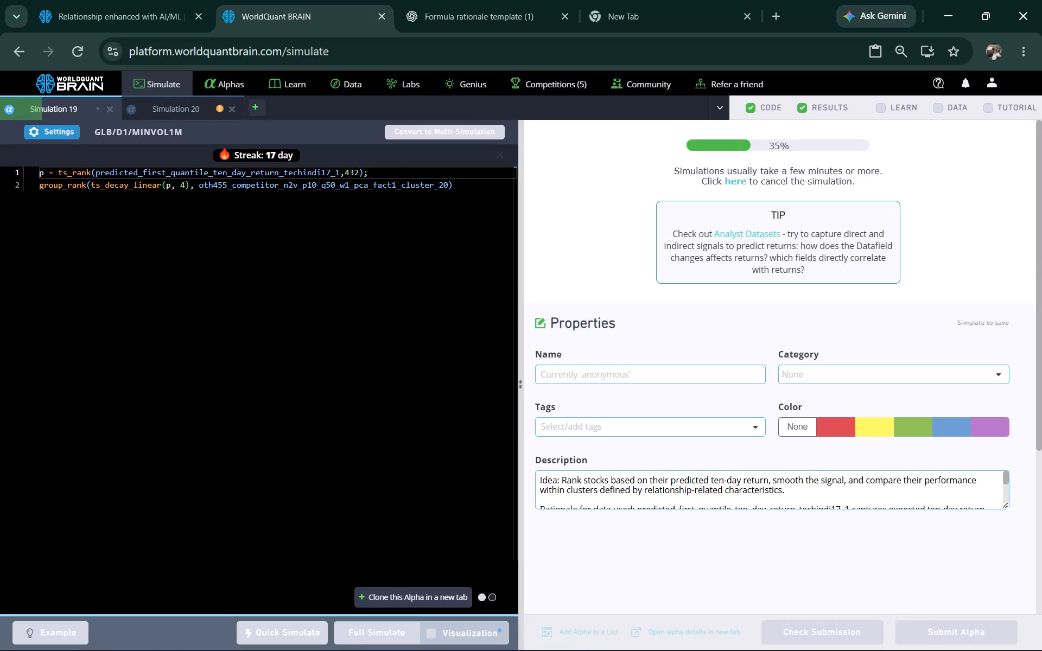
Show the test period for the Simulation 20 alpha with the 1853 ts_arg_min lookback, and submit that alpha.
click(194, 110)
scroll(640, 210, down, 5)
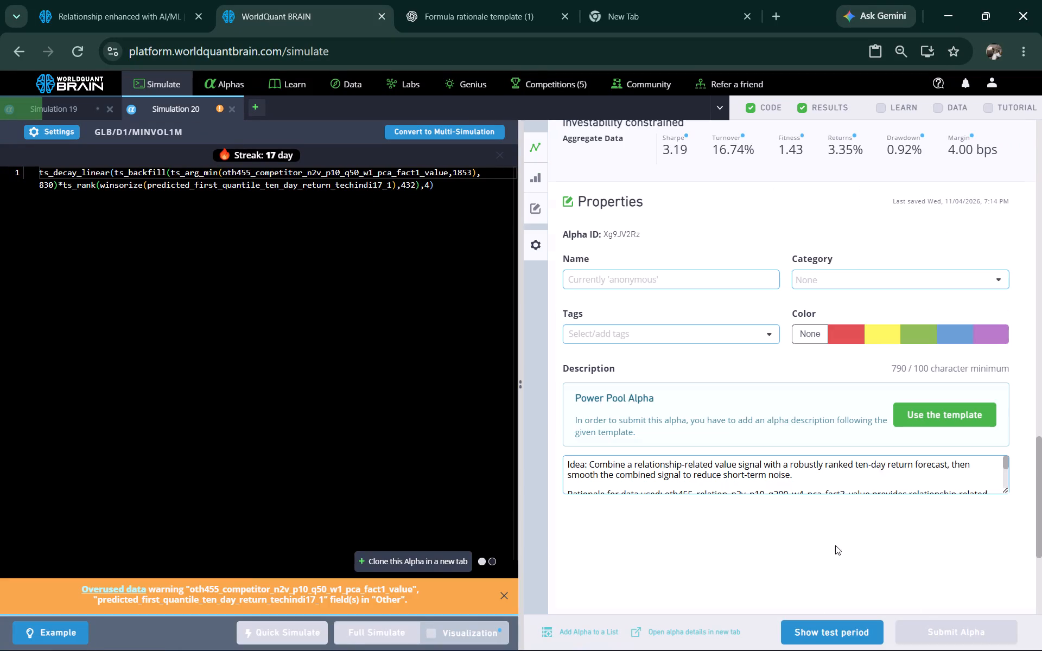
scroll(776, 488, up, 2)
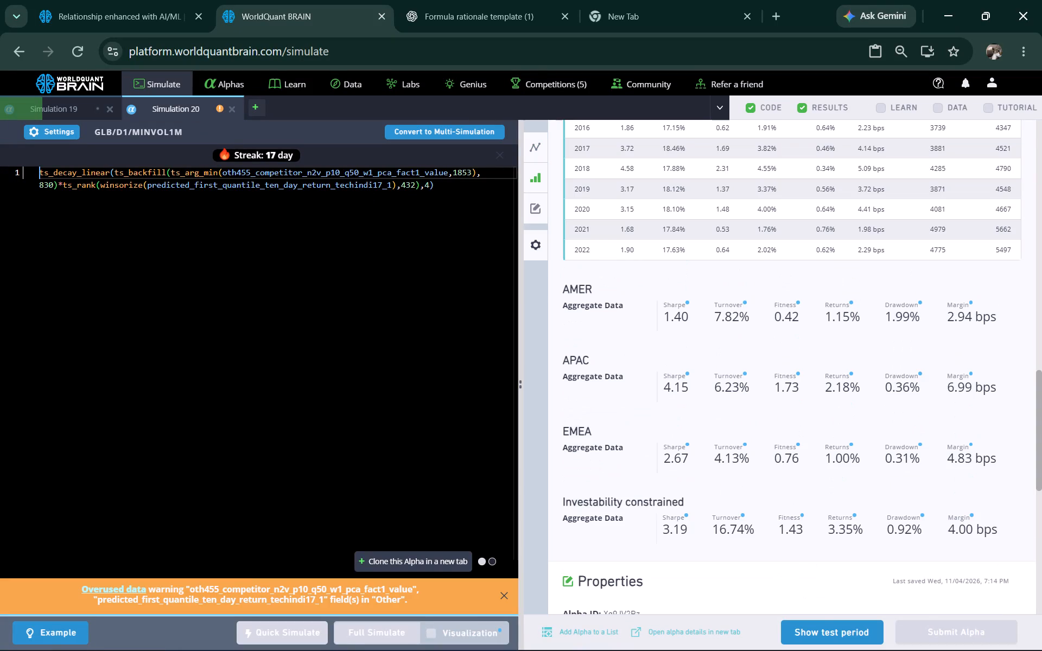
click(821, 628)
scroll(864, 507, down, 2)
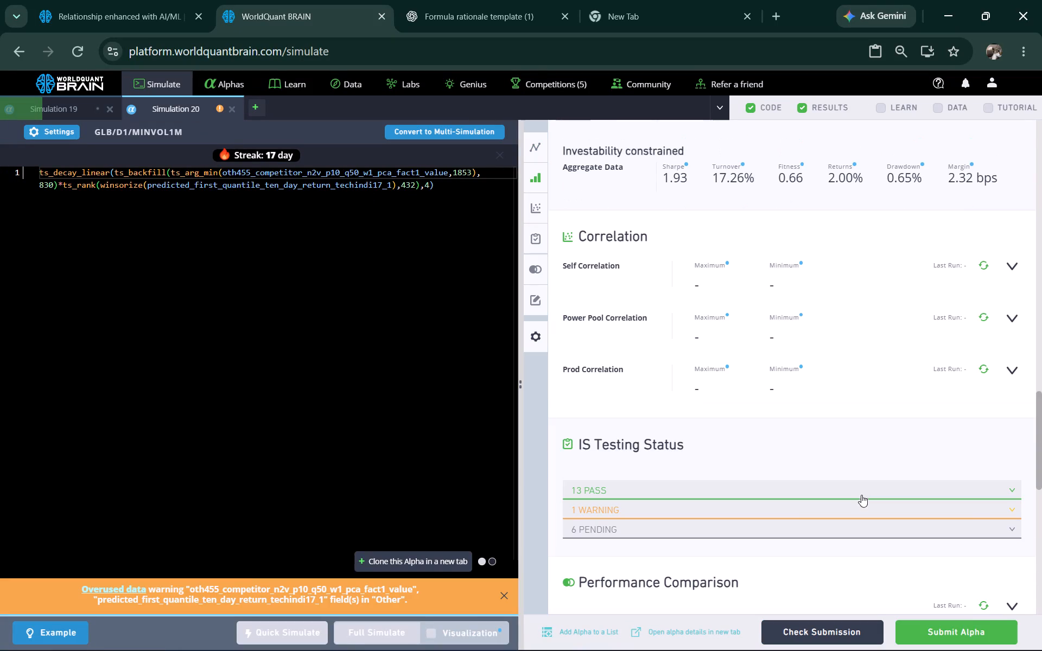
click(977, 635)
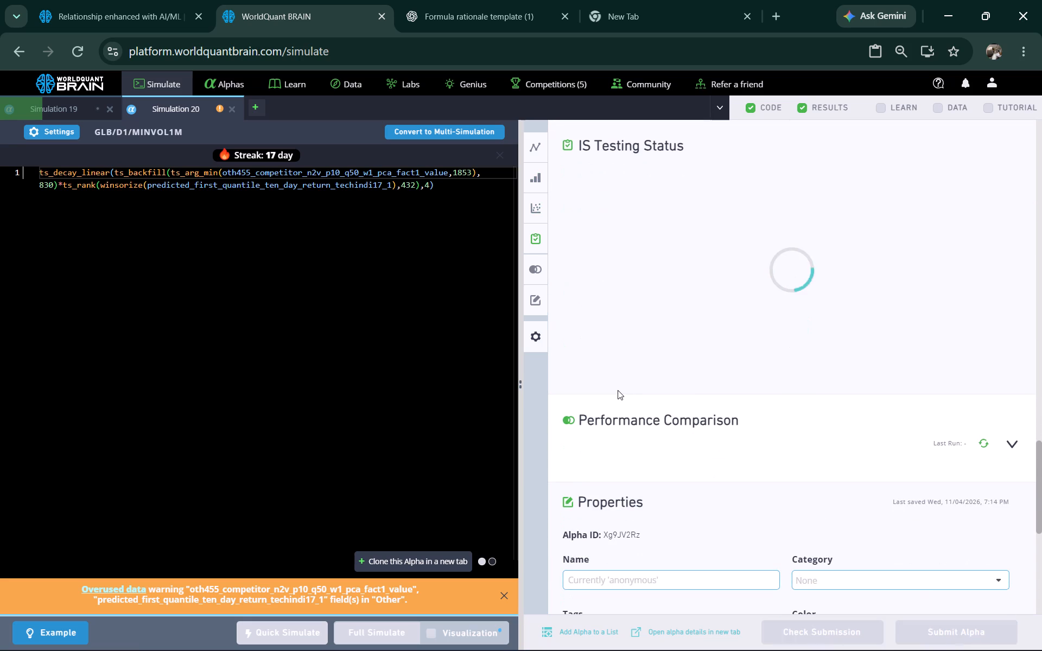
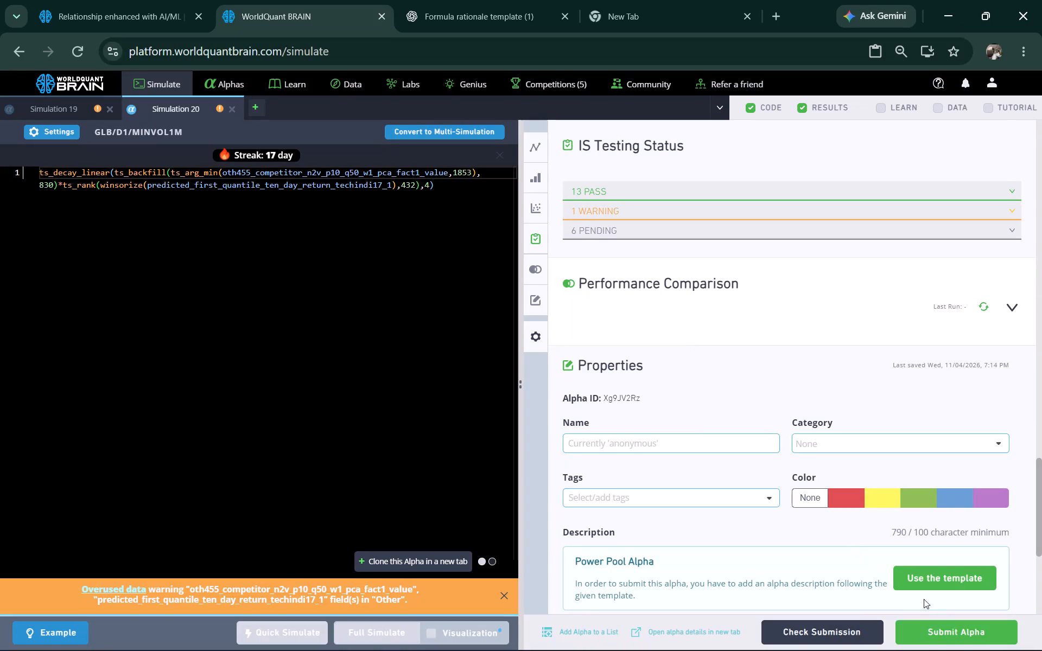
Retry submitting the Simulation 20 alpha with the 1853 ts_arg_min lookback.
click(948, 624)
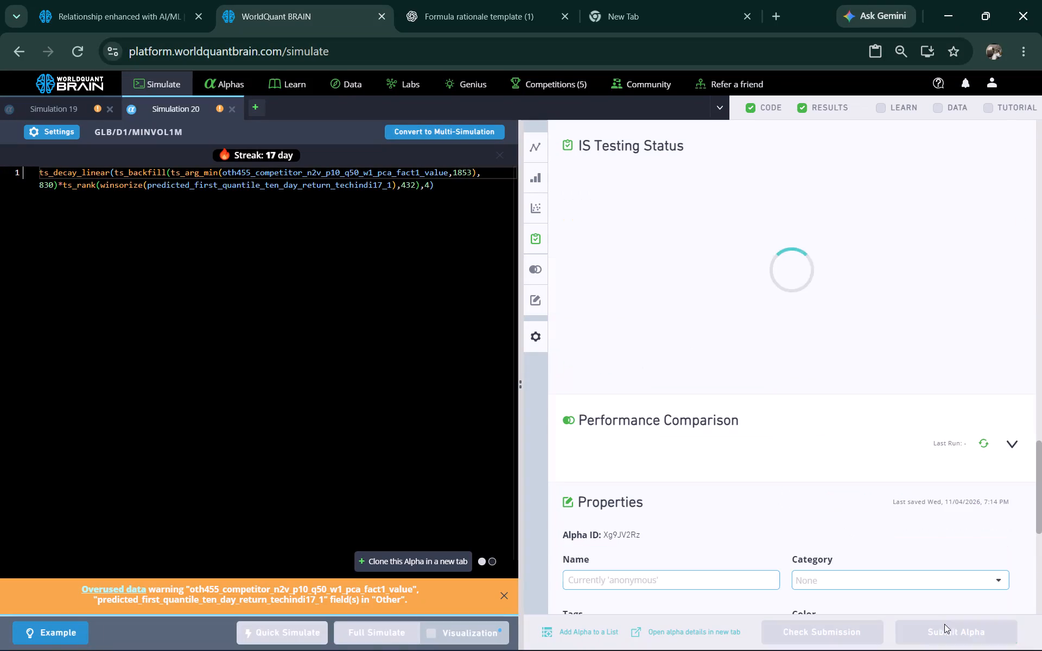
Open the newest 11/04/2026 alpha in the submitted list and examine its code, settings, PnL chart and yearly OS results.
click(219, 91)
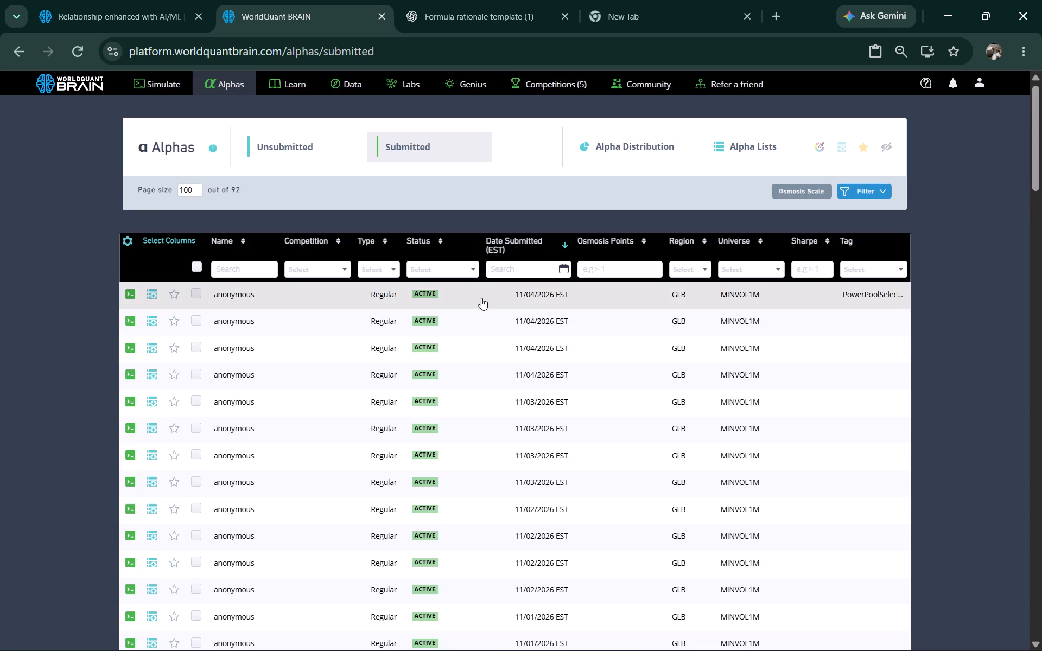
click(432, 293)
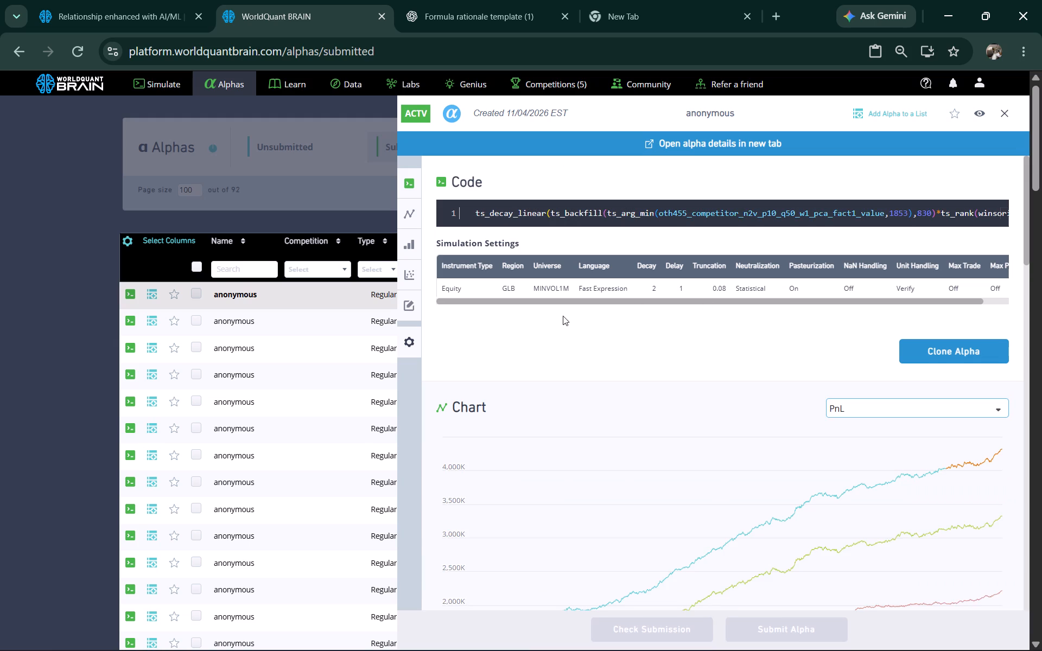
scroll(626, 353, down, 3)
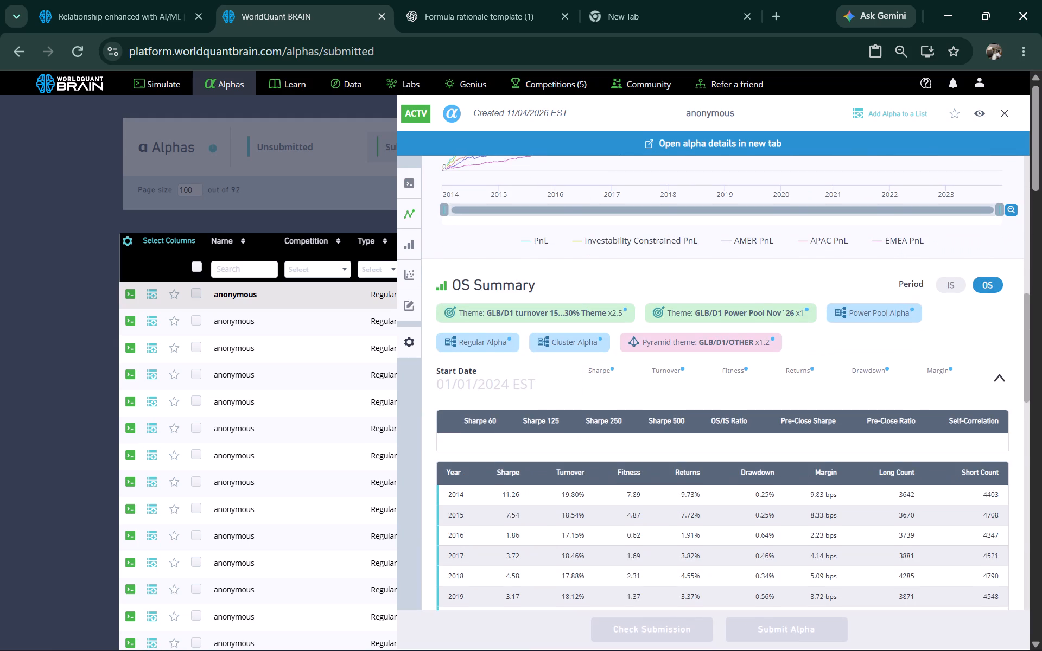
scroll(719, 328, down, 3)
scroll(777, 316, up, 2)
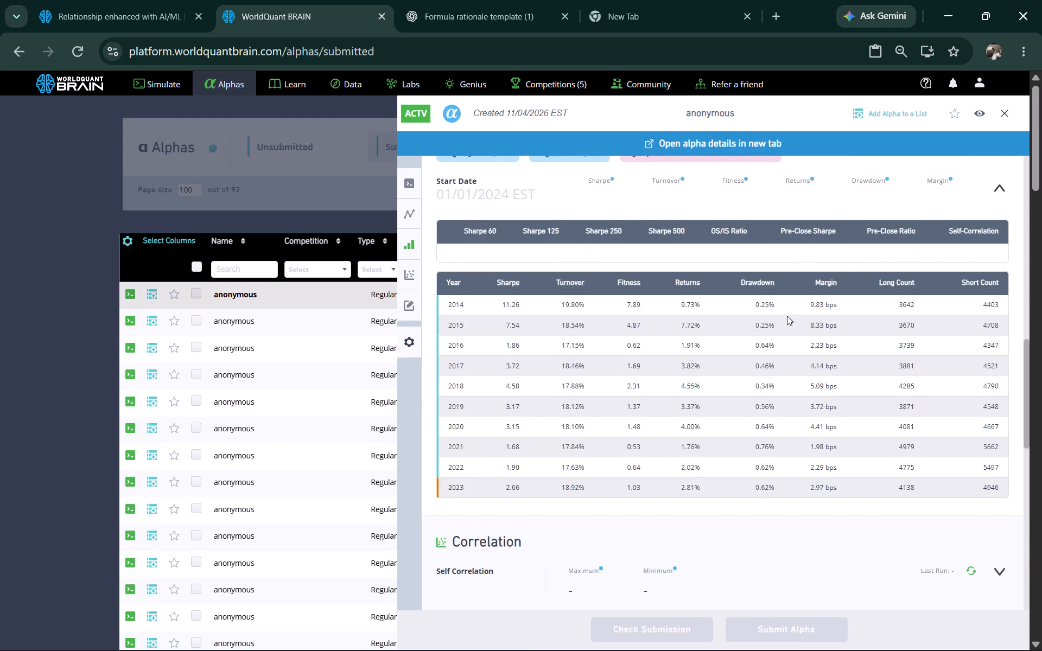
scroll(787, 316, up, 1)
scroll(871, 308, up, 1)
scroll(845, 391, down, 1)
scroll(887, 320, up, 4)
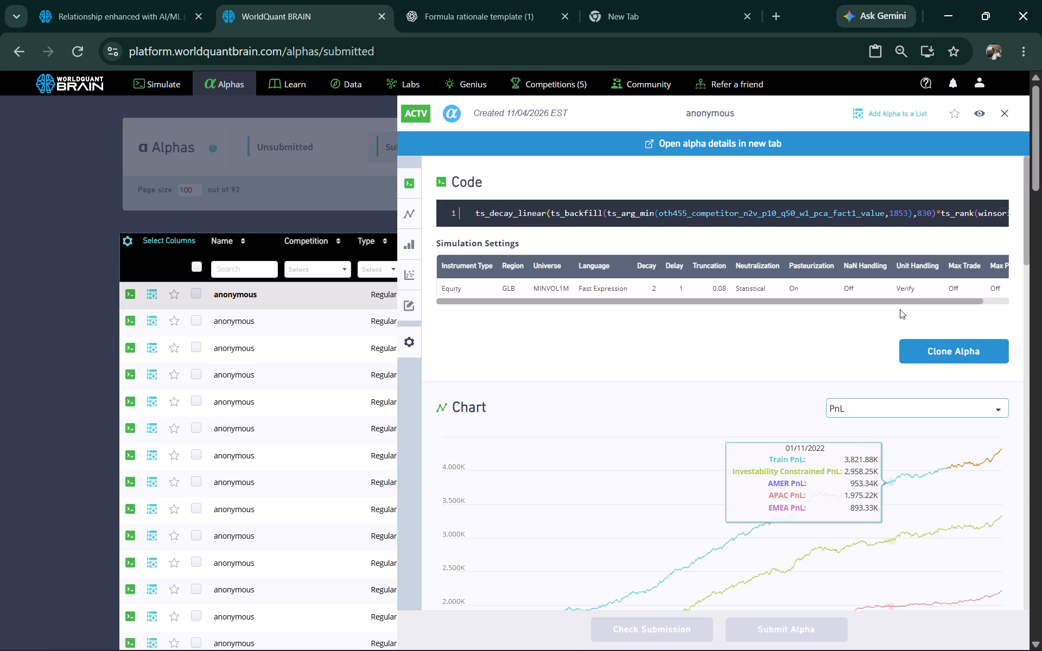
scroll(927, 244, up, 3)
scroll(887, 272, down, 1)
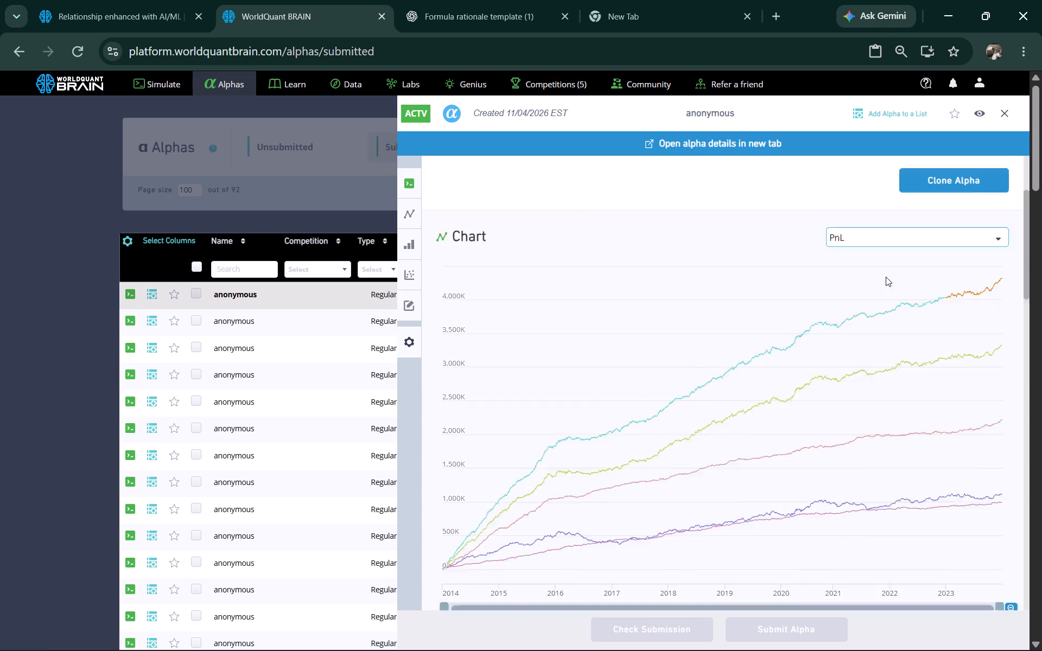
scroll(913, 352, down, 2)
Switch the newest alpha's summary period to IS and examine its aggregate, yearly, regional and investability-constrained results.
click(949, 288)
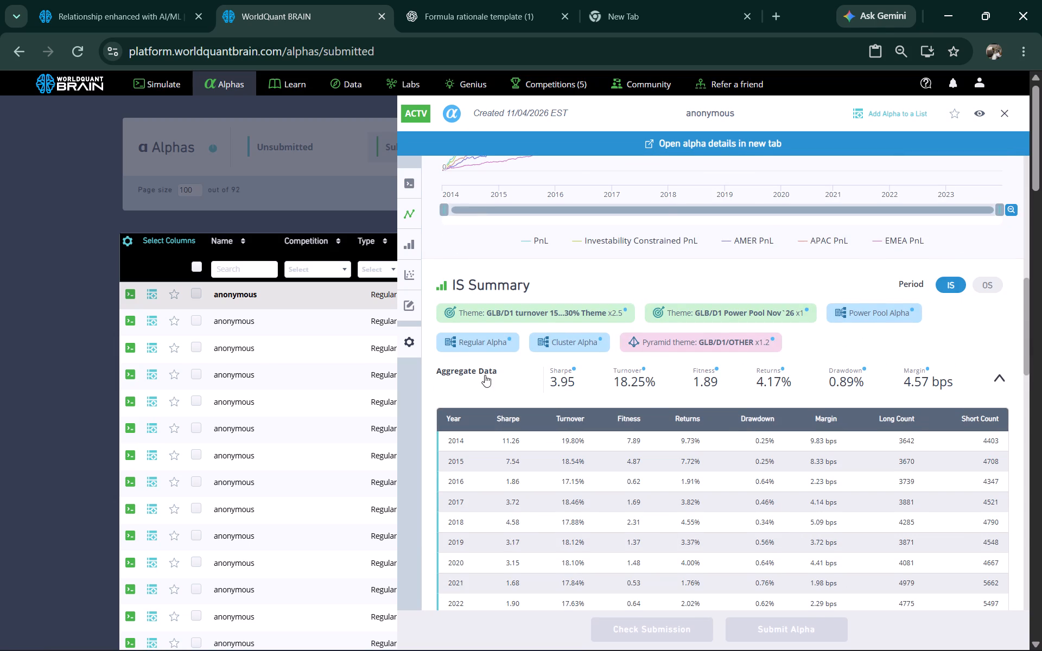
scroll(547, 401, down, 1)
scroll(657, 399, down, 1)
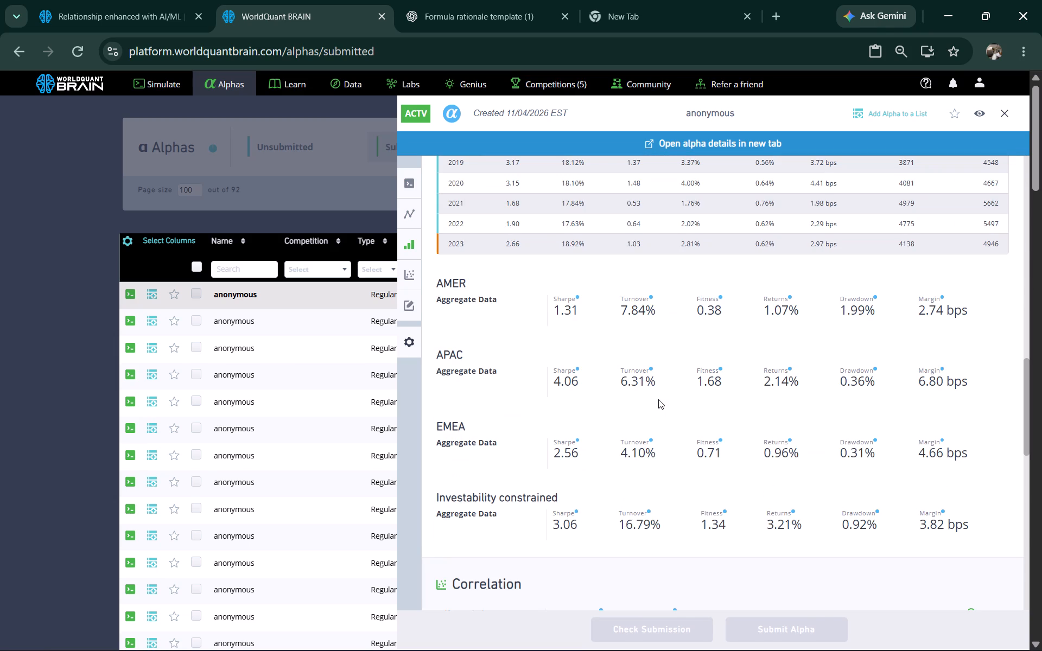
scroll(658, 398, up, 2)
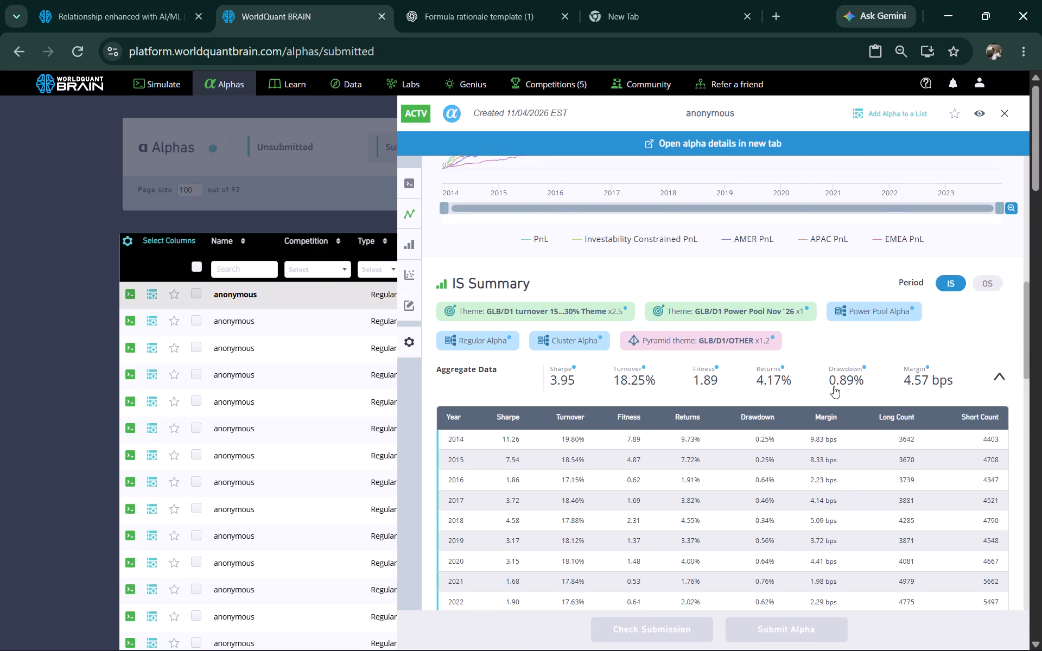
scroll(579, 355, up, 3)
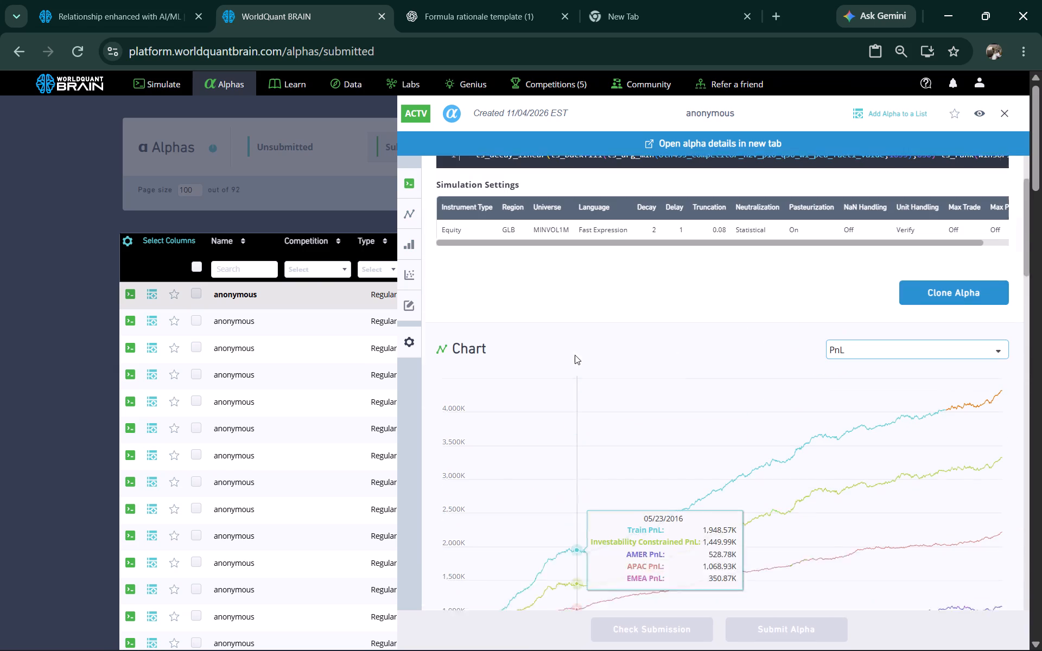
scroll(575, 355, up, 3)
scroll(646, 348, down, 1)
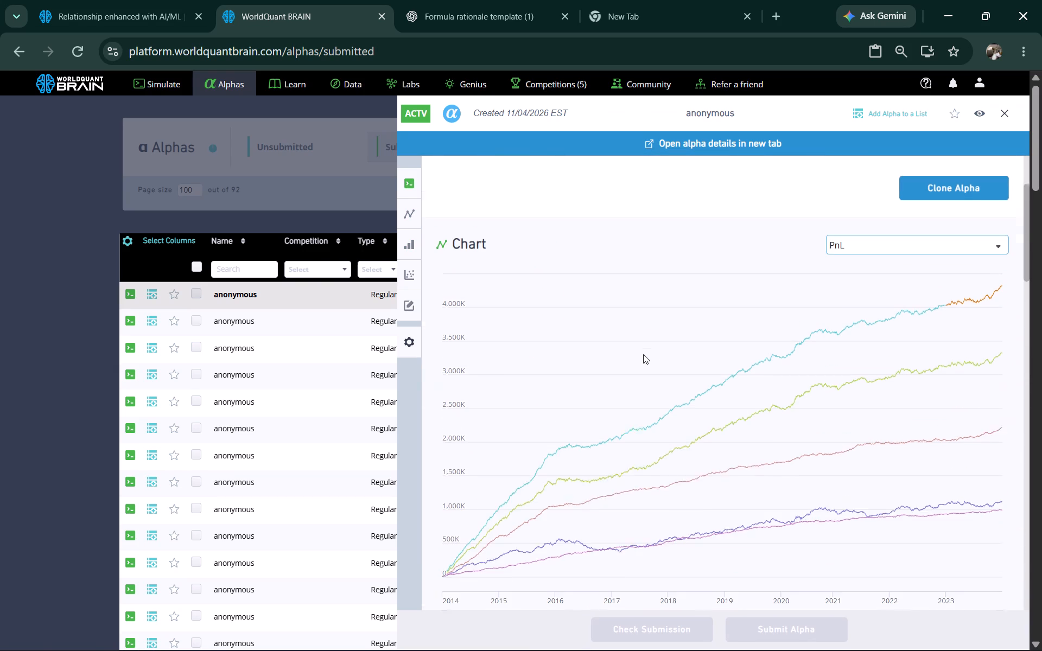
scroll(580, 356, down, 4)
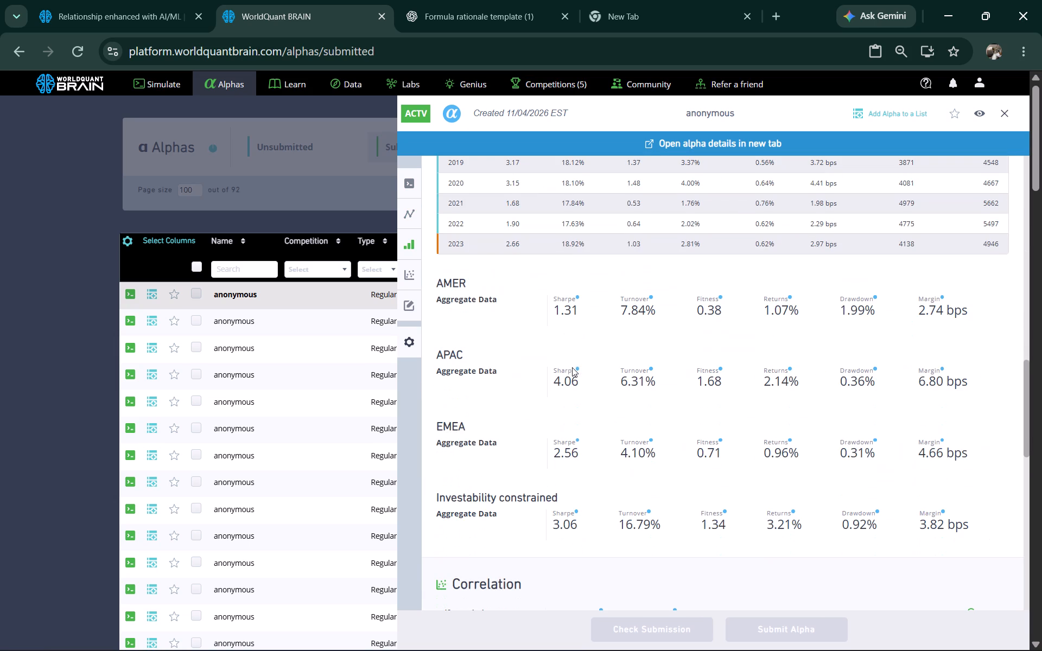
scroll(572, 367, down, 2)
scroll(572, 367, up, 4)
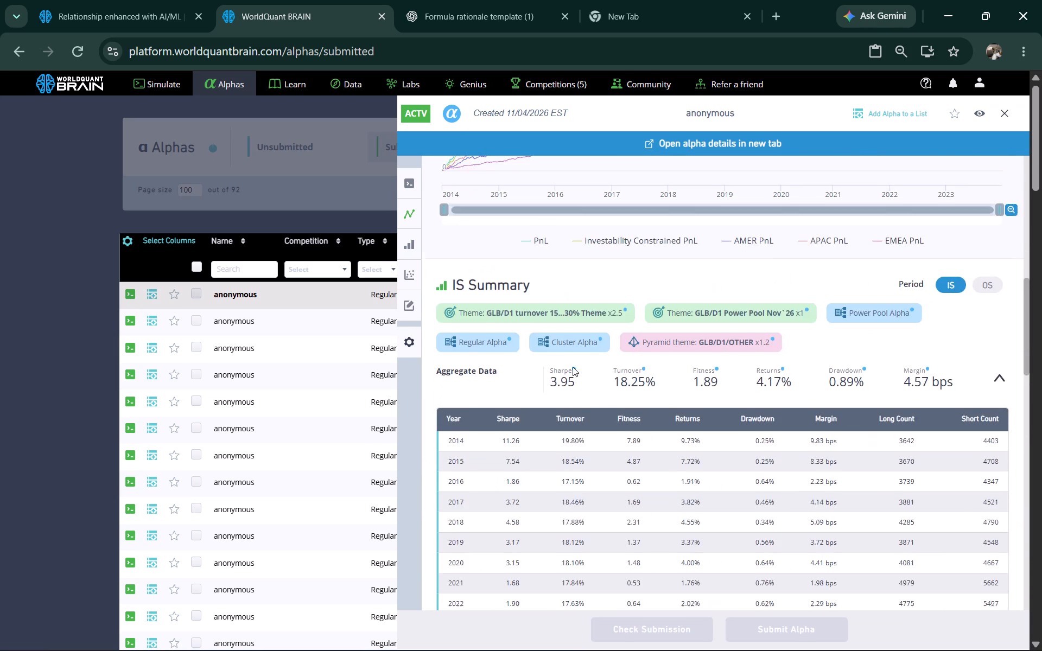
Run the Prod Correlation and Power Pool Correlation checks on the newest submitted alpha, look over its properties, and close its details.
scroll(573, 367, down, 4)
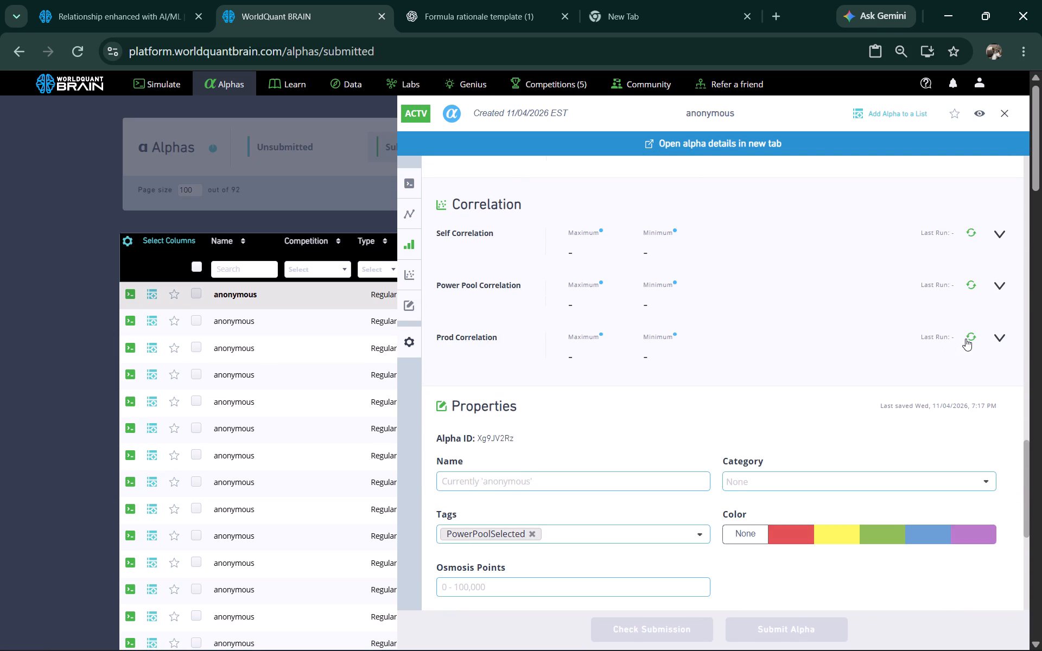
click(969, 339)
click(972, 285)
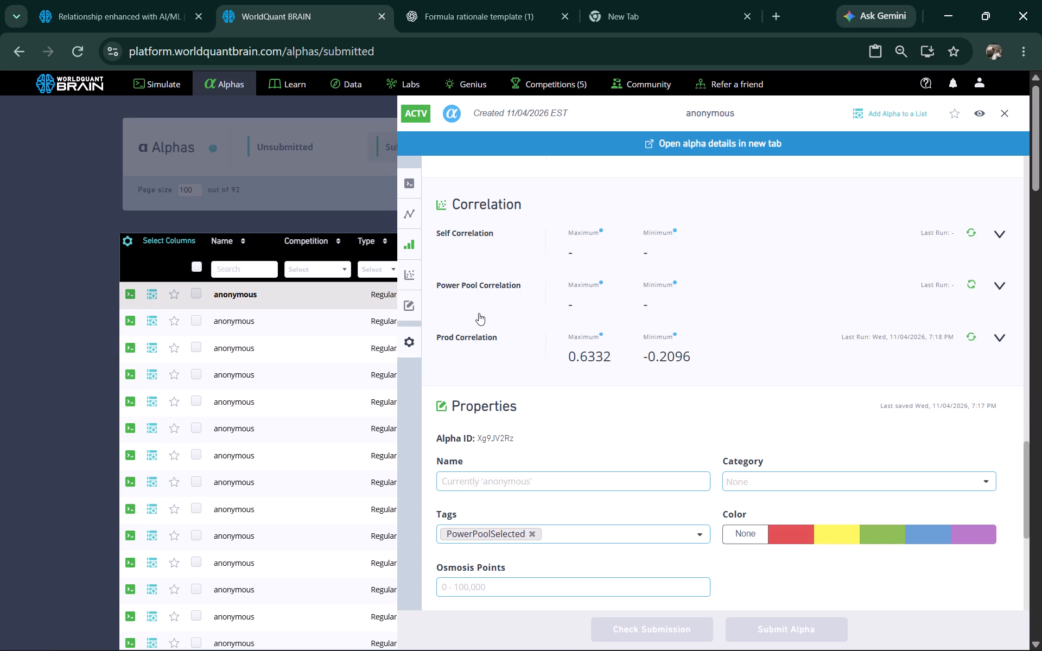
scroll(544, 350, down, 3)
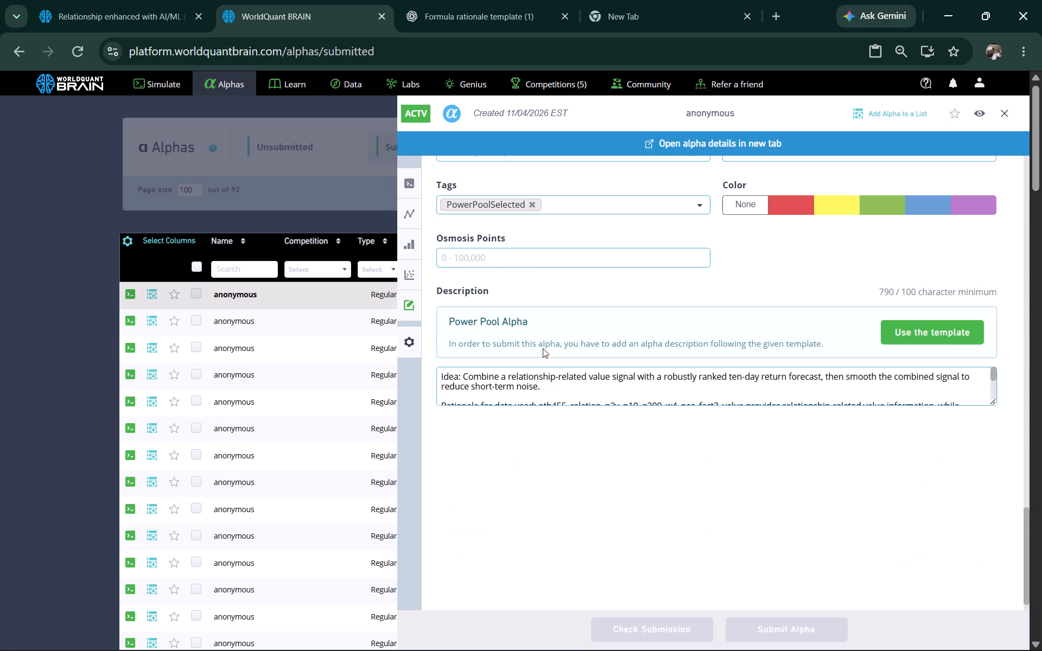
scroll(550, 342, down, 3)
click(1001, 114)
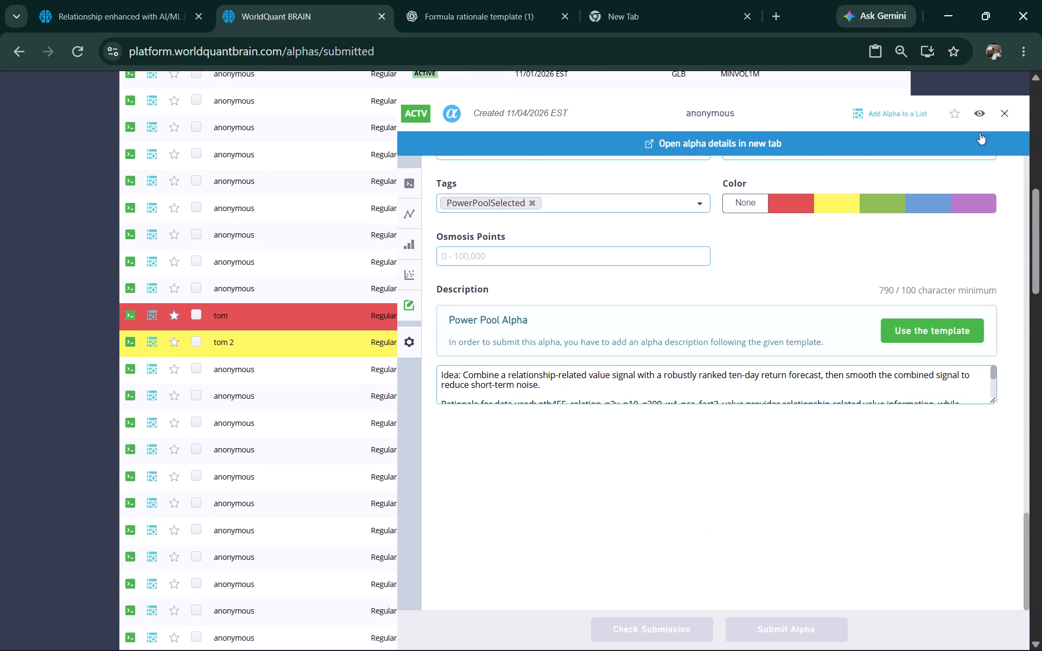
Reopen the newest submitted alpha, review its correlations, and remove its PowerPoolSelected tag.
scroll(825, 144, up, 6)
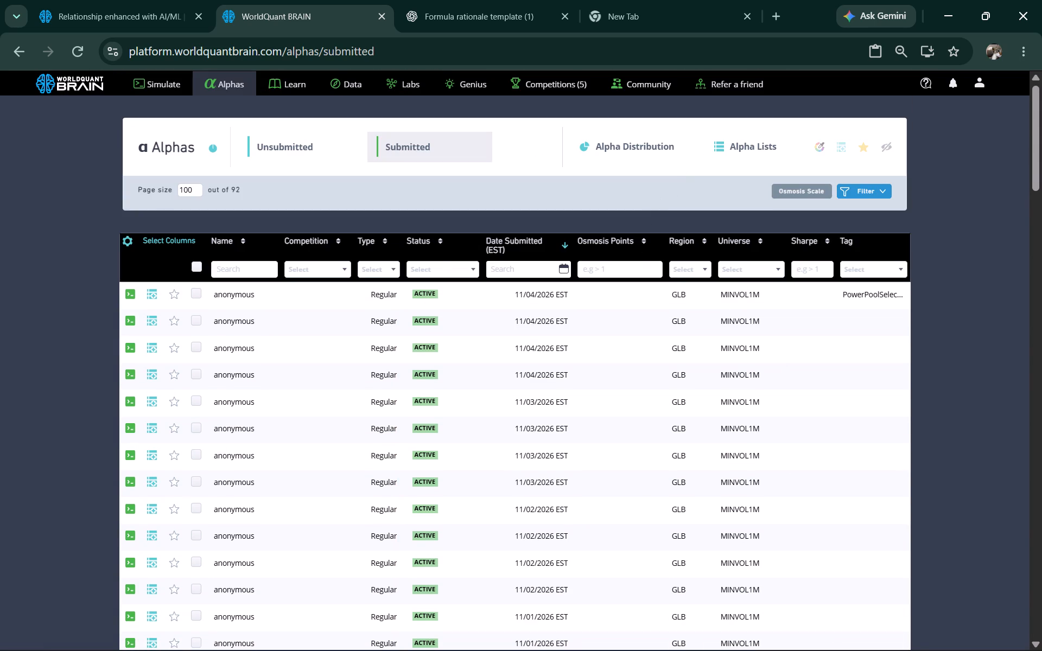
click(526, 298)
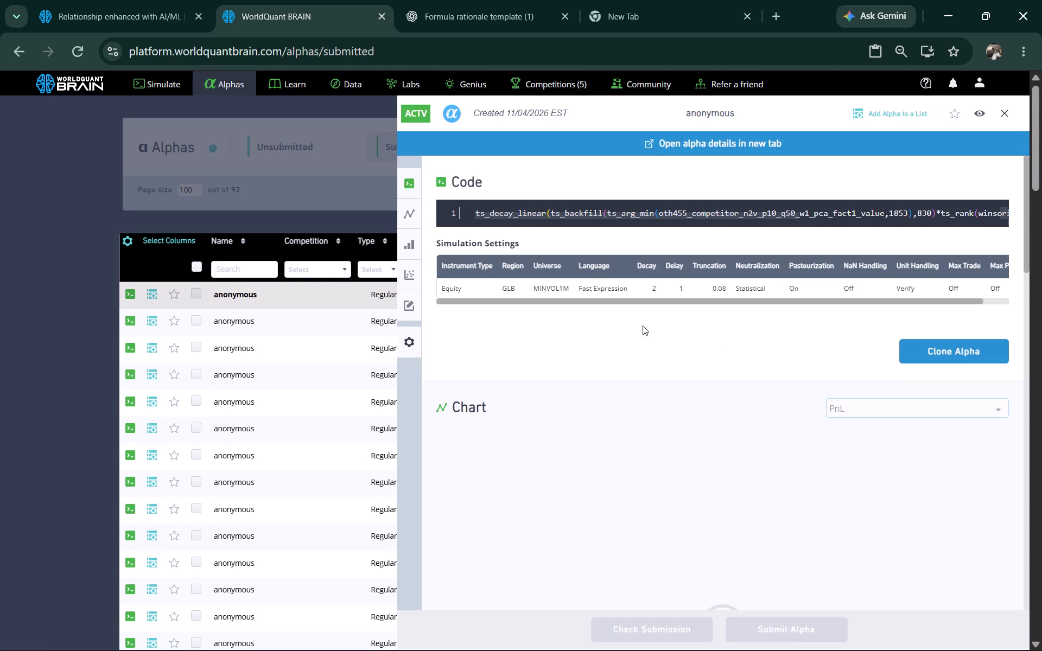
scroll(776, 276, down, 2)
scroll(659, 496, down, 2)
scroll(665, 419, down, 2)
scroll(665, 418, up, 2)
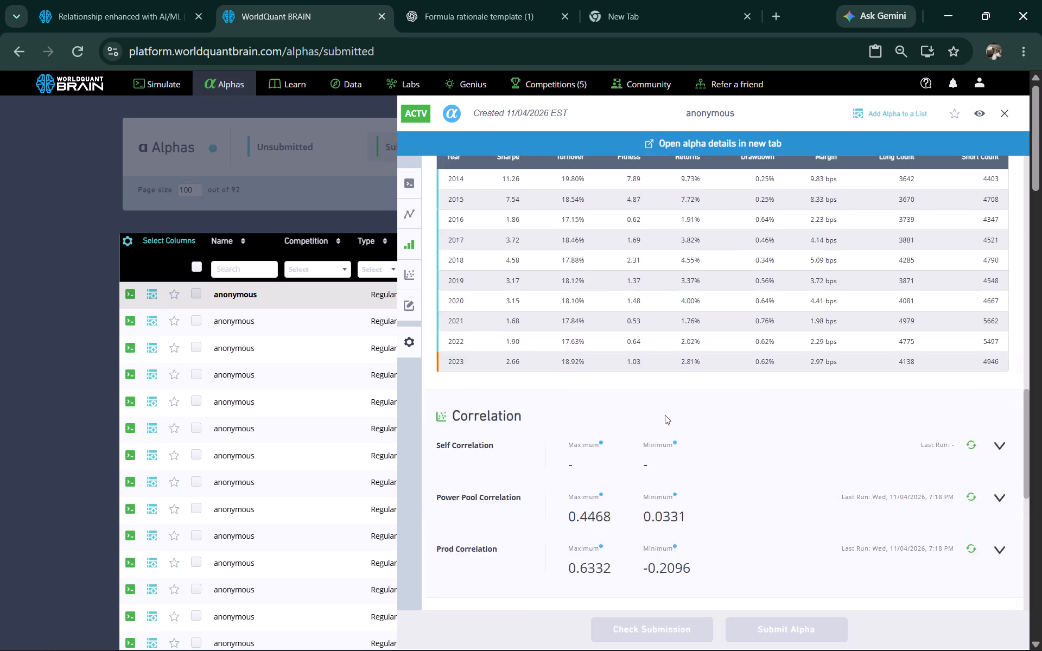
scroll(665, 415, up, 2)
scroll(854, 481, down, 4)
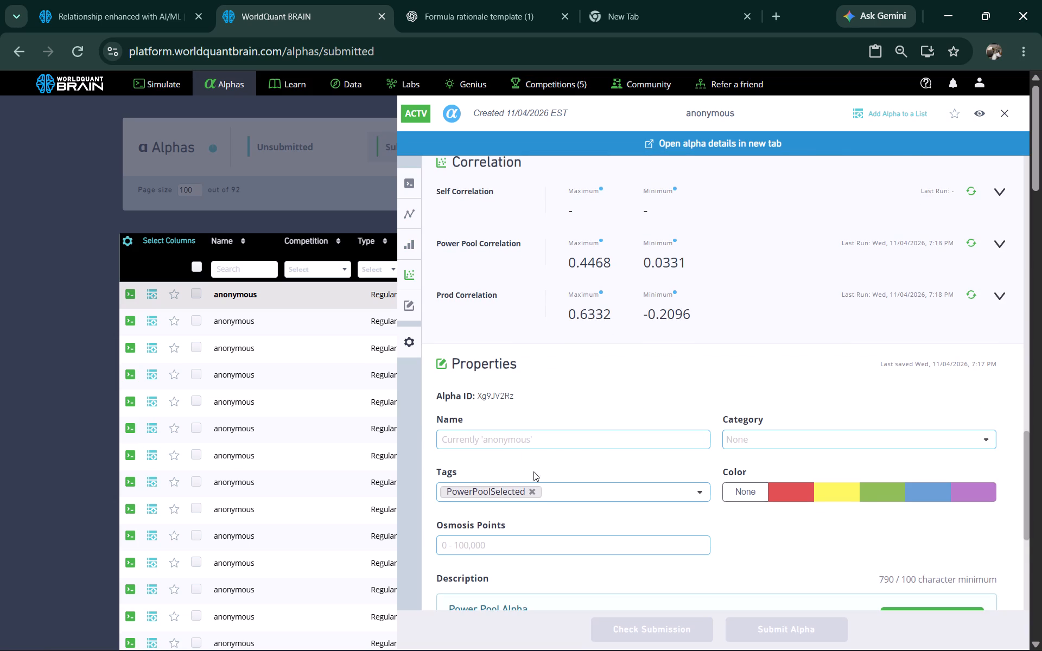
click(531, 490)
click(1006, 112)
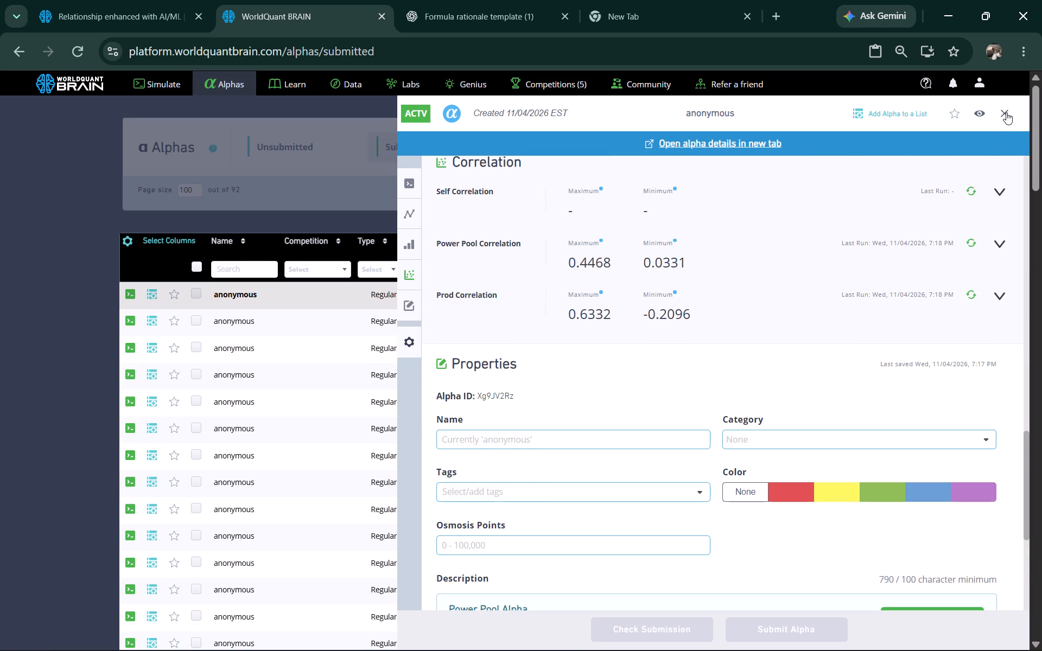
Open the PowerPoolSelected 10/29/2026 alpha using fnd28_wsannualstats_value_09104 and examine its PnL chart, IS summary and regional results.
scroll(744, 315, down, 3)
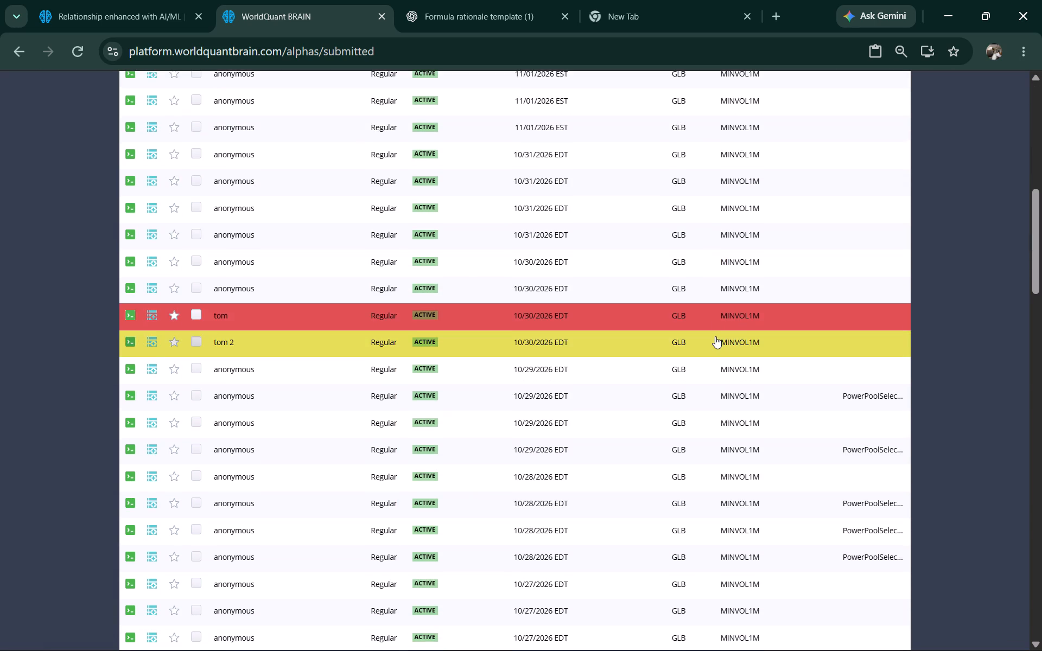
scroll(716, 337, down, 1)
click(486, 197)
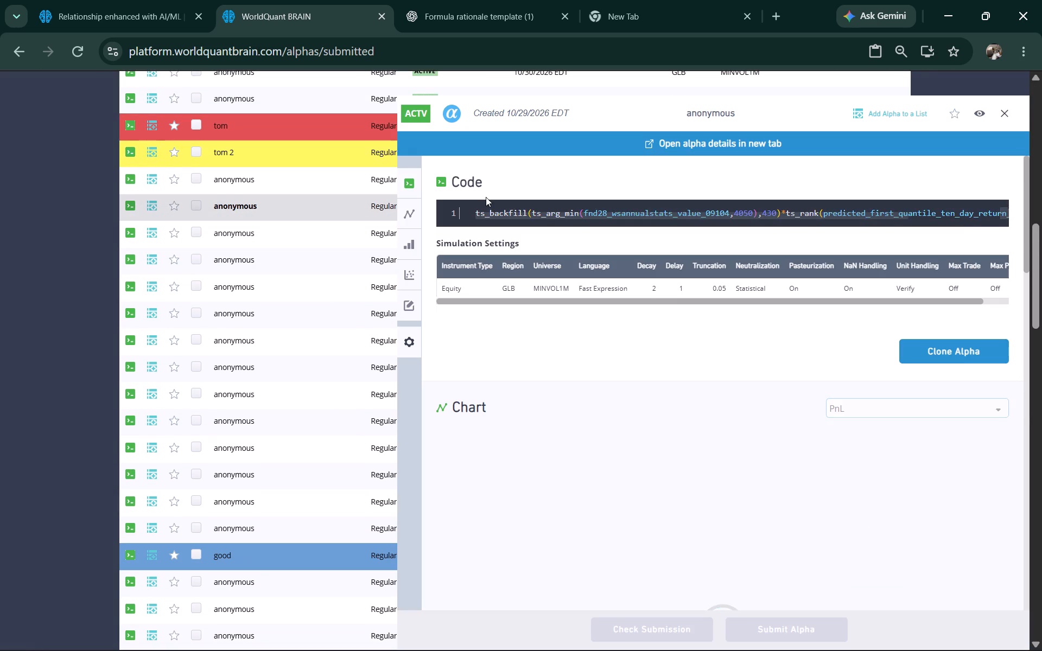
scroll(671, 298, down, 3)
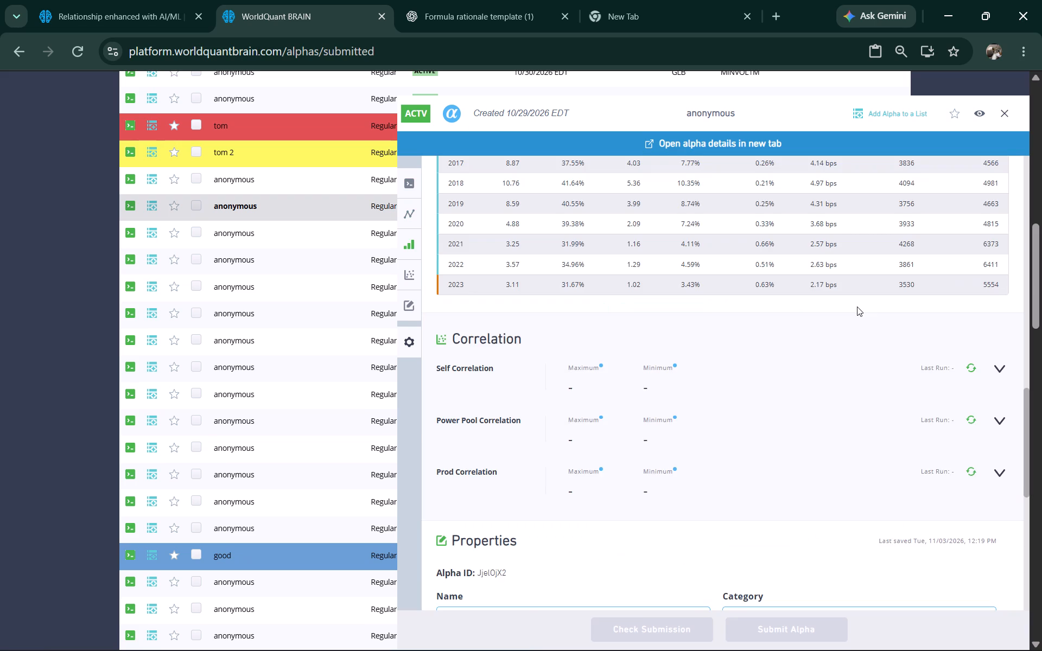
scroll(807, 328, down, 2)
scroll(800, 331, up, 6)
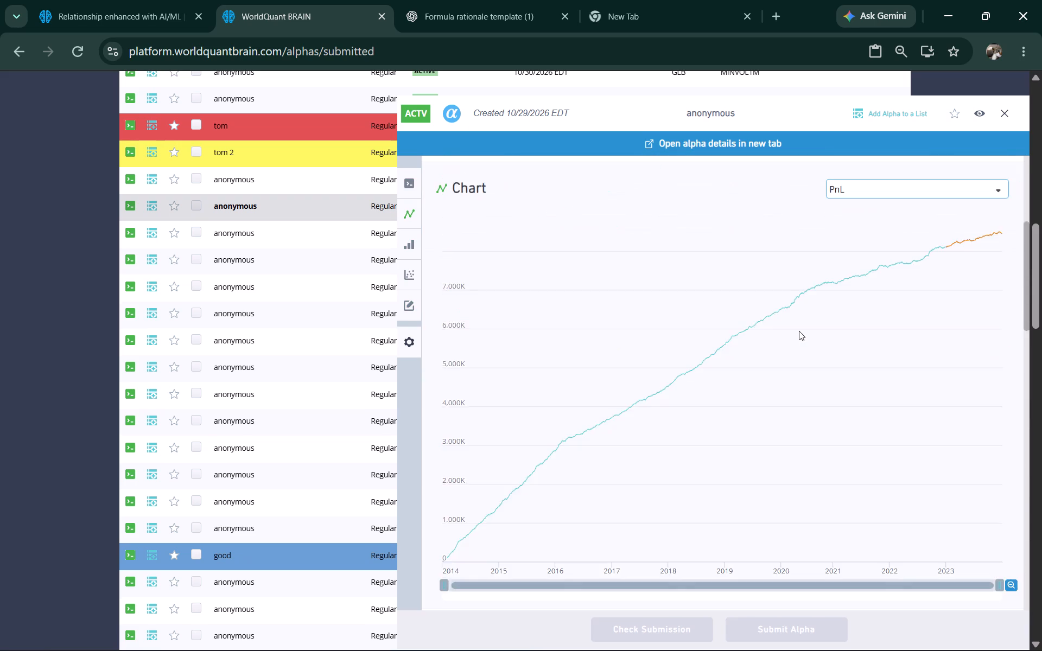
scroll(799, 331, down, 4)
scroll(799, 331, up, 1)
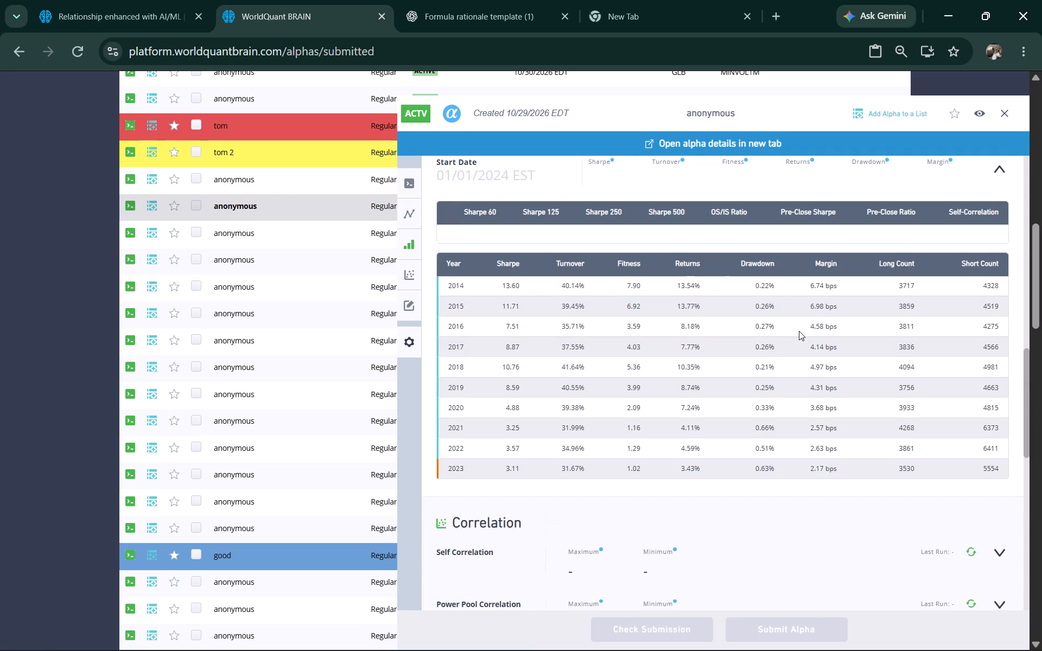
scroll(799, 331, up, 1)
scroll(799, 331, down, 2)
scroll(799, 333, up, 3)
click(947, 458)
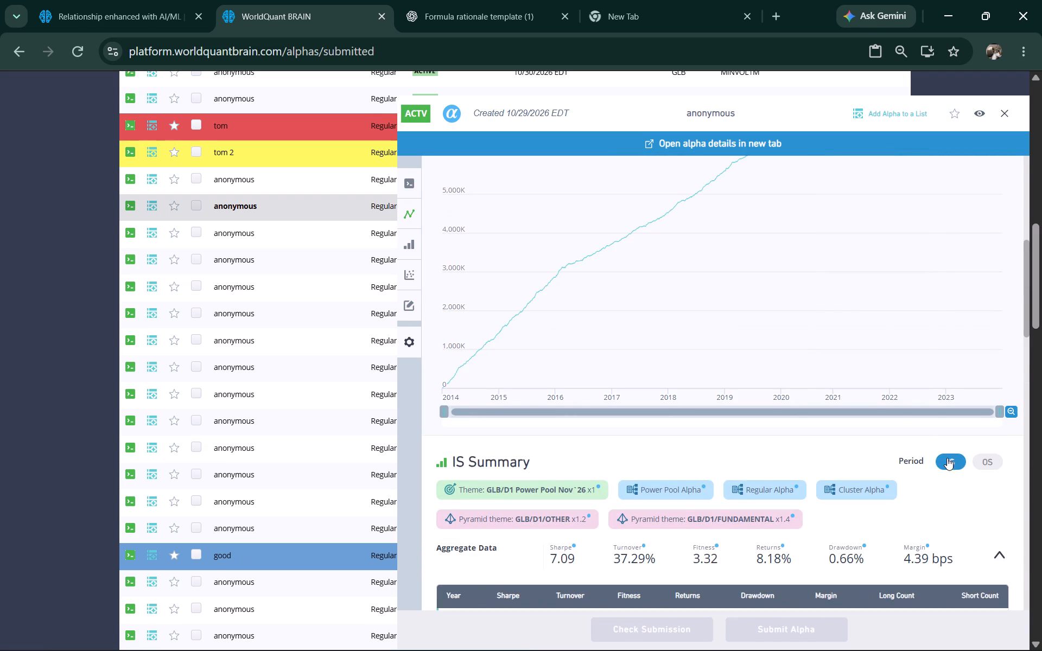
scroll(747, 354, down, 3)
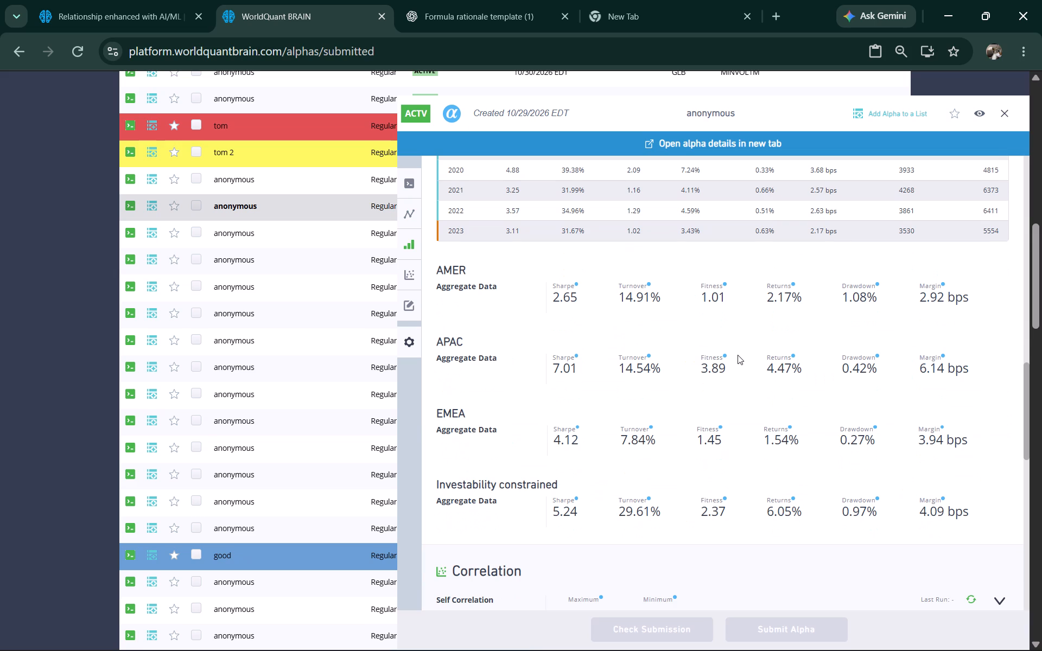
scroll(738, 355, down, 1)
click(1003, 114)
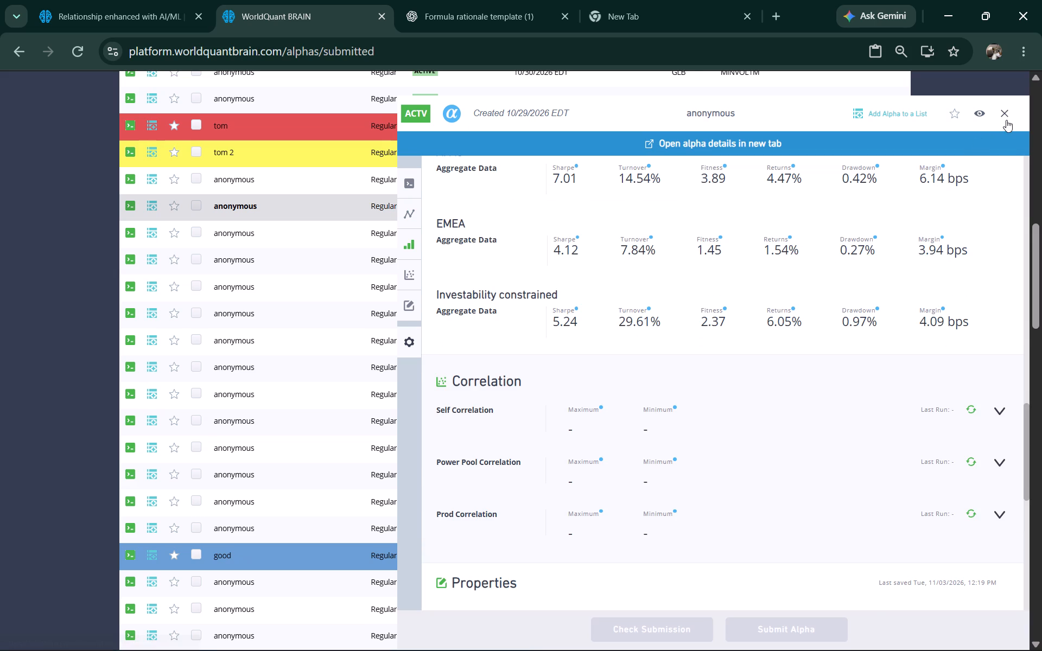
Open the PowerPoolSelected 10/29/2026 alpha using fnd28_bdeq_value_18854q, examine its PnL chart, IS summary and regional results, and close its details.
scroll(733, 201, up, 1)
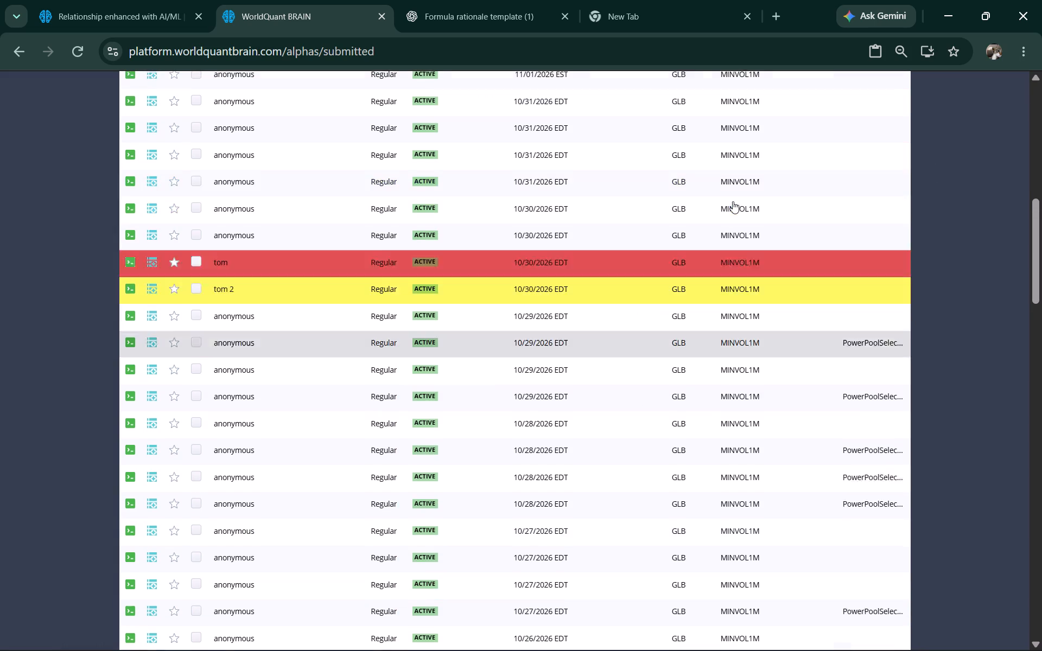
scroll(735, 205, down, 4)
scroll(735, 209, up, 6)
scroll(735, 209, down, 4)
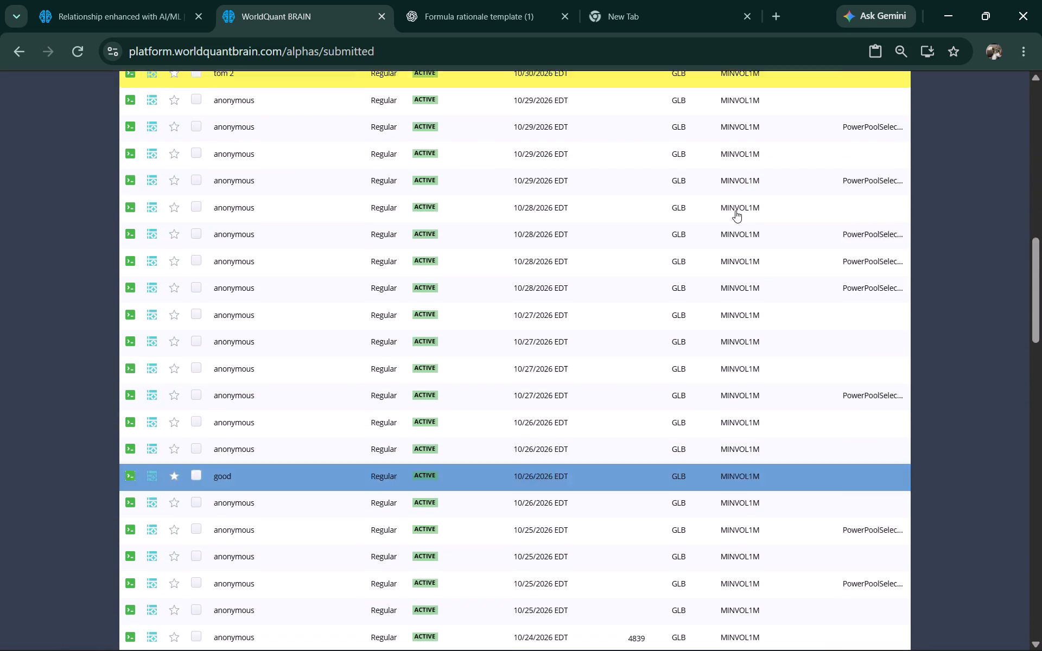
scroll(766, 208, up, 1)
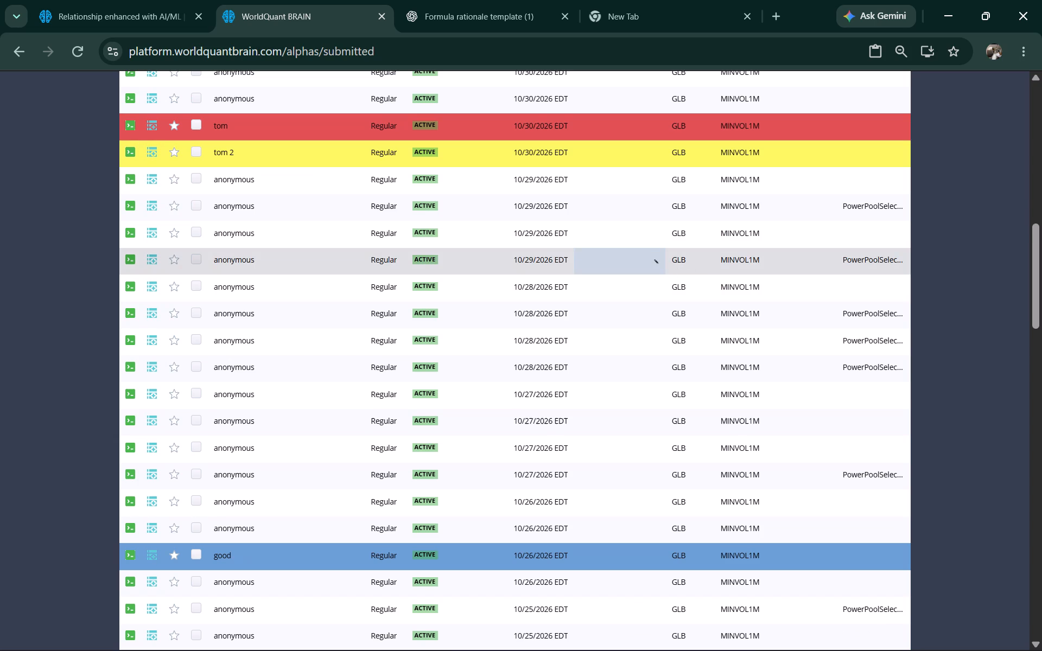
click(649, 260)
click(705, 256)
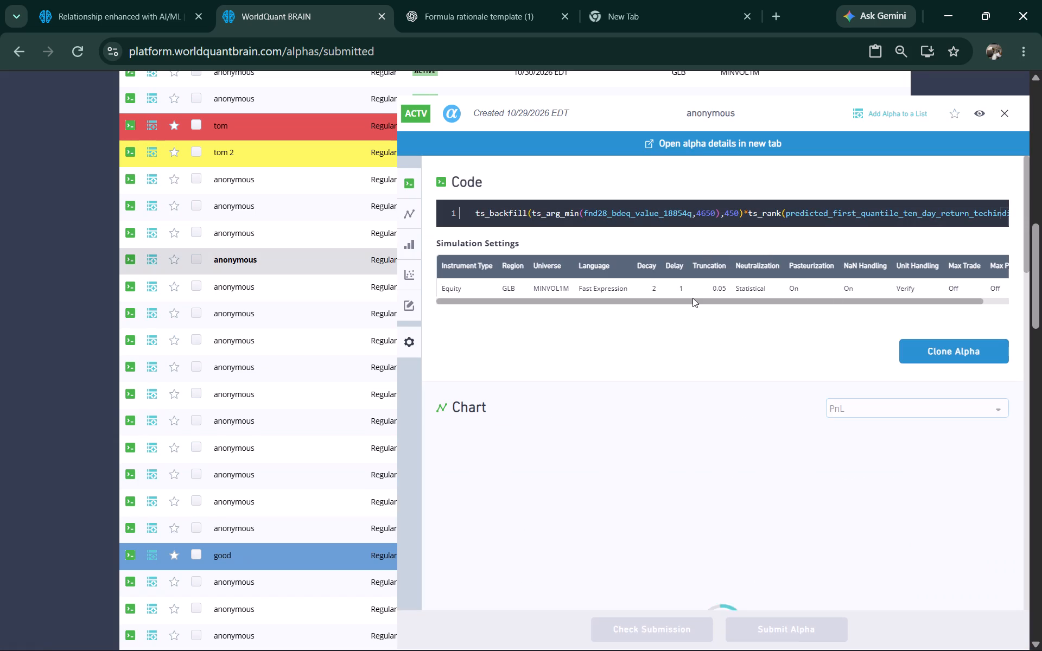
scroll(720, 293, down, 1)
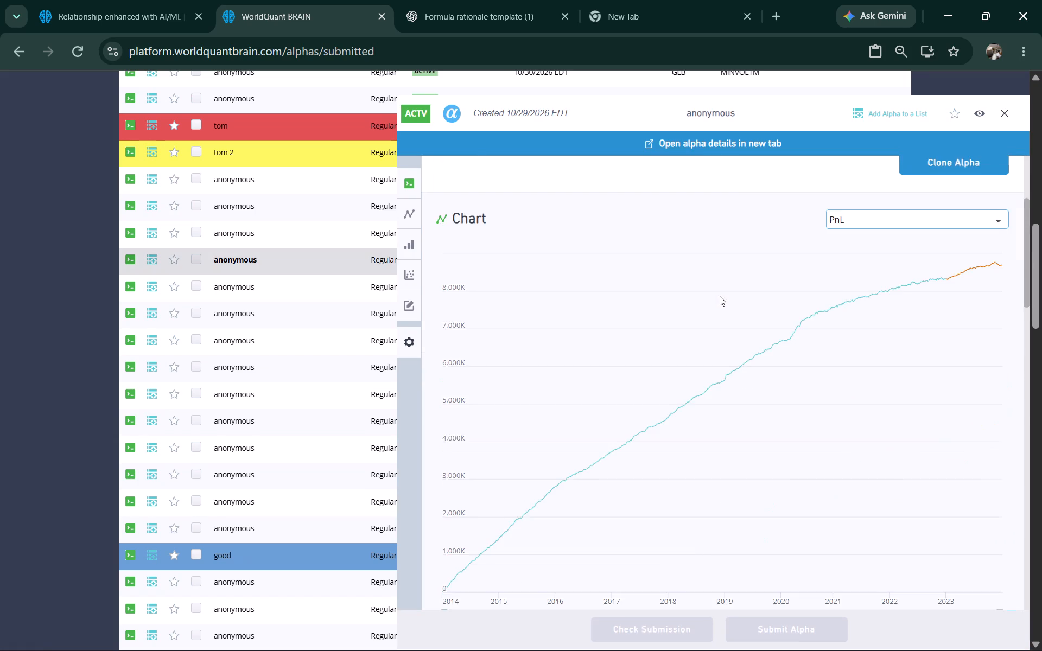
scroll(720, 296, down, 2)
click(955, 288)
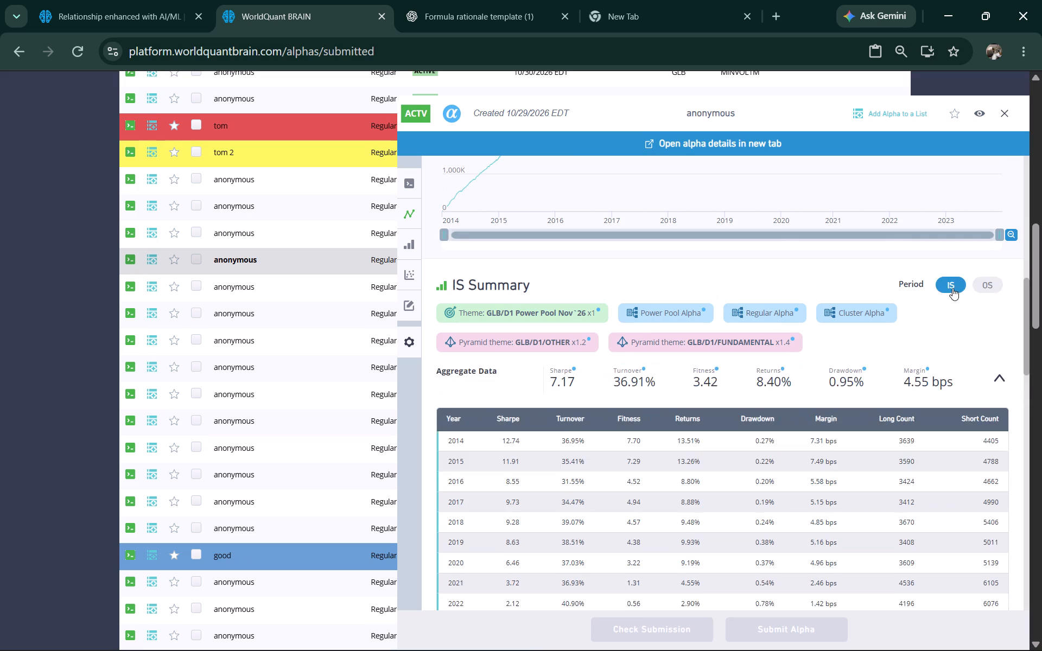
scroll(821, 330, down, 3)
scroll(791, 346, up, 1)
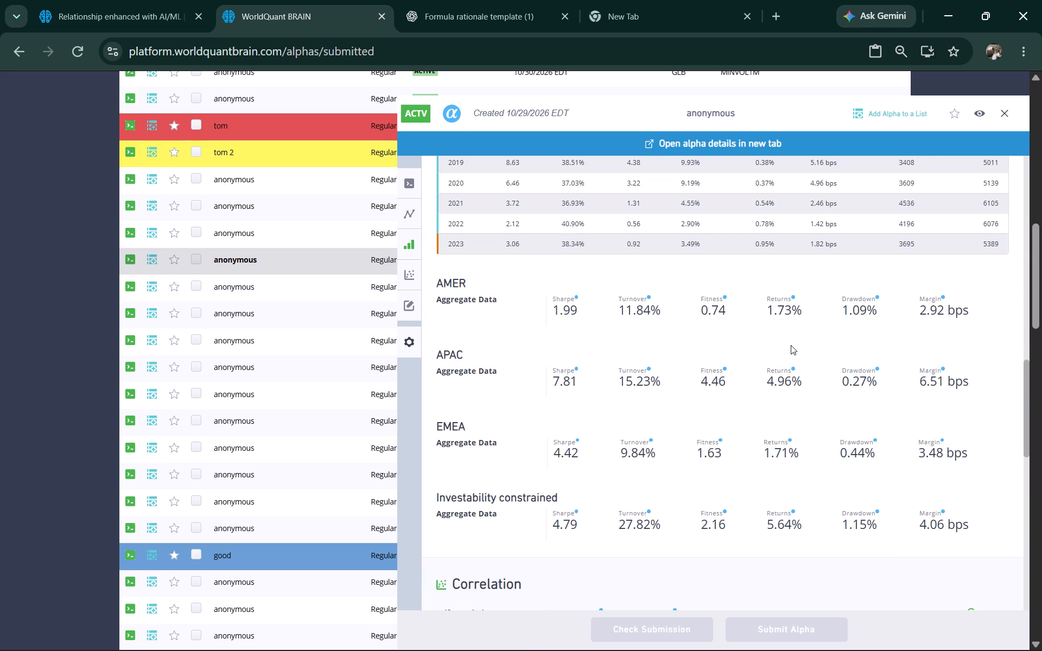
click(1006, 116)
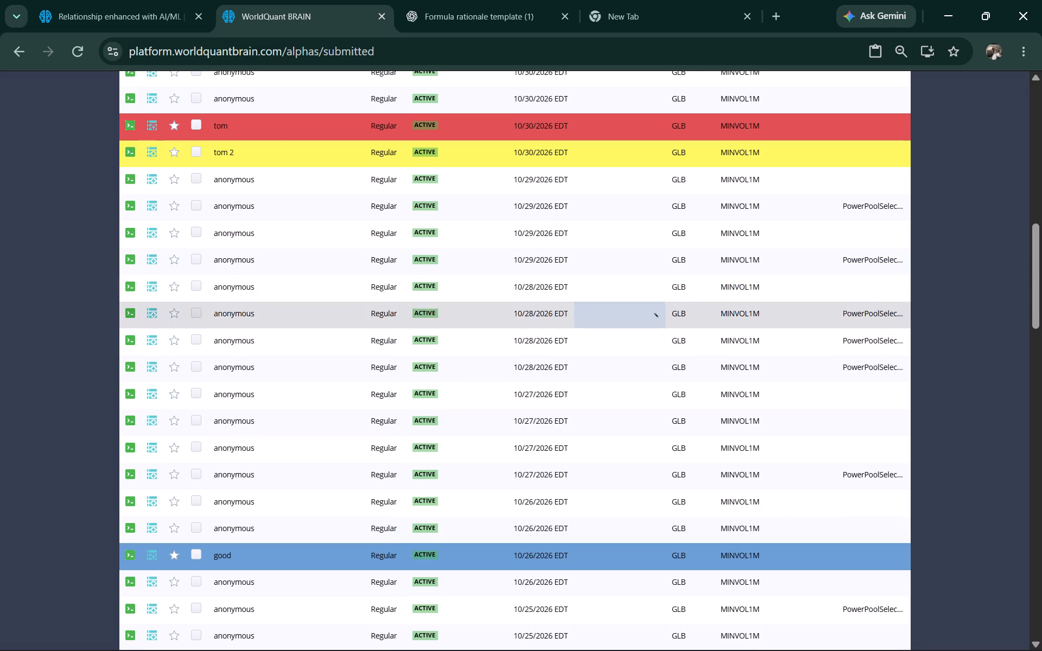
Open the first listed PowerPoolSelected 10/28/2026 alpha, switch its summary period to IS, examine its yearly and regional results, and close it.
click(539, 318)
scroll(597, 316, down, 4)
scroll(705, 324, up, 1)
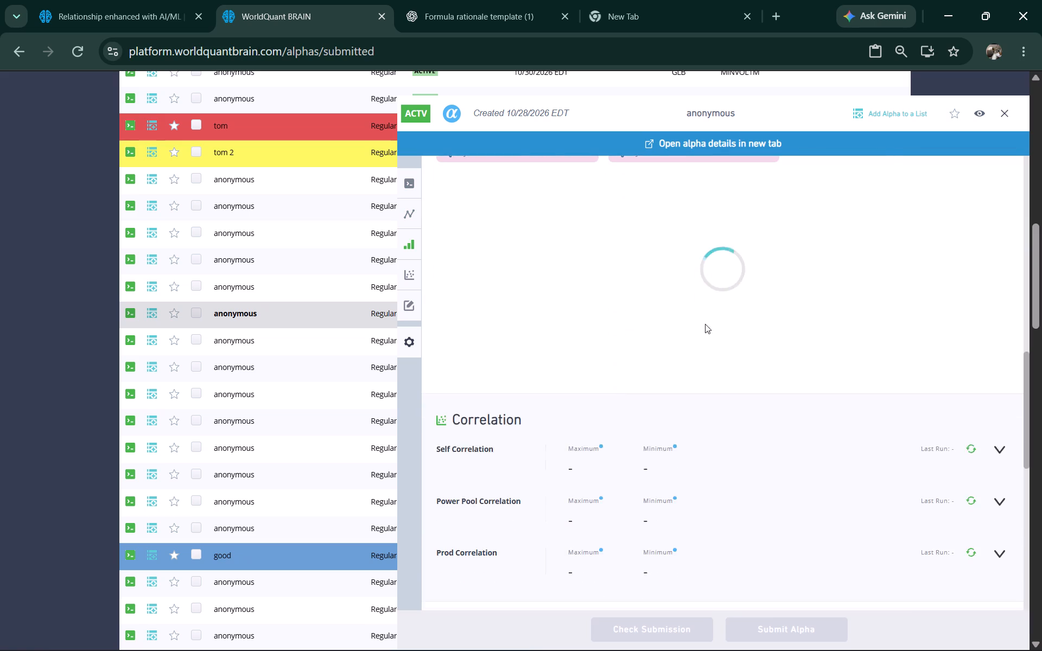
scroll(705, 324, up, 1)
scroll(946, 374, up, 1)
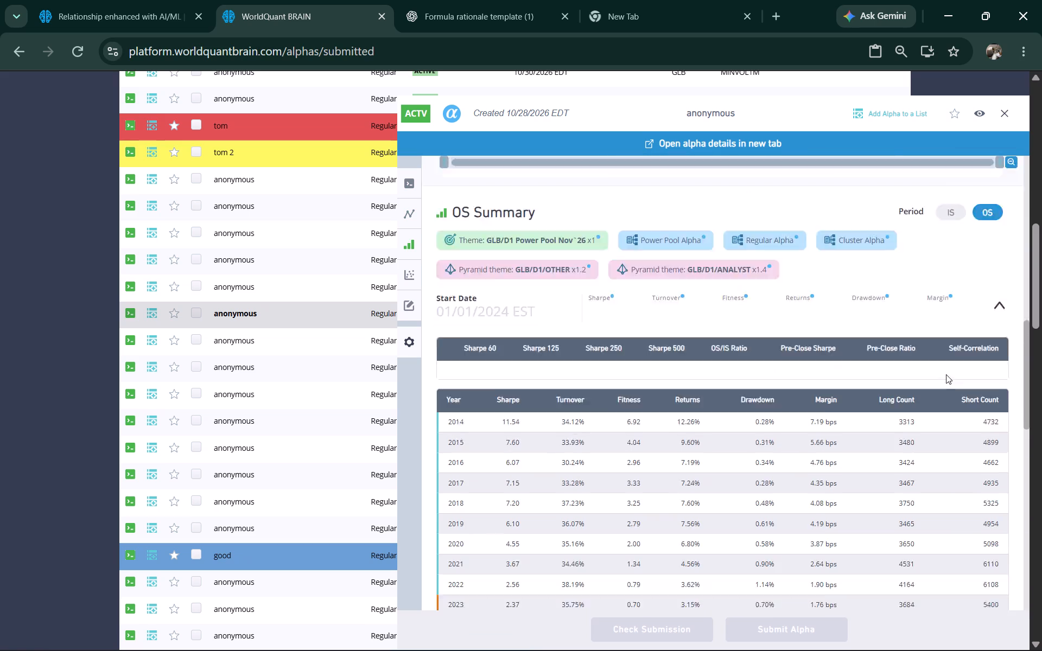
click(954, 274)
scroll(760, 358, down, 2)
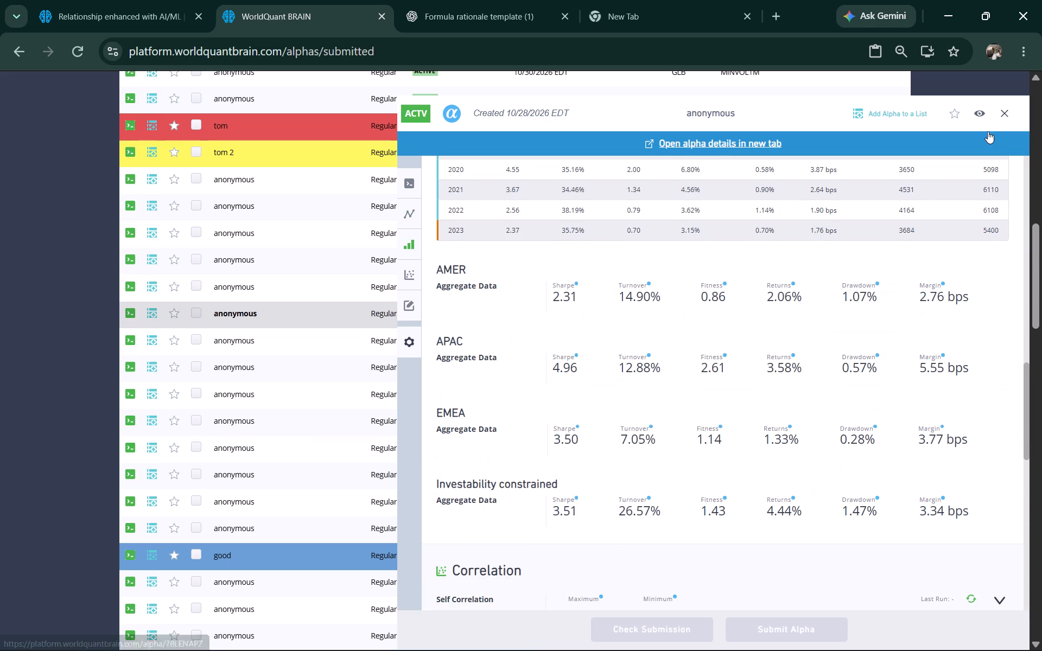
click(1006, 114)
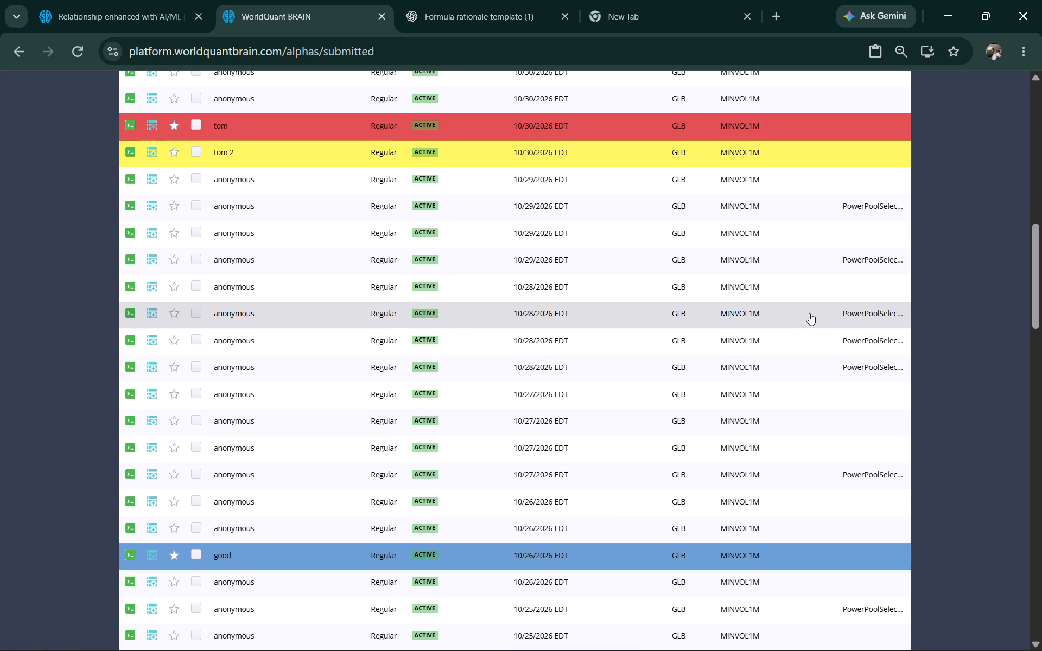
Open the second listed PowerPoolSelected 10/28/2026 alpha, examine its IS summary, regional and investability-constrained results, and close its details.
click(538, 352)
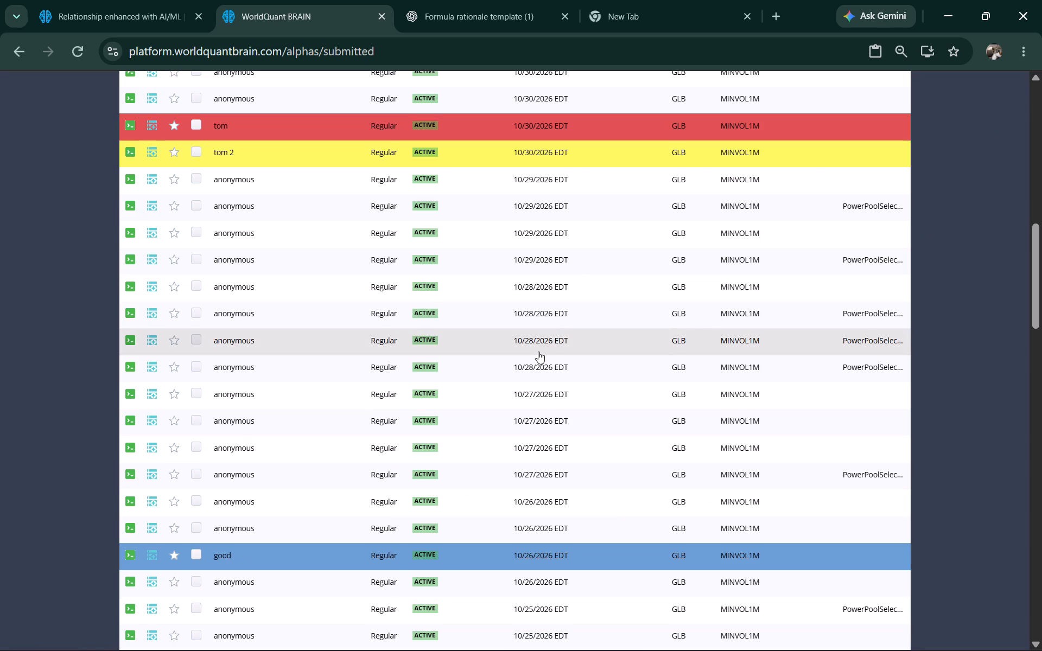
scroll(684, 315, down, 4)
scroll(688, 317, up, 1)
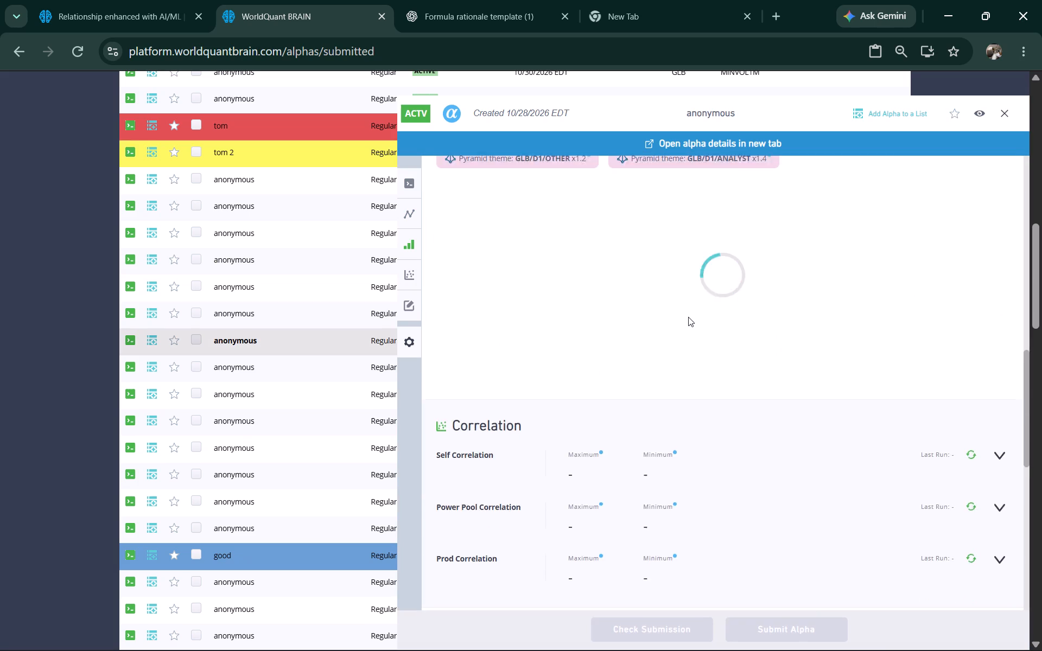
scroll(688, 317, up, 1)
scroll(721, 319, down, 2)
scroll(729, 334, up, 1)
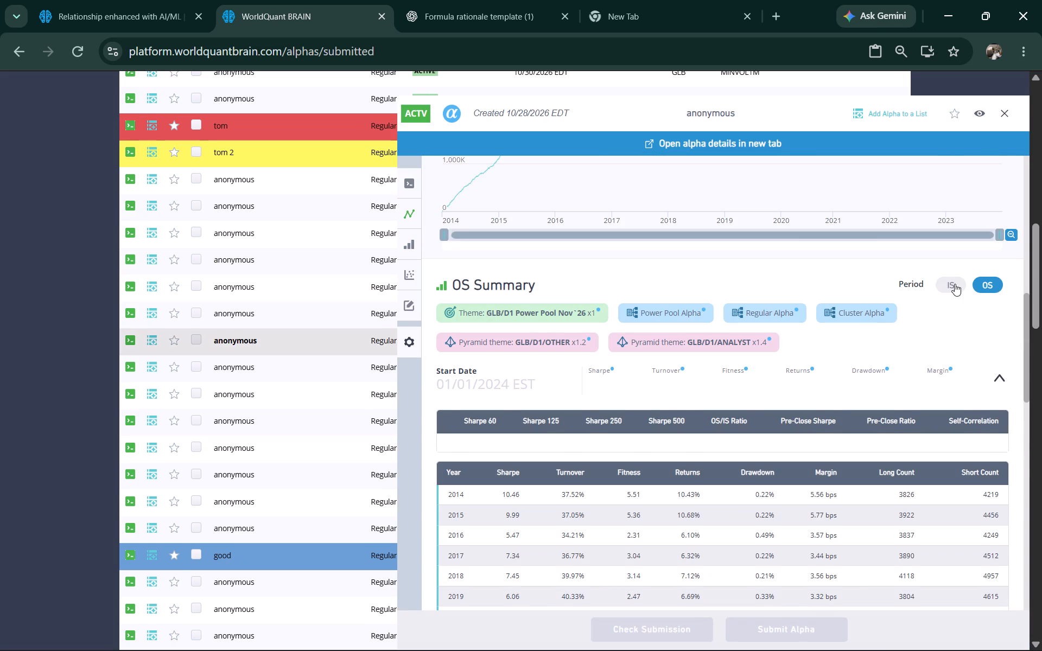
click(955, 284)
scroll(754, 344, down, 2)
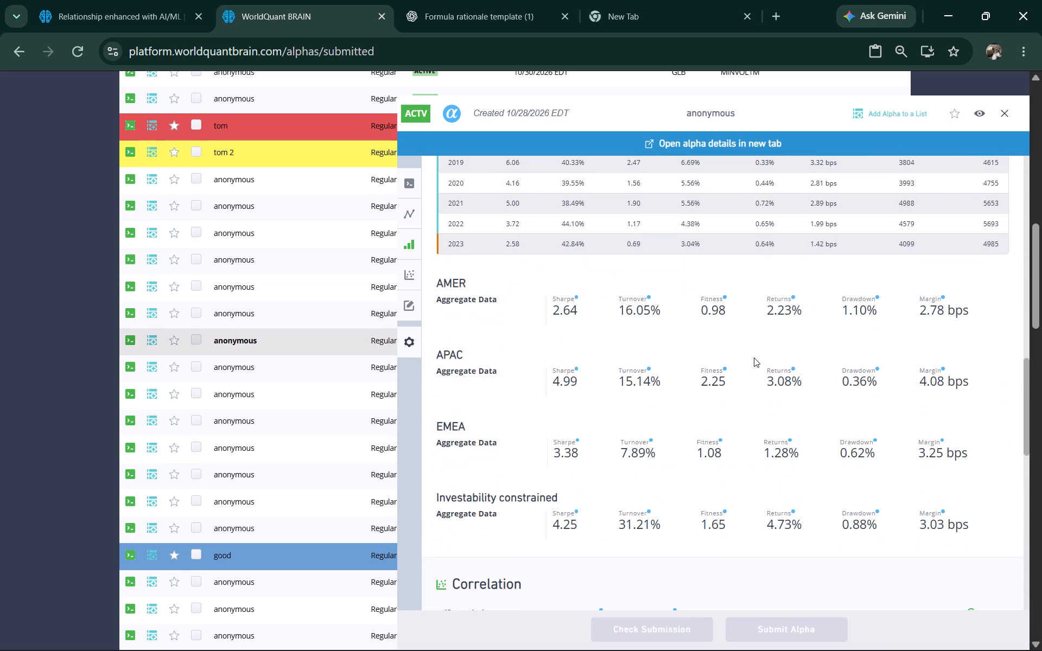
click(1008, 114)
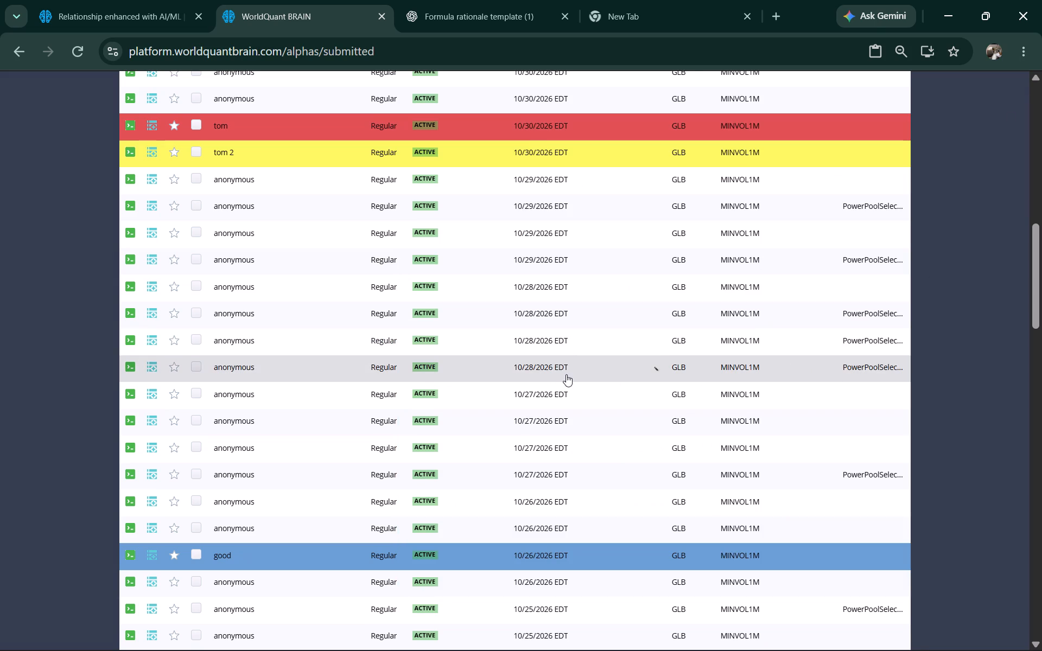
Open the PowerPoolSelected 10/28/2026 alpha using fnd6_newqint_capsq, examine its code, PnL chart and IS regional results, and close its details.
click(561, 373)
scroll(721, 351, down, 2)
scroll(797, 366, up, 1)
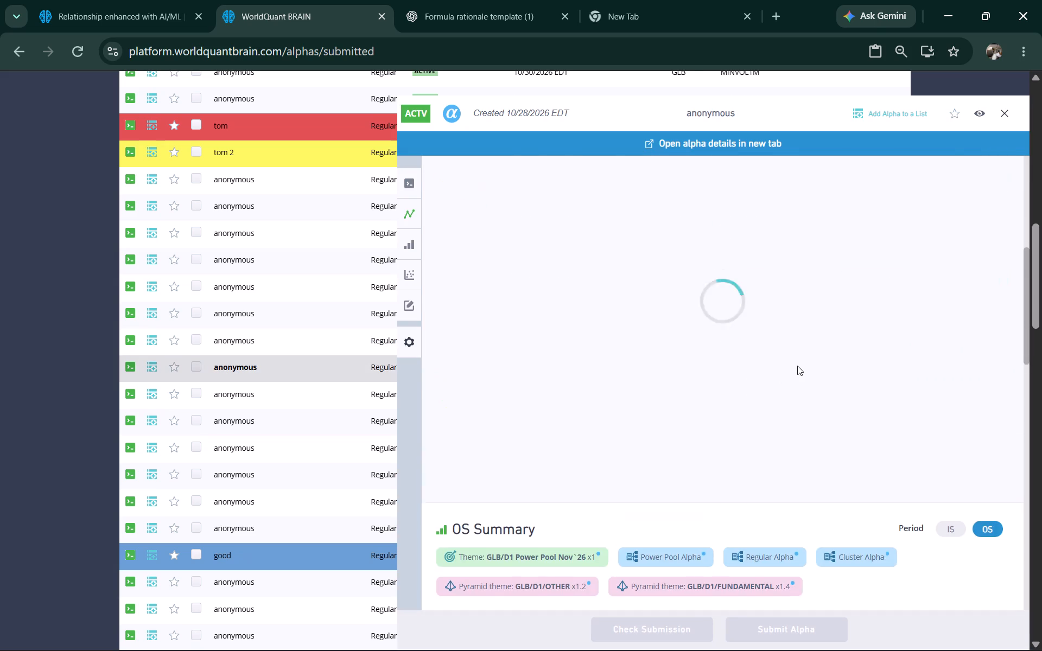
scroll(939, 263, up, 1)
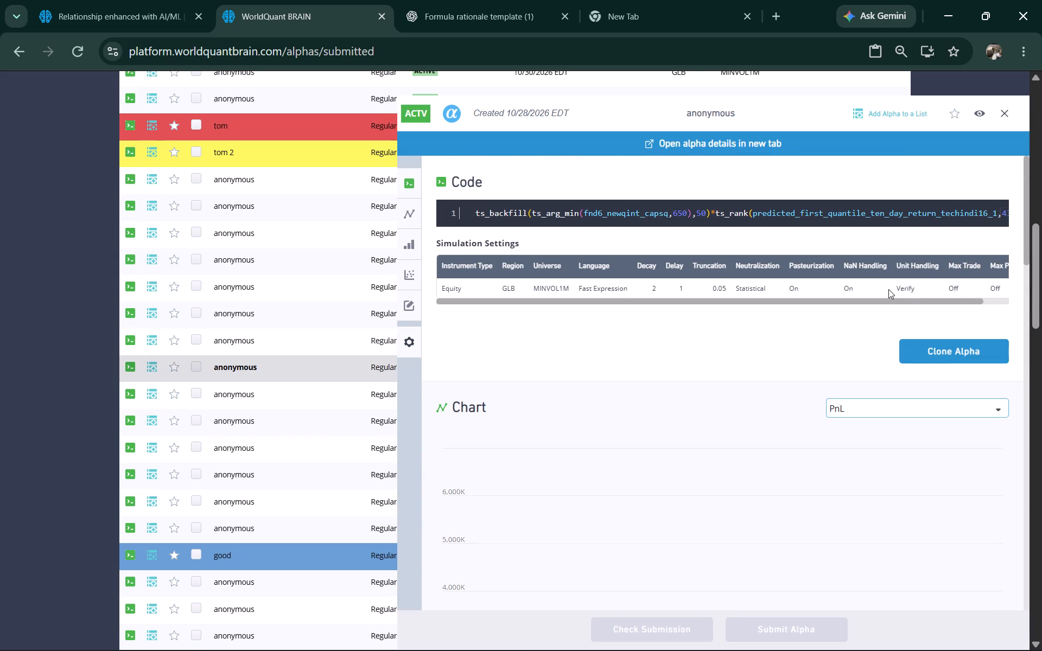
scroll(927, 287, up, 2)
scroll(928, 292, down, 4)
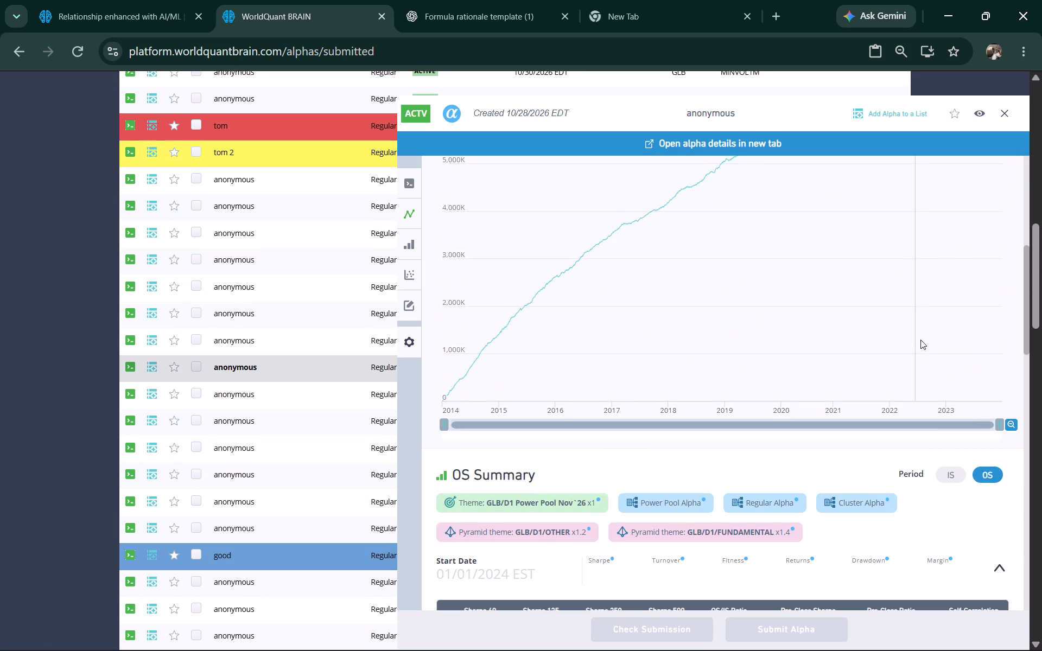
click(952, 476)
scroll(692, 317, down, 3)
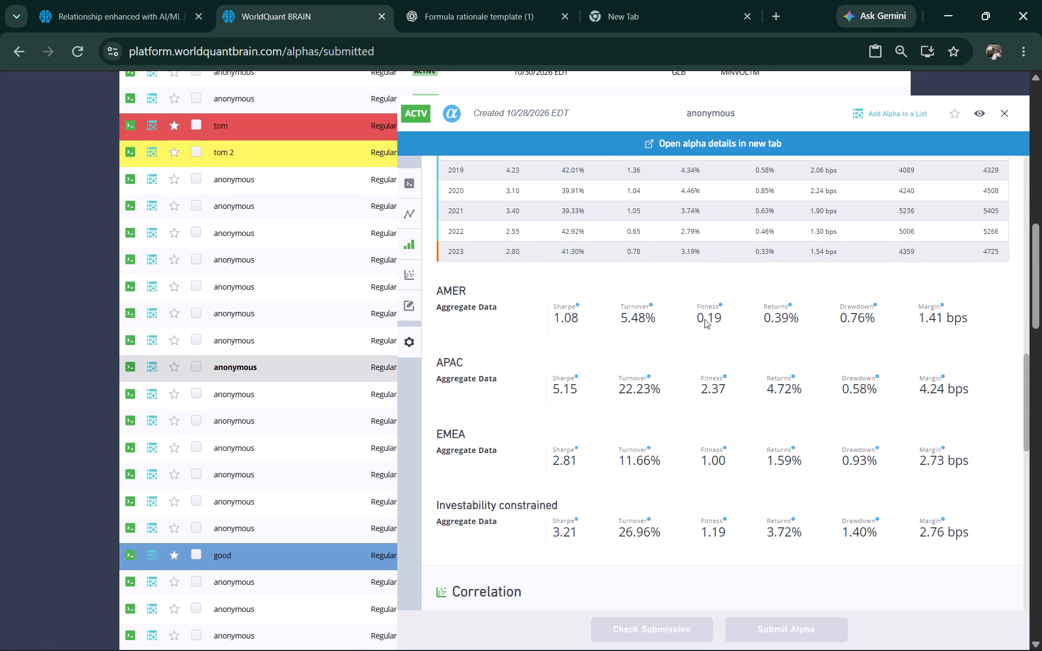
click(1005, 117)
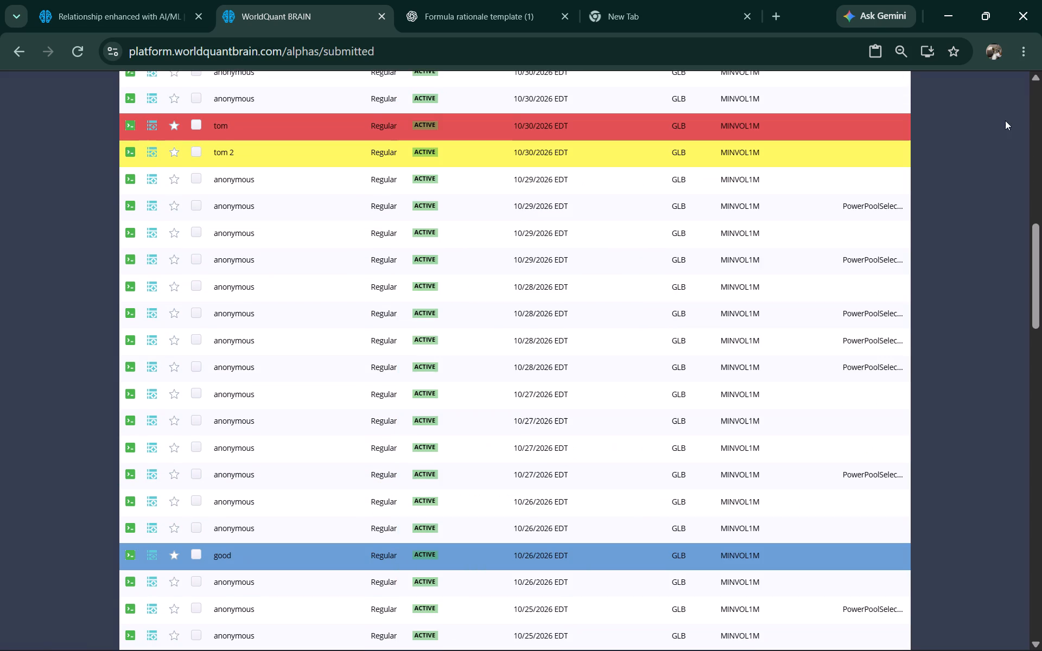
Open the PowerPoolSelected 10/27/2026 alpha using accounts_payable_trade_creditors, examine its properties and IS yearly and regional results, and return to the list's start.
click(542, 480)
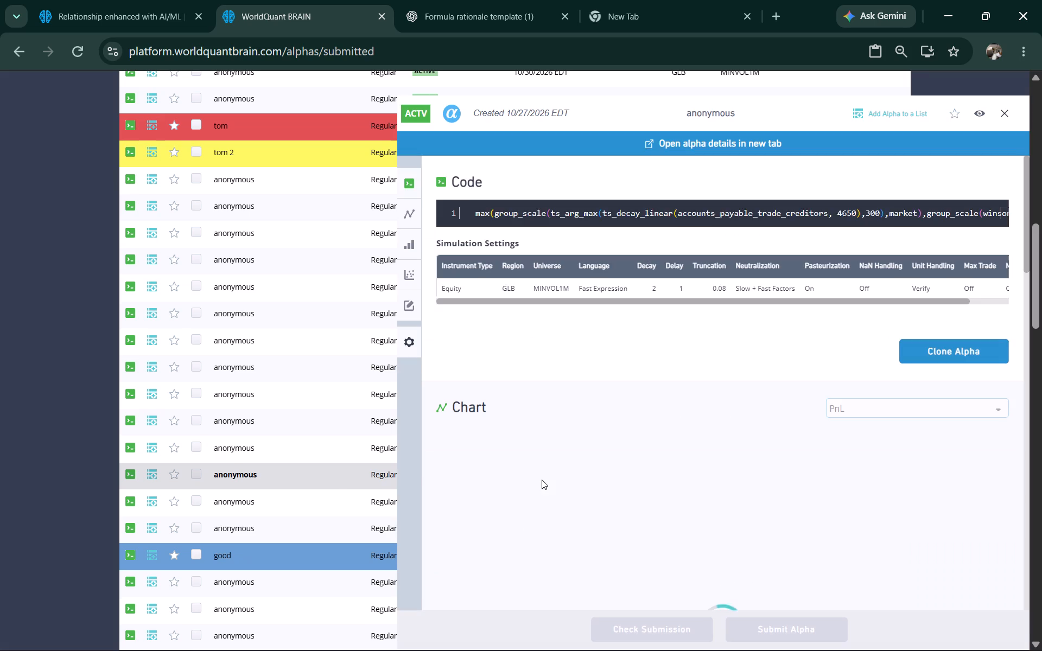
scroll(741, 315, down, 2)
scroll(829, 308, down, 3)
scroll(830, 309, up, 1)
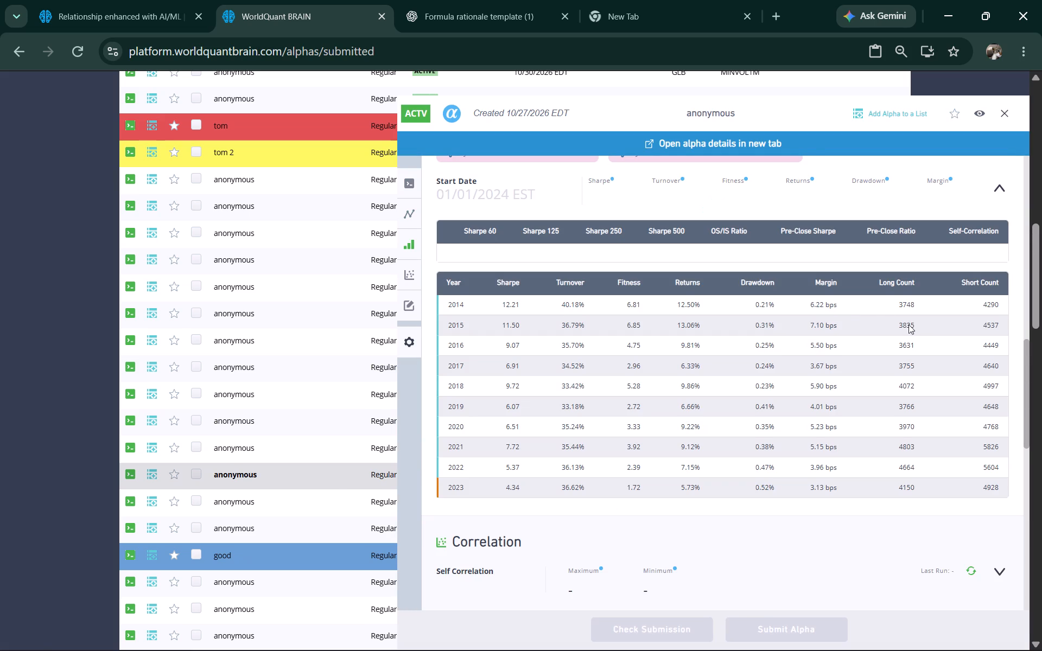
scroll(907, 320, down, 3)
scroll(904, 314, up, 4)
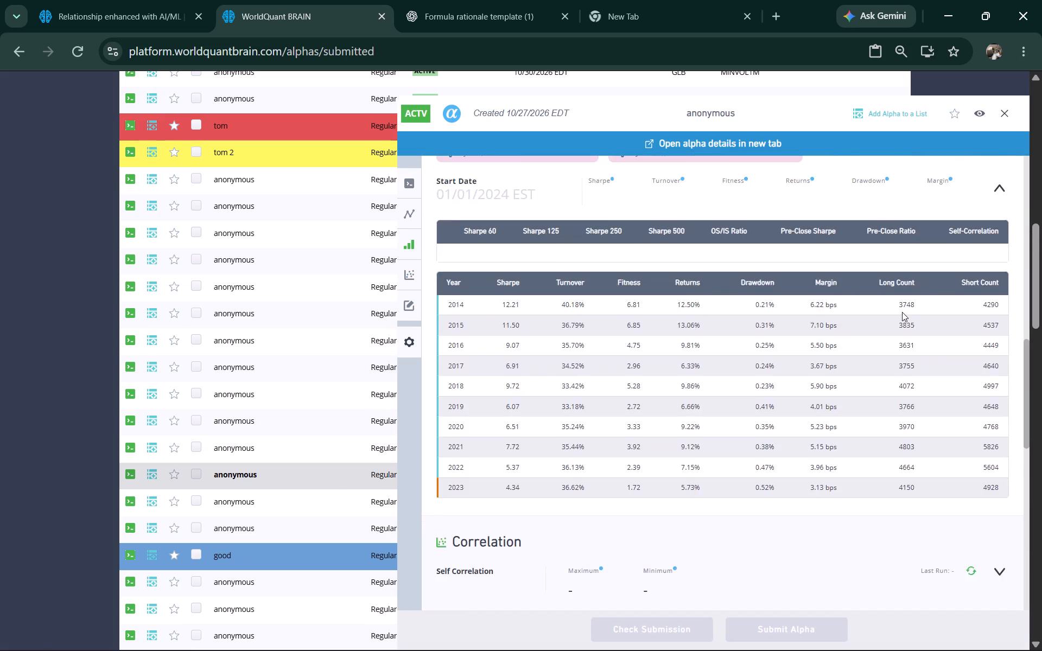
scroll(902, 312, up, 1)
scroll(898, 306, down, 4)
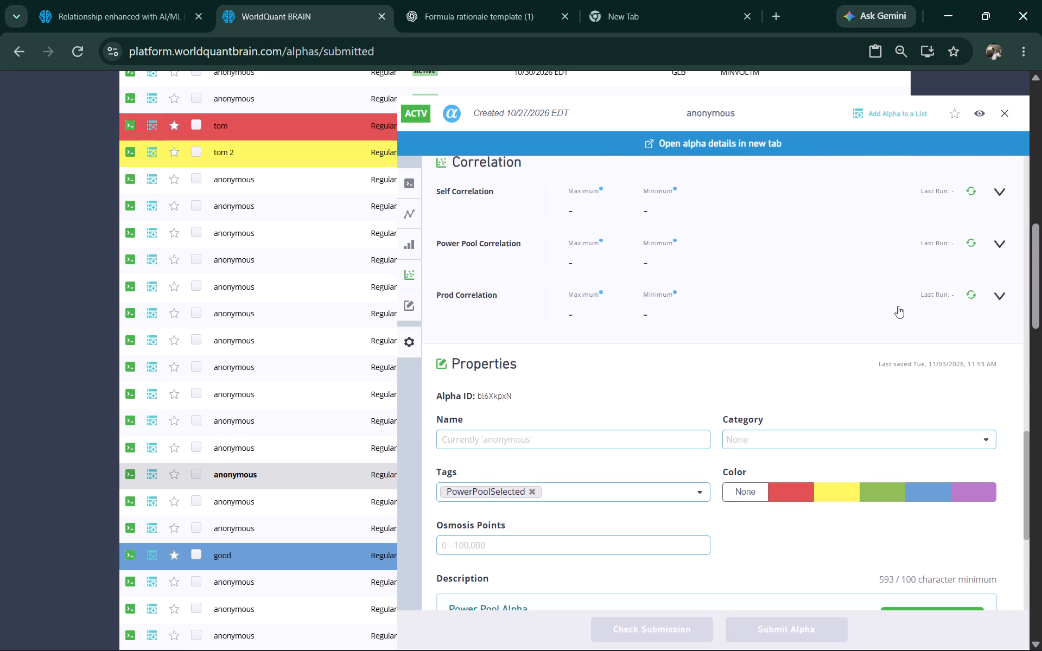
scroll(898, 306, up, 3)
click(954, 286)
scroll(865, 332, down, 3)
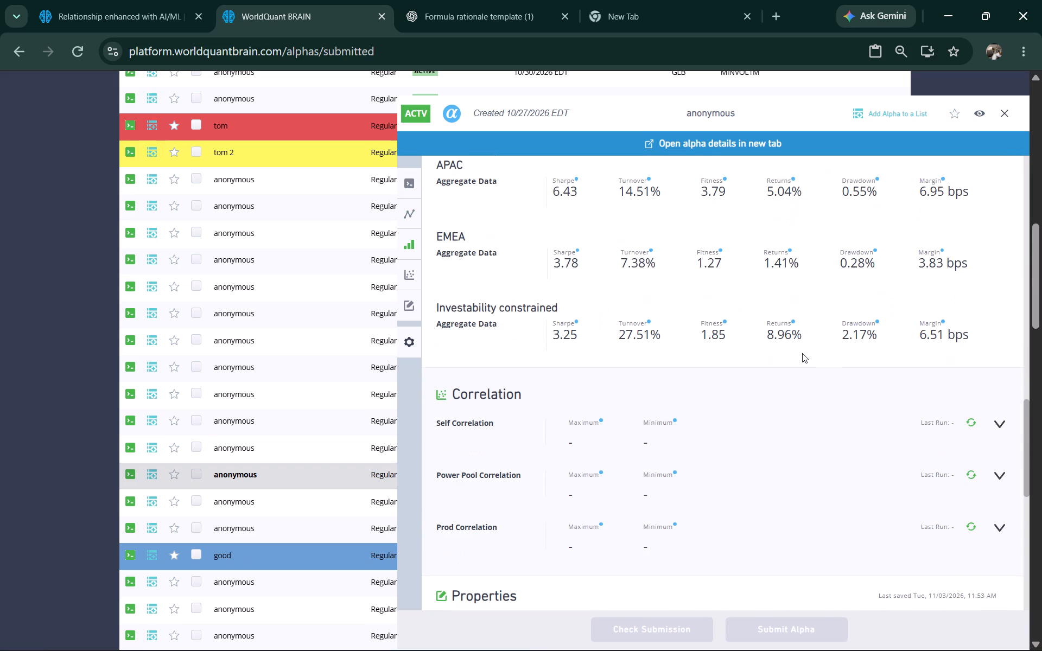
scroll(802, 353, up, 1)
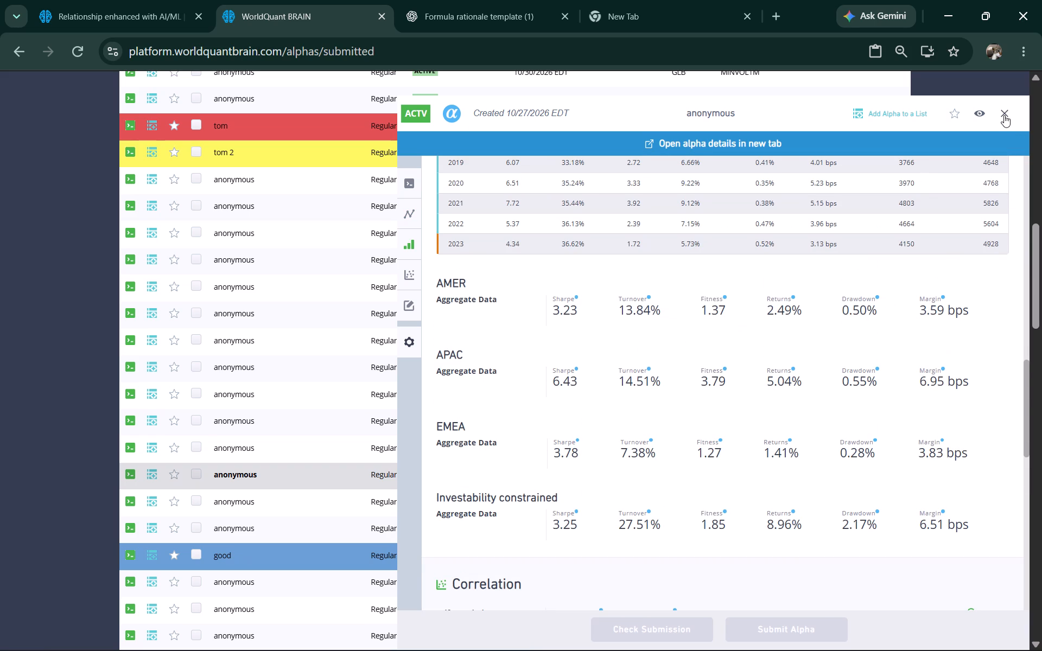
click(1004, 114)
scroll(674, 268, up, 8)
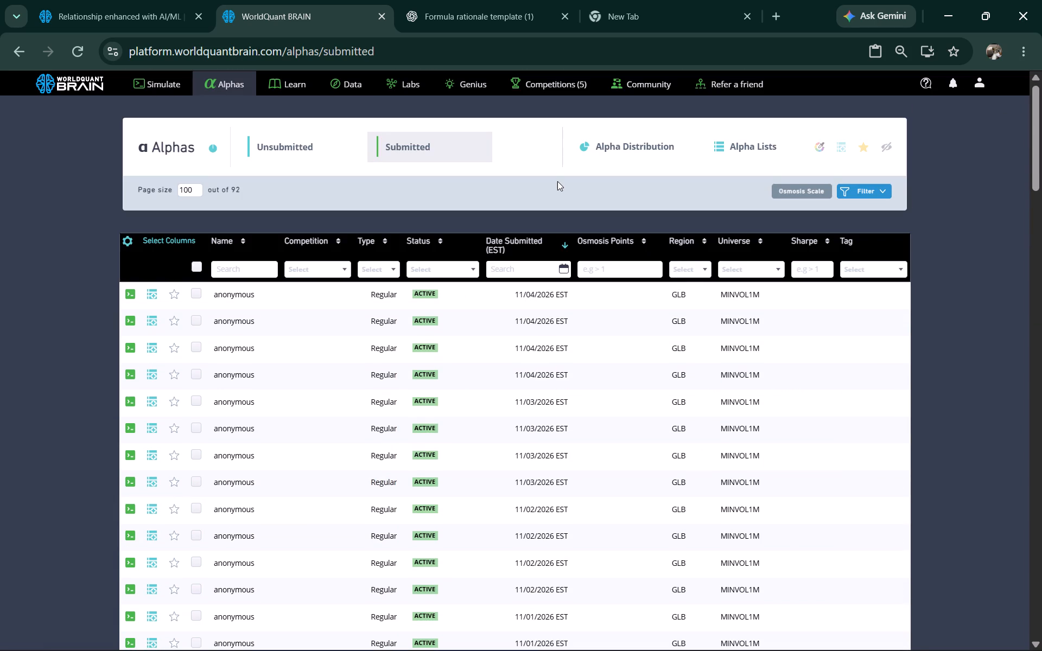
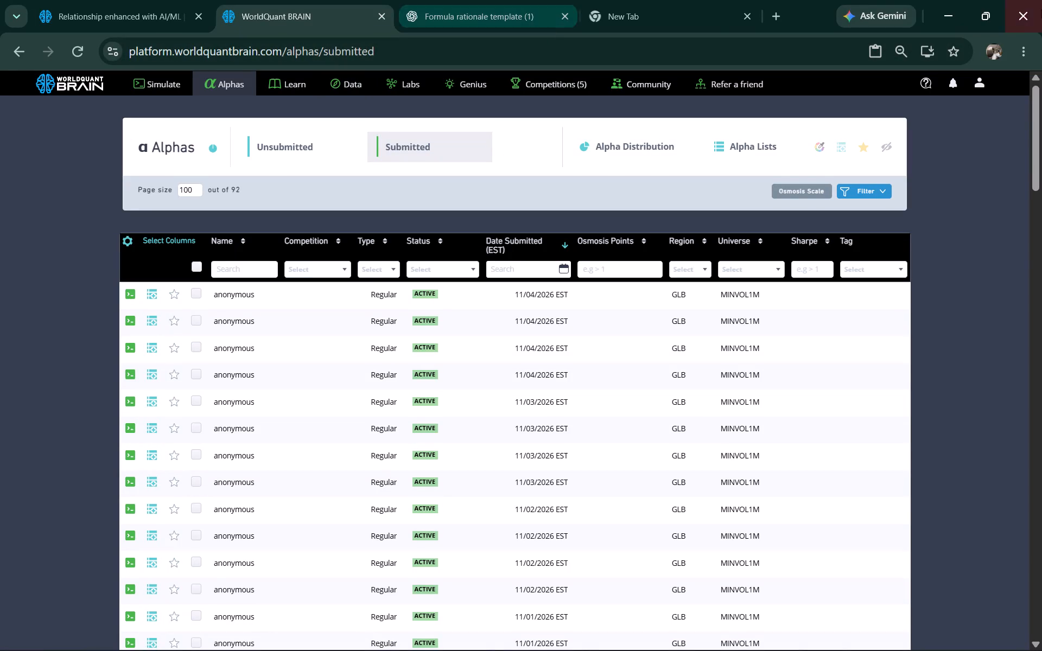
Open the user profile's performance page and examine the base payment, submitted alphas and simulated alphas metrics.
click(982, 88)
click(949, 115)
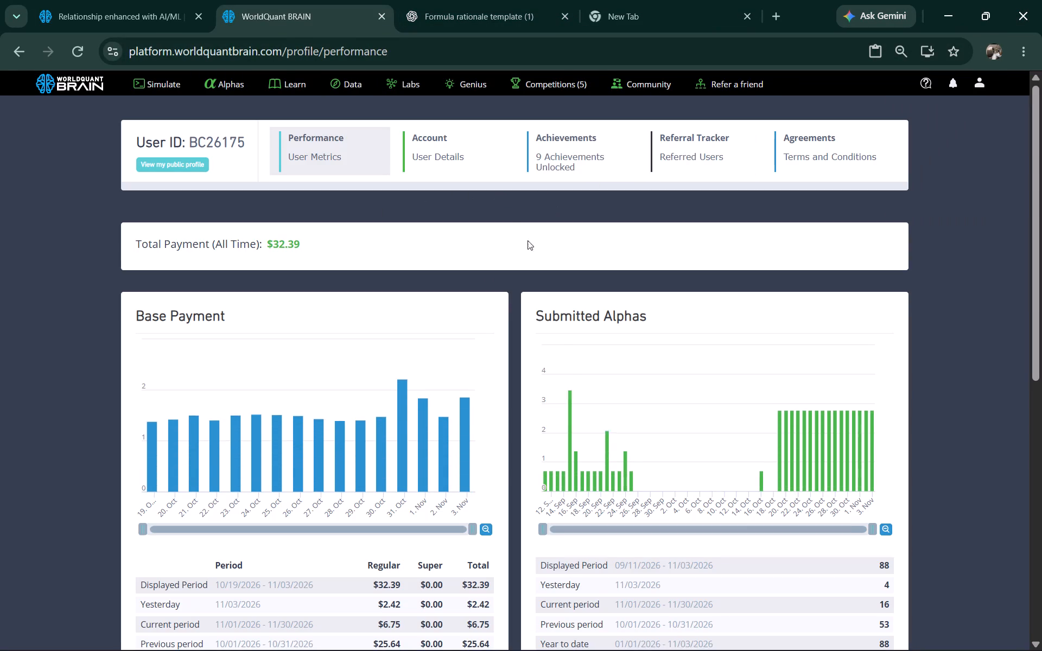
scroll(481, 247, down, 3)
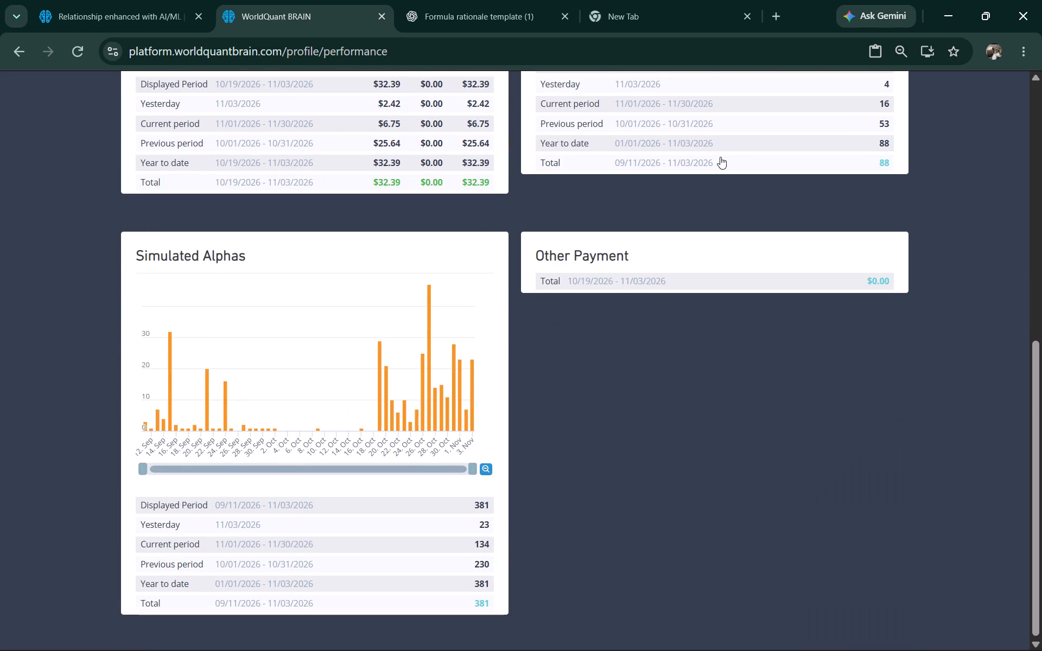
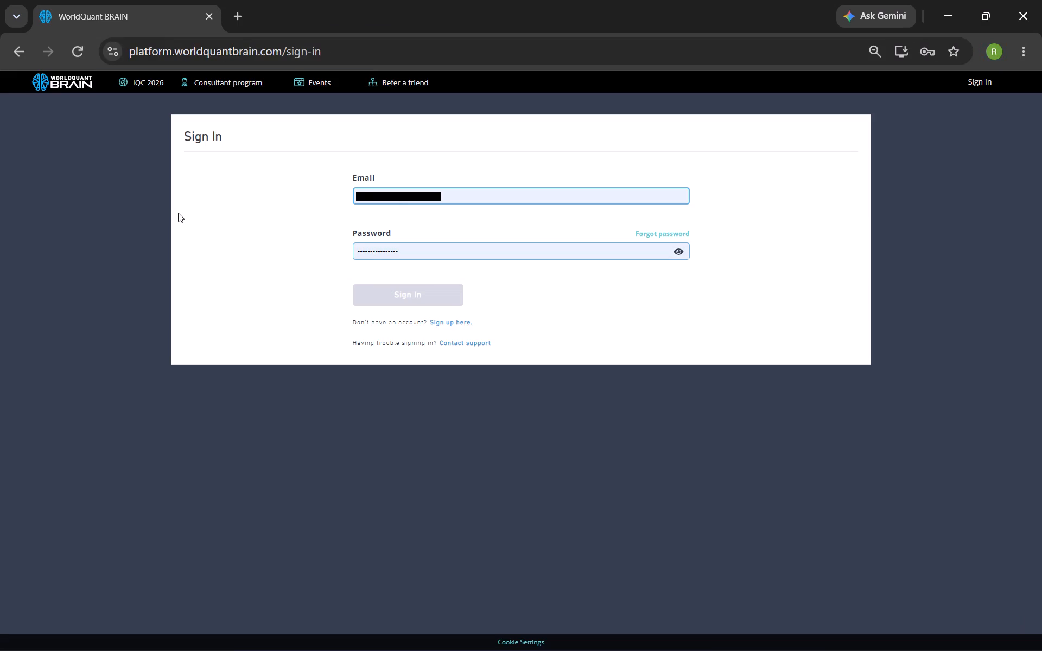
click(413, 248)
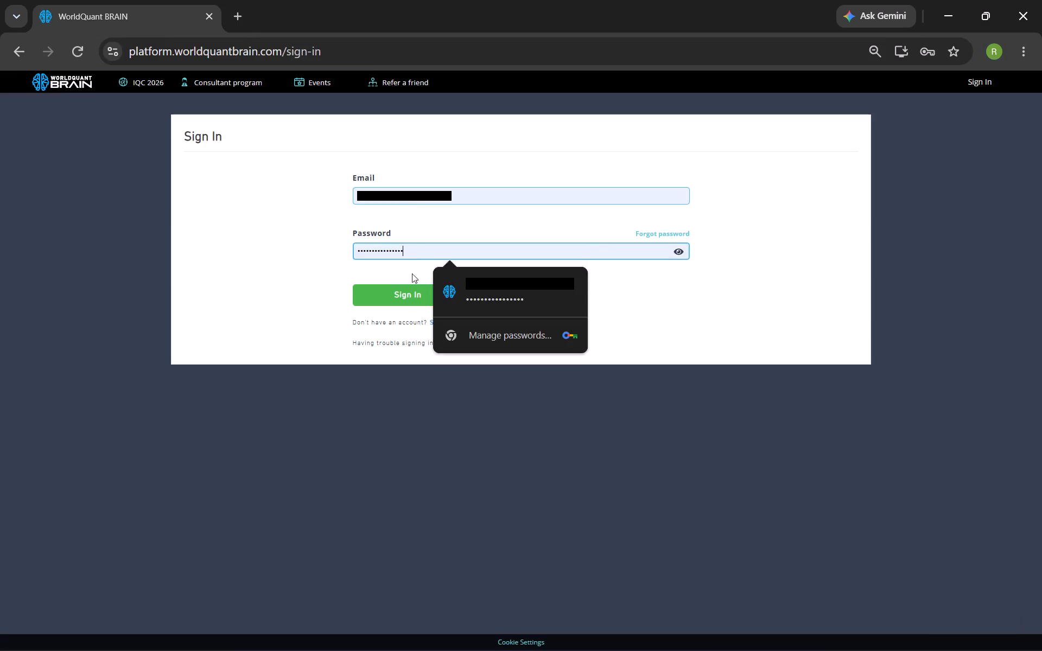
click(406, 289)
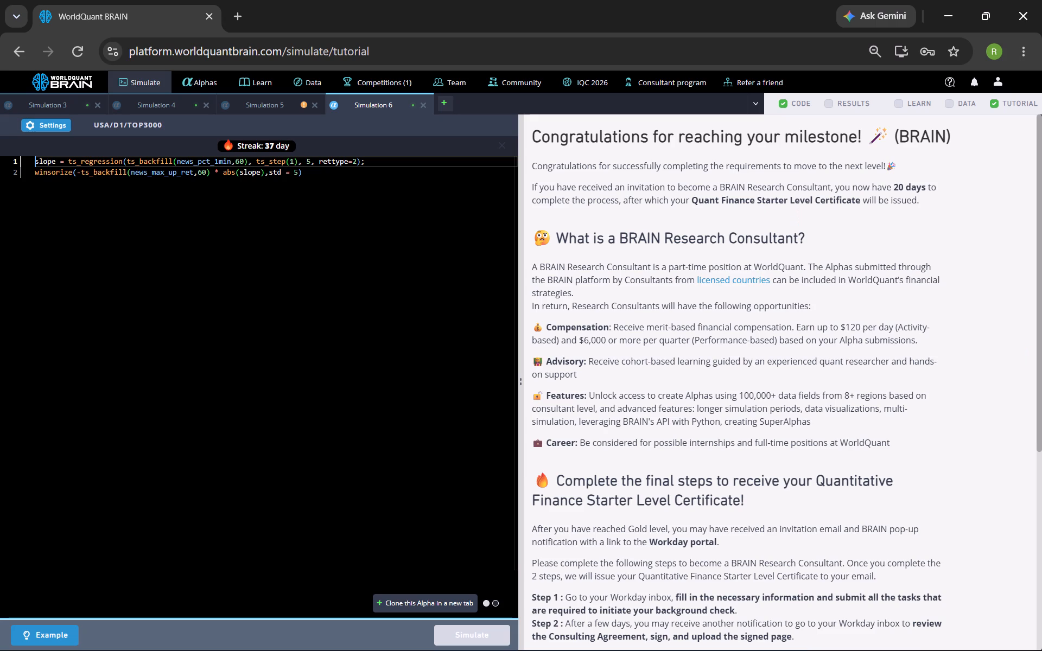
Open the list of all competitions and filter it to show only the active ones.
click(393, 80)
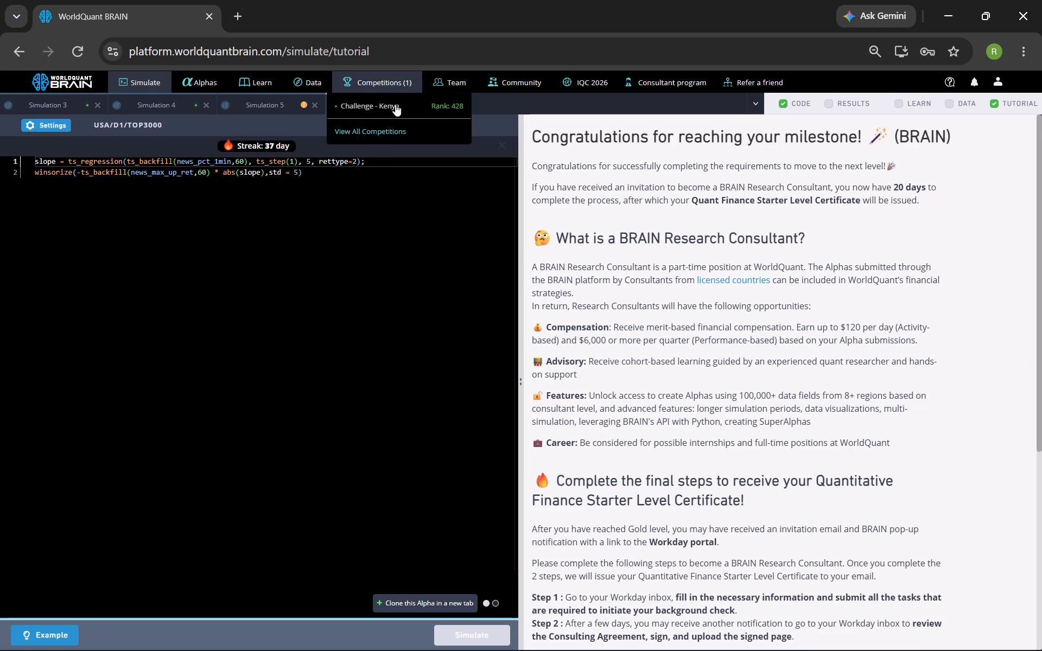
click(387, 131)
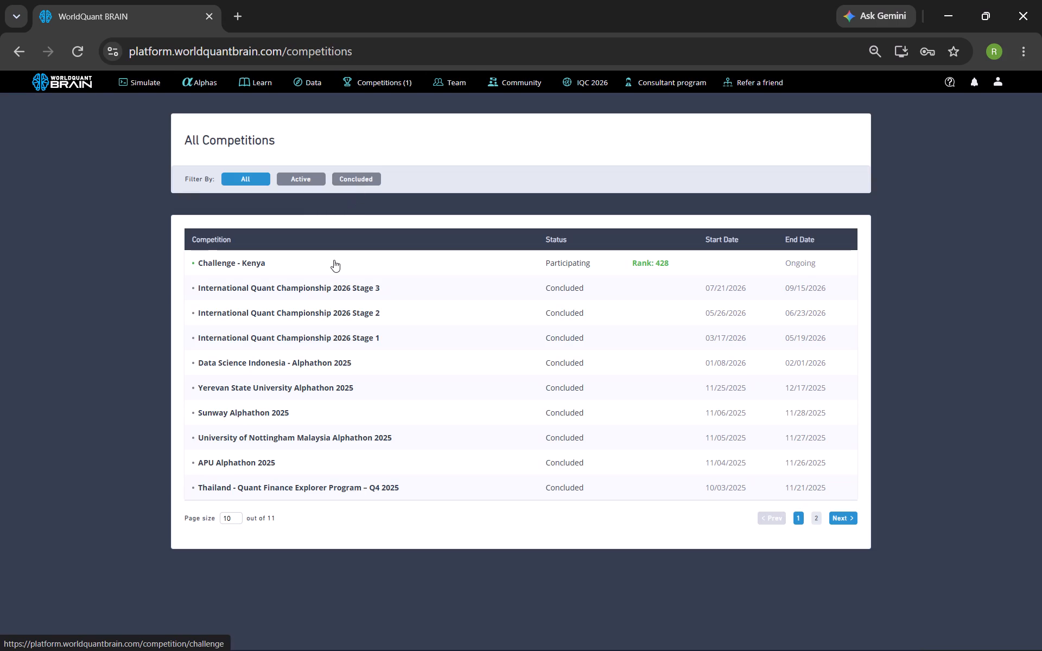
click(316, 269)
click(557, 261)
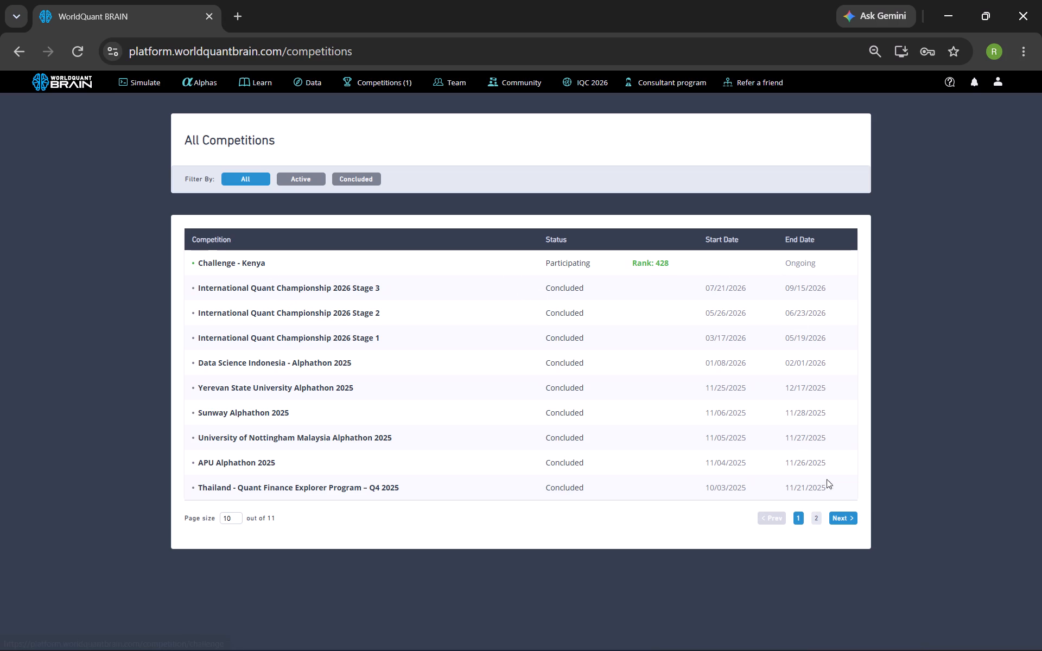
scroll(272, 235, up, 1)
click(310, 177)
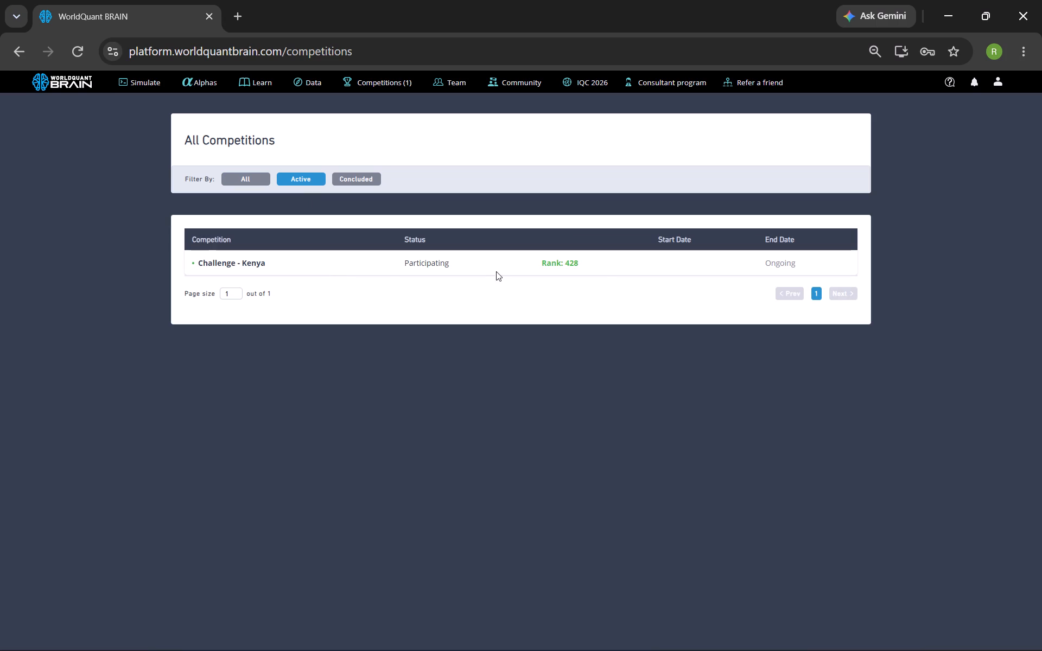
Open the Challenge - Kenya competition and examine its leaderboard, including the user's own entry.
click(250, 265)
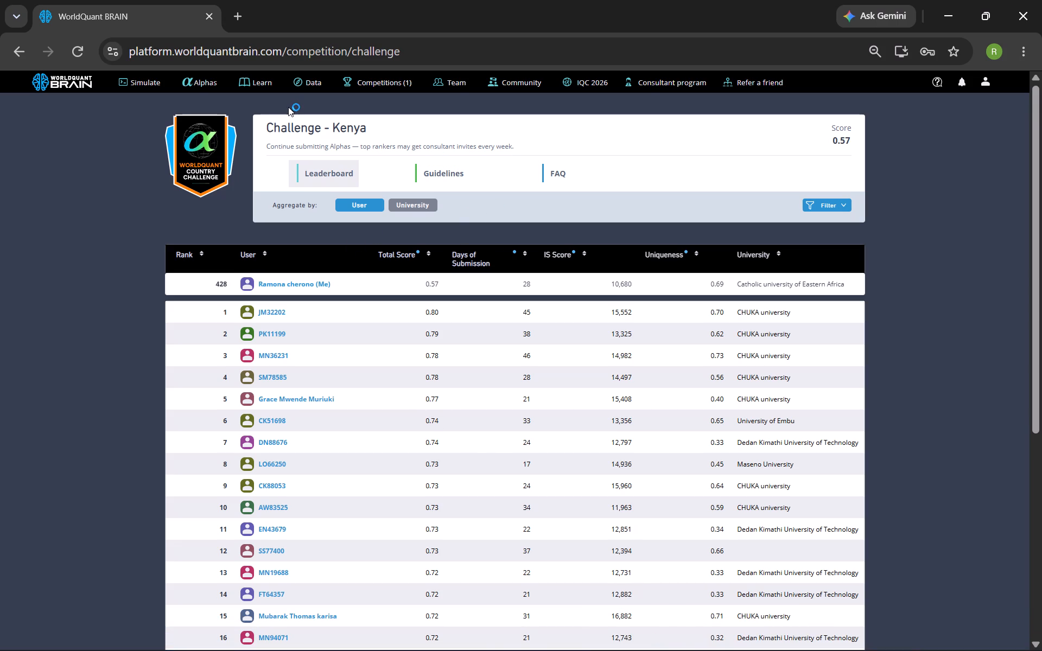
Open a blank browser page alongside the competition leaderboard.
click(242, 15)
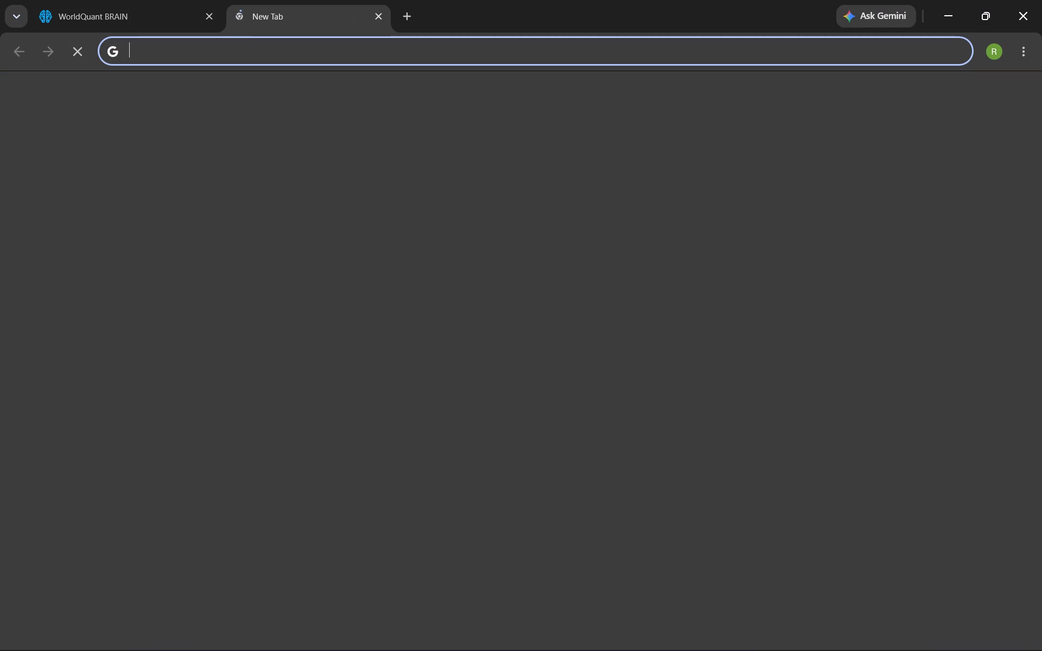
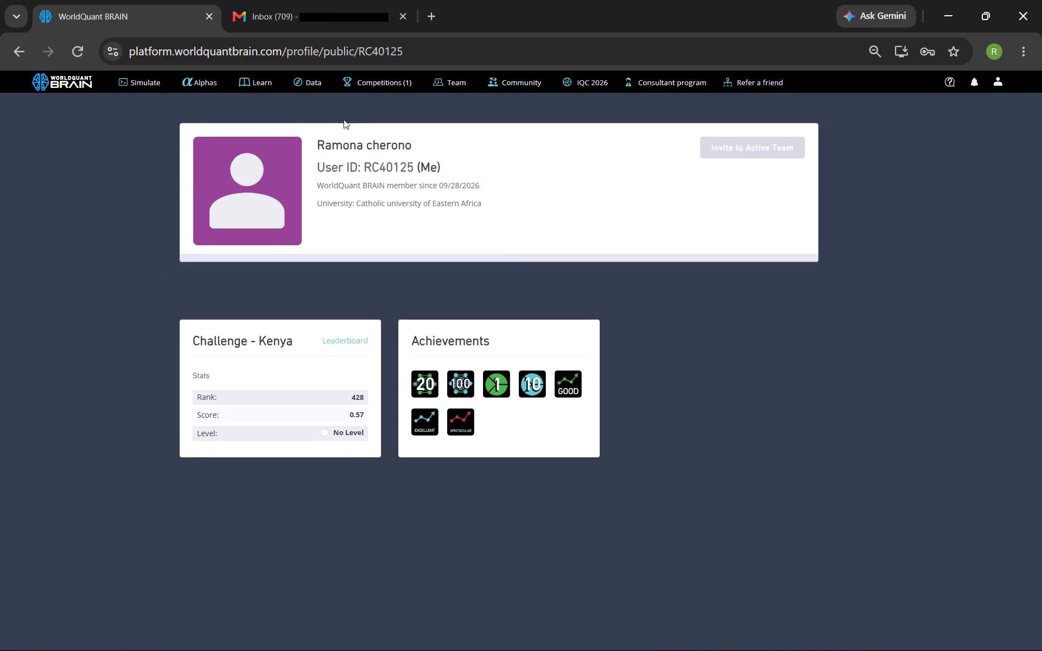
Open the list of unsubmitted alphas.
click(213, 86)
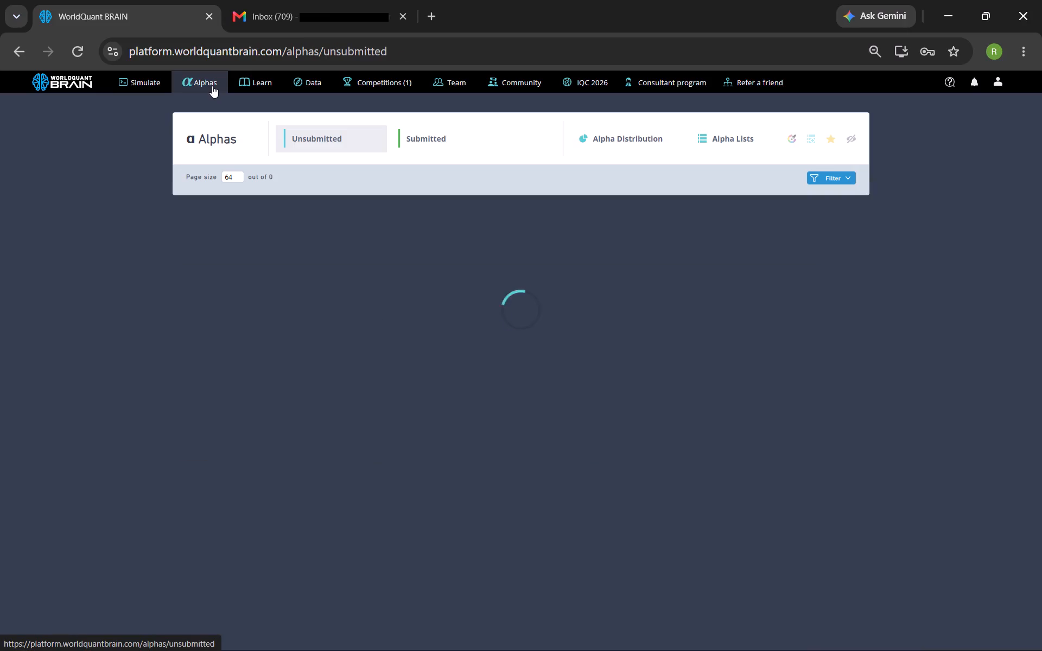
Open the submitted alphas and examine the newest one, N1NQp7XL, including its in-sample summary, yearly performance and PnL chart.
click(415, 139)
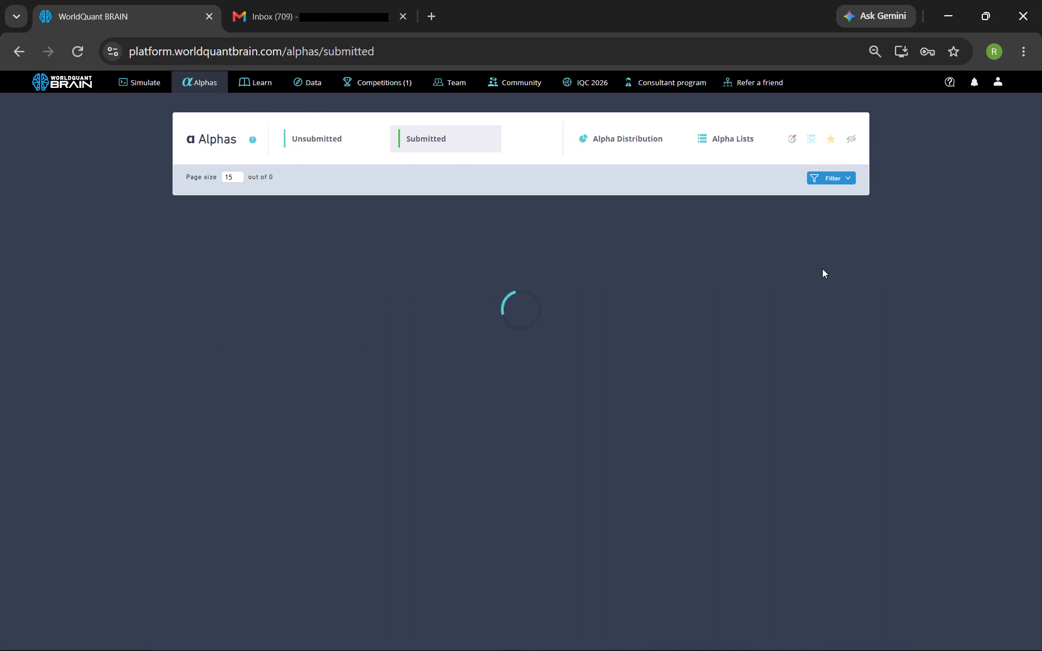
click(486, 277)
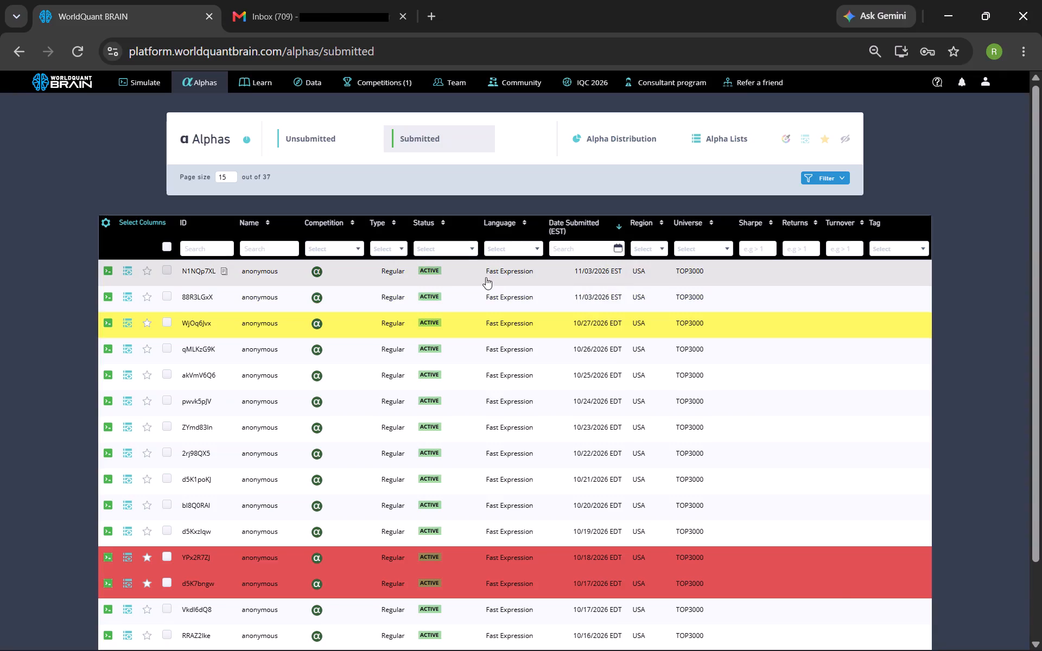
scroll(765, 284, down, 6)
scroll(721, 296, up, 2)
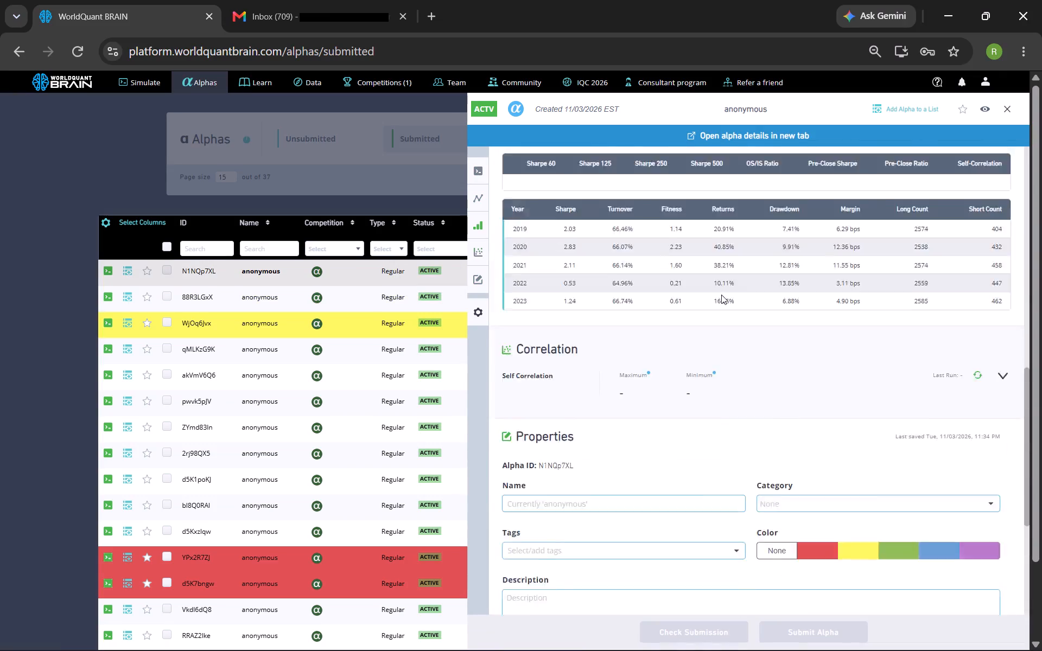
scroll(721, 295, up, 3)
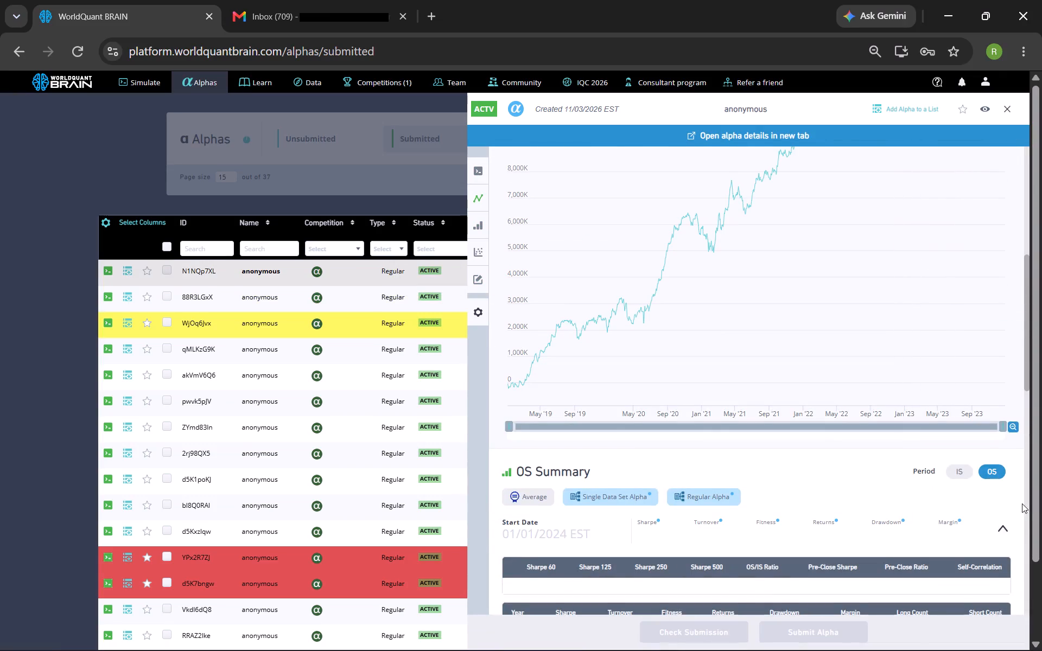
click(957, 475)
scroll(904, 484, down, 2)
scroll(868, 485, up, 1)
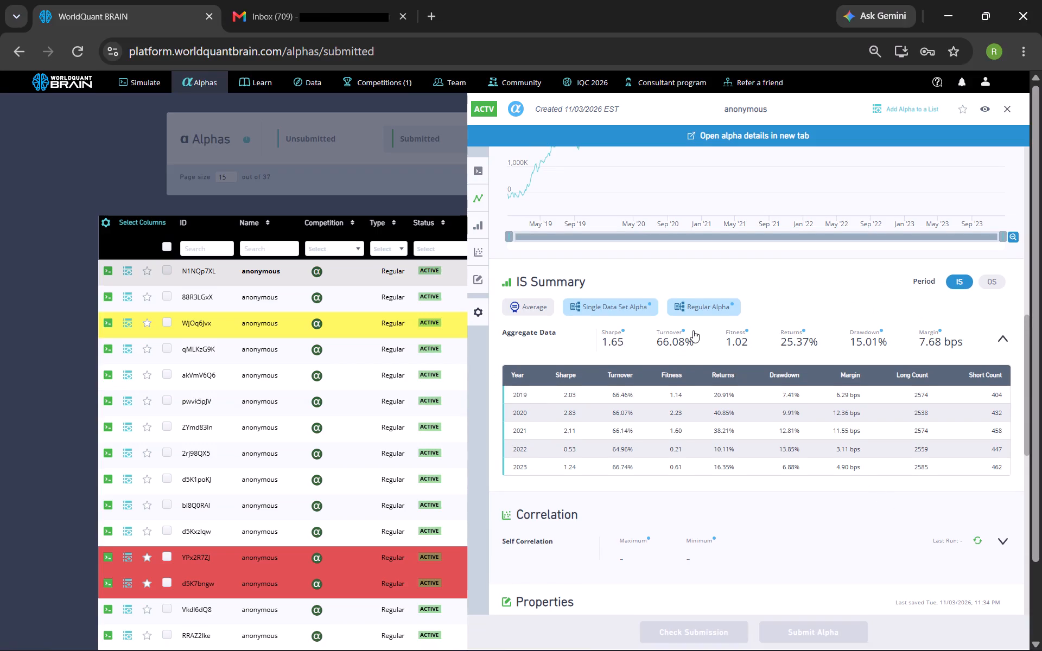
scroll(692, 331, down, 3)
scroll(664, 351, up, 3)
scroll(702, 289, up, 2)
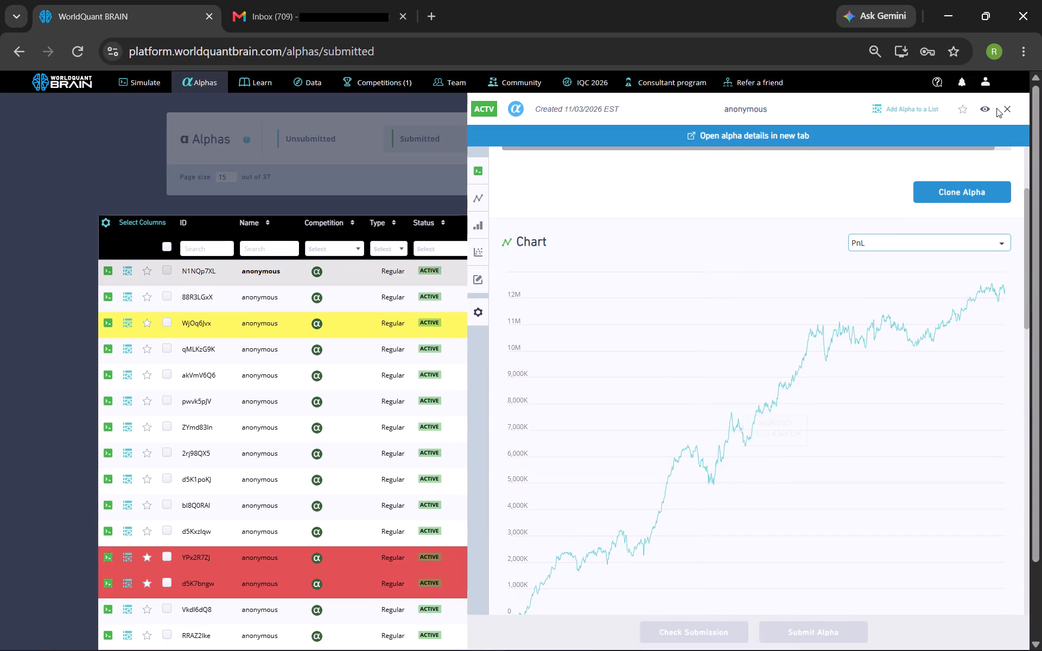
click(1008, 108)
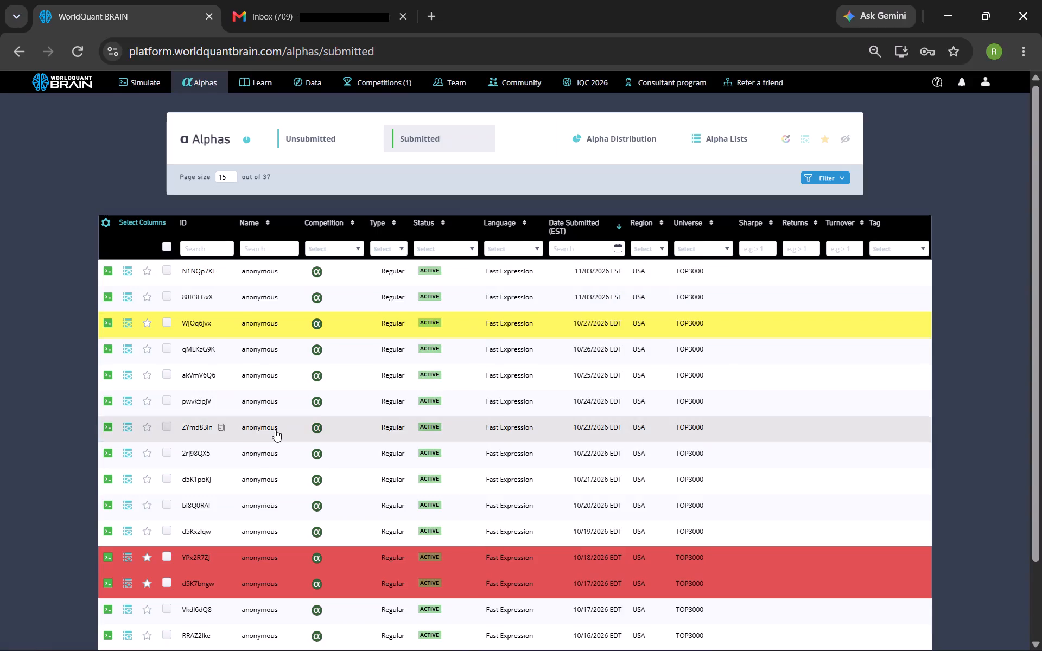
Find the oldest submitted alpha, E5R1IavL, on the last page of the list, review its performance and code, and clone it for simulation.
scroll(323, 484, down, 3)
scroll(322, 488, up, 1)
scroll(322, 489, down, 2)
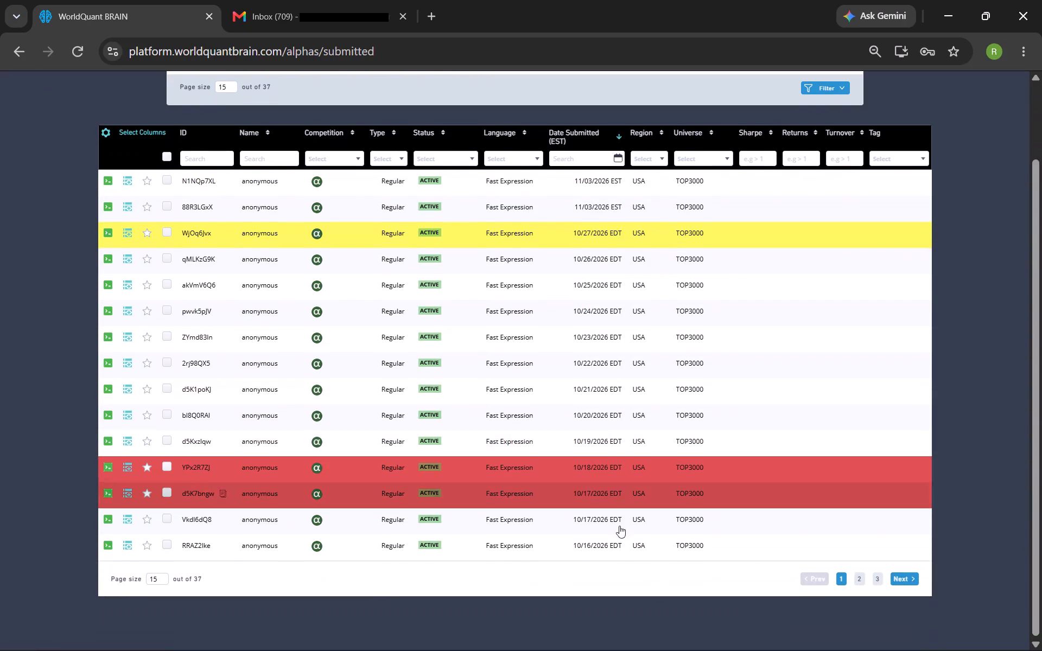
click(864, 579)
click(880, 577)
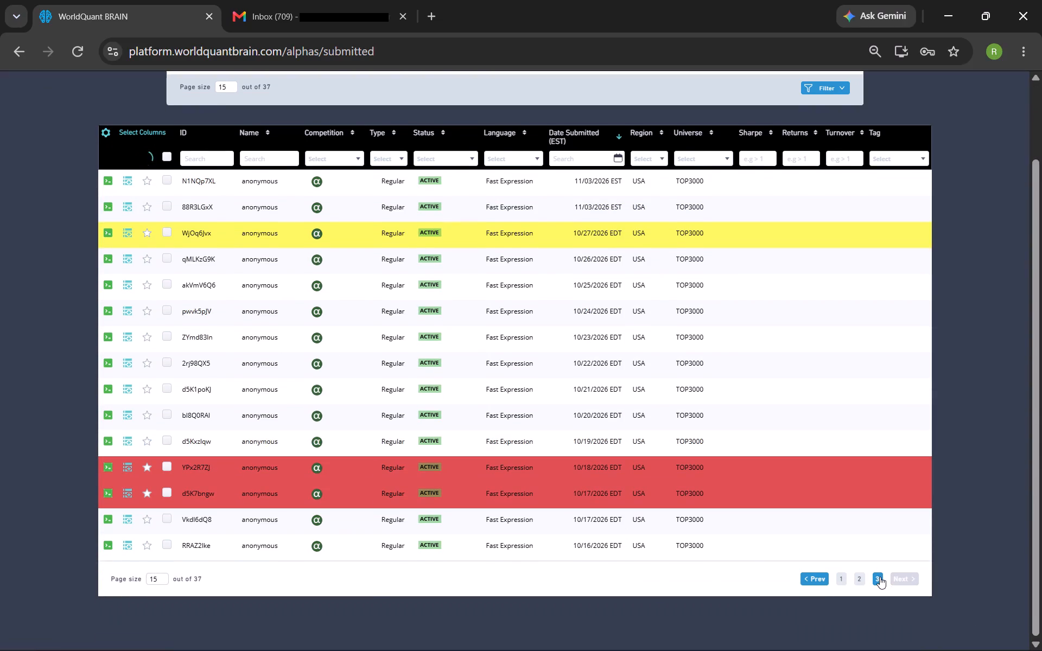
click(299, 369)
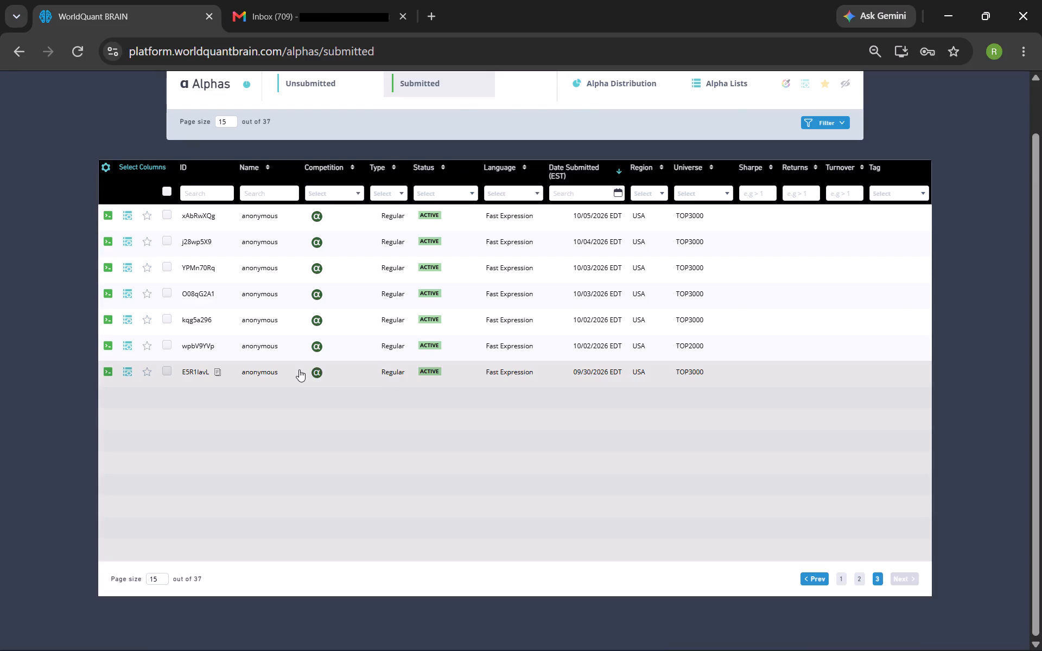
scroll(771, 311, down, 3)
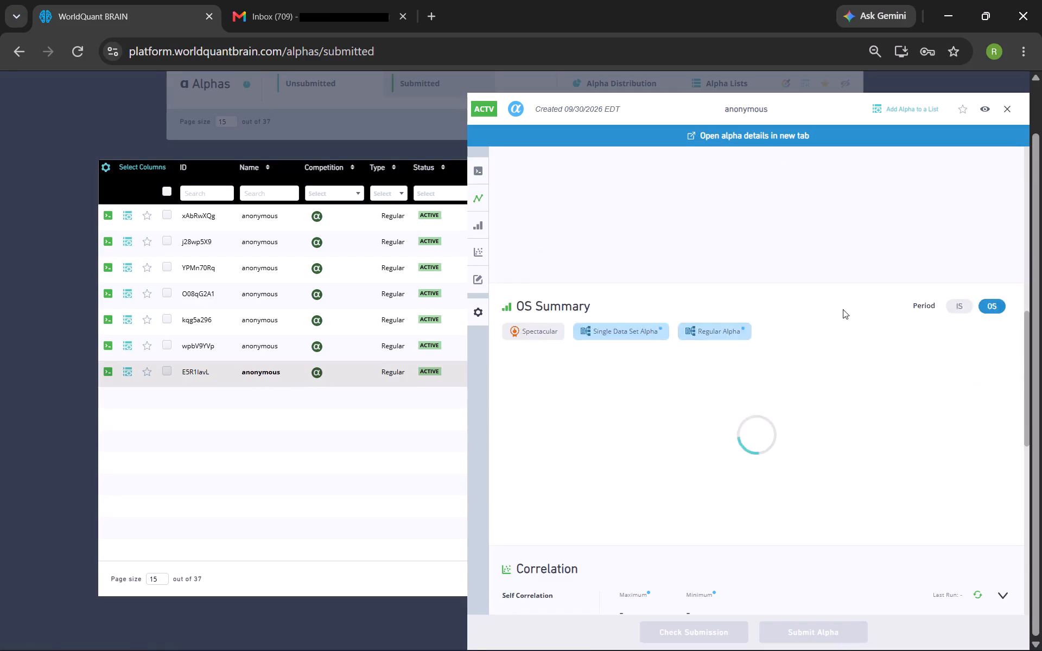
scroll(754, 334, down, 1)
scroll(753, 334, up, 3)
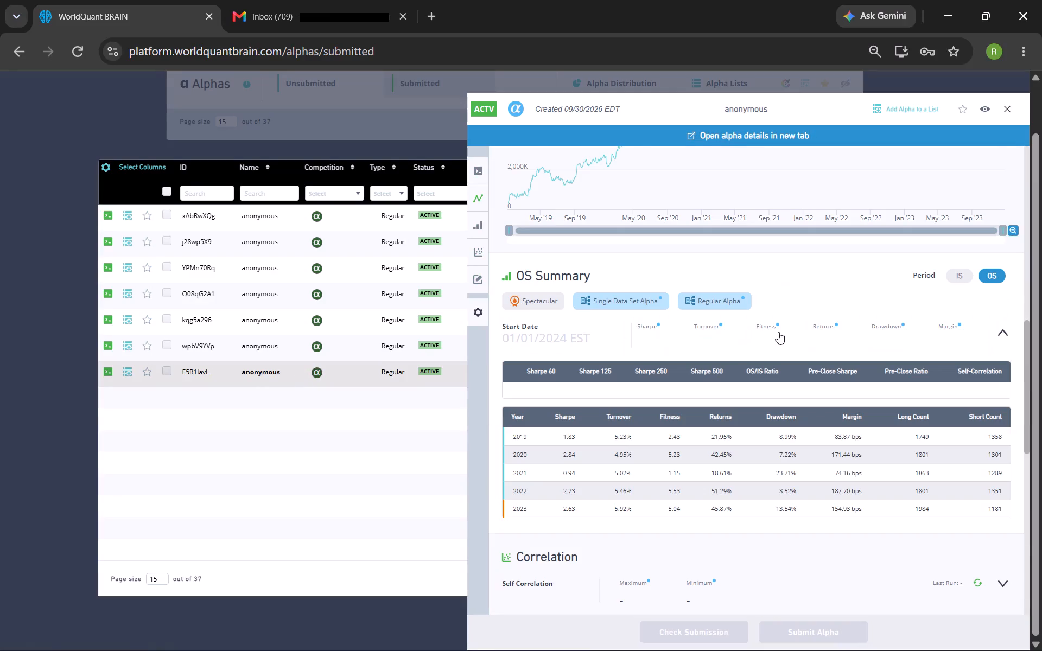
scroll(697, 340, up, 5)
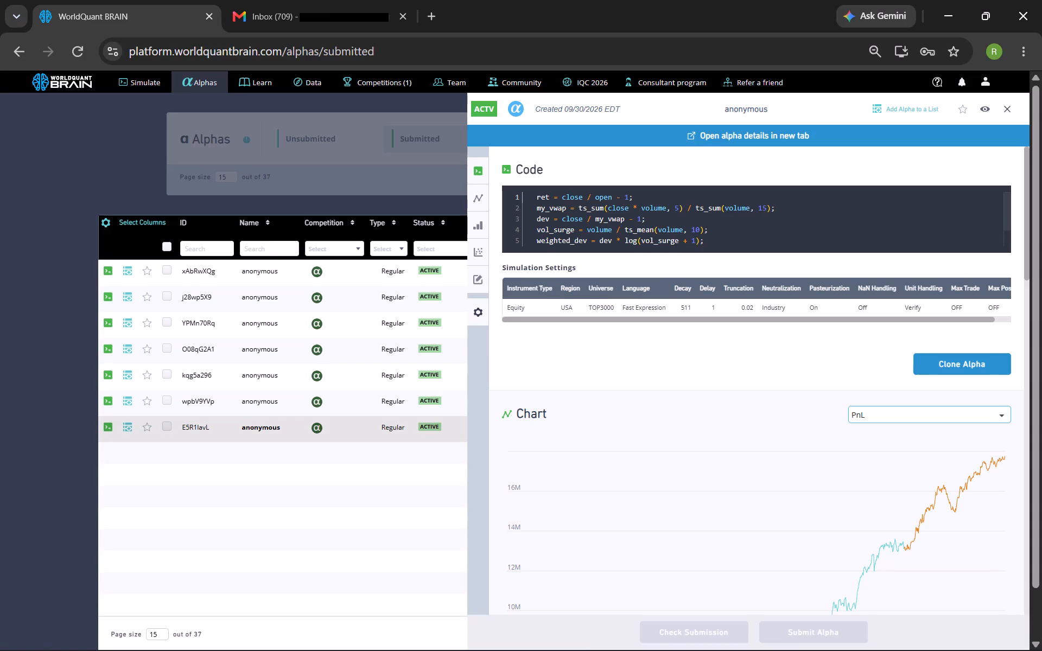
click(956, 364)
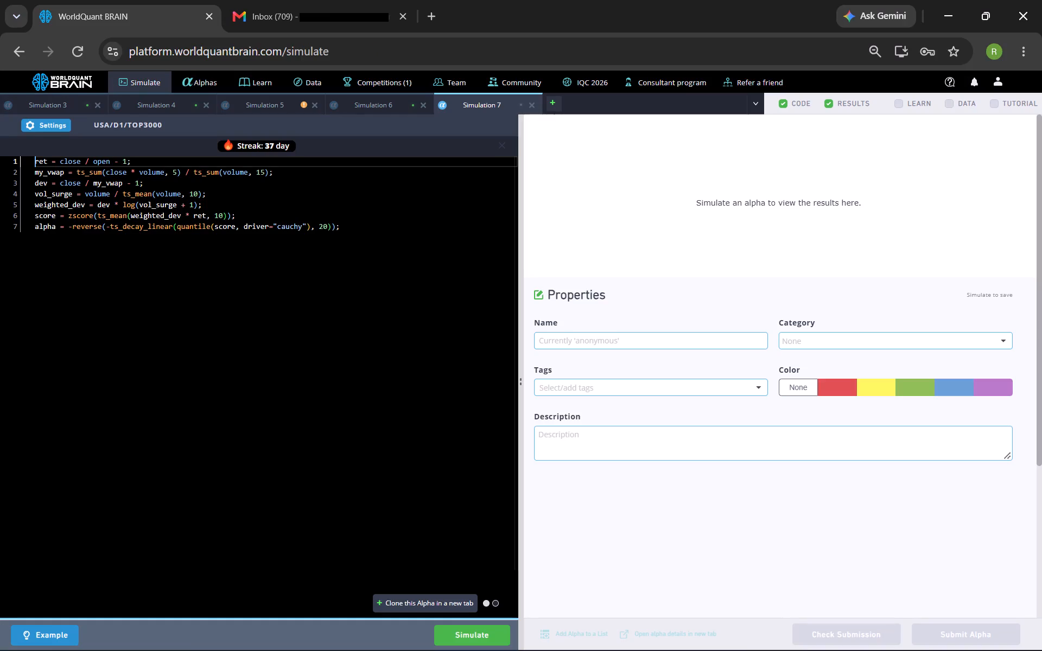
Copy the driver name "cauchy" from the cloned code and search the USA, delay 1, TOP3000 data fields for it.
double_click(287, 228)
right_click(287, 228)
click(308, 273)
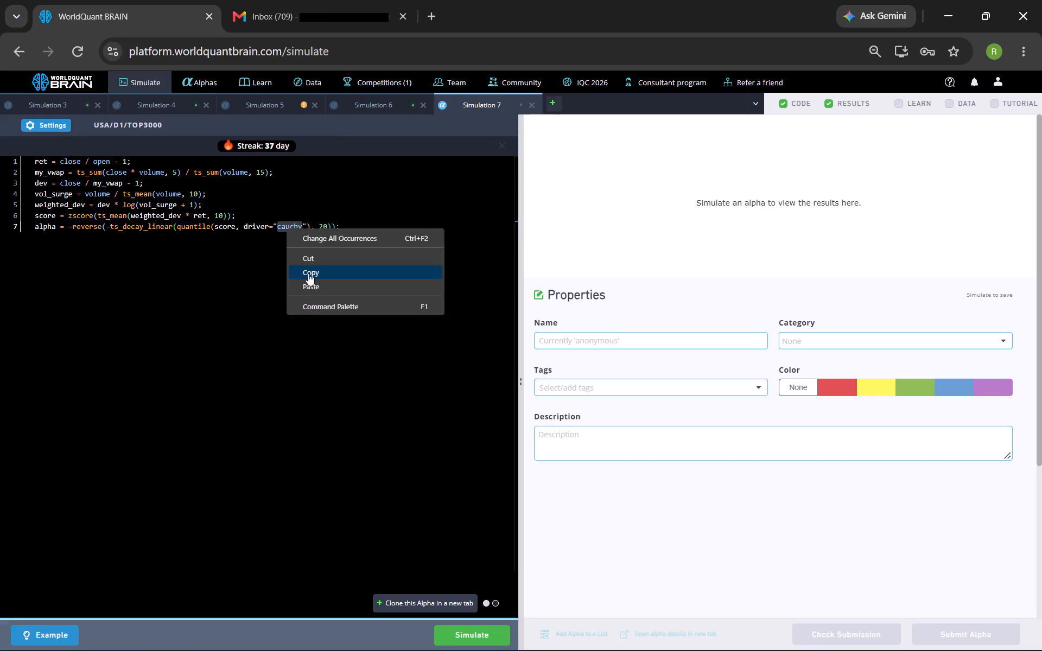
click(310, 91)
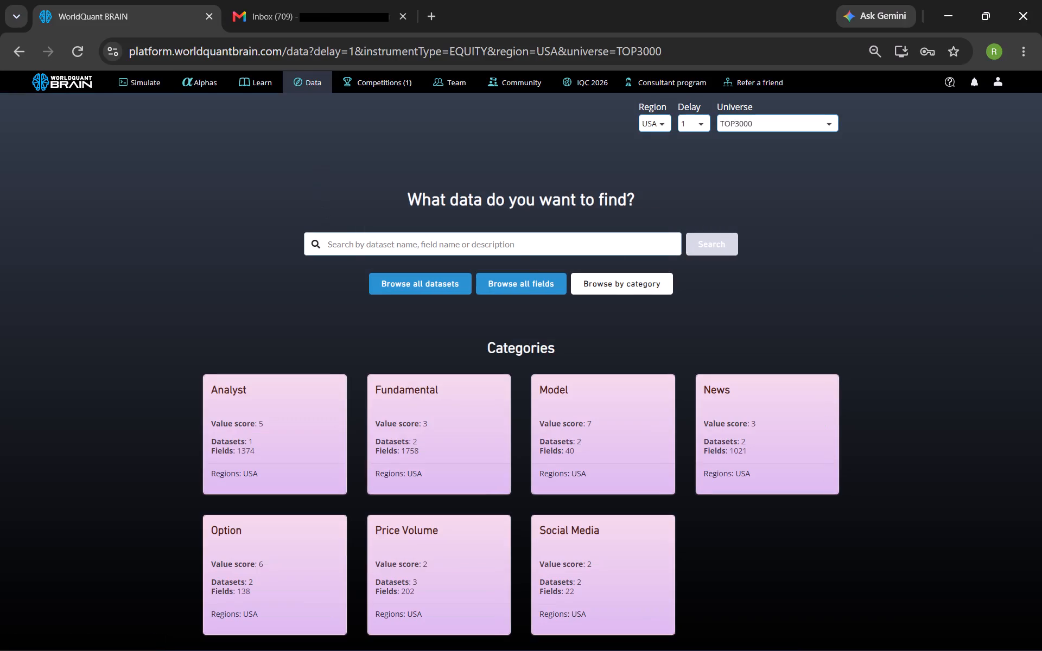
right_click(357, 246)
click(404, 435)
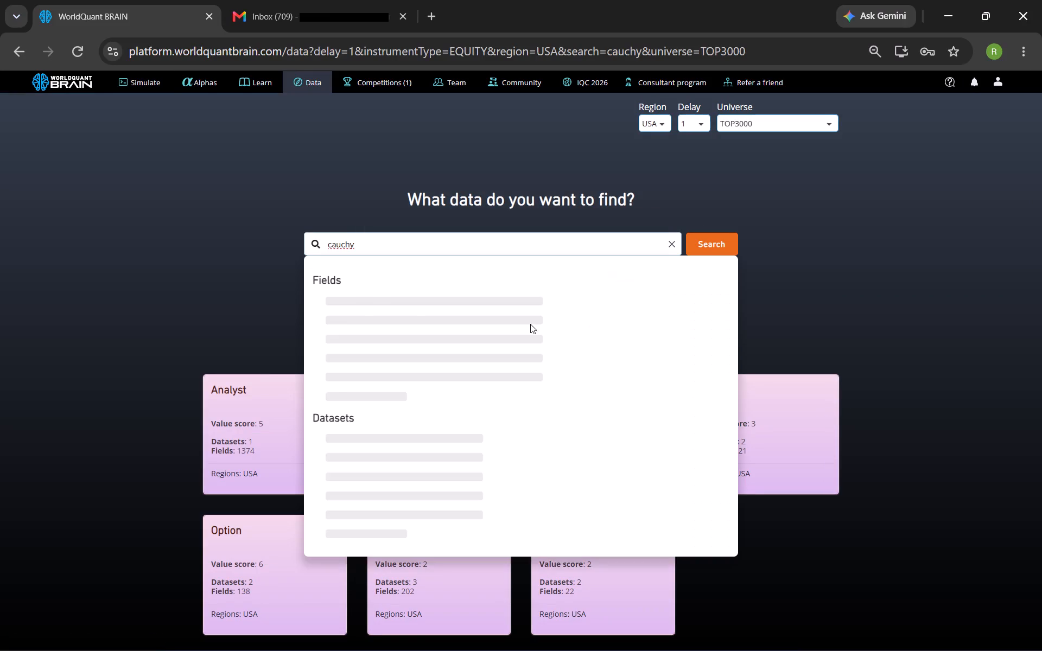
click(386, 324)
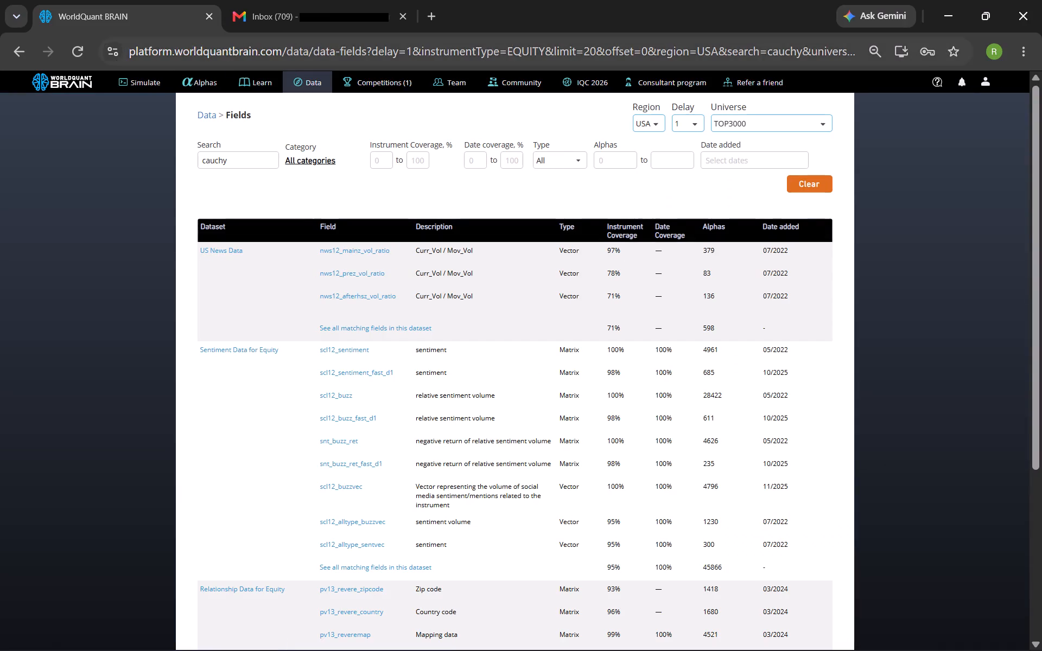
Return to the cloned alpha's simulation code and replace open with volume in the ret formula on line 1.
click(141, 85)
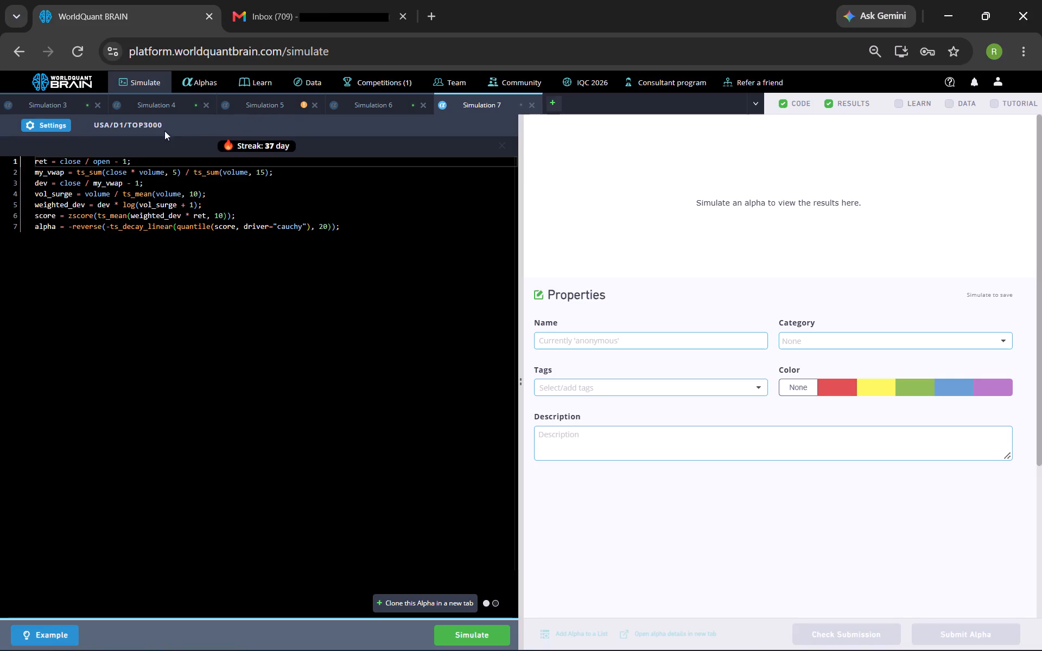
click(102, 159)
click(104, 159)
double_click(104, 159)
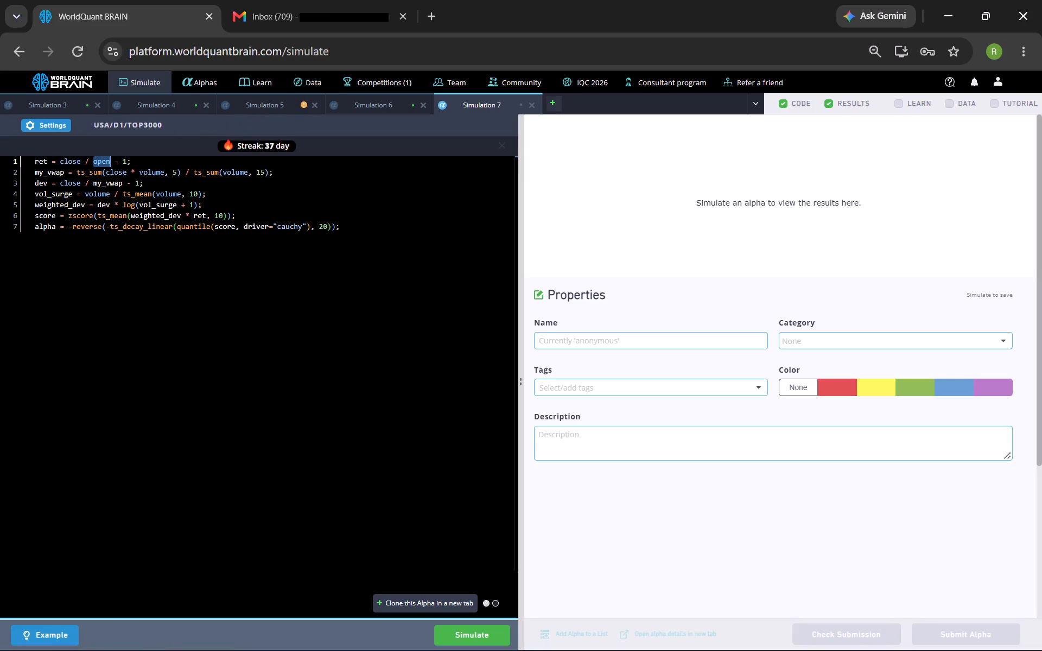
text(VOL)
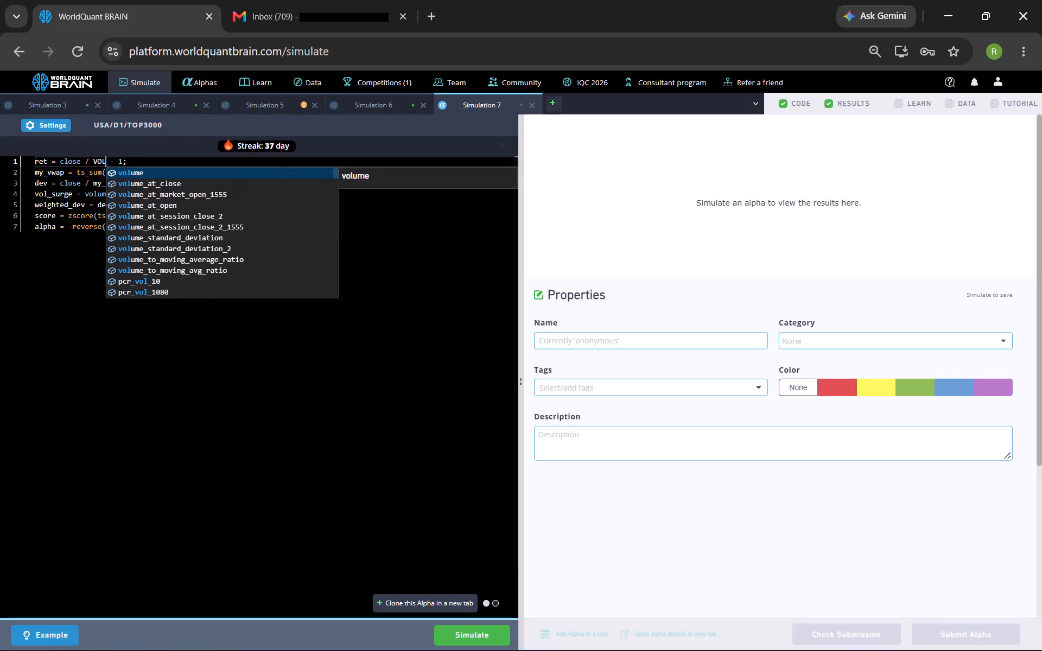
click(136, 172)
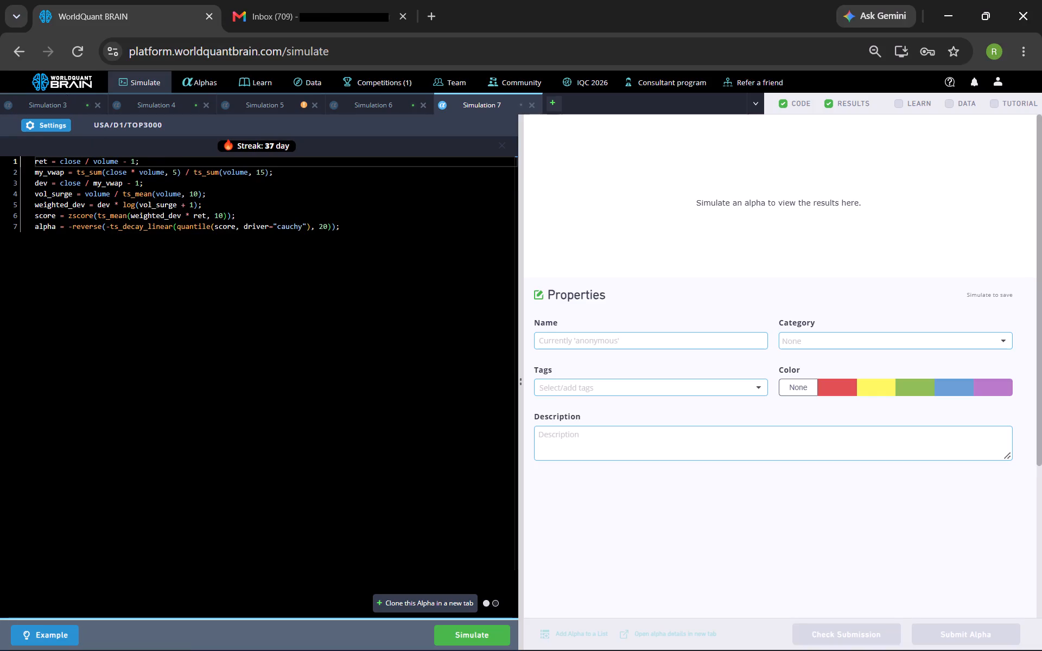
In the my_vwap formula, replace volume with vwap in the first ts_sum and with open in the second.
click(151, 178)
click(152, 170)
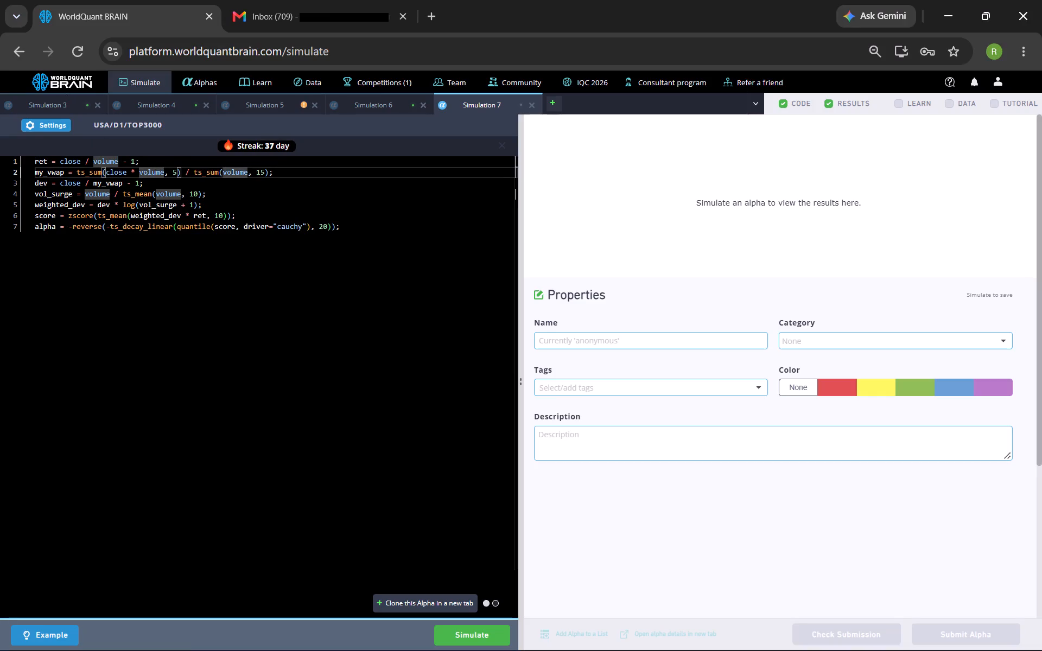
double_click(152, 170)
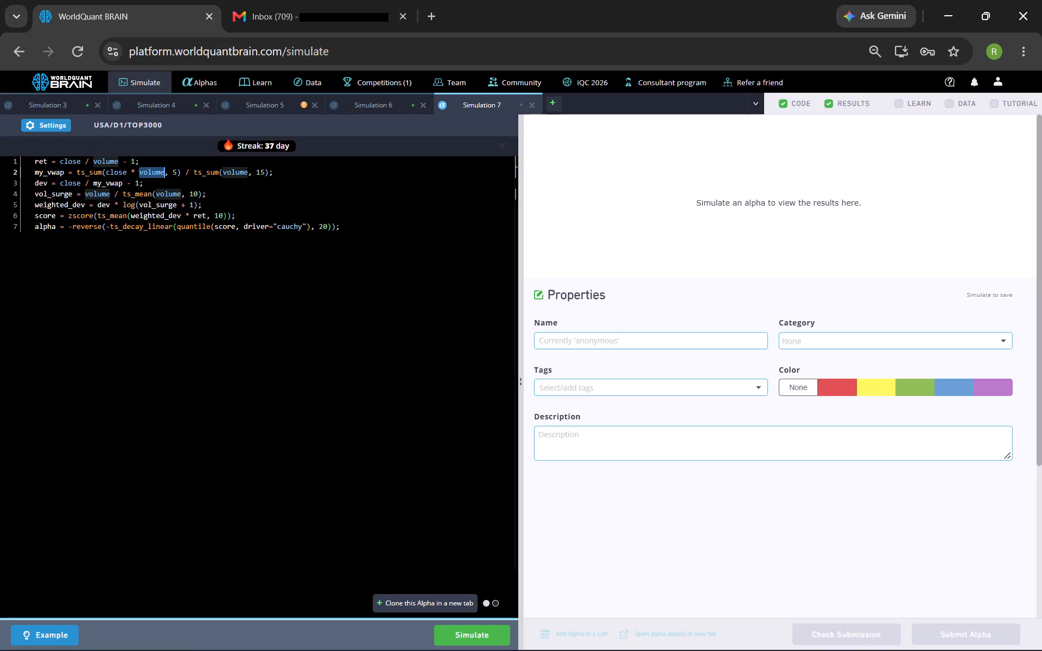
text(VWAP)
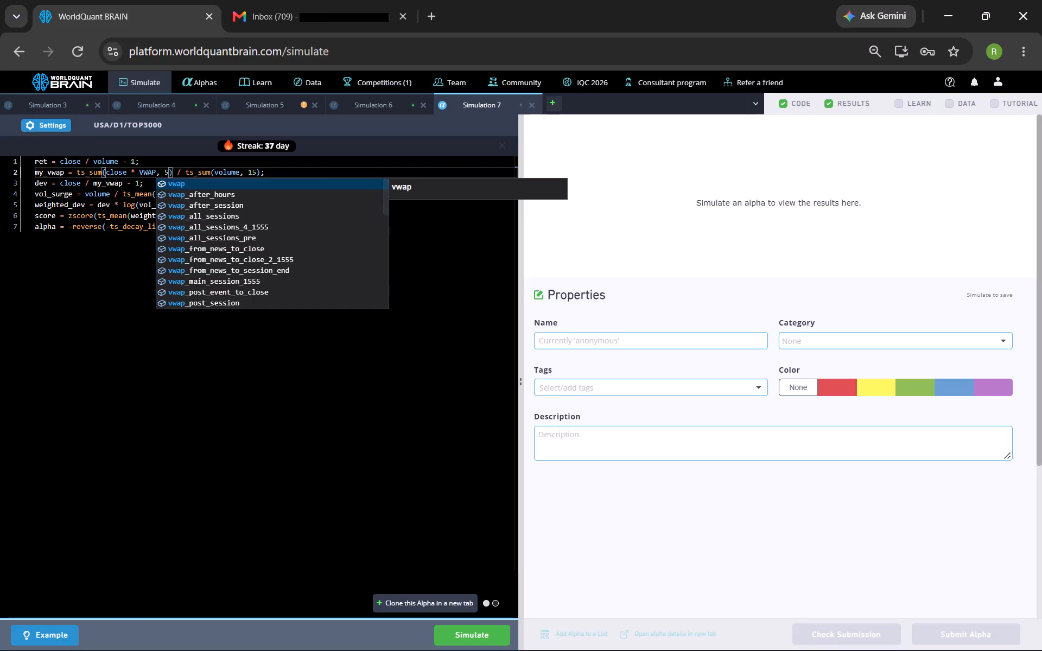
click(180, 187)
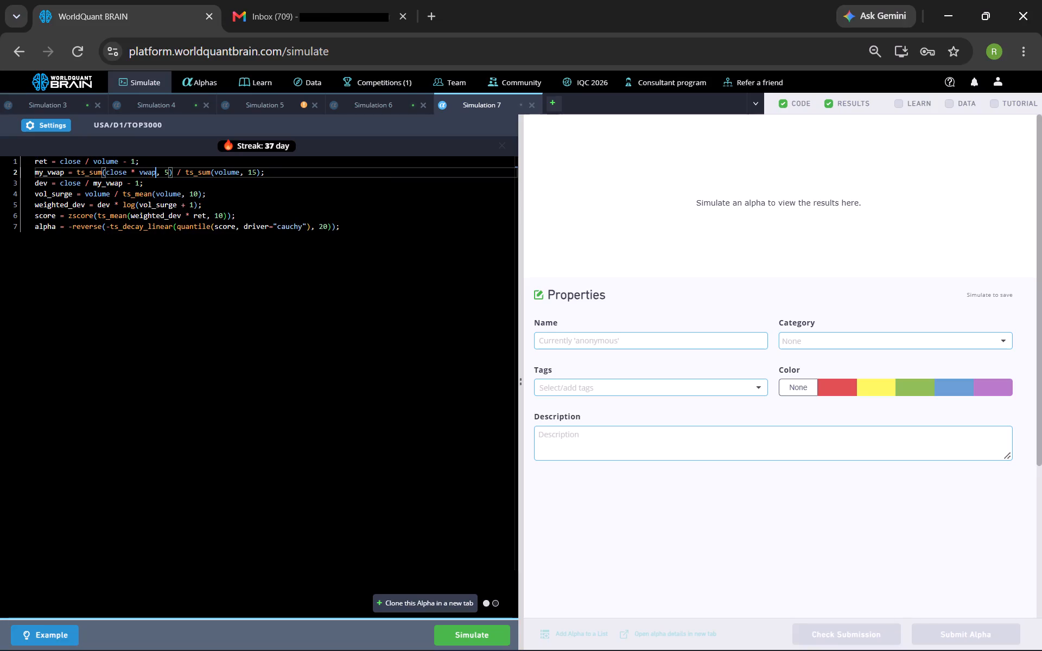
double_click(228, 172)
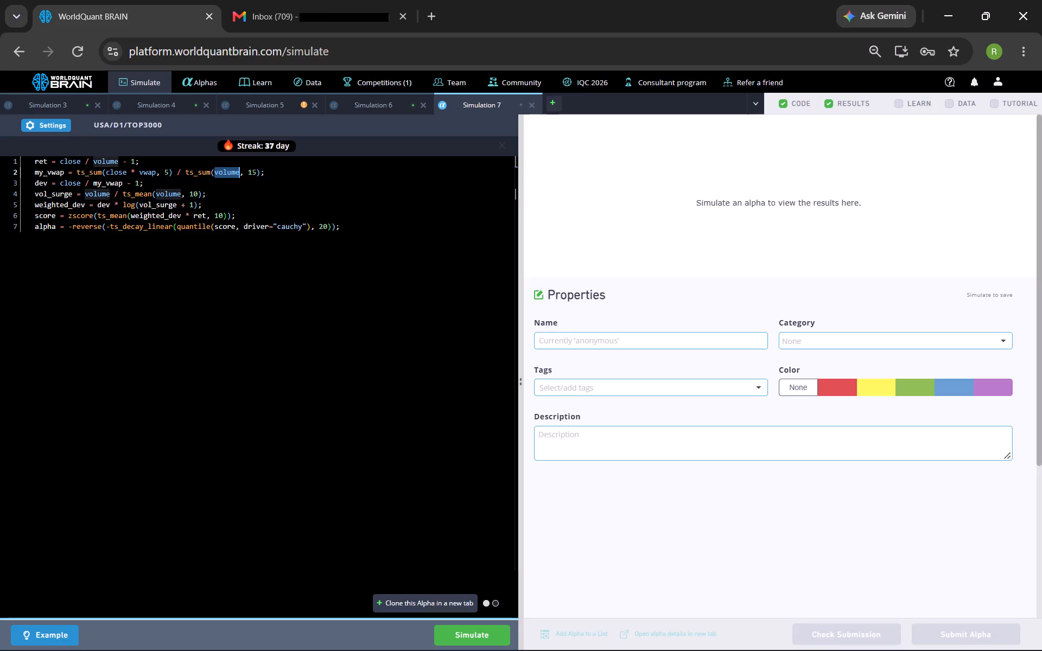
text(OP)
key(w)
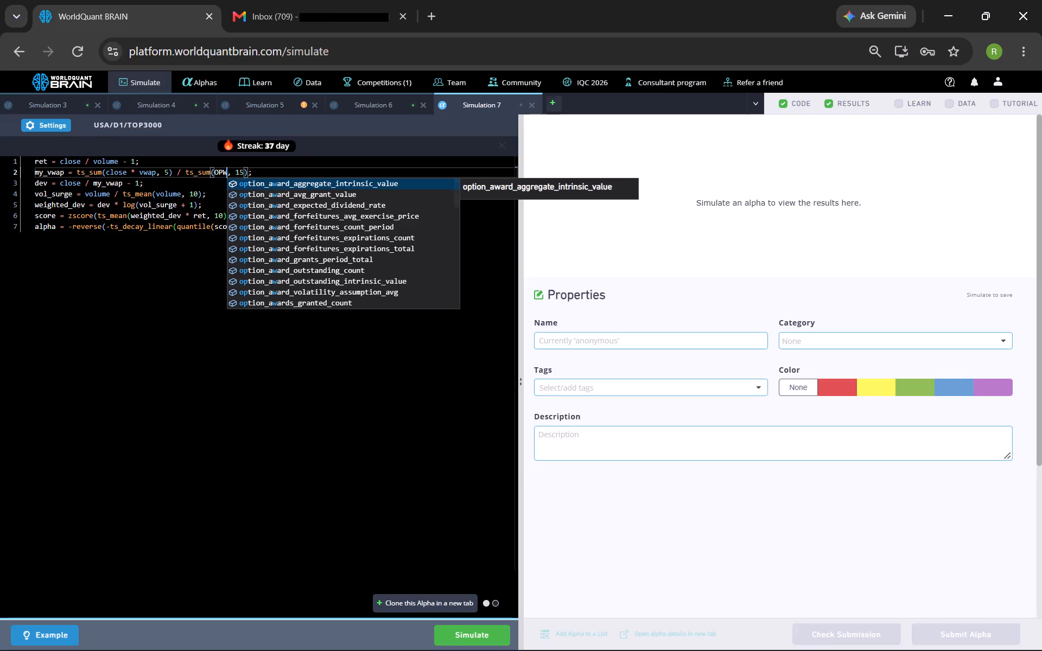
key(BackSpace)
key(e)
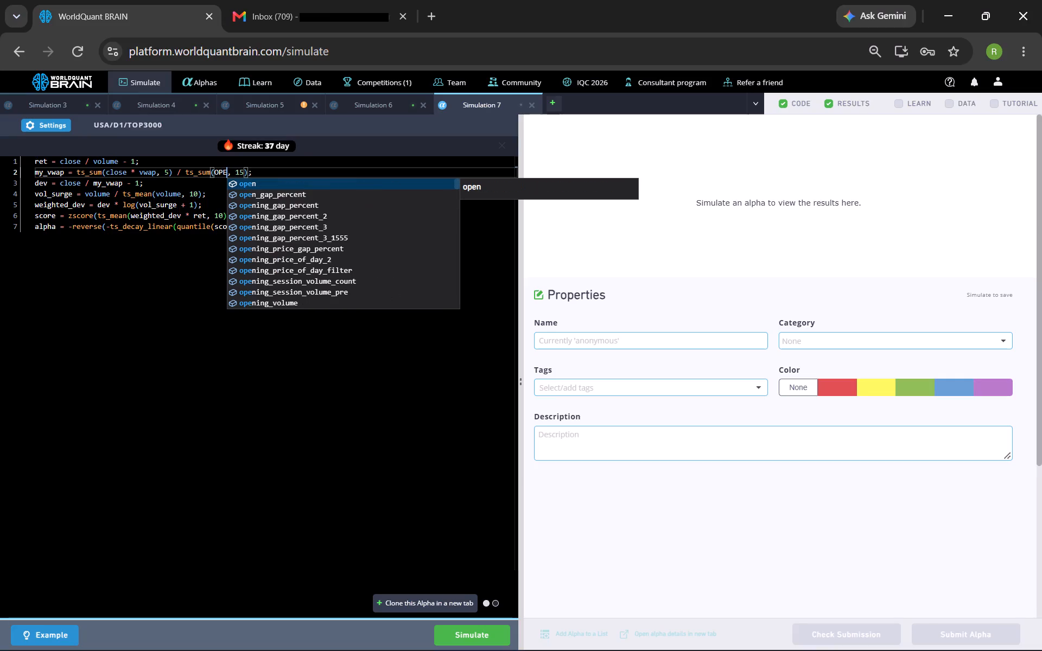
click(260, 183)
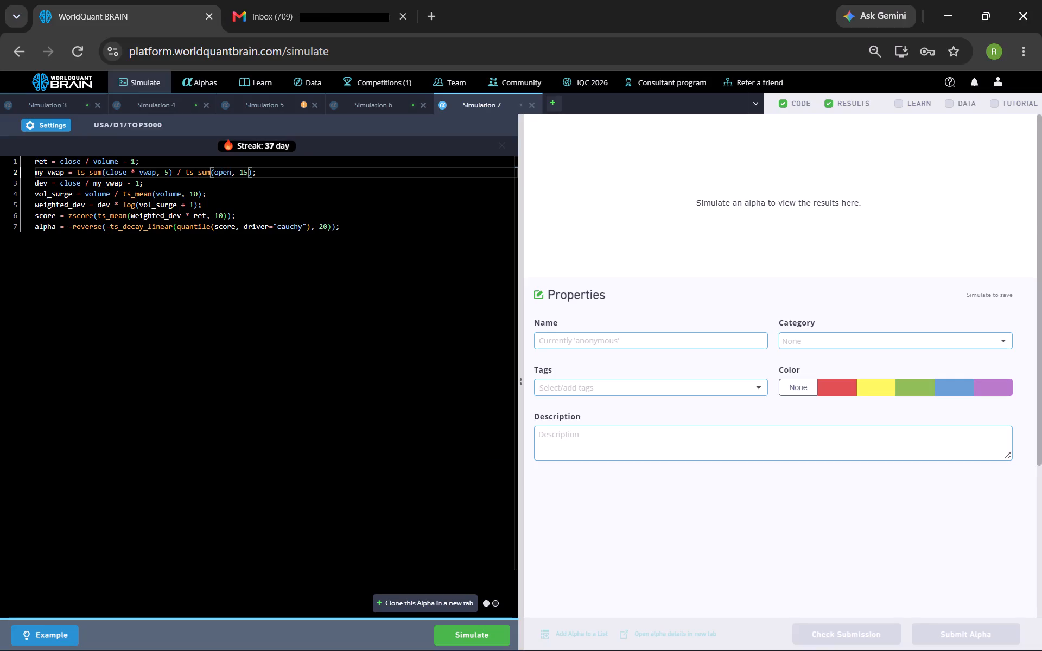
Replace volume with open inside ts_mean in the vol_surge formula, and start simulating the edited alpha.
double_click(163, 194)
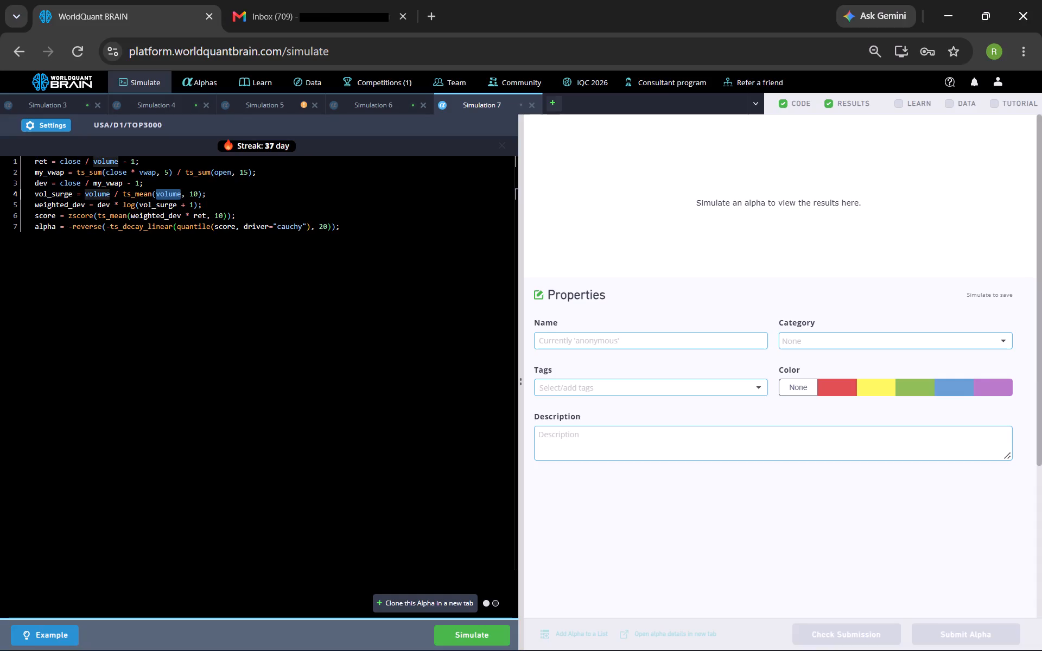
text(OPE)
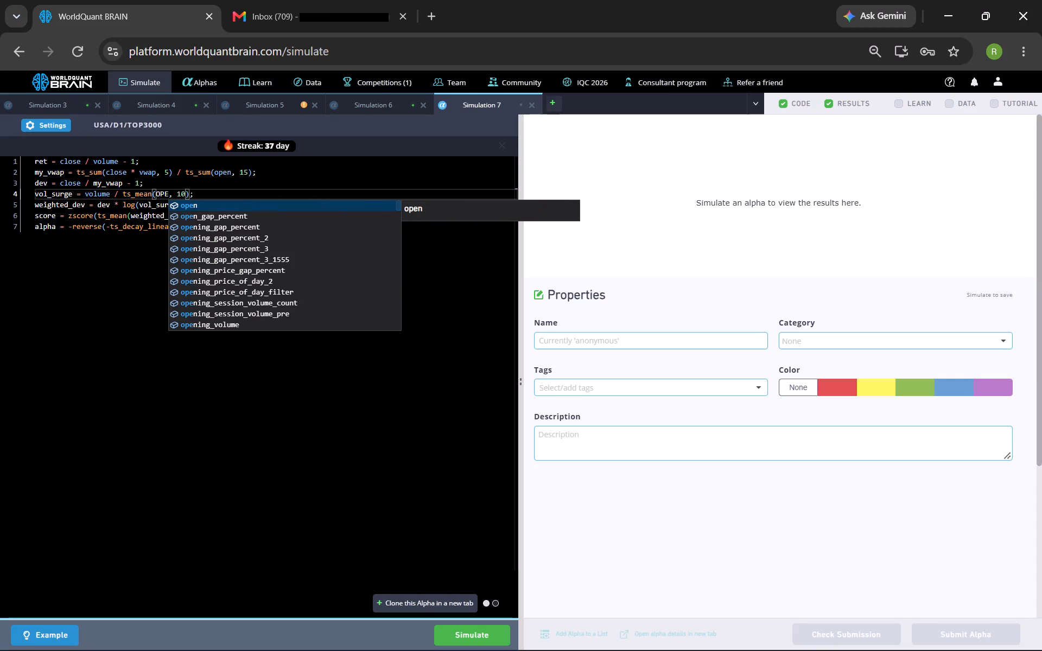
click(182, 206)
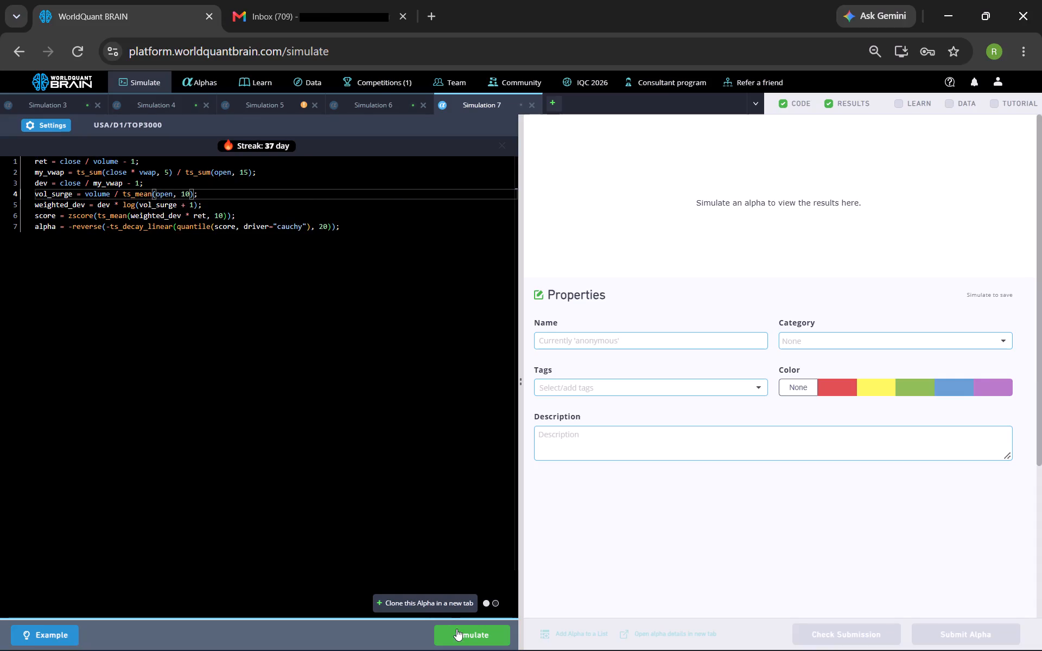
click(460, 630)
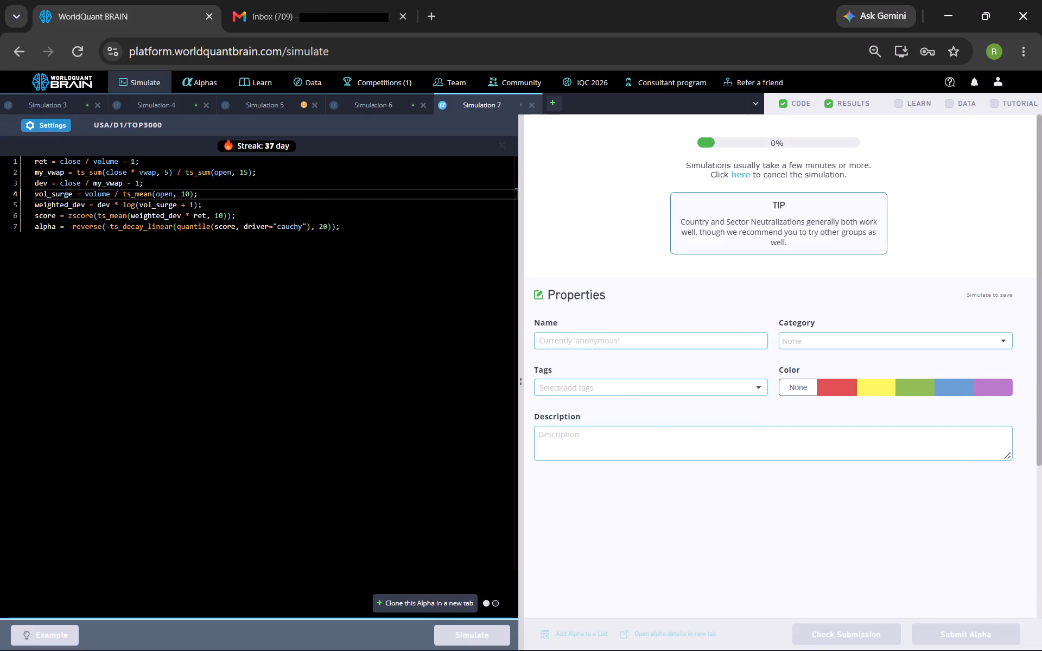
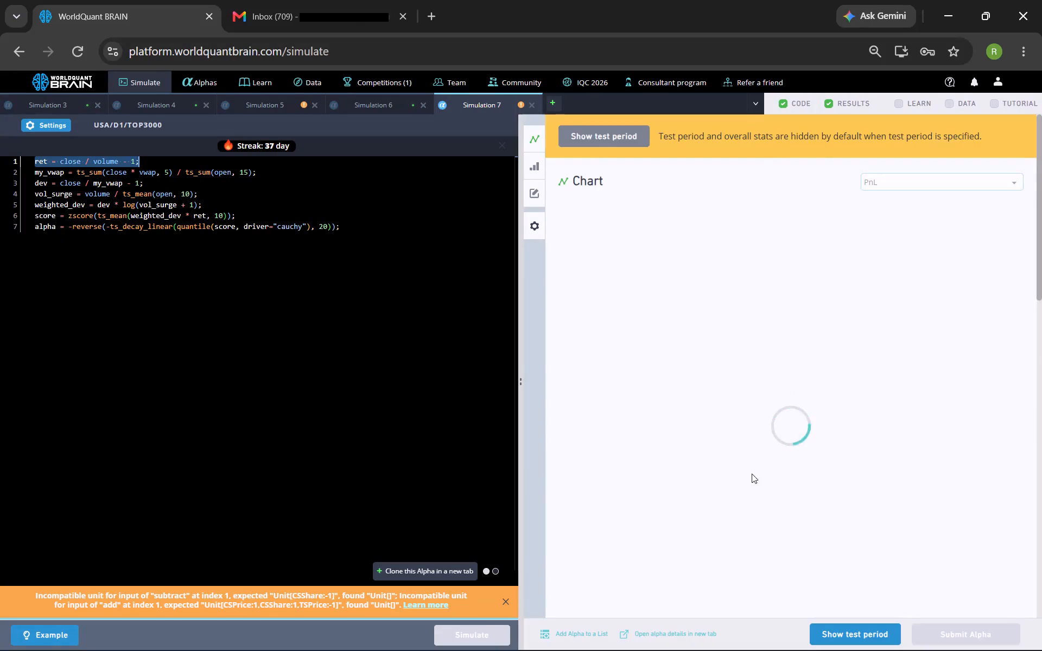
Review the edited alpha's simulation results, including the test period and the failed checks under IS Testing Status.
scroll(725, 517, down, 1)
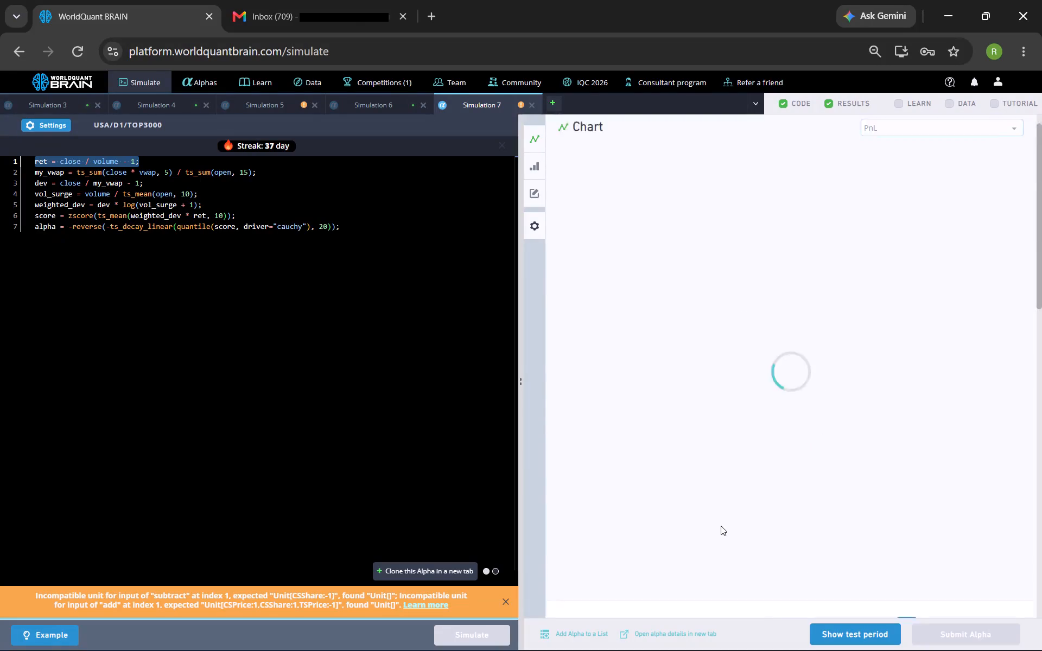
scroll(729, 433, up, 3)
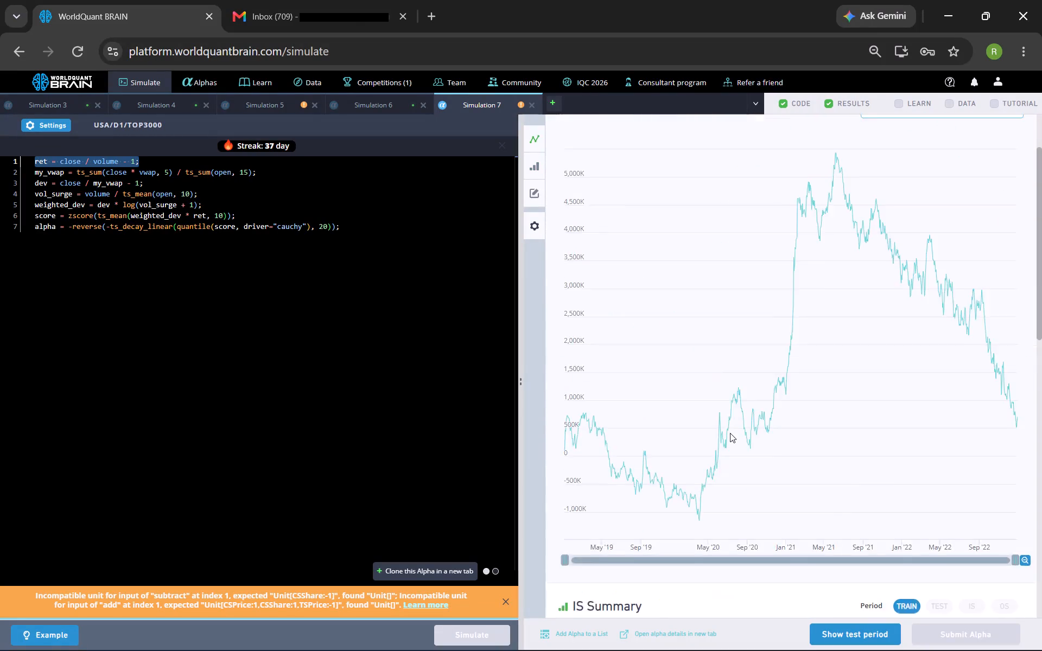
scroll(730, 433, down, 3)
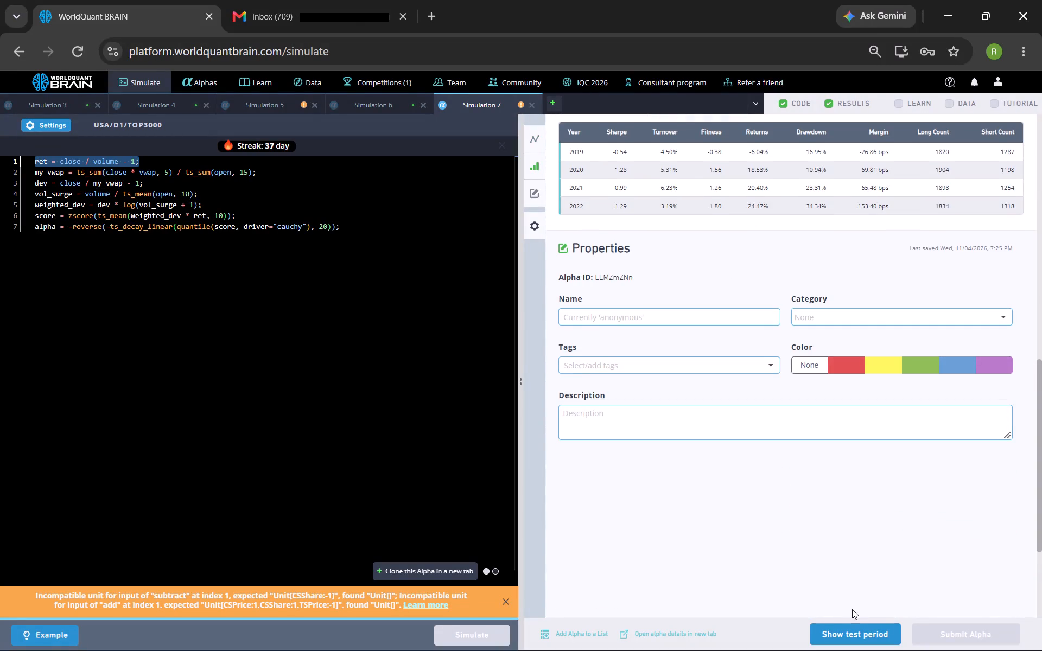
click(851, 634)
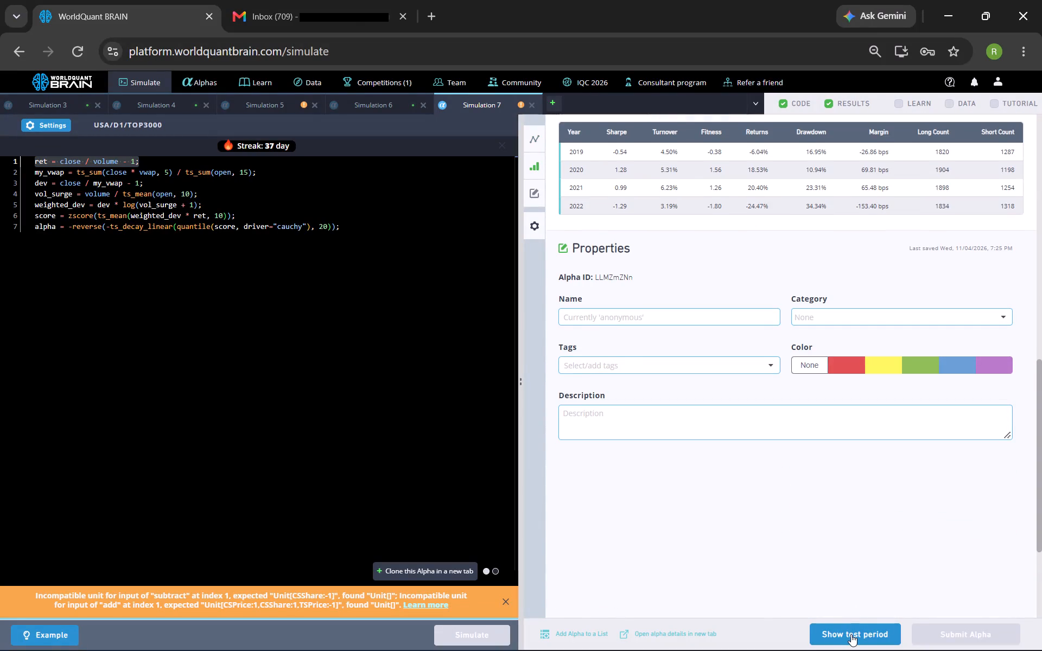
click(697, 426)
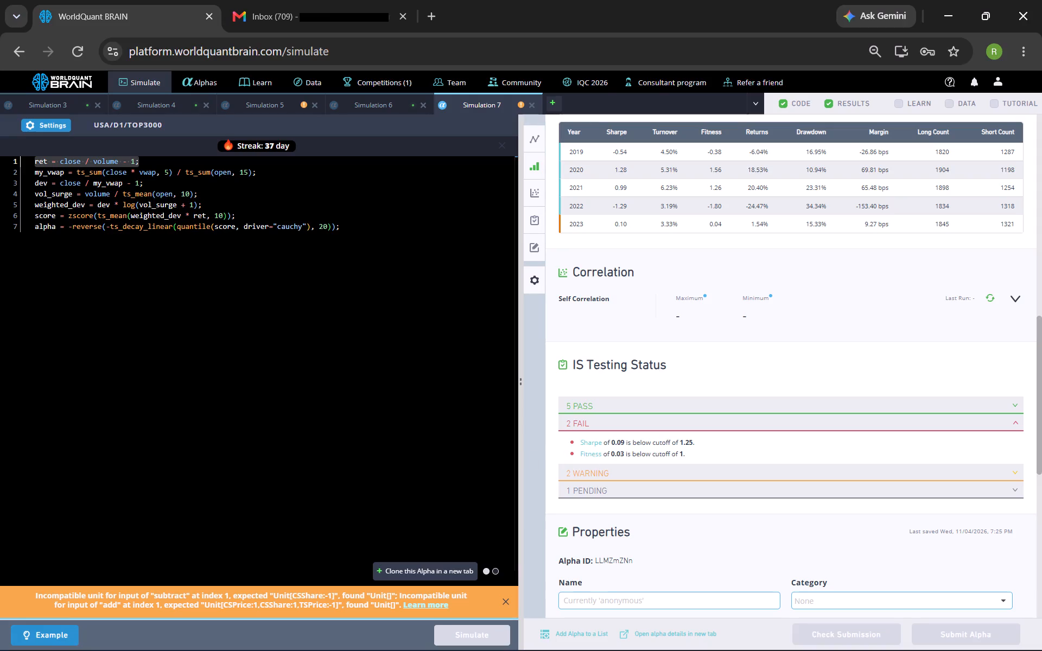
Replace the whole Simulation 7 code with the ts_decay_linear(ts_backfill(ts_arg_min(oth455_relation_n2v_p10_q200_w4_pca_fact3_value,853),830)*ts_rank…) expression from the clipboard history.
drag(344, 227, 15, 162)
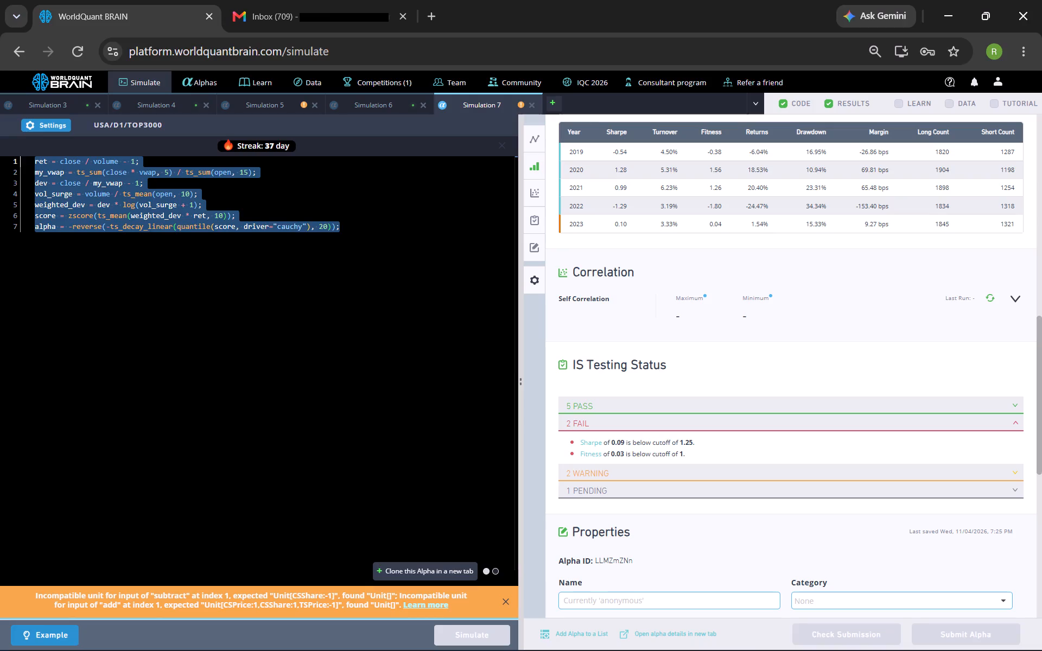
key(BackSpace)
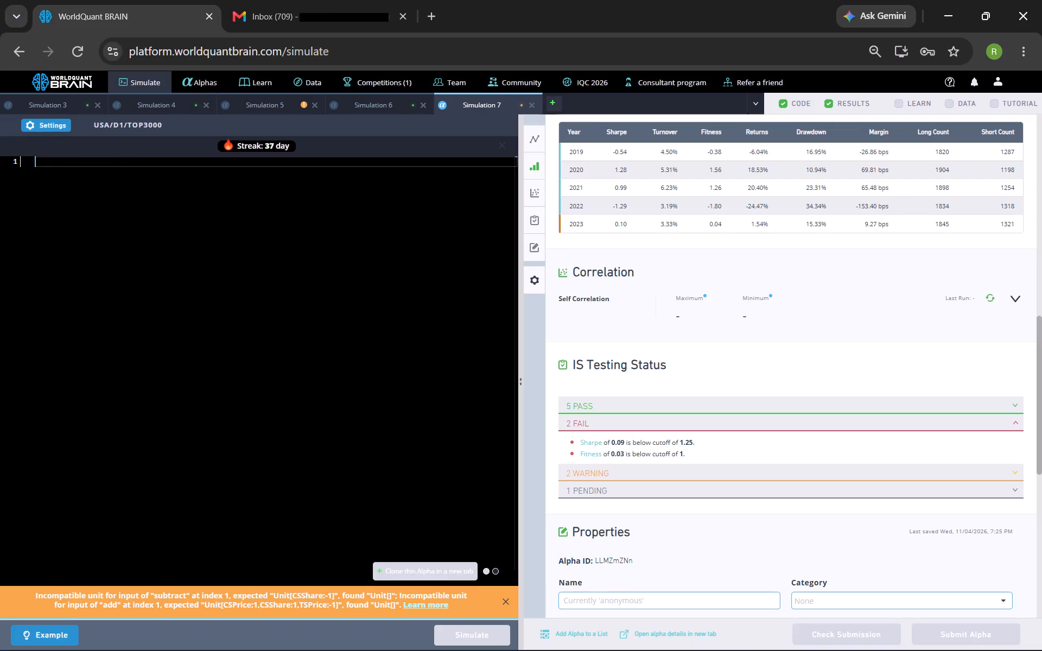
key(super+v)
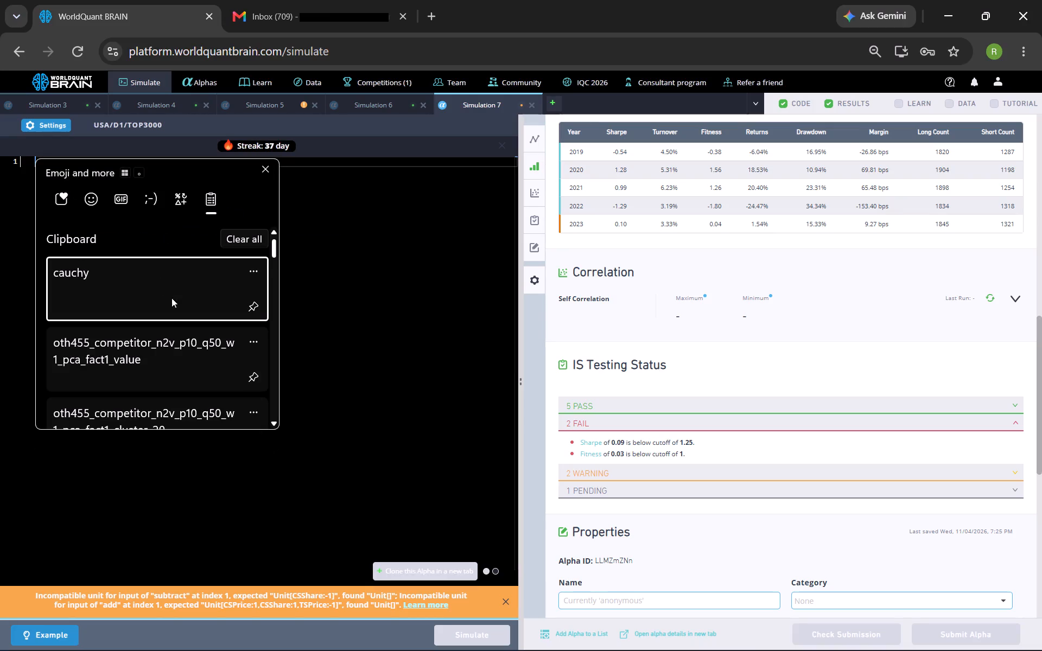
scroll(154, 346, down, 3)
scroll(105, 354, down, 2)
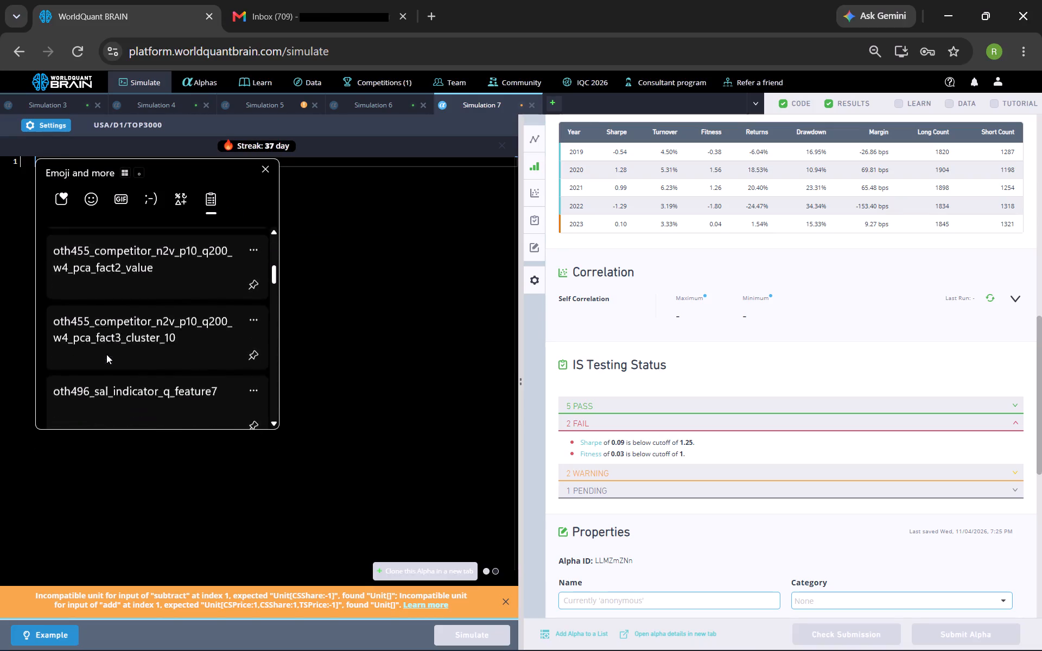
scroll(106, 354, down, 5)
scroll(112, 349, up, 2)
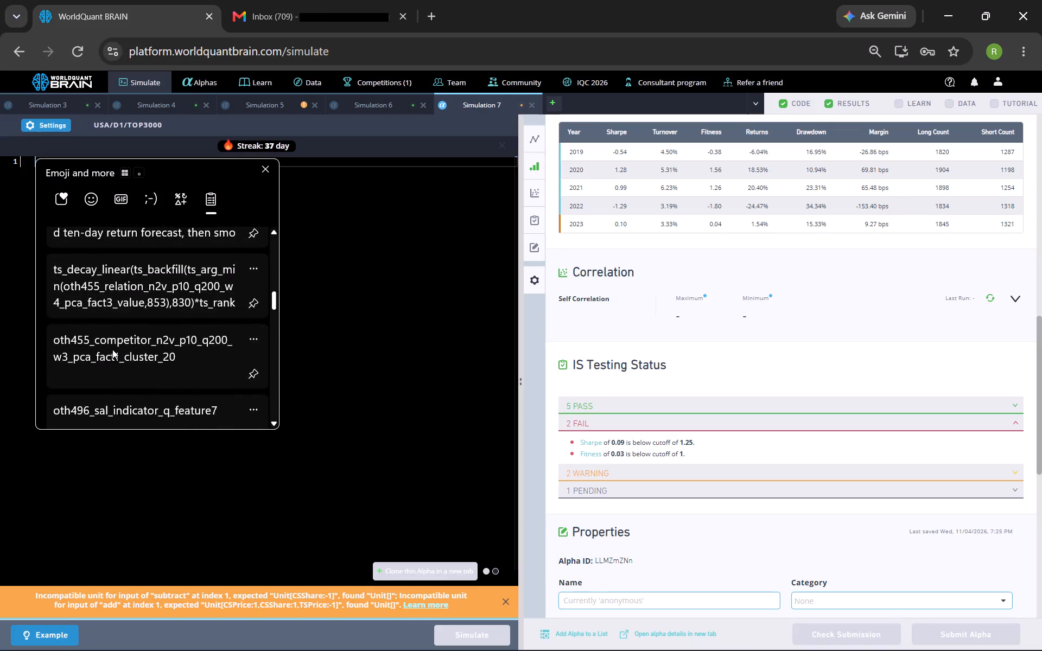
click(152, 283)
key(ctrl+v)
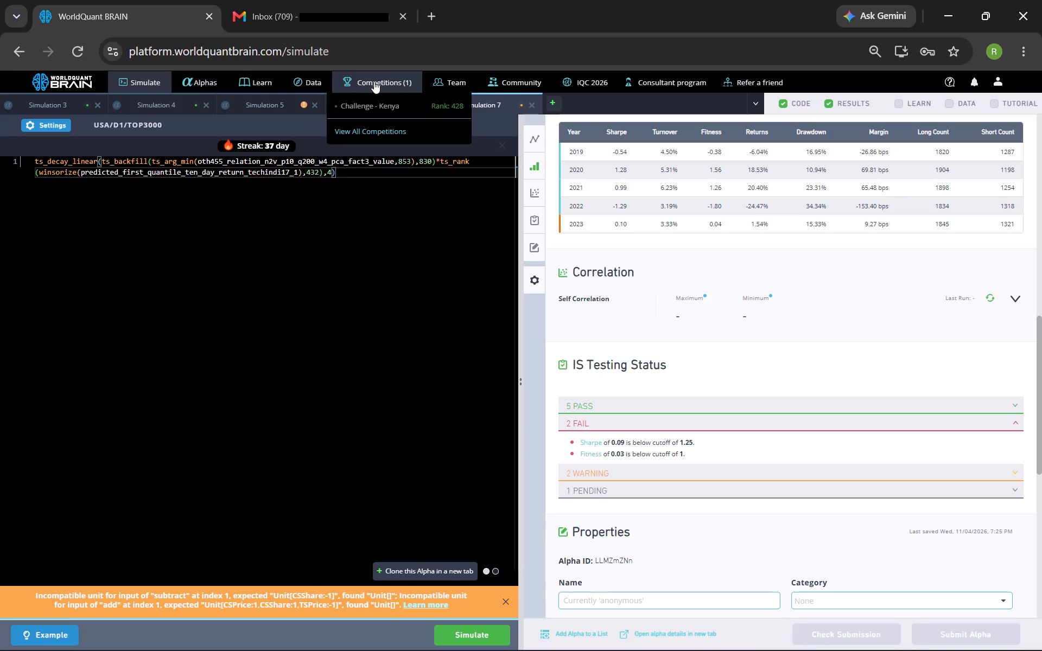
Copy analyst_revision_rank_derivative from the Model category's Fundamental Scores dataset and paste it over the oth455_relation field inside ts_arg_min.
click(318, 78)
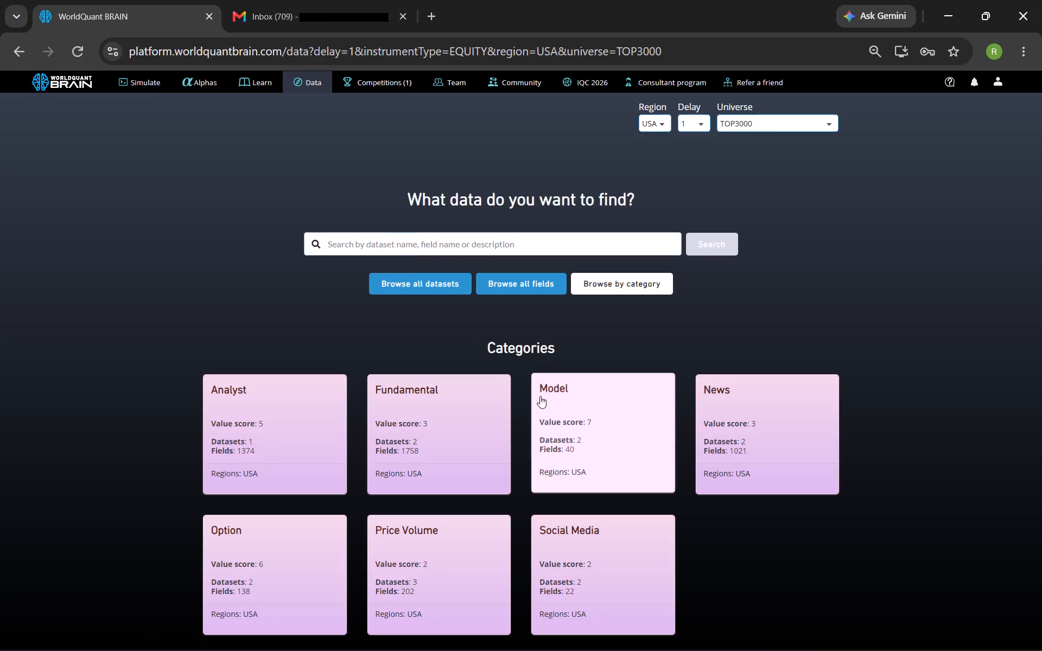
click(568, 420)
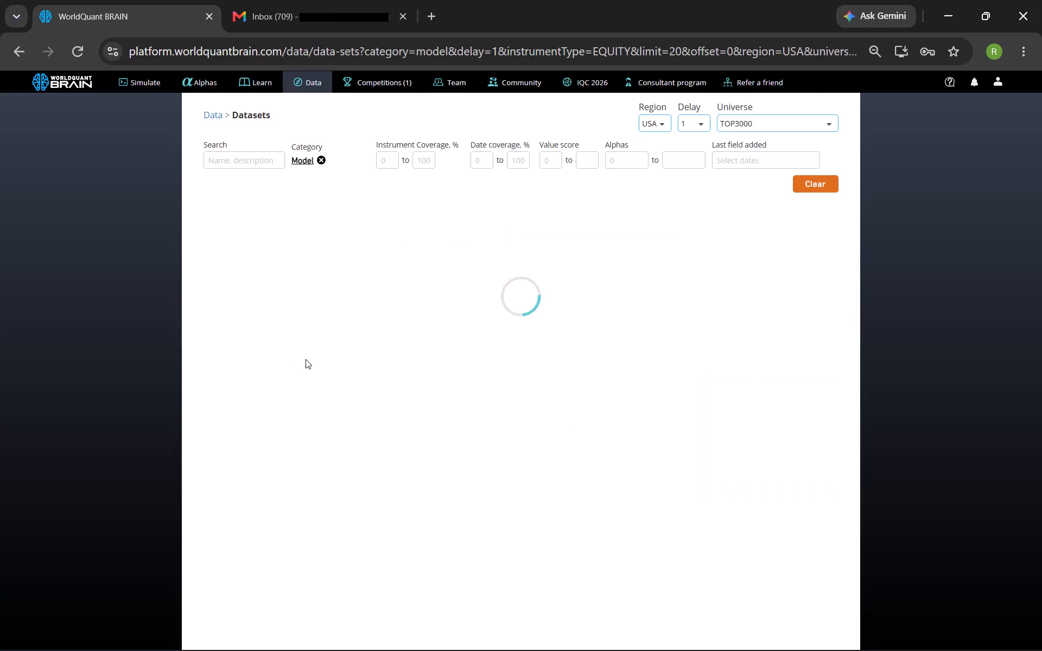
click(224, 252)
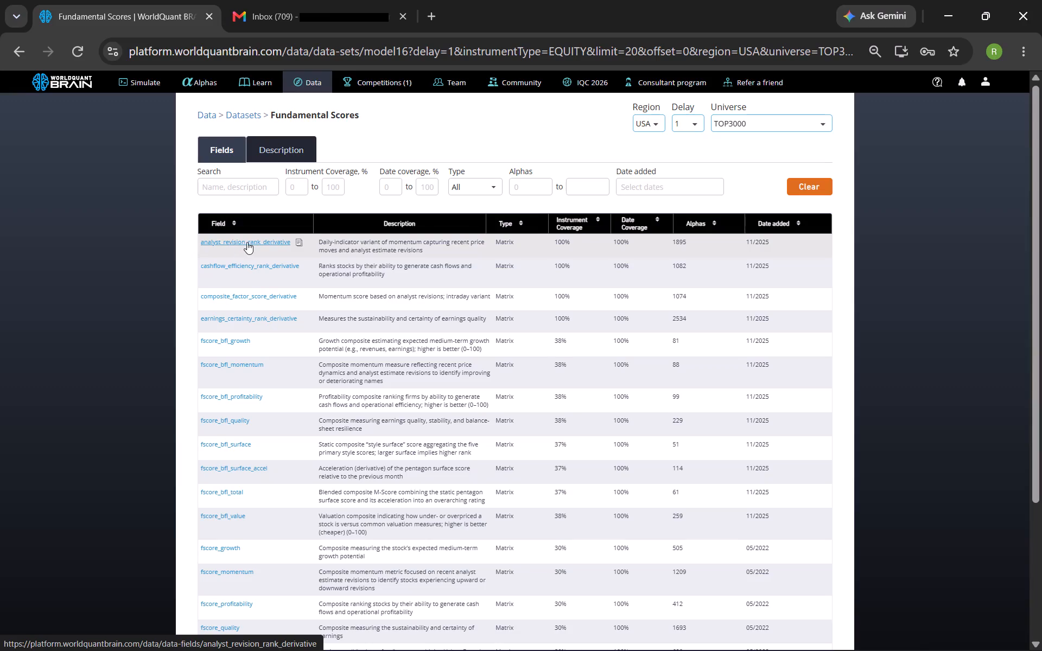
click(297, 239)
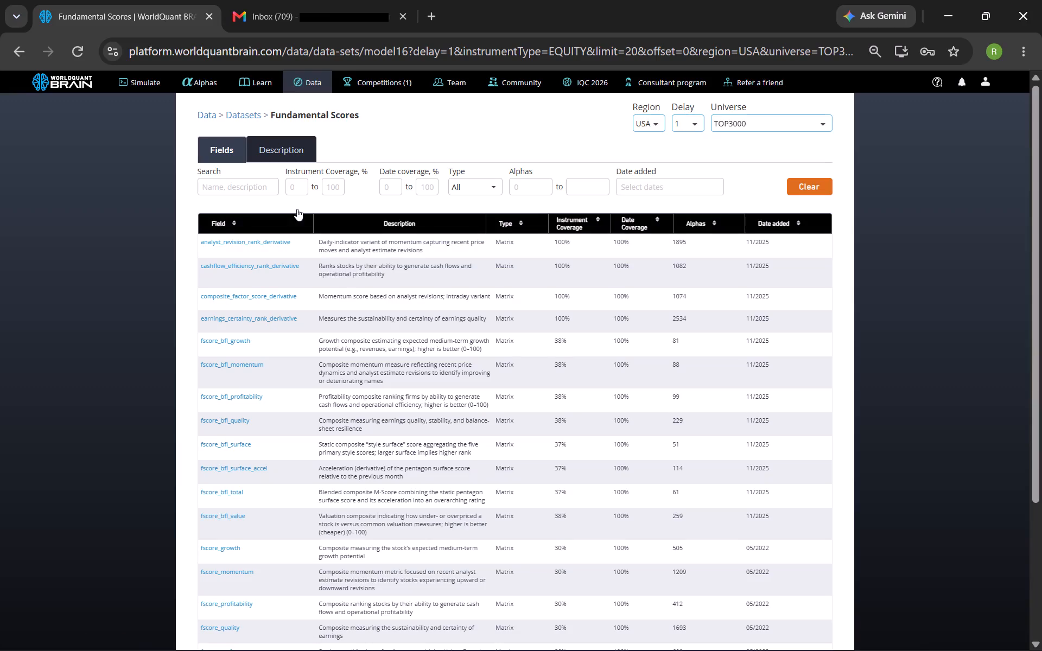
click(148, 88)
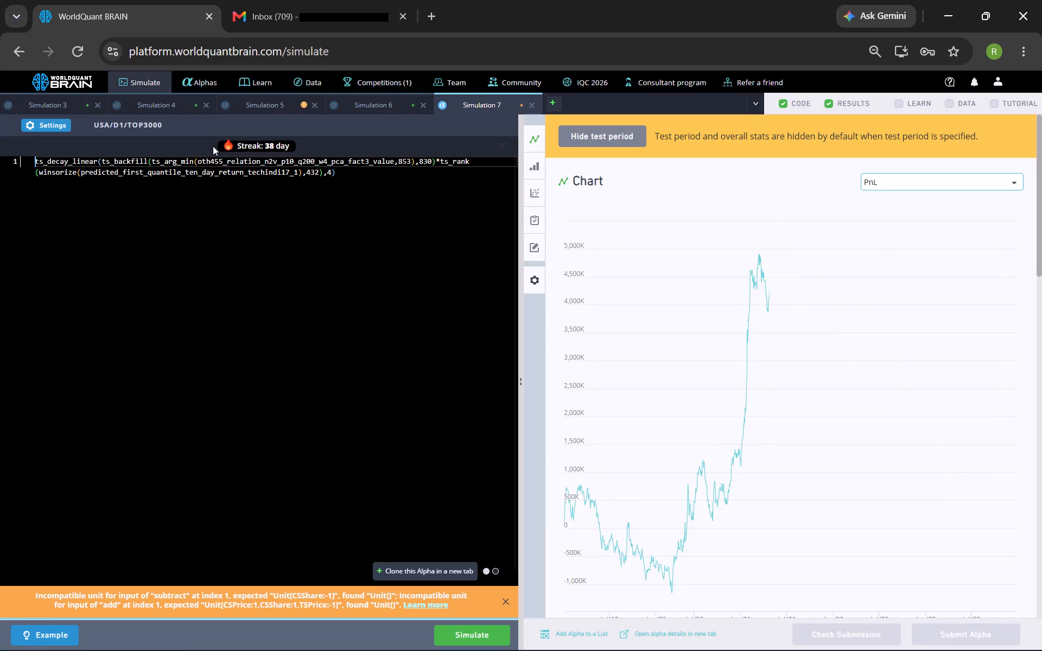
double_click(254, 160)
right_click(254, 159)
click(292, 215)
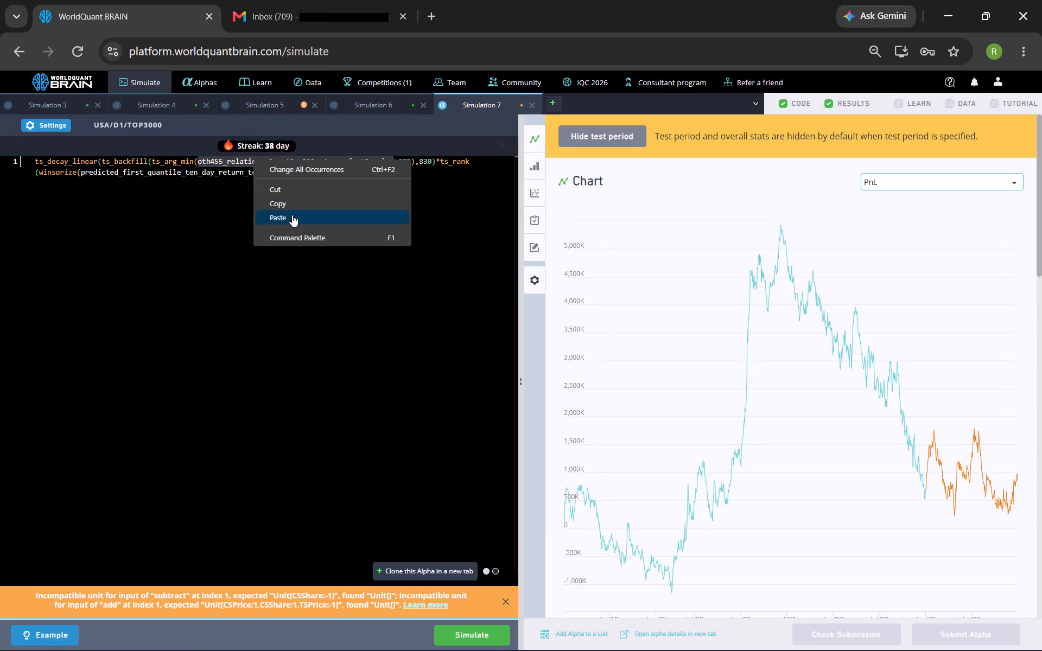
Copy predicted_first_quantile_ten_day_return_techindi17_1 from the code and search the USA, delay 1, TOP3000 data for it.
click(143, 176)
click(144, 171)
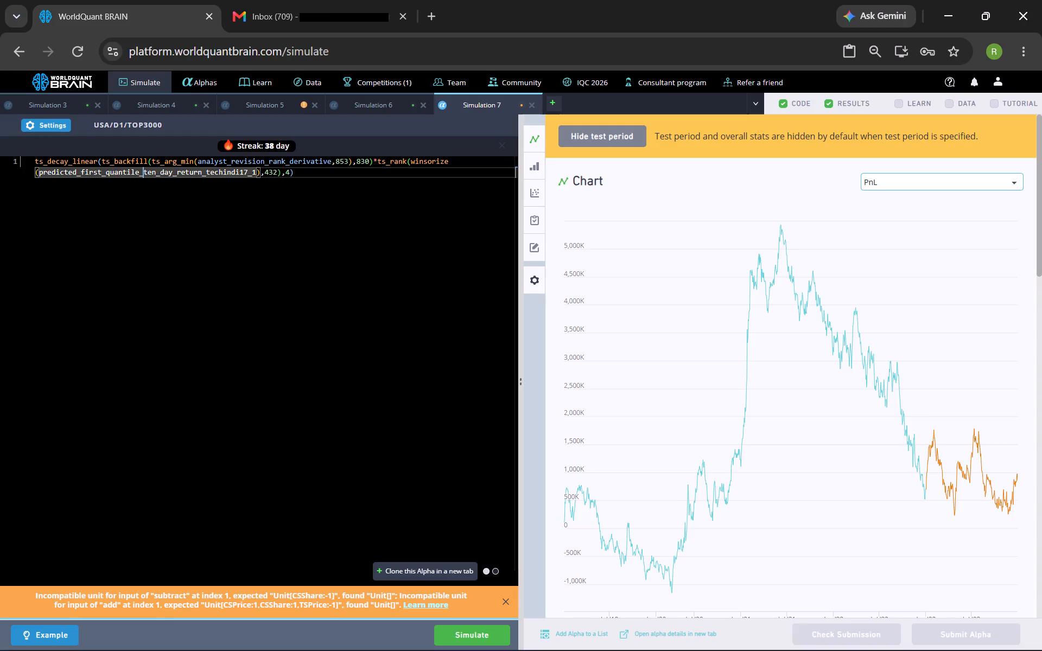
double_click(115, 174)
right_click(118, 174)
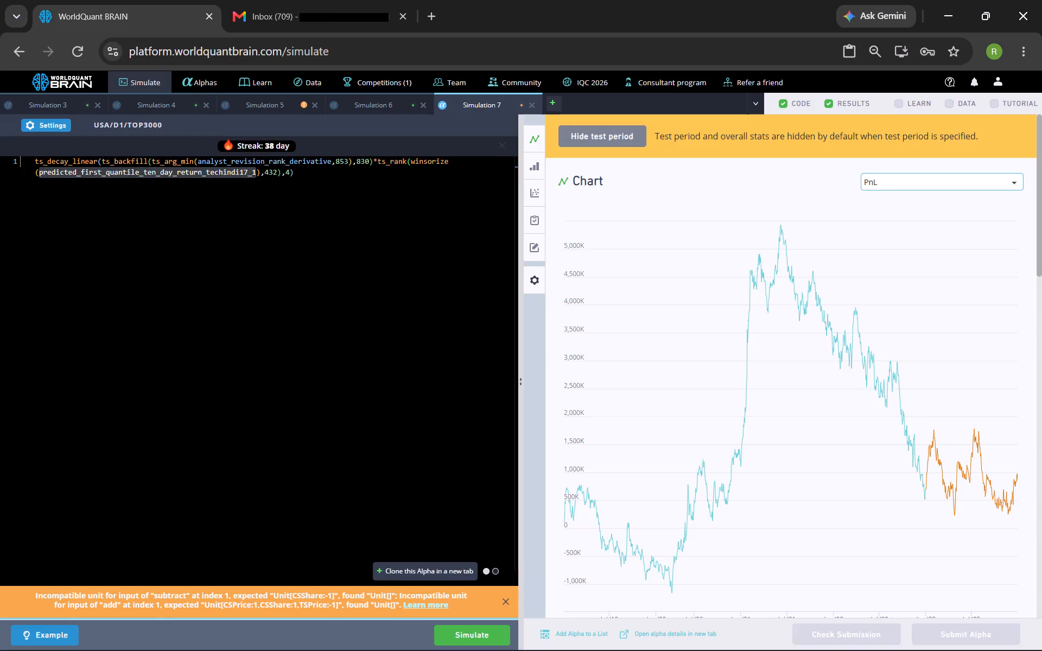
click(156, 219)
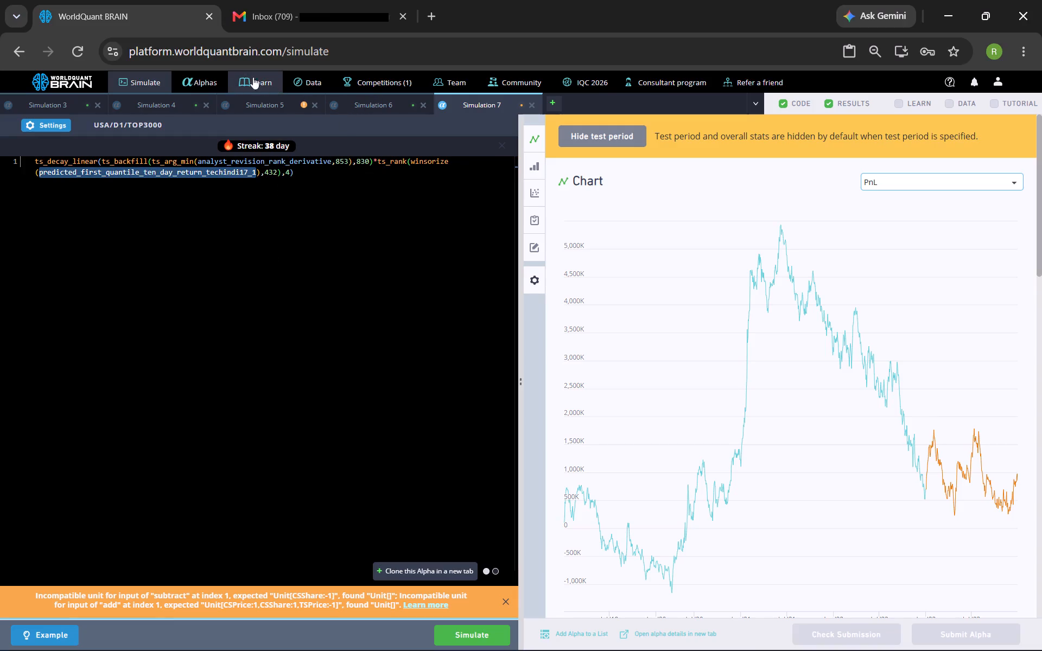
click(308, 77)
right_click(392, 246)
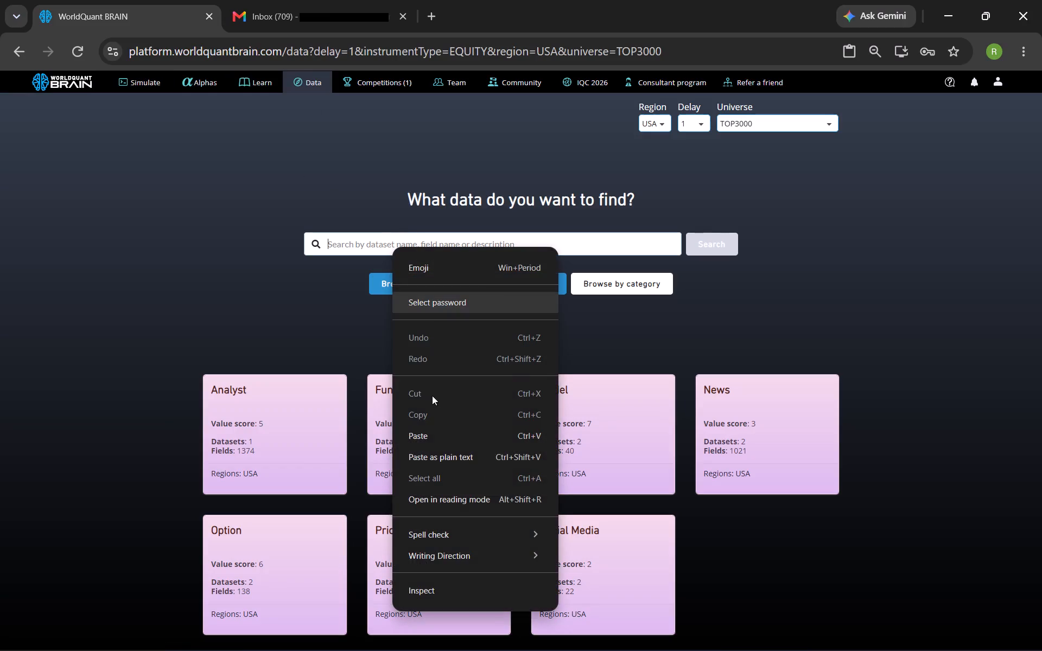
click(429, 432)
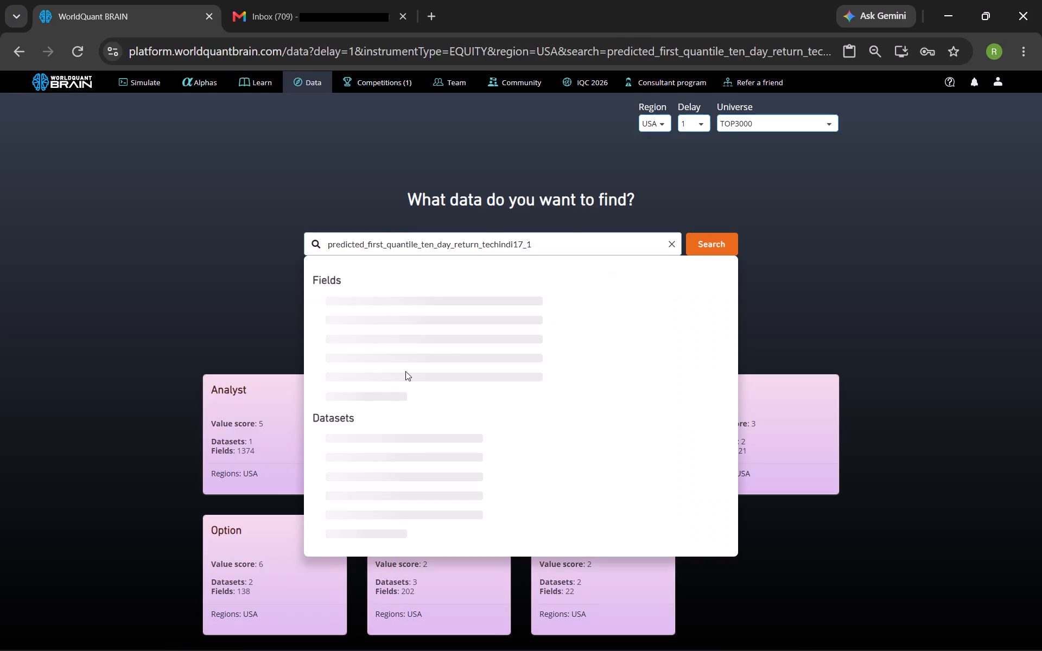
click(740, 270)
scroll(619, 380, down, 2)
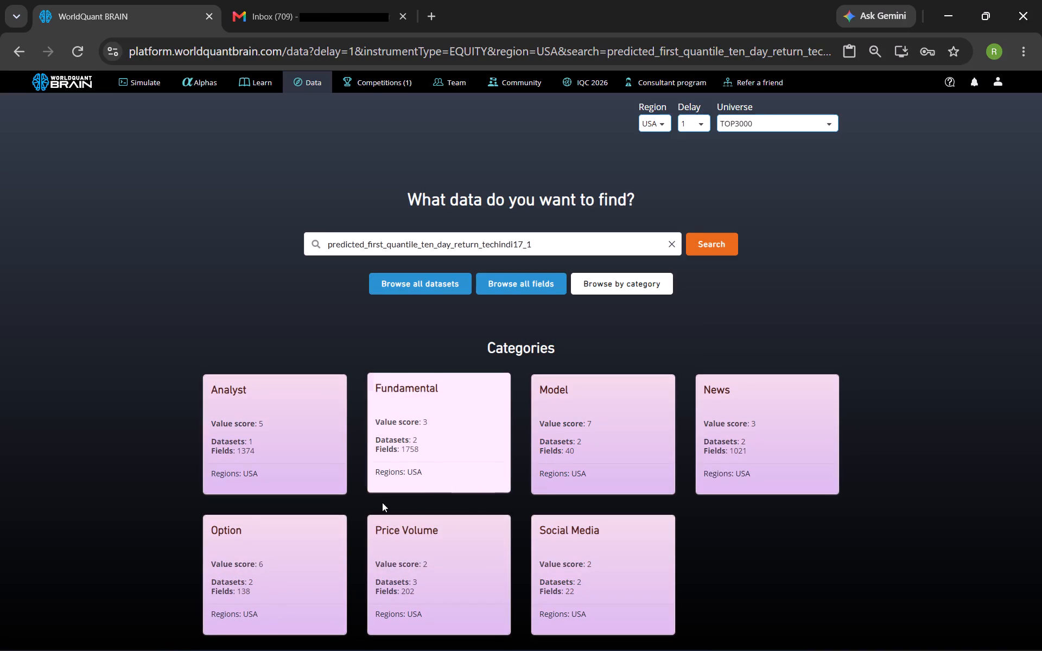
Replace the field inside winsorize with historical_volatility_120, copied from the Option category's Volatility Data dataset, and start simulating the alpha.
click(272, 562)
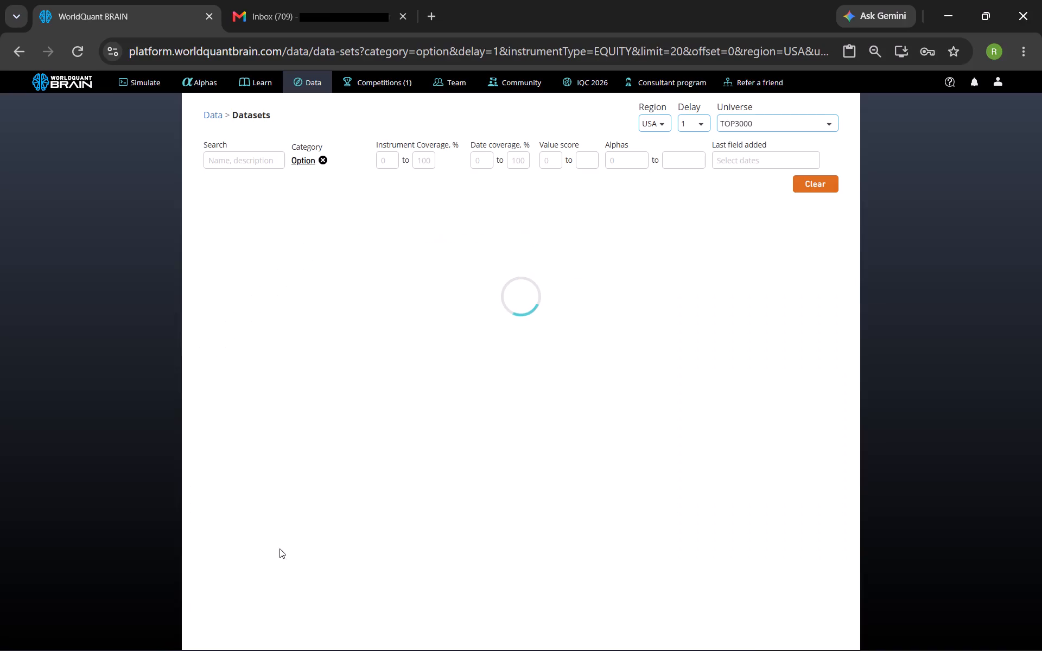
click(235, 245)
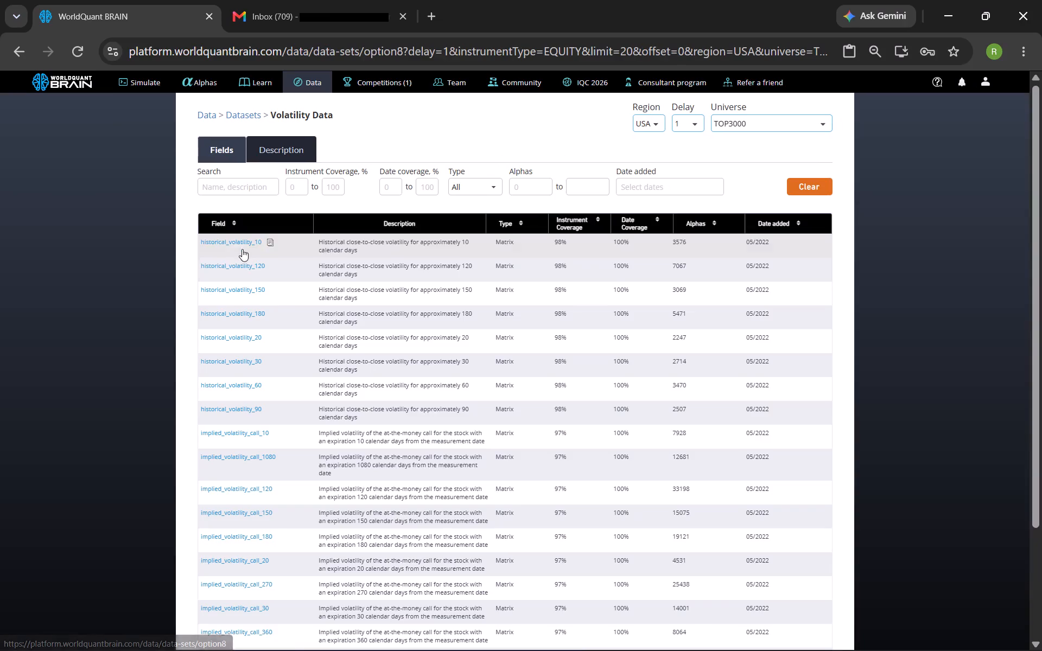
click(270, 269)
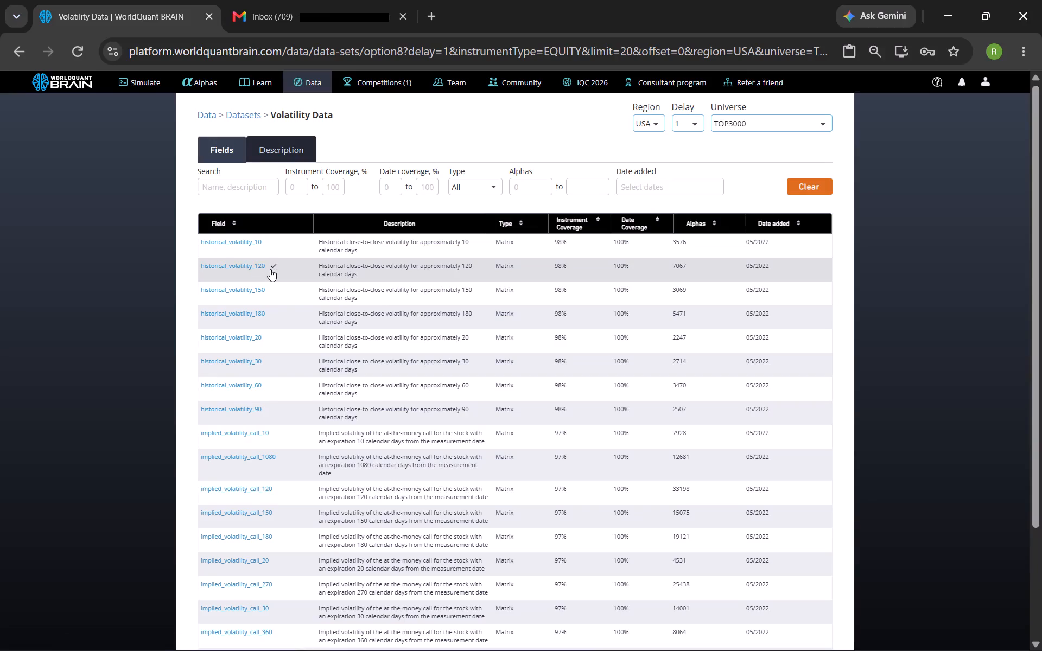
click(141, 84)
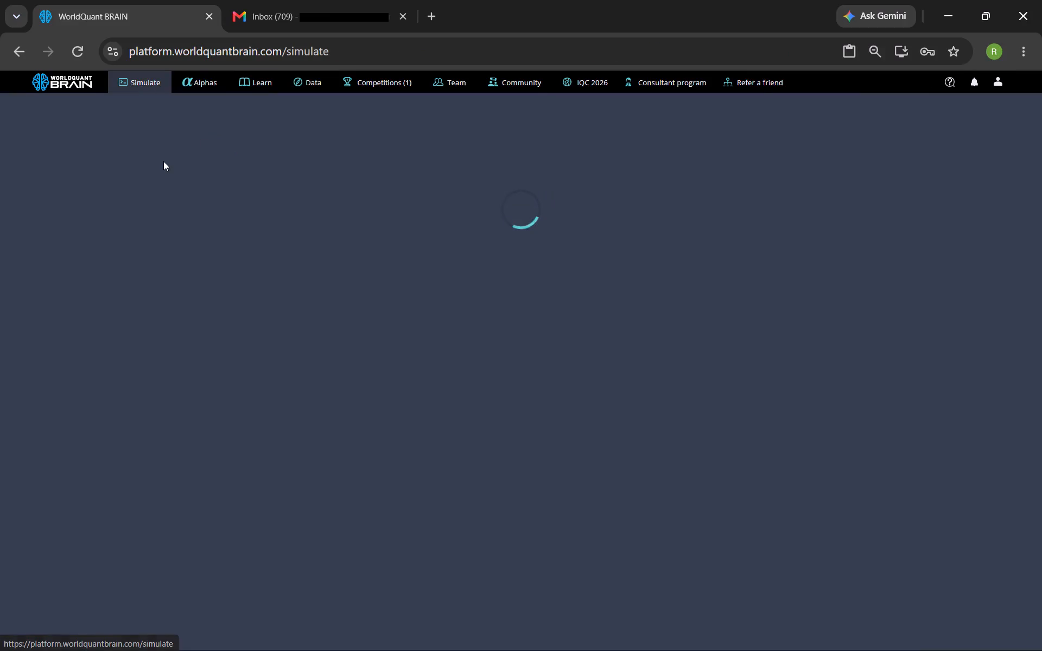
double_click(204, 174)
right_click(204, 174)
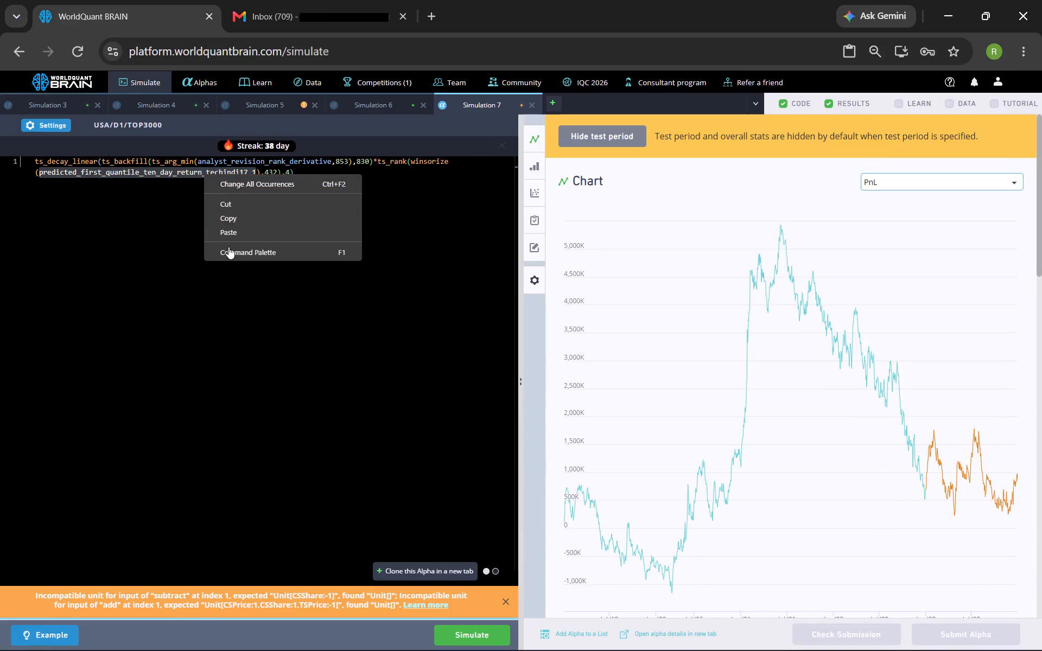
click(231, 233)
click(466, 639)
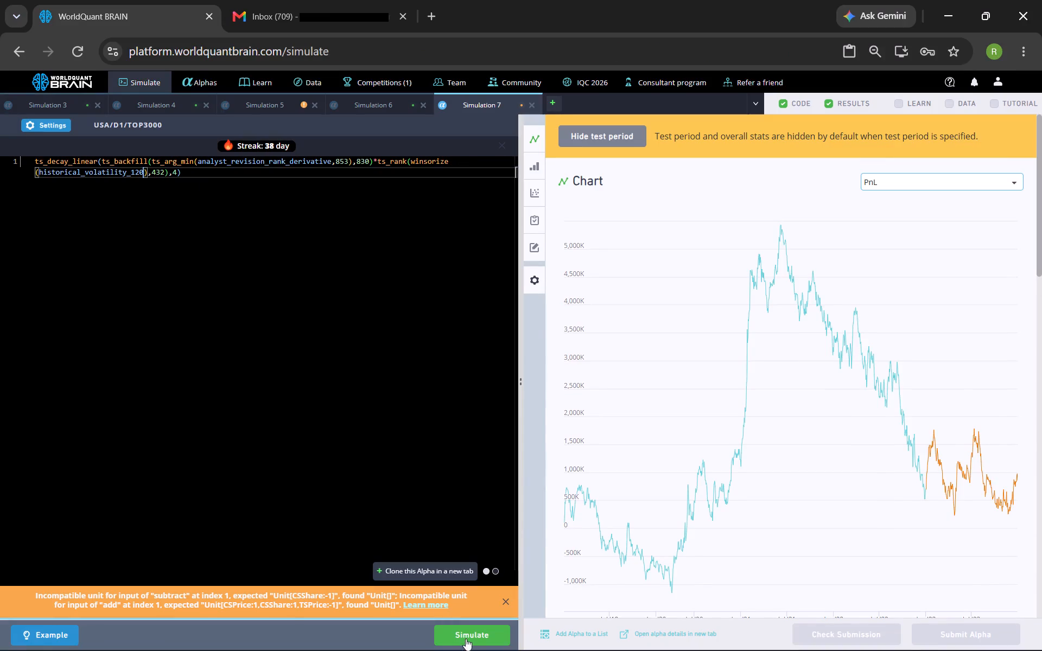
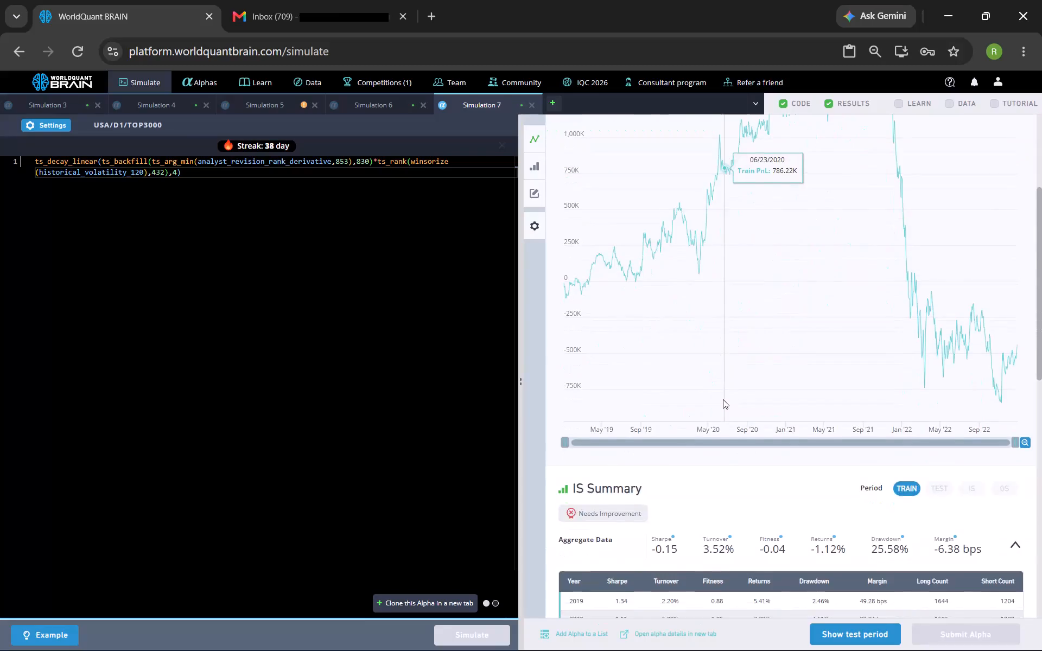
Show the Simulation 7 alpha's test period and examine its failed IS tests.
scroll(723, 399, down, 1)
scroll(791, 414, down, 1)
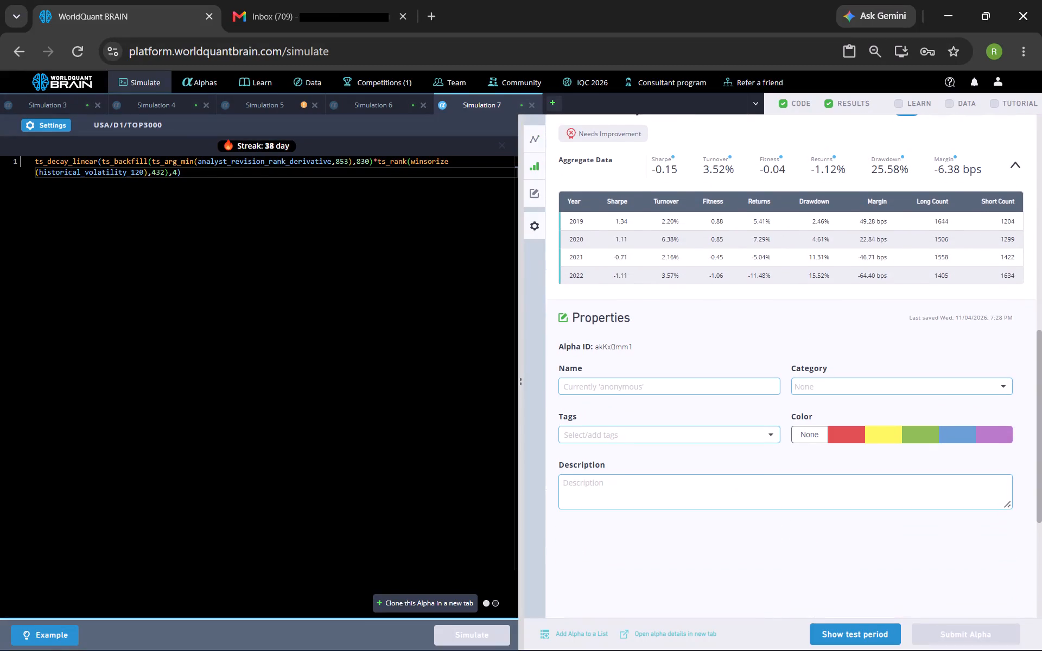
click(861, 628)
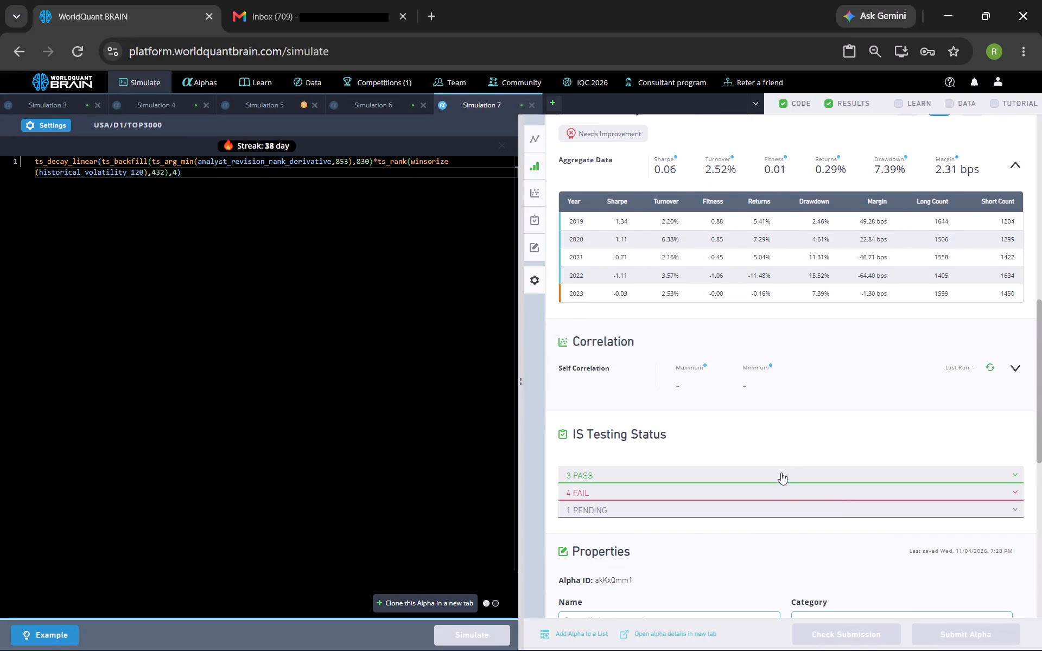
click(786, 493)
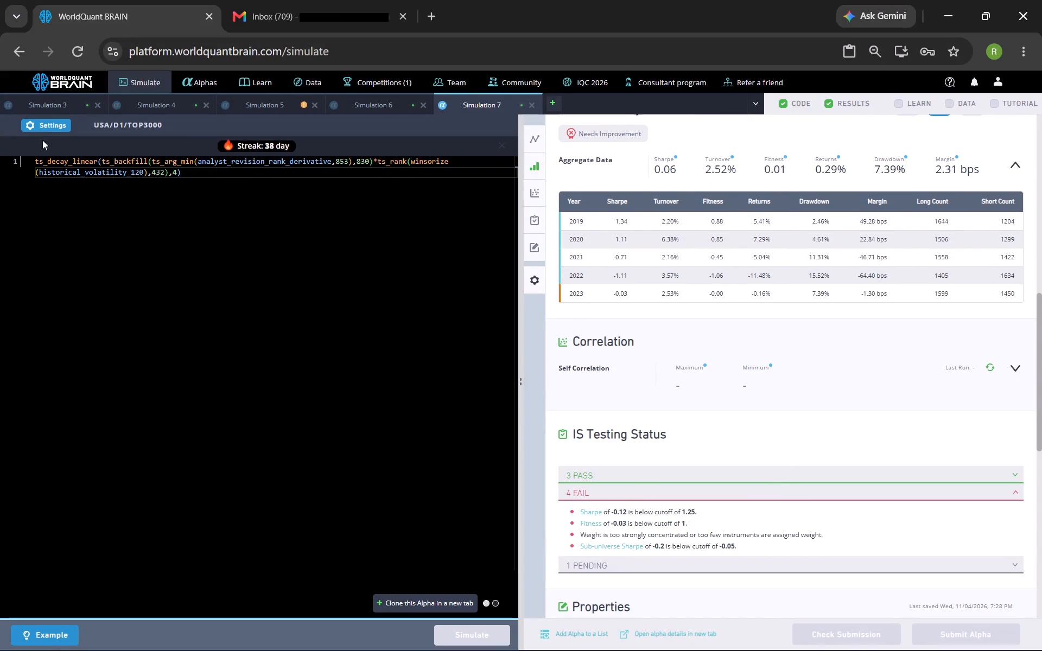
Set Simulation 7's decay to 4, truncation to 0.08, neutralization to Subindustry and NaN handling to On, apply, and rerun the simulation.
click(37, 130)
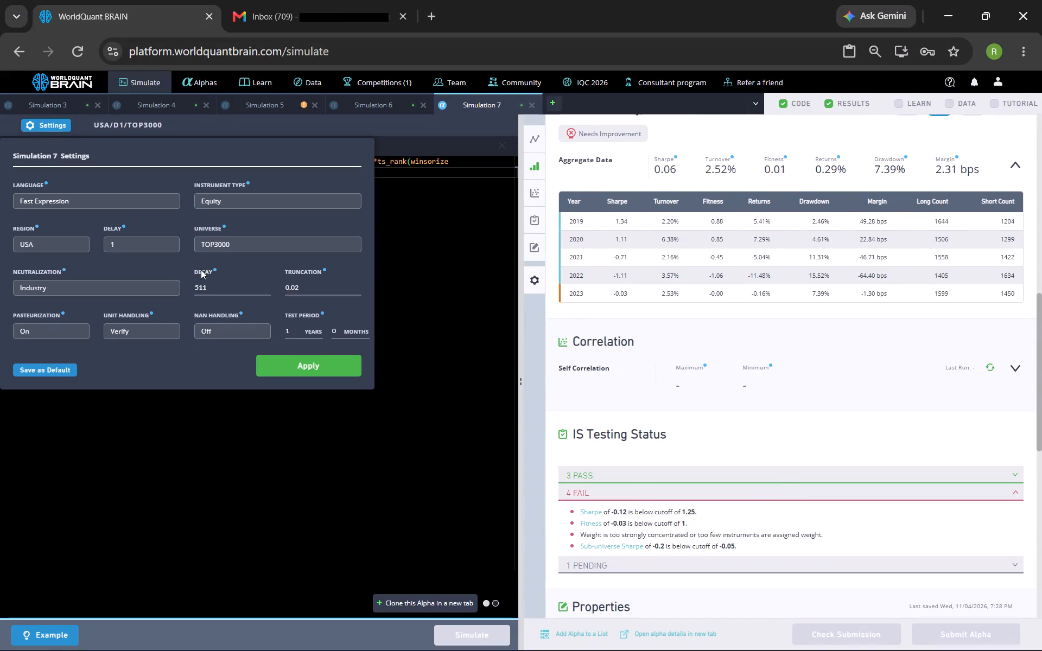
click(266, 287)
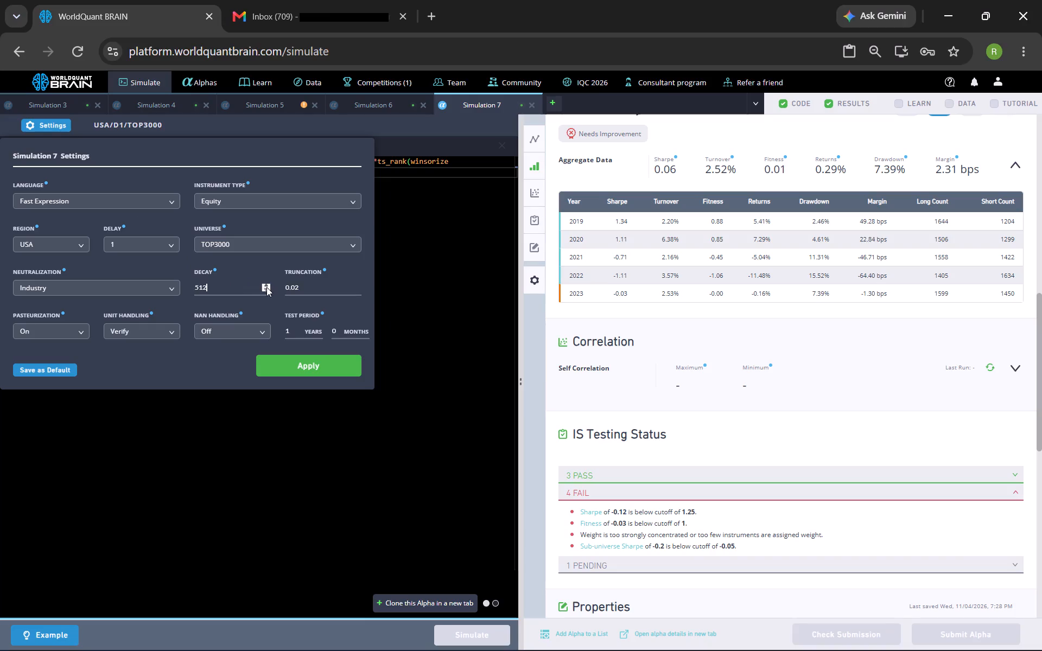
click(265, 288)
click(245, 289)
key(BackSpace)
key(BackSpace)
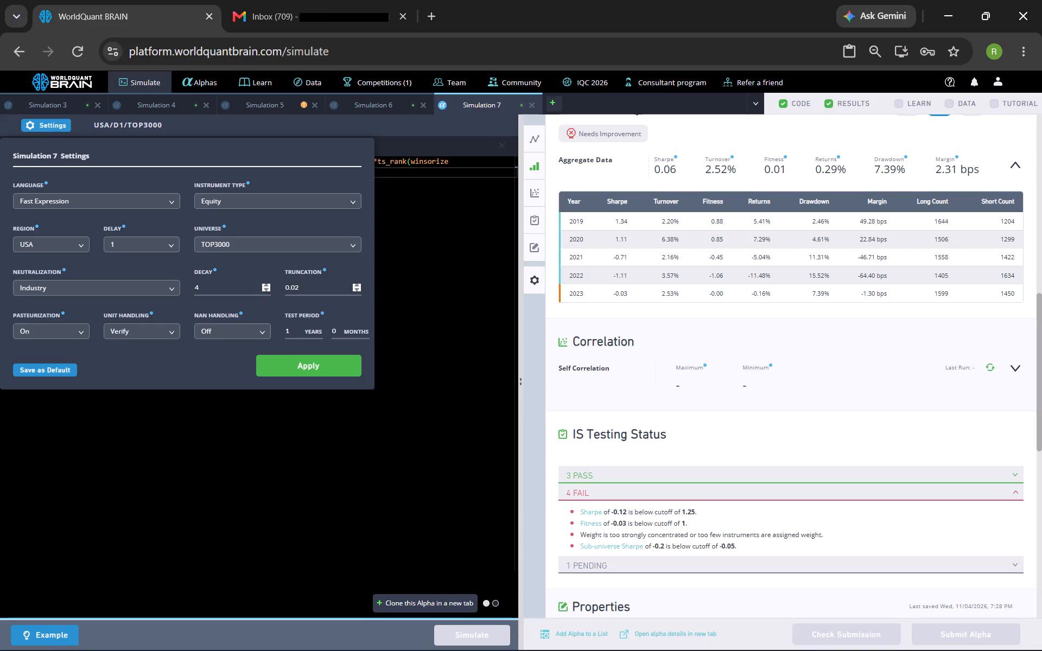
triple_click(358, 287)
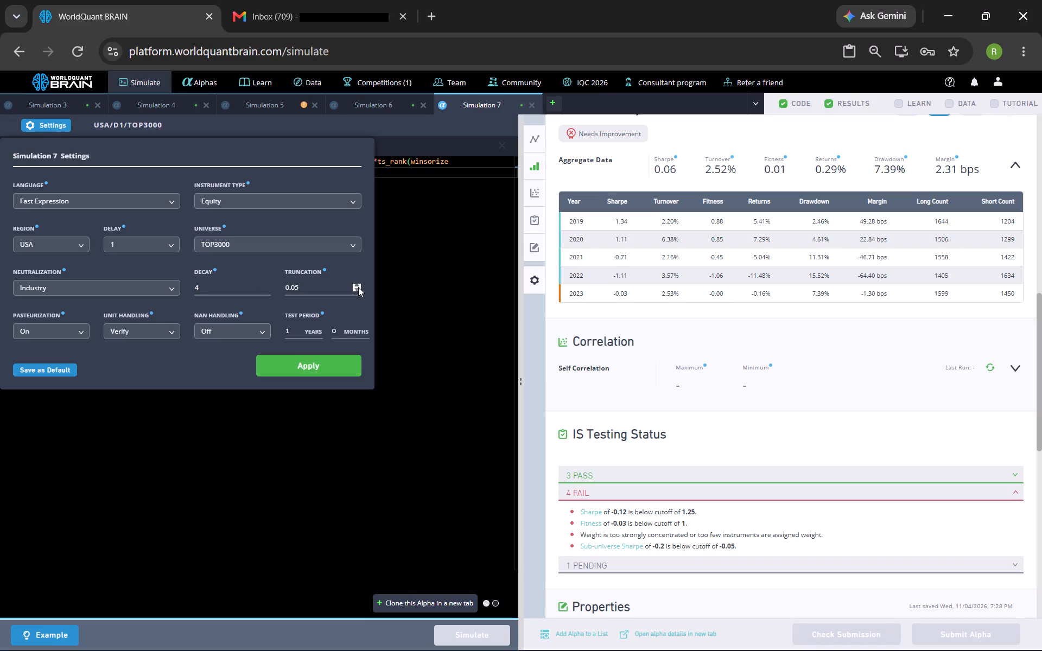
triple_click(358, 286)
click(61, 284)
scroll(64, 366, down, 3)
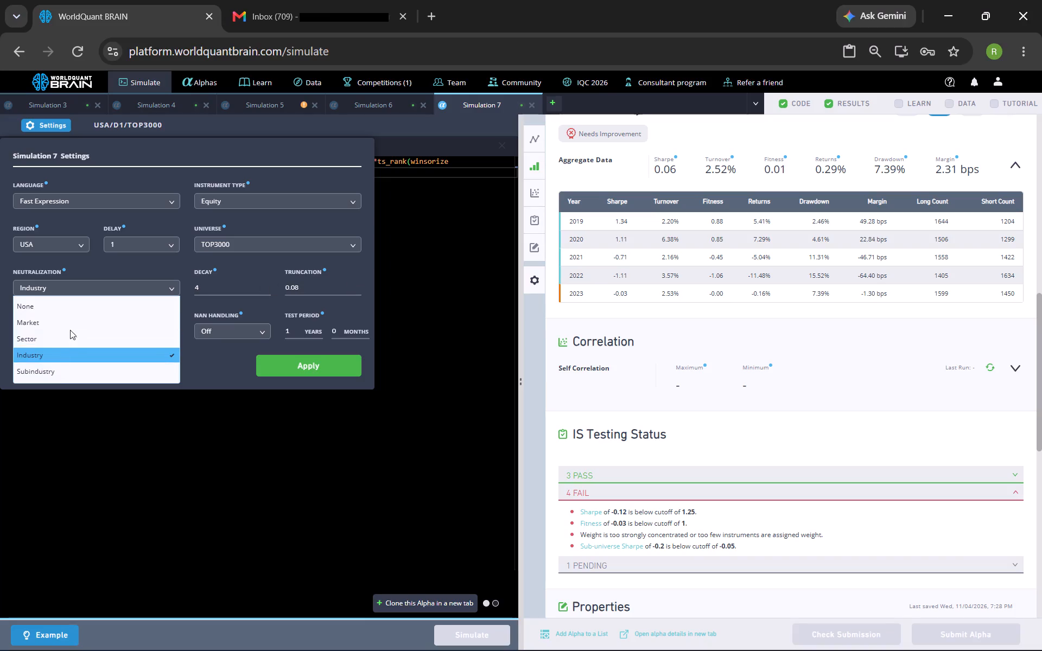
scroll(56, 335, down, 3)
click(68, 364)
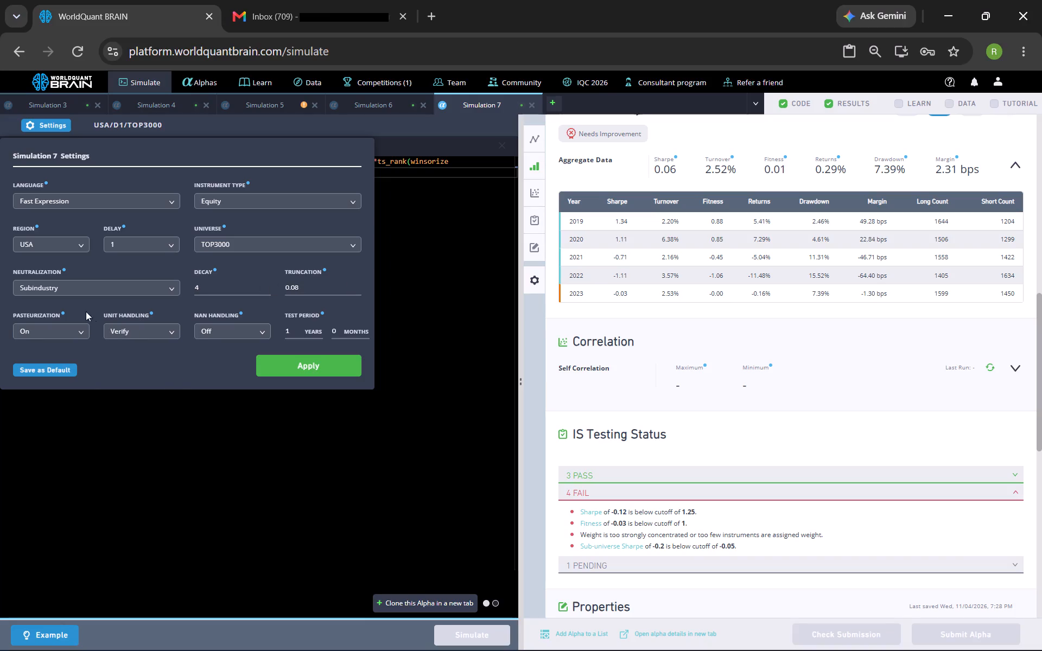
click(211, 328)
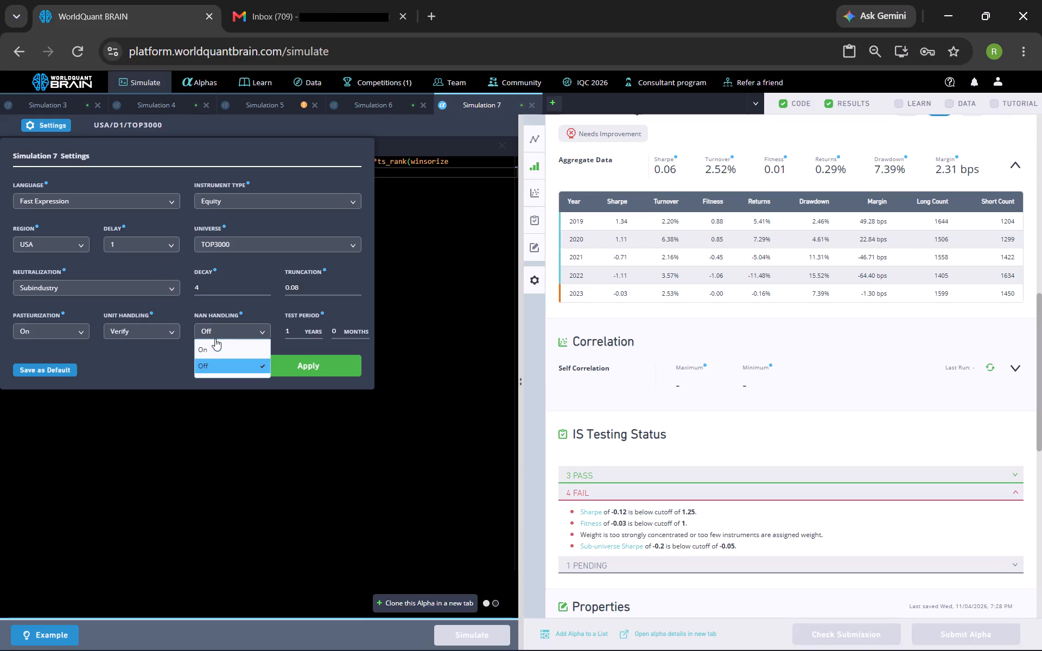
click(217, 343)
click(301, 362)
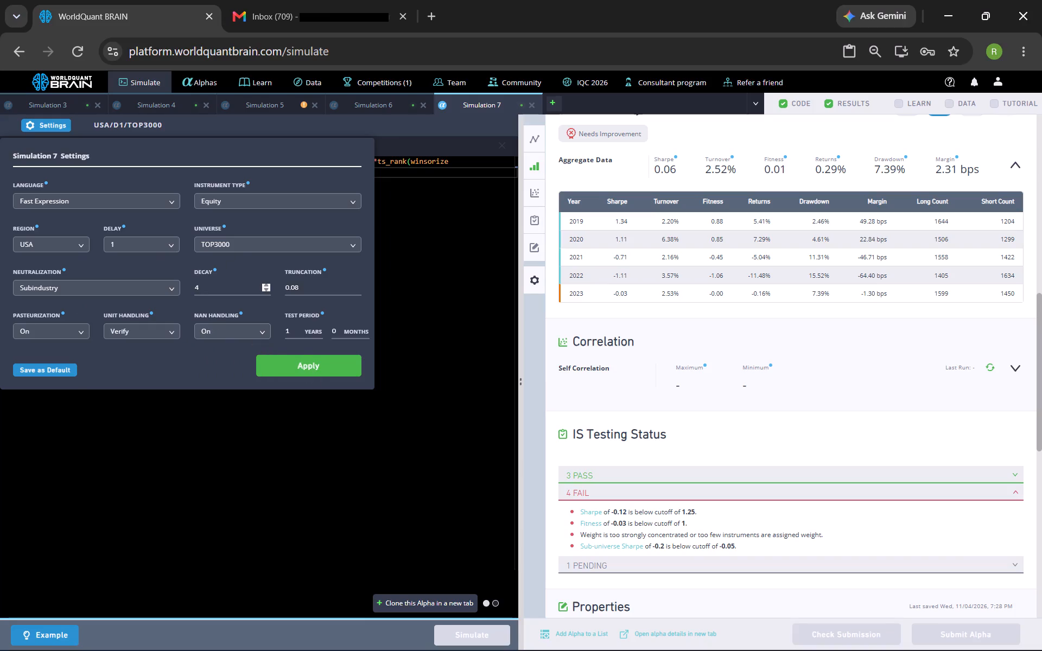
click(467, 629)
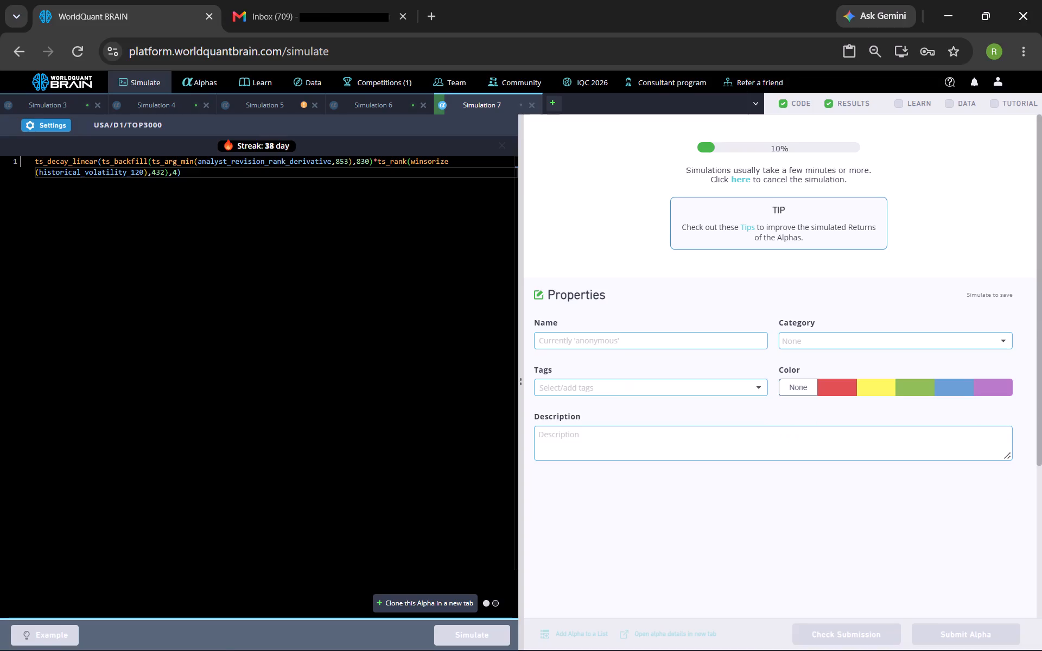
Close Simulations 6, 5, 4 and 3, keeping only Simulation 7 open.
click(417, 101)
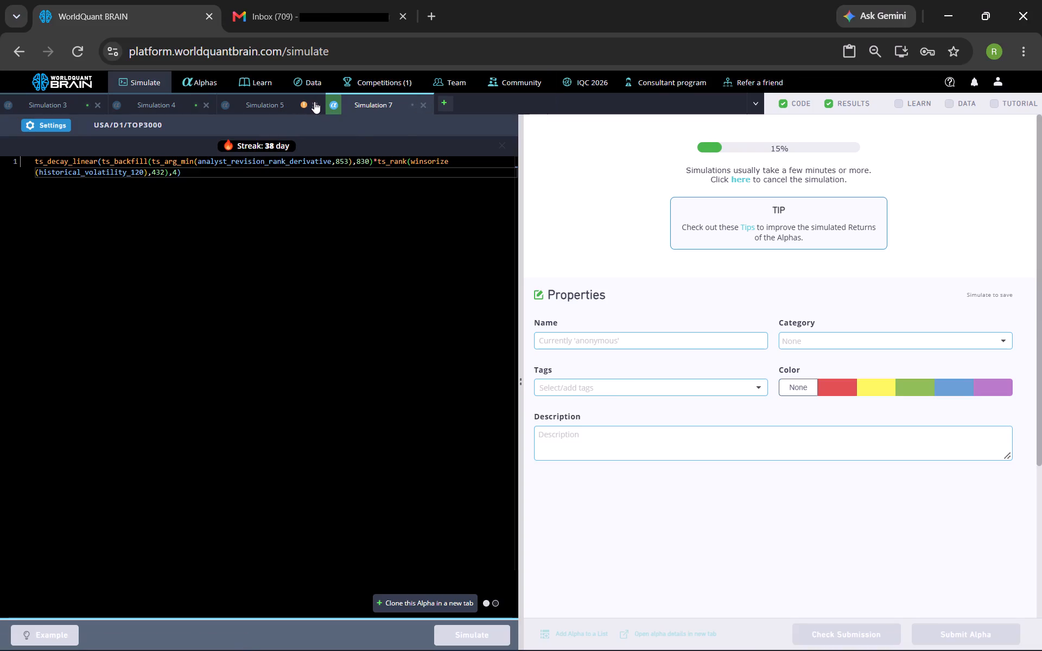
click(314, 101)
click(207, 104)
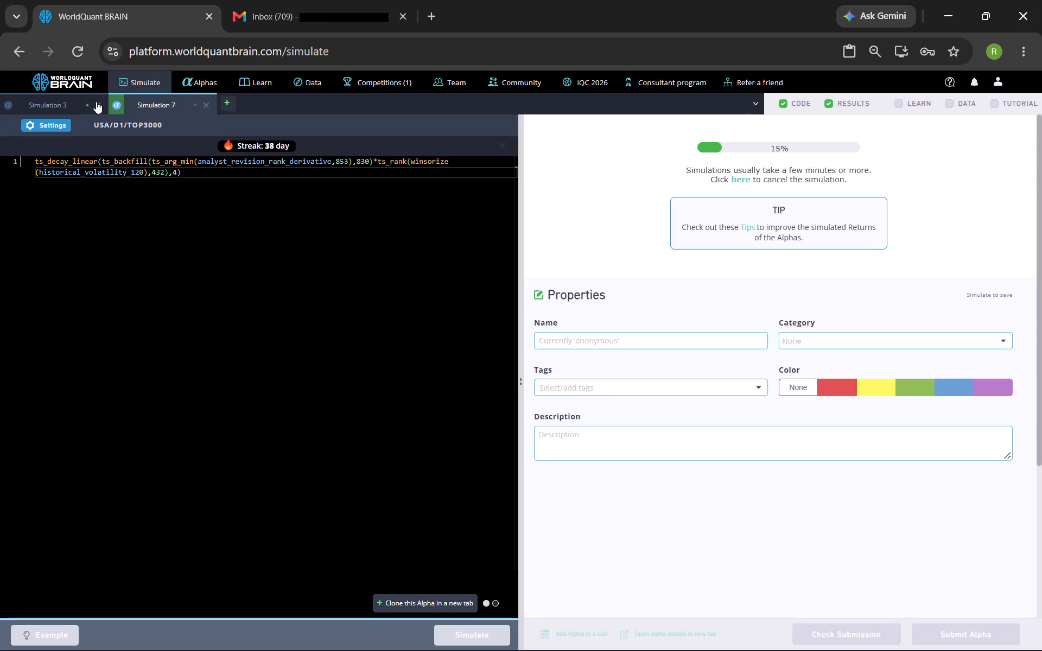
click(96, 101)
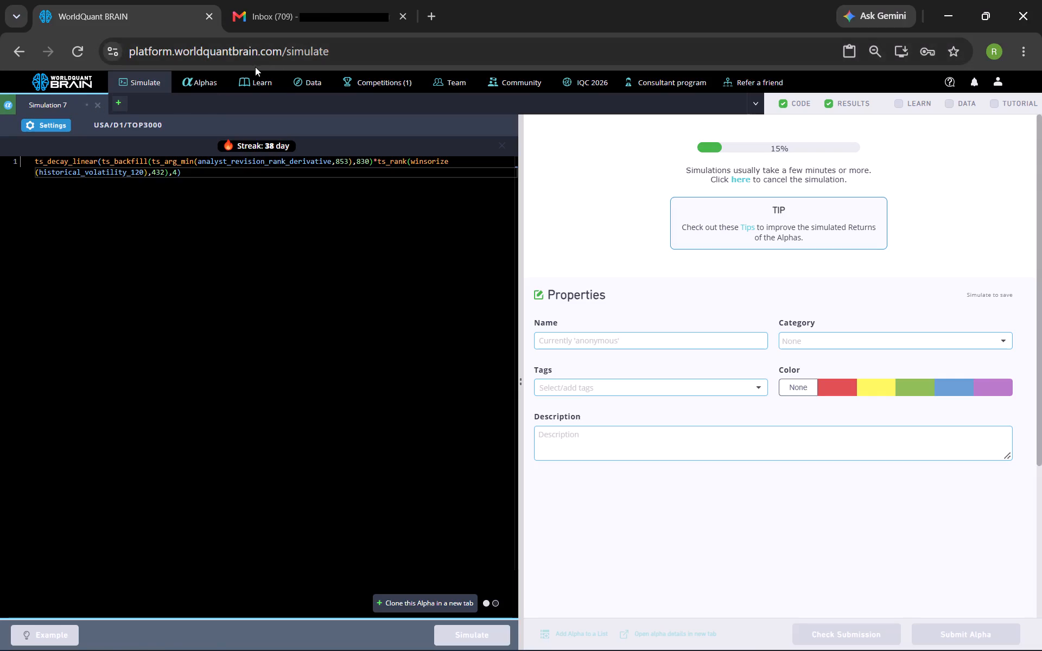
Find put_breakeven_90 on page 4 of the Option category's Options Analytics dataset and open it as a new simulation.
click(302, 88)
scroll(371, 225, down, 3)
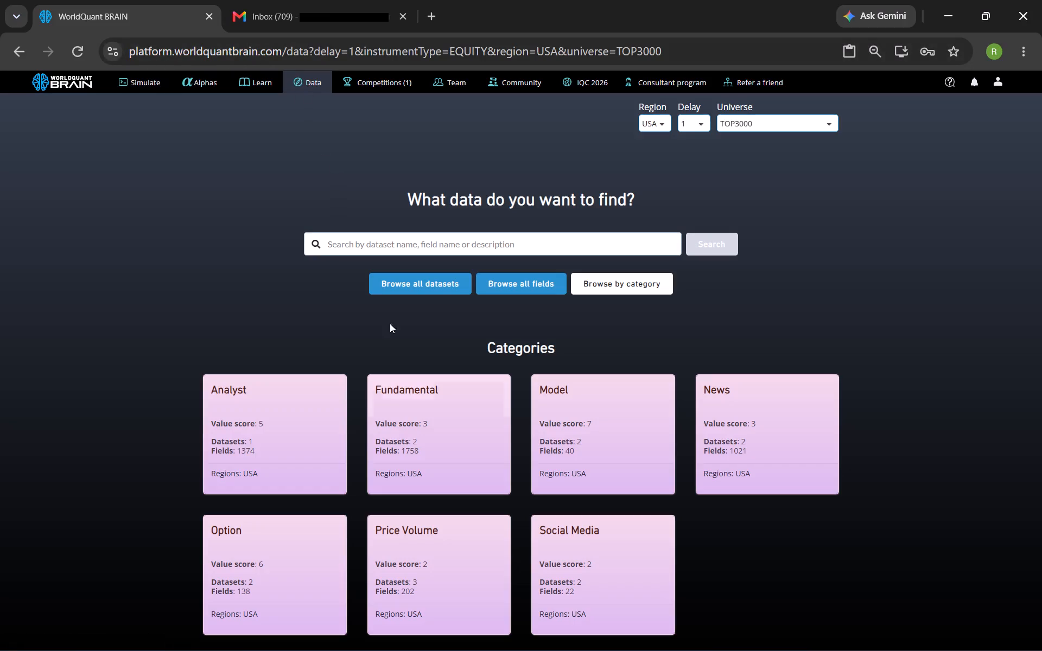
click(303, 545)
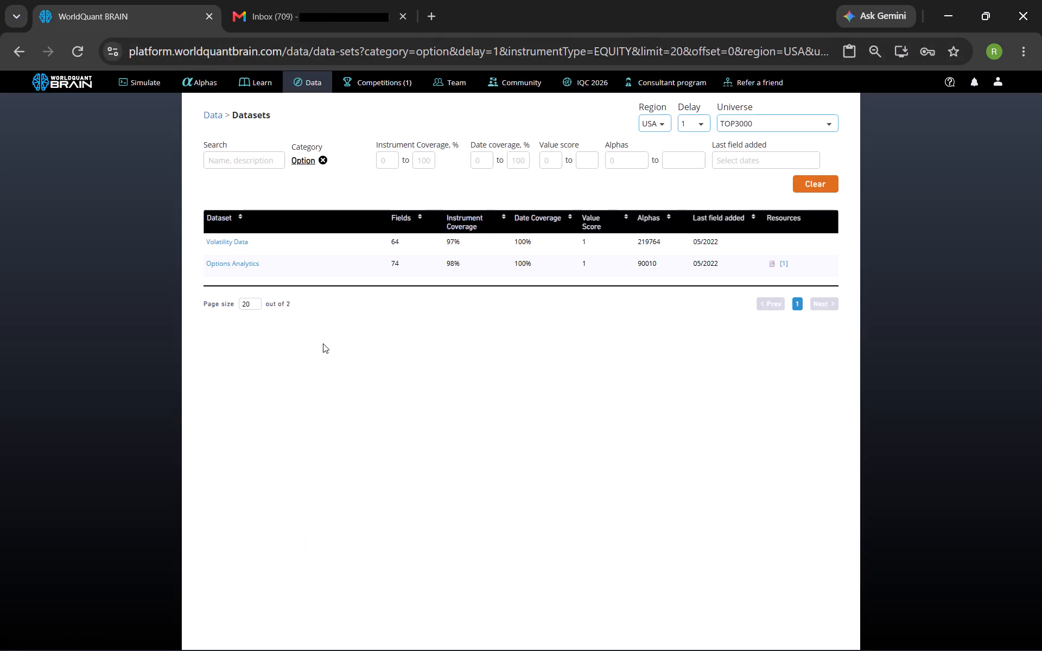
click(242, 259)
scroll(263, 330, down, 10)
click(791, 609)
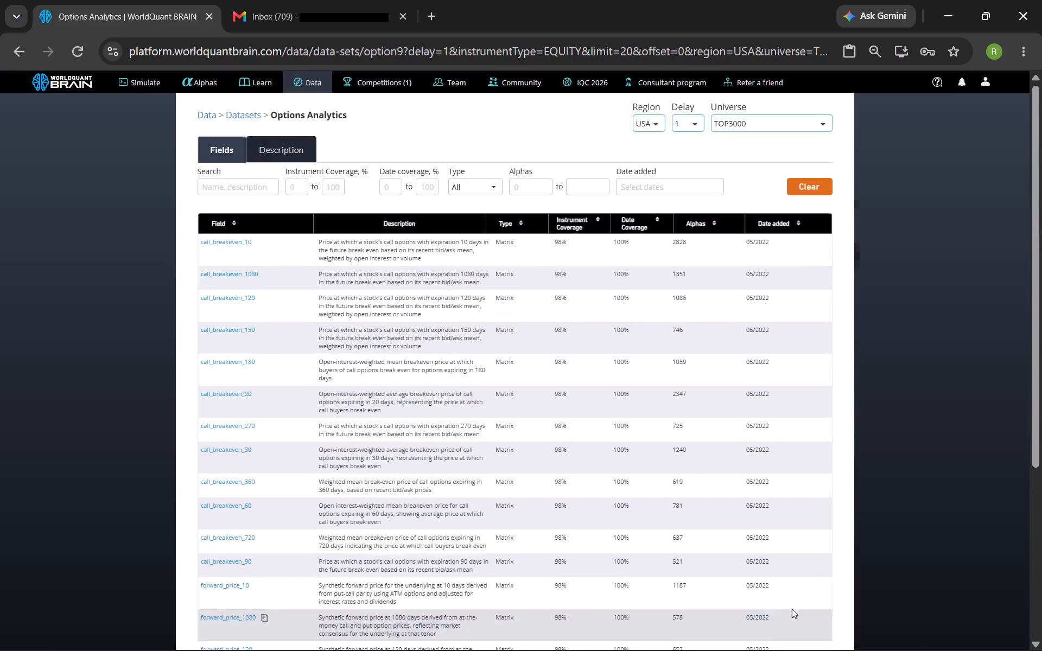
scroll(300, 422, down, 7)
click(247, 550)
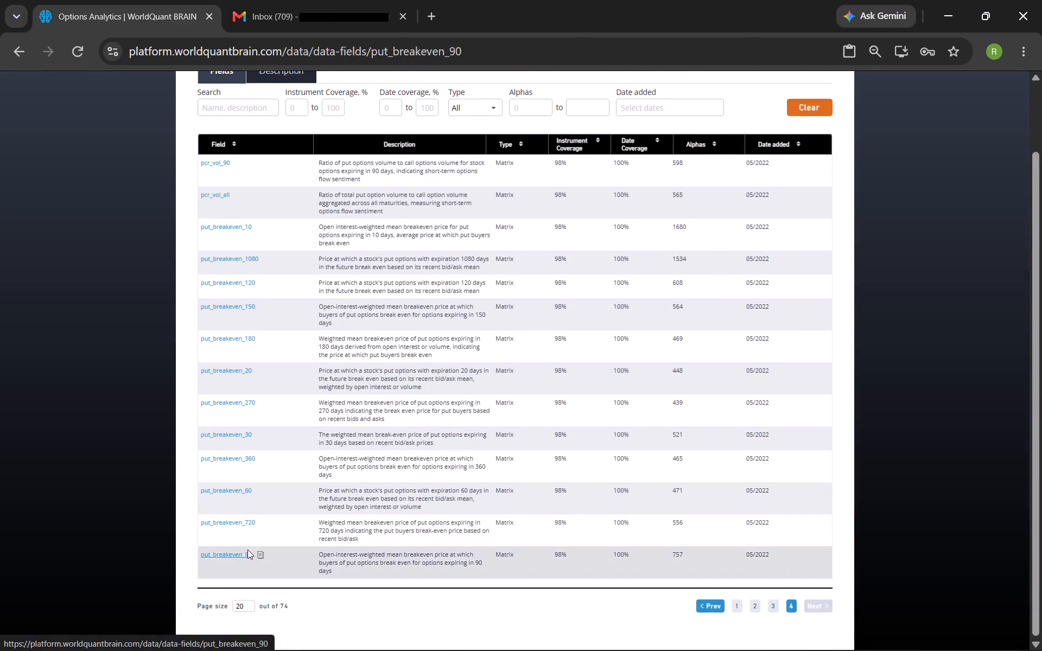
click(246, 147)
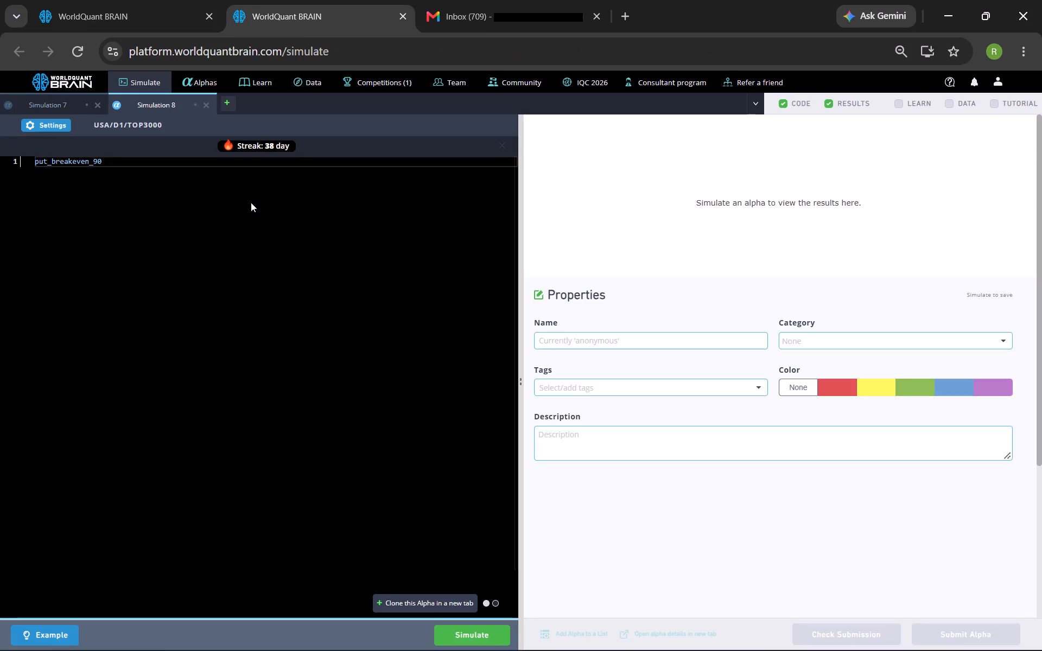
Apply Simulation 8's existing settings and start simulating the put_breakeven_90 alpha.
click(63, 132)
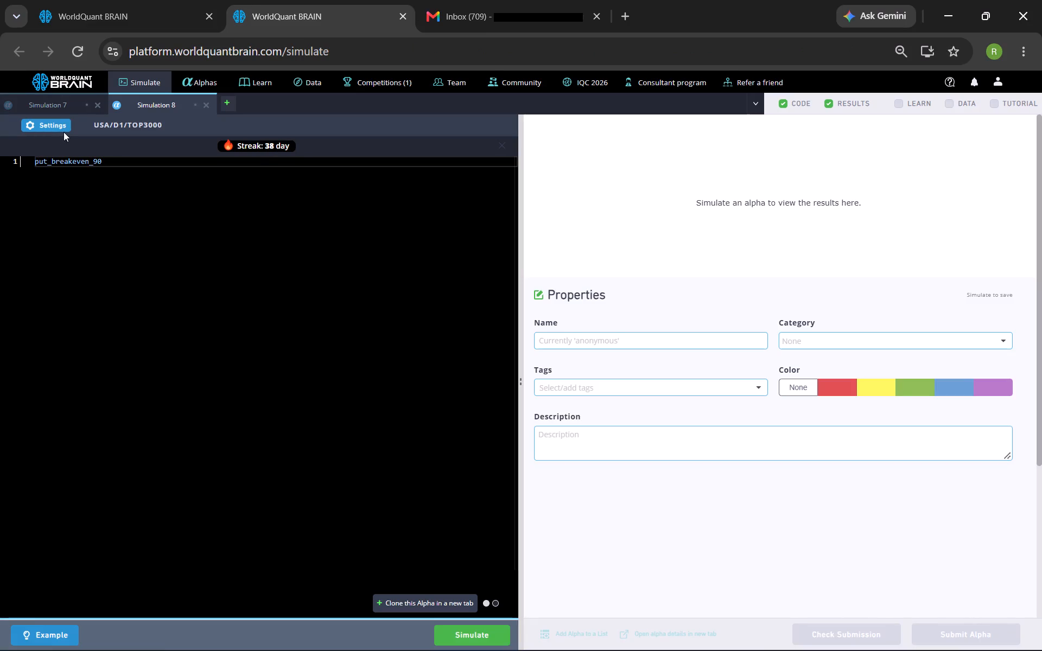
click(63, 132)
click(60, 129)
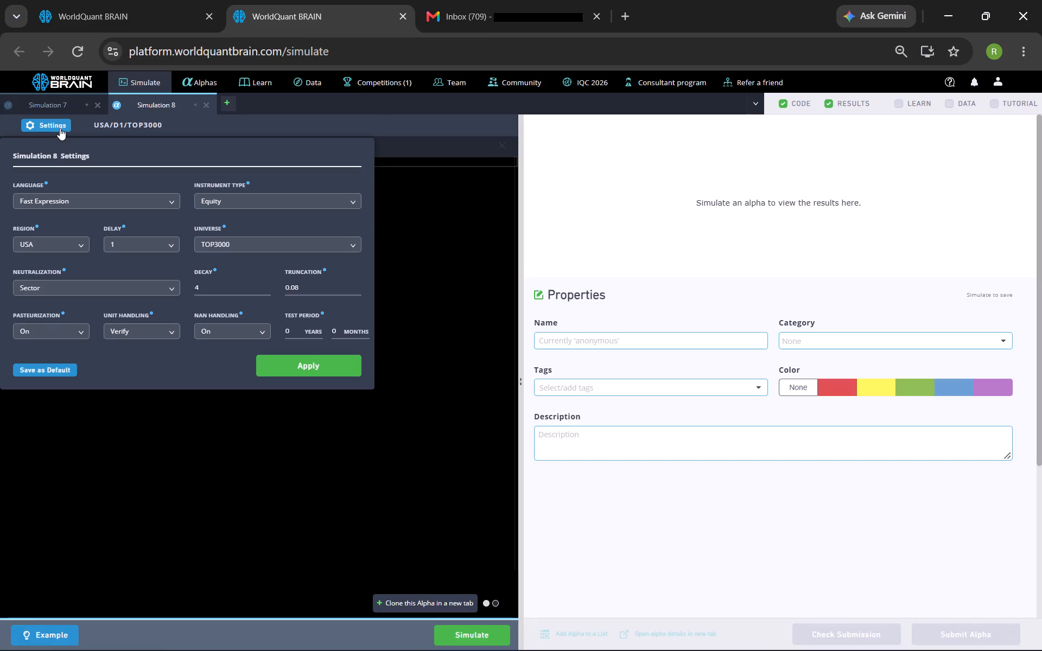
click(300, 366)
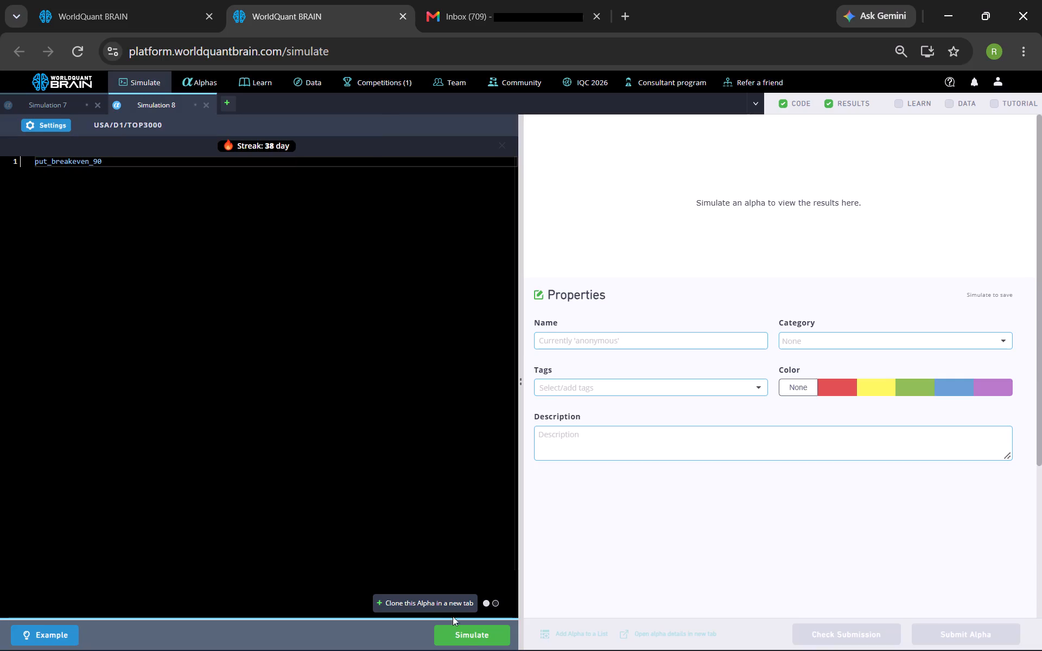
click(465, 633)
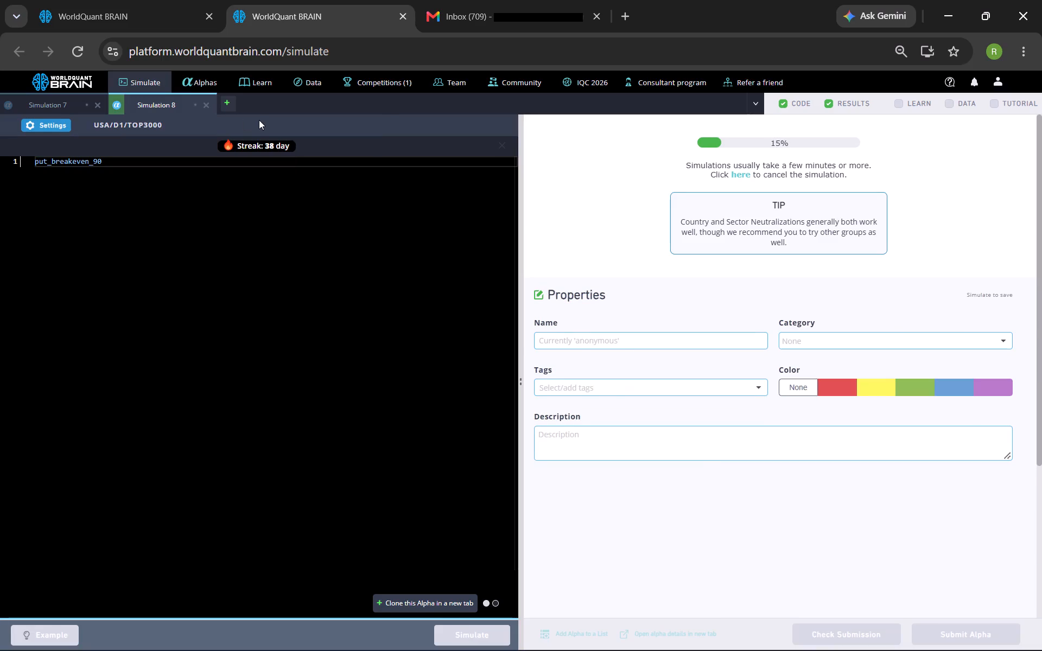
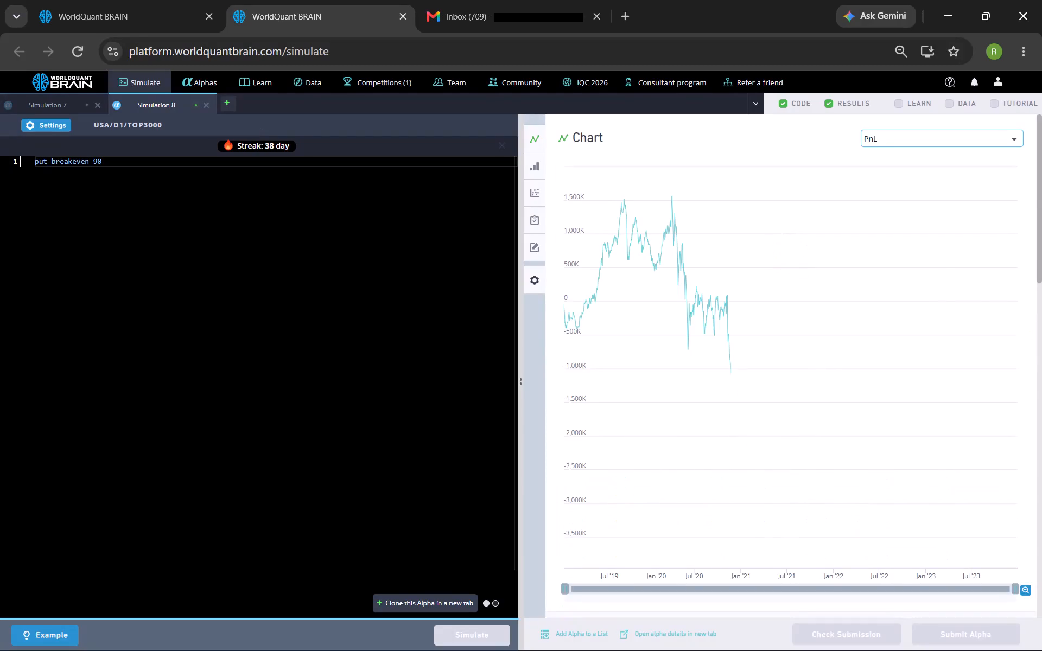
Check Simulation 8's failed IS tests, set its neutralization to Subindustry, apply, and rerun the put_breakeven_90 alpha.
scroll(669, 309, down, 5)
scroll(643, 298, up, 1)
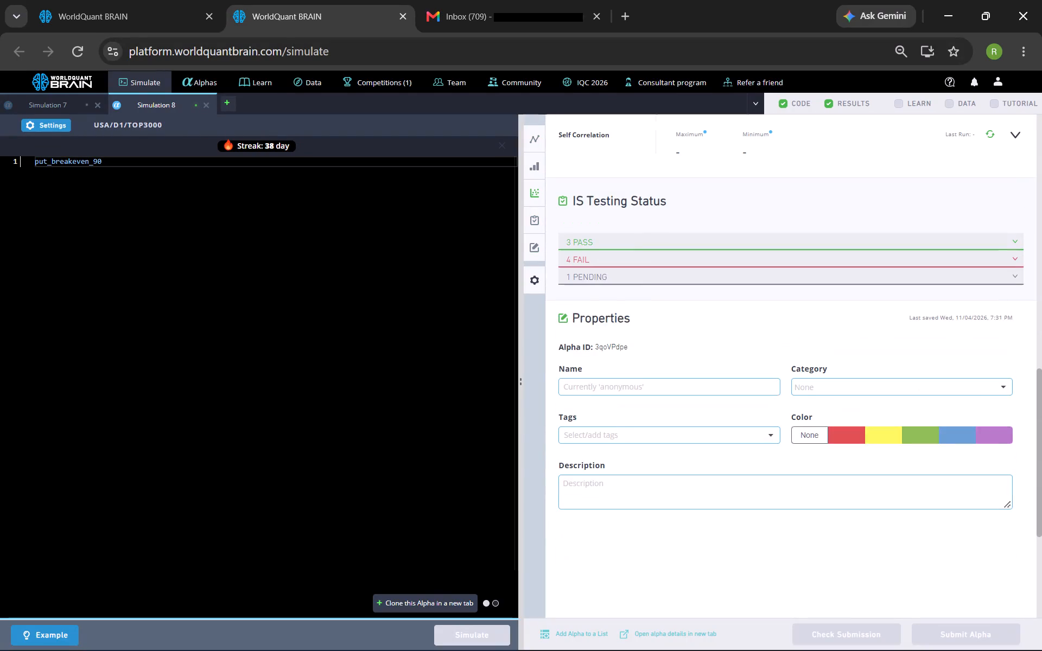
click(628, 259)
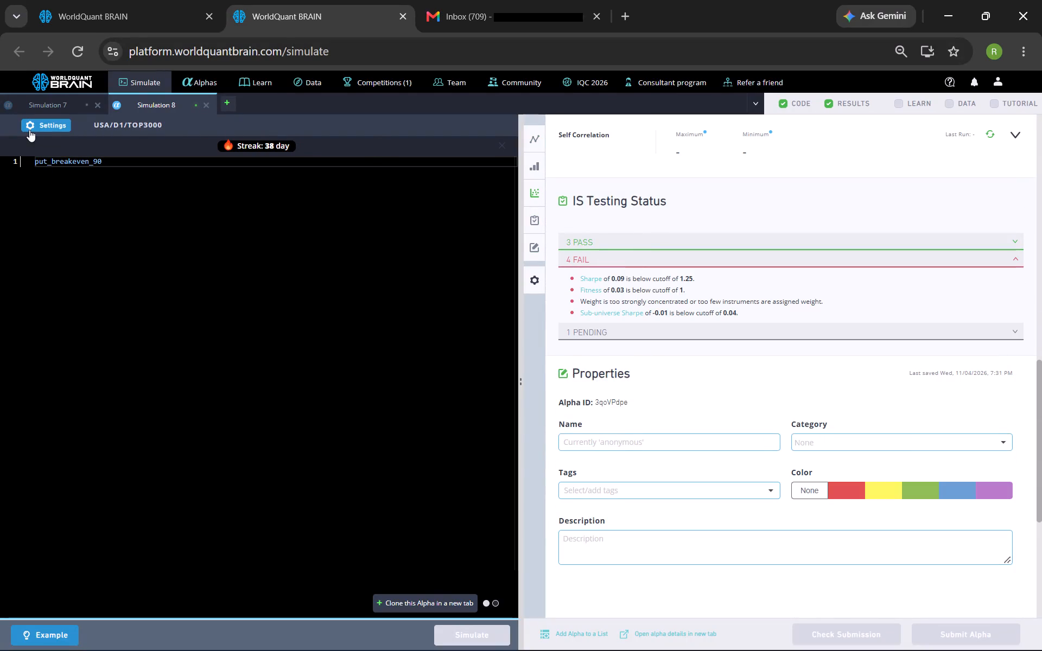
click(29, 129)
click(86, 292)
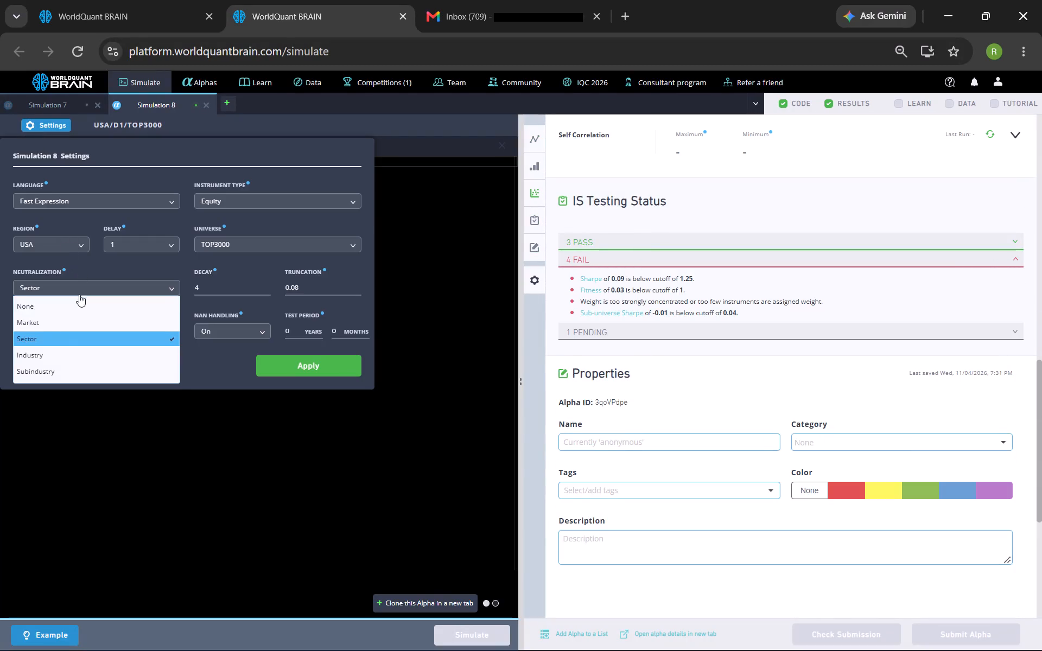
scroll(63, 344, down, 1)
click(86, 372)
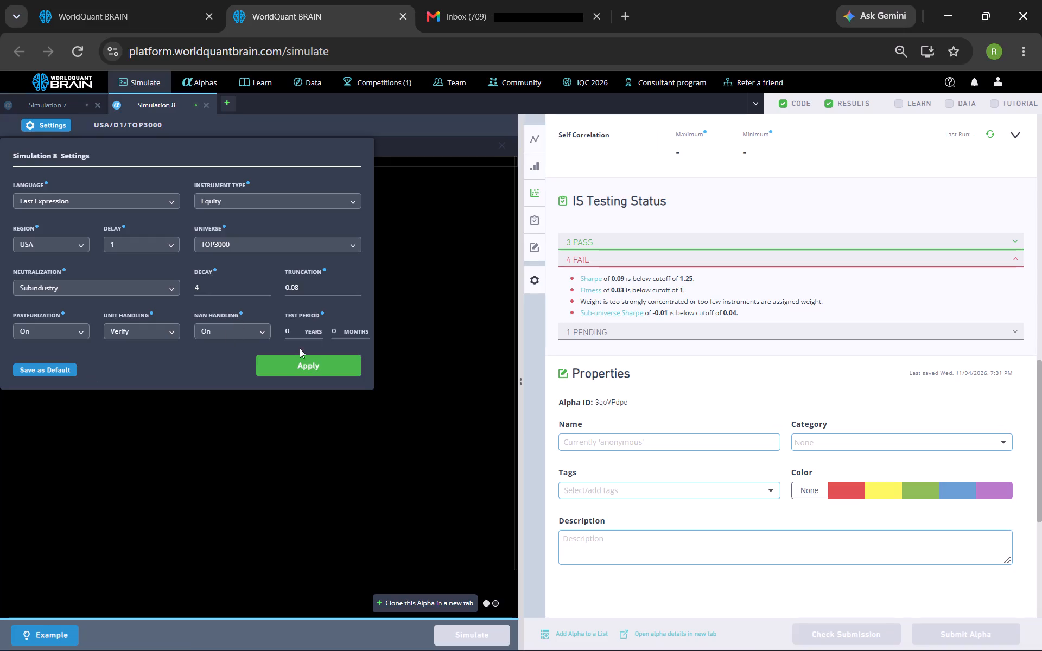
click(301, 369)
click(468, 626)
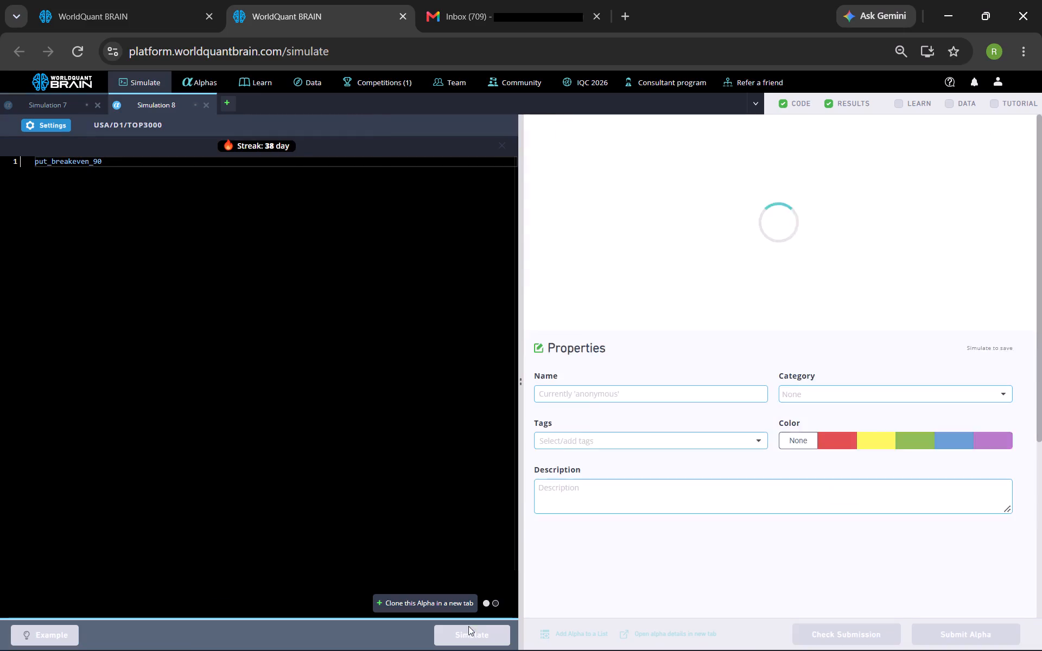
In the other WorldQuant BRAIN browser tab, set Simulation 7's neutralization to Industry, apply, and rerun the ts_decay_linear alpha.
click(142, 30)
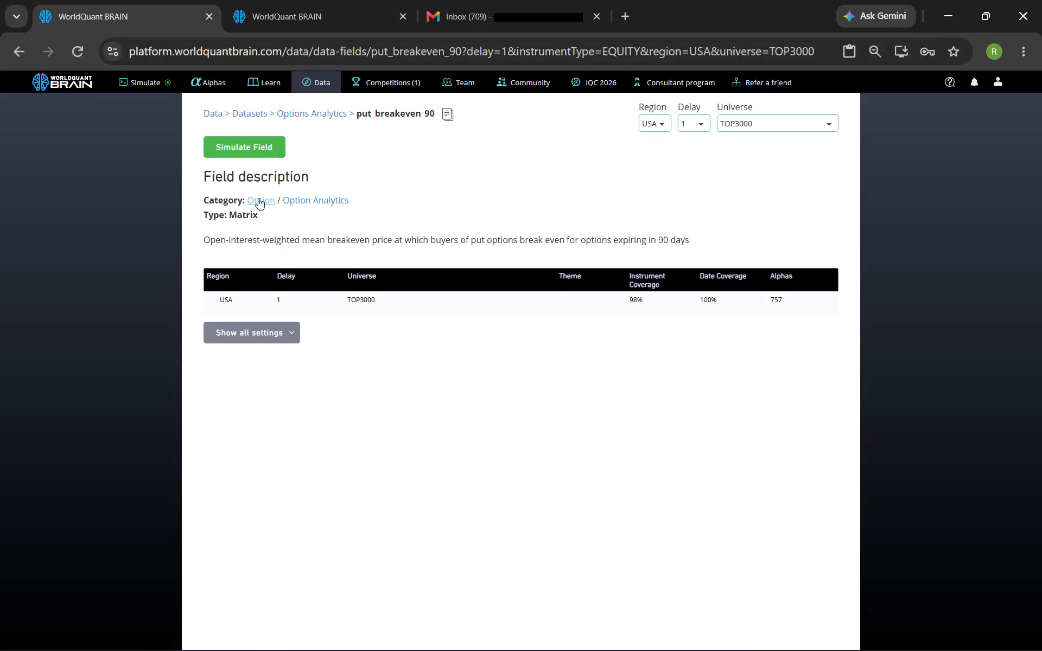
scroll(263, 202, up, 3)
click(131, 77)
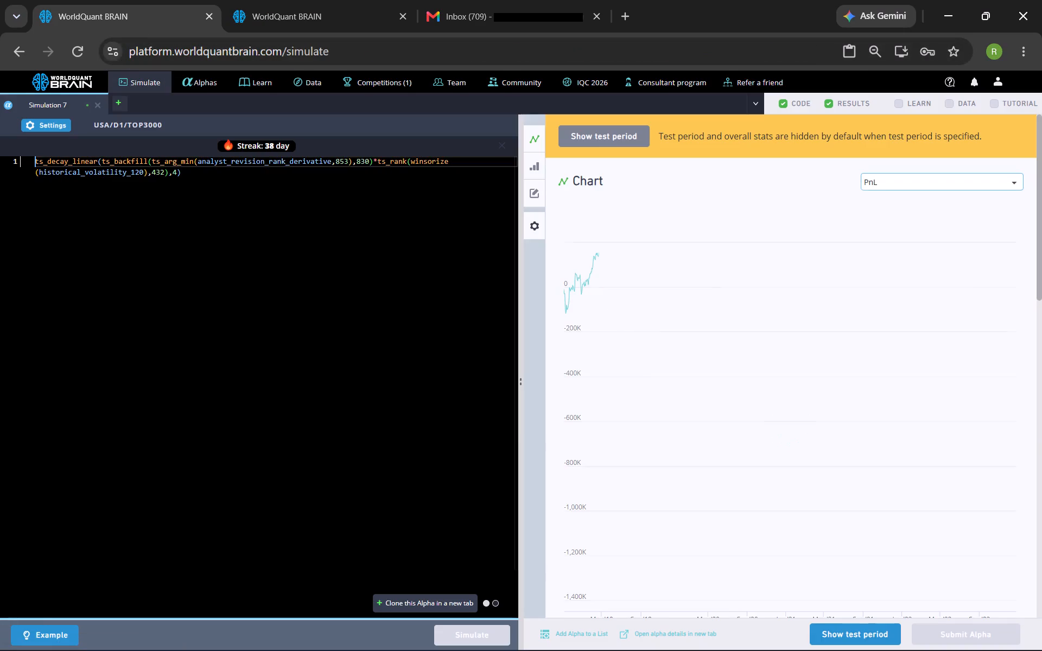
scroll(851, 551, down, 2)
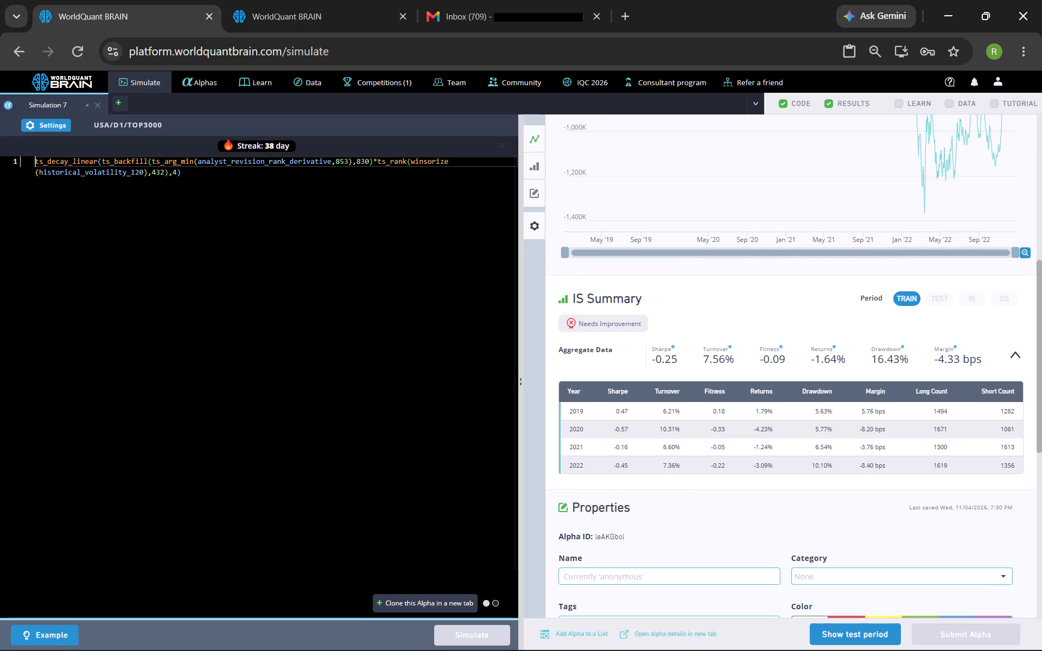
click(46, 126)
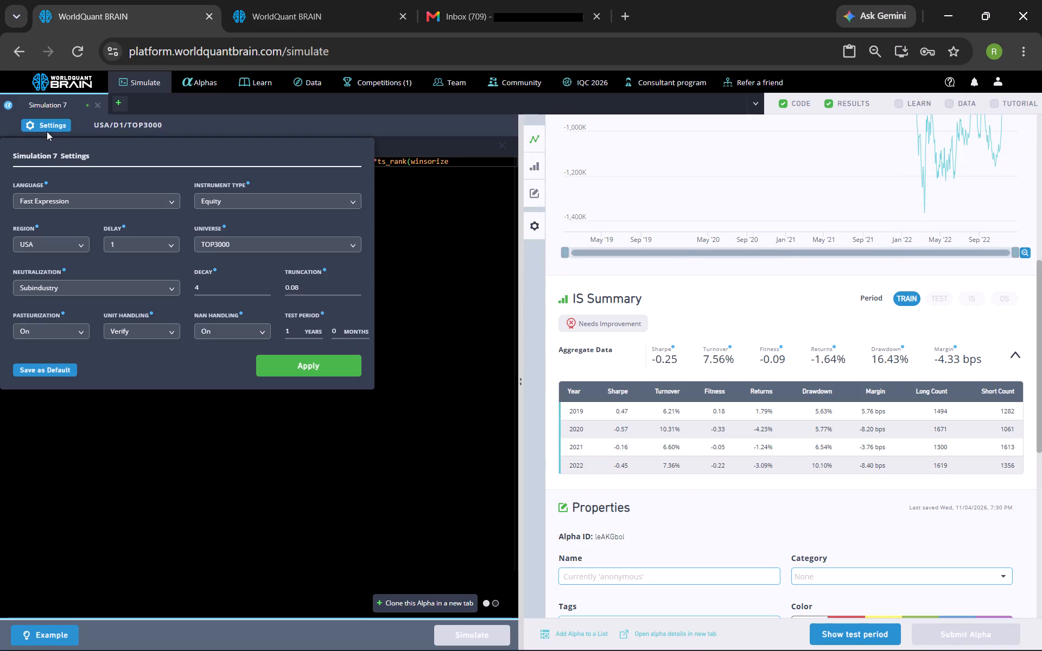
click(120, 283)
click(77, 355)
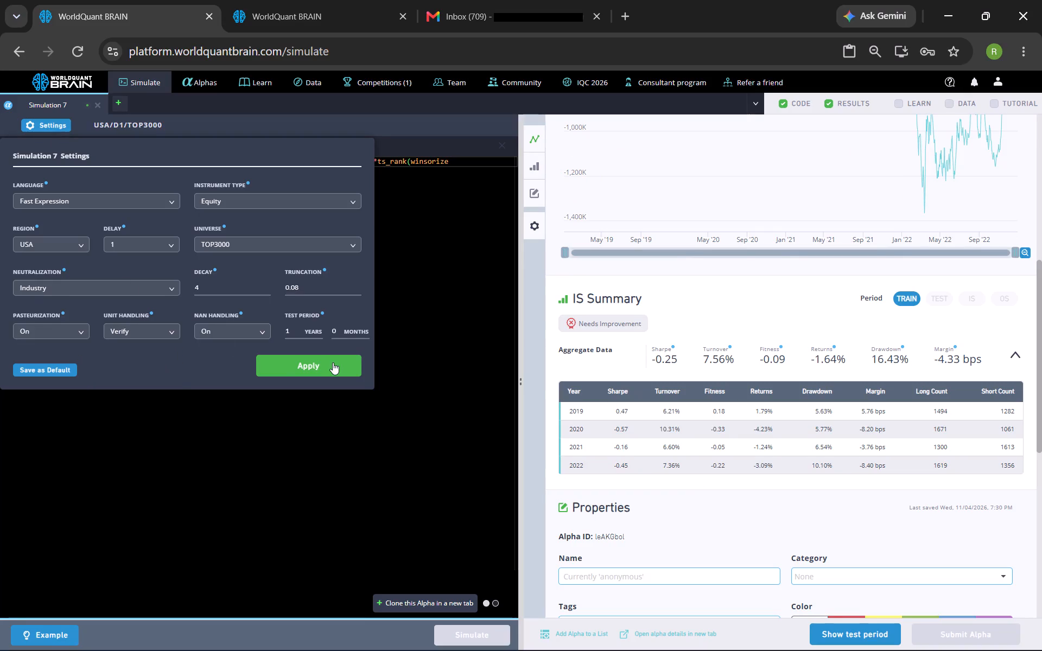
click(326, 363)
click(475, 631)
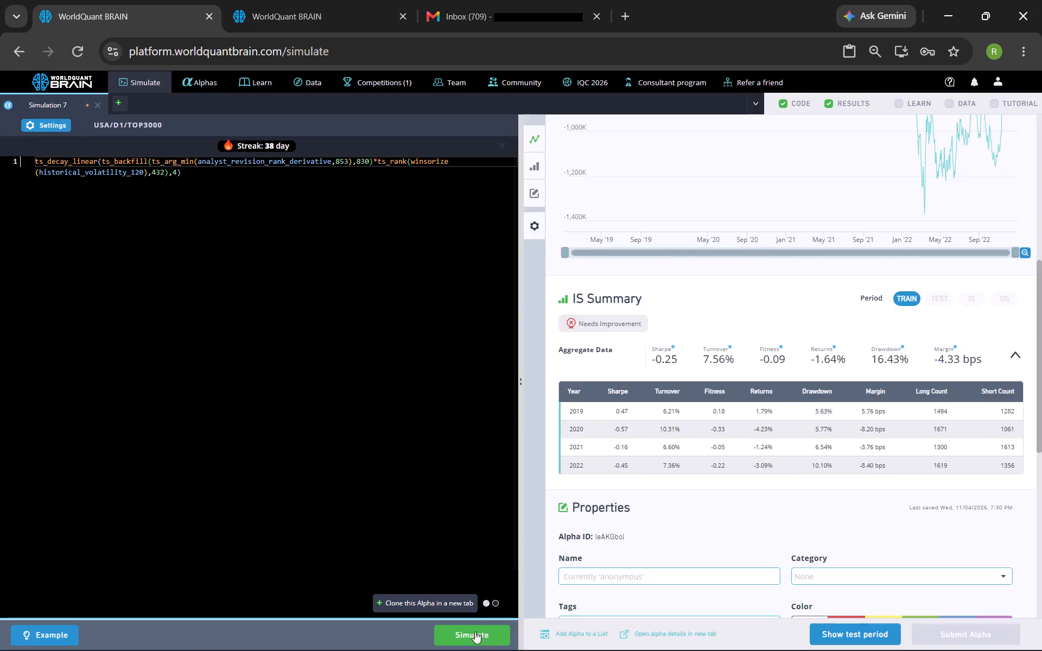
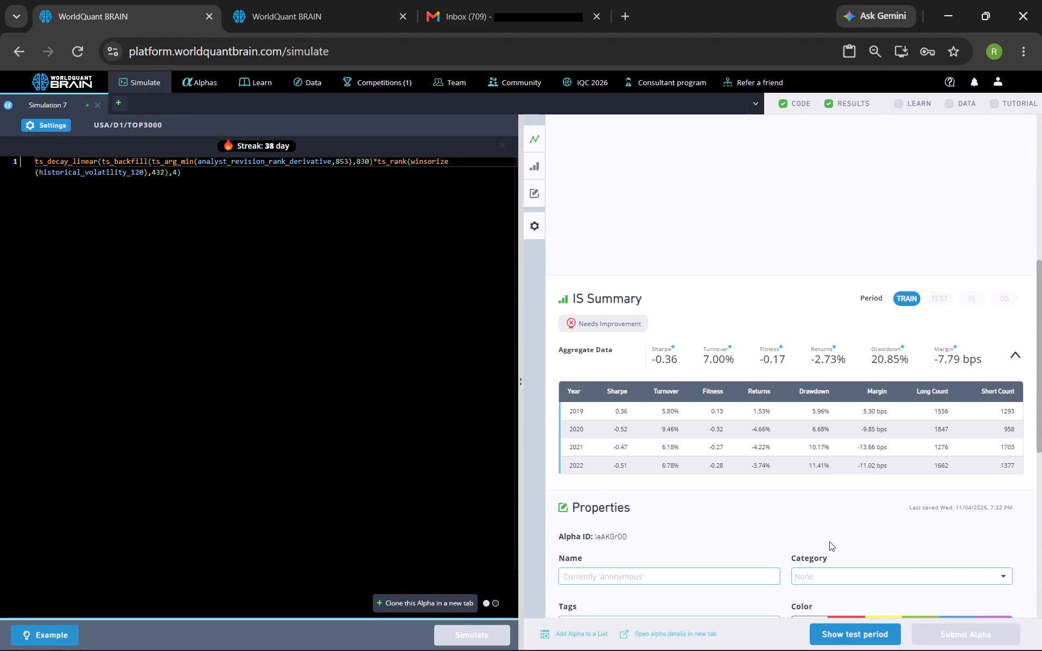
Set Simulation 7's neutralization to Sector, apply the settings, and rerun the ts_decay_linear alpha.
click(46, 126)
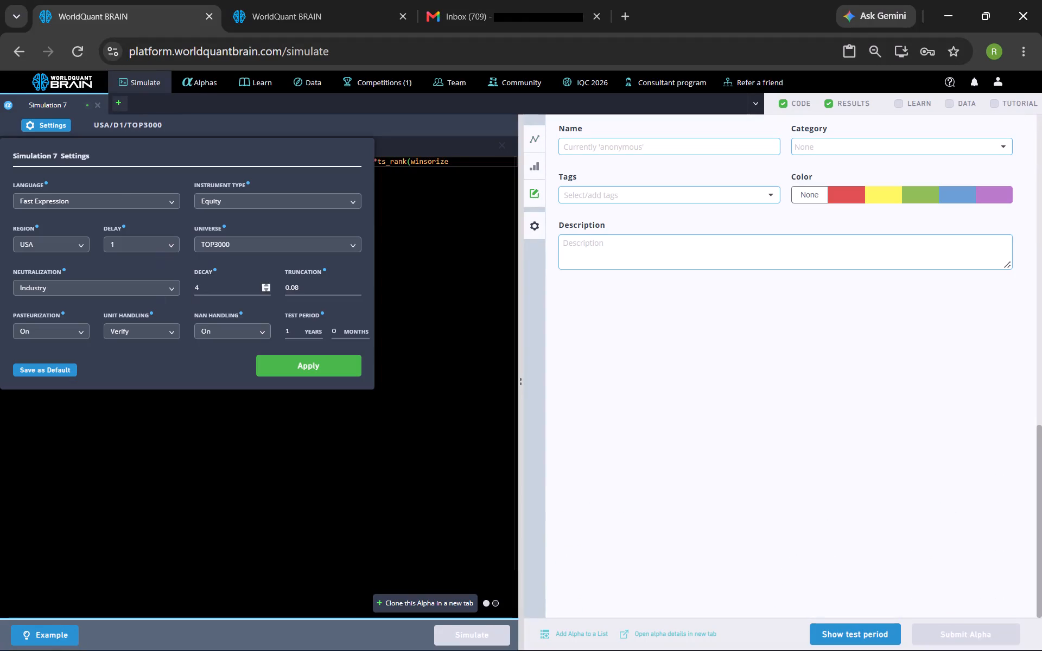
click(98, 288)
click(82, 336)
click(308, 365)
click(462, 631)
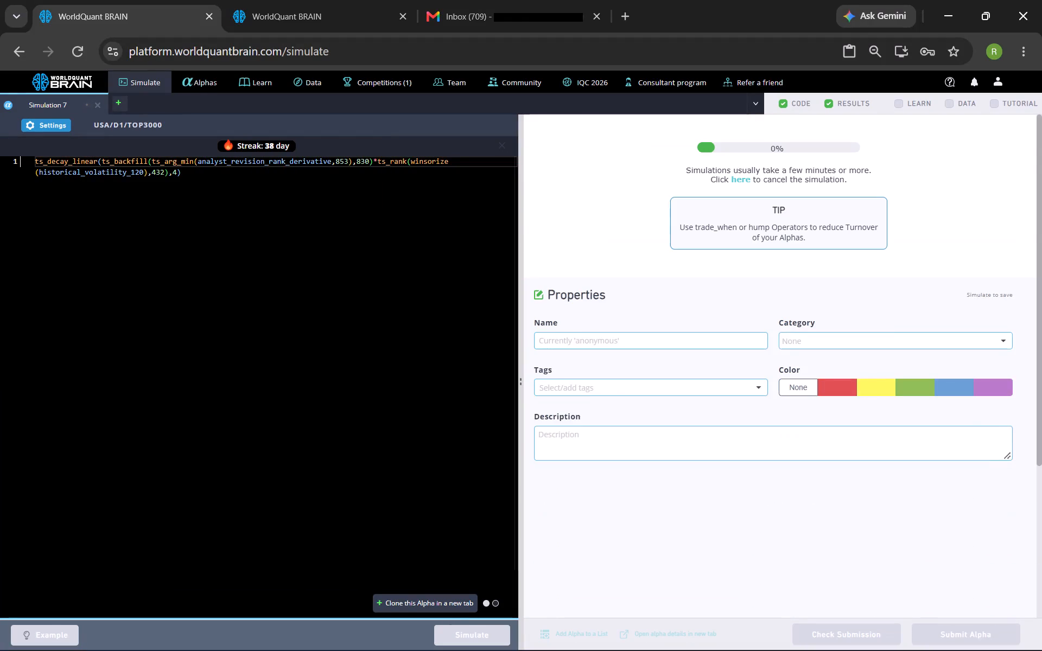
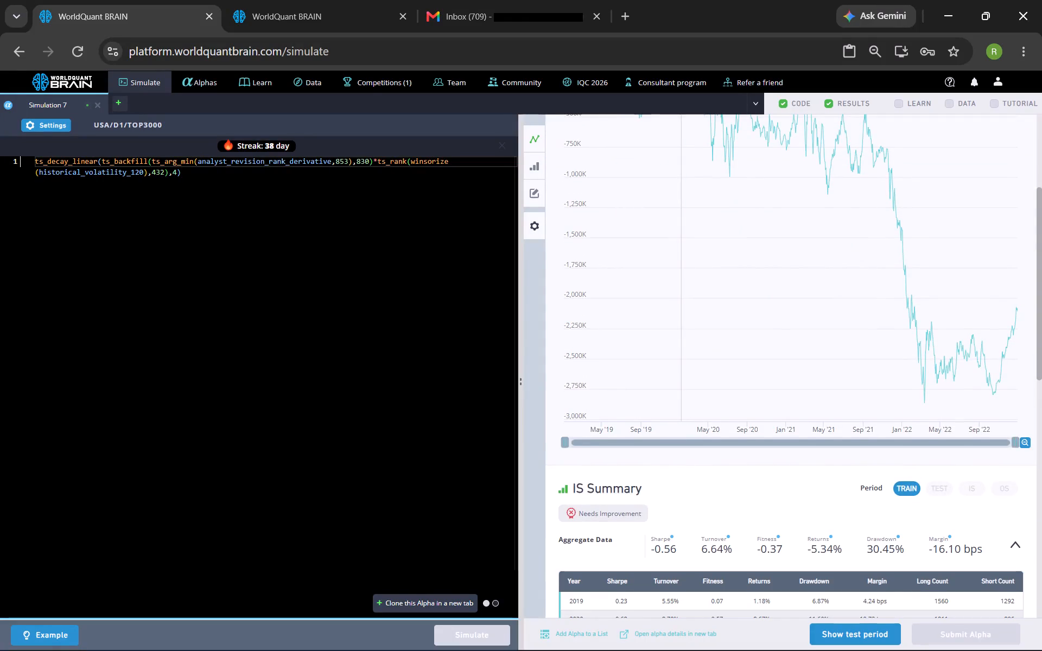
Switch to the second WorldQuant BRAIN browser tab and open the Fundamental Scores dataset from the Model data category.
scroll(569, 519, down, 1)
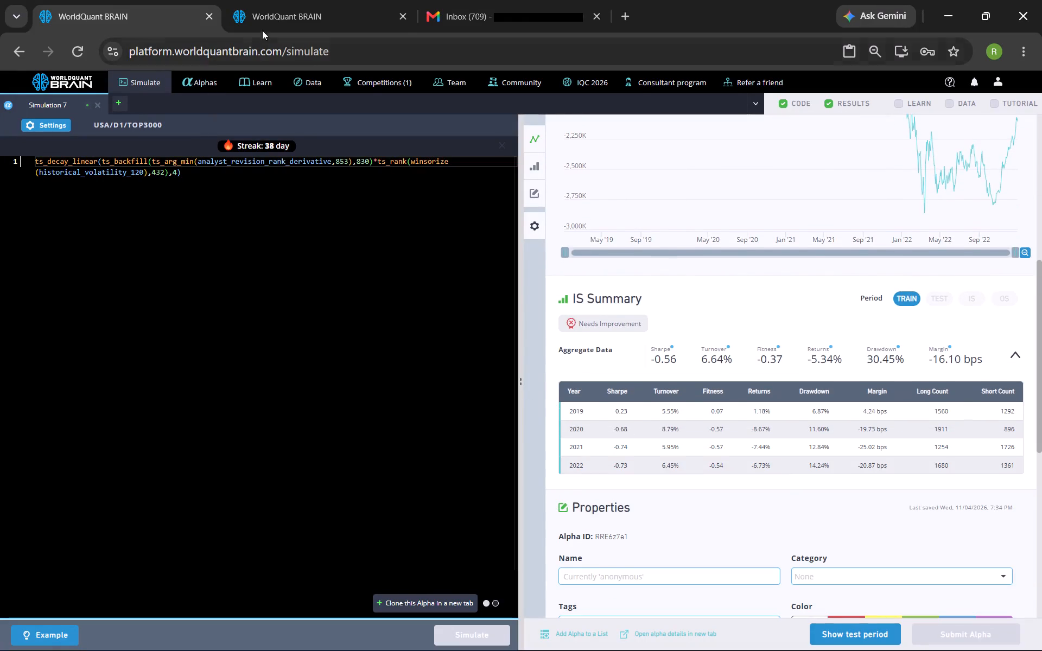
click(272, 16)
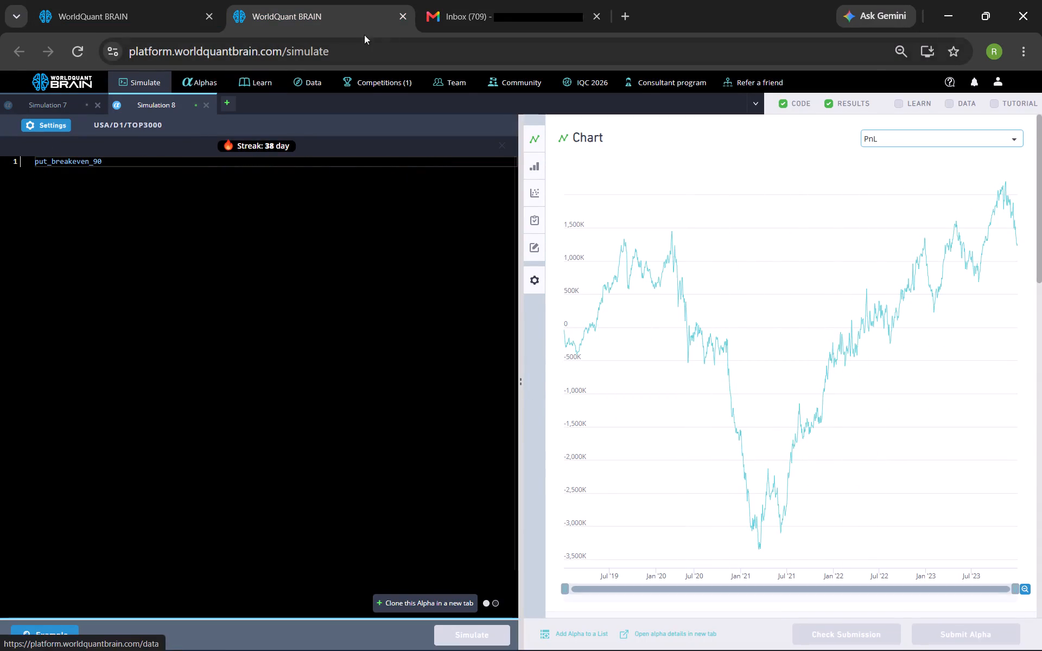
click(317, 79)
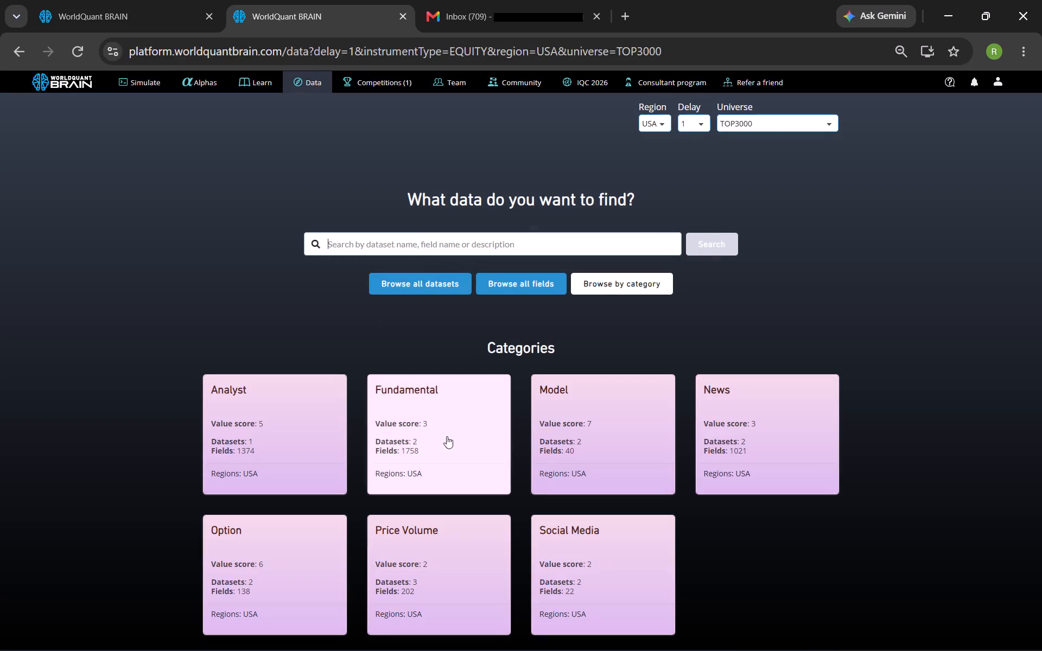
scroll(435, 406, down, 2)
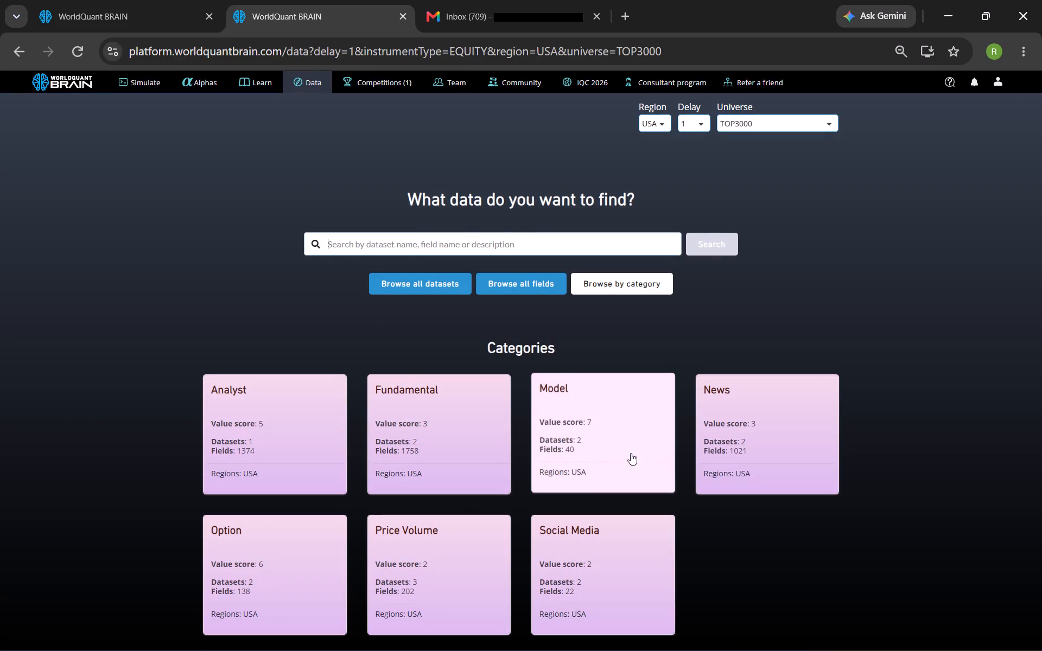
click(582, 406)
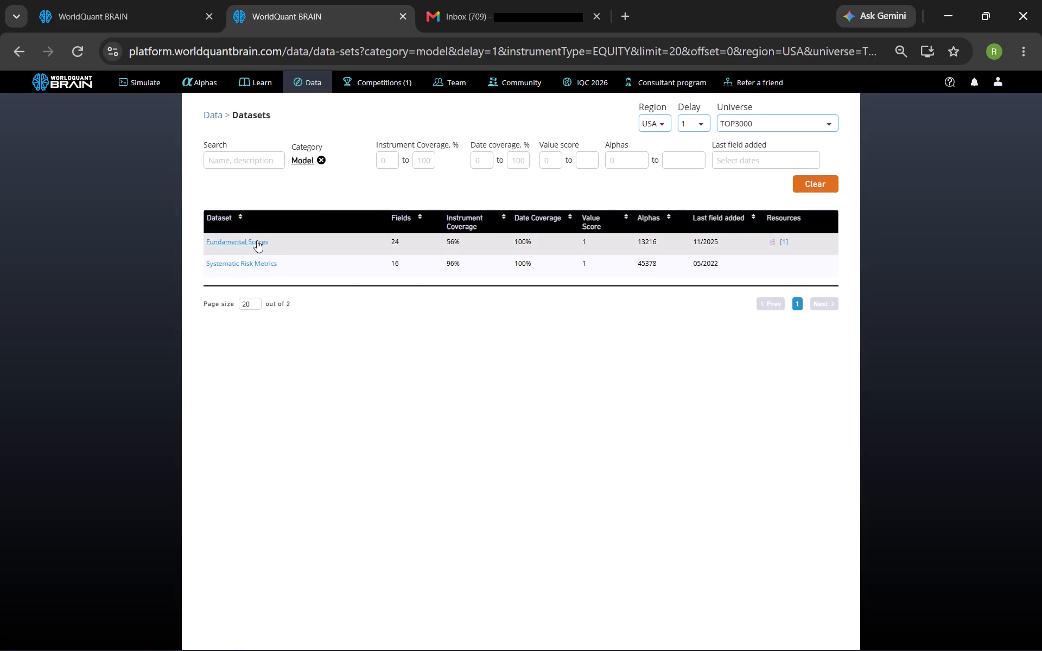
click(254, 238)
Capture a screenshot of the first page of the Fundamental Scores field table, from analyst_revision_rank_derivative to fscore_value.
scroll(434, 266, down, 2)
scroll(437, 269, up, 1)
scroll(437, 269, down, 1)
drag(1032, 285, 1028, 263)
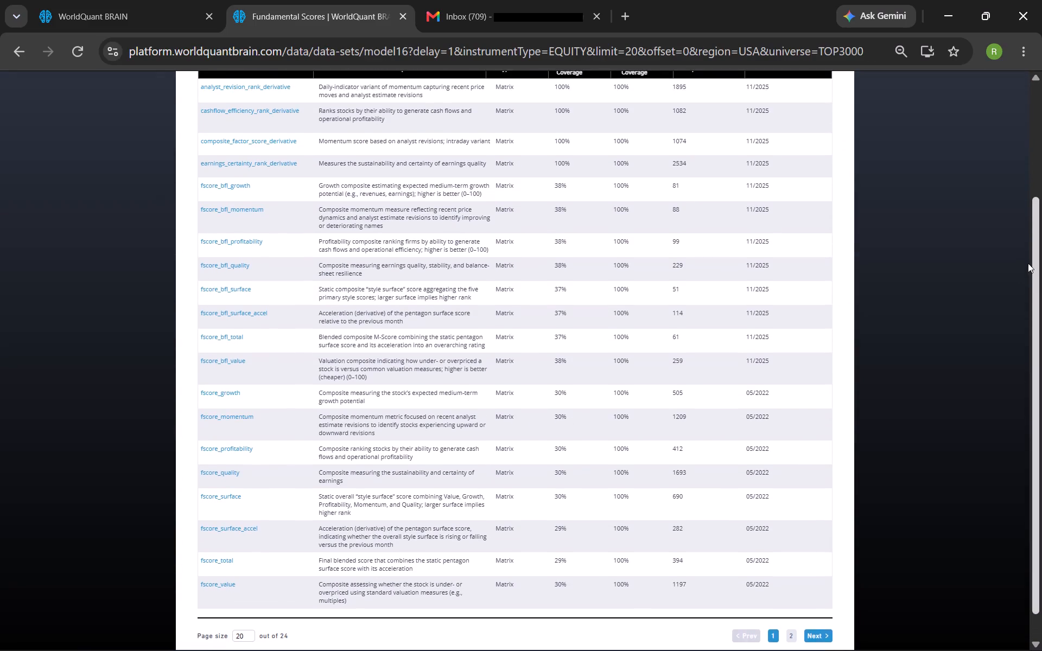
drag(1028, 263, 1024, 250)
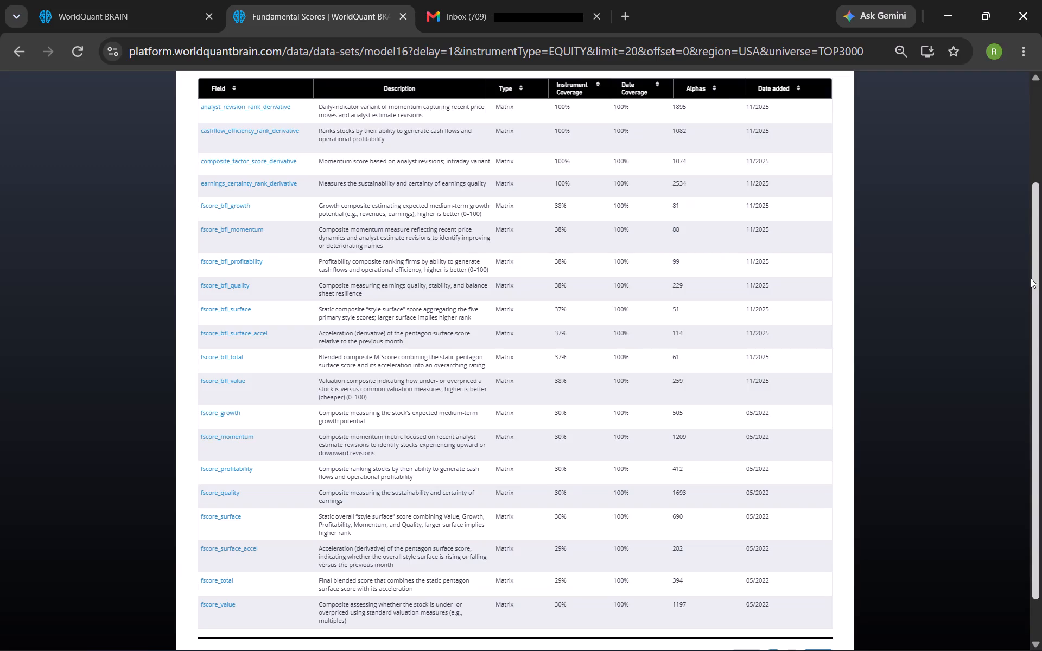
key(Print)
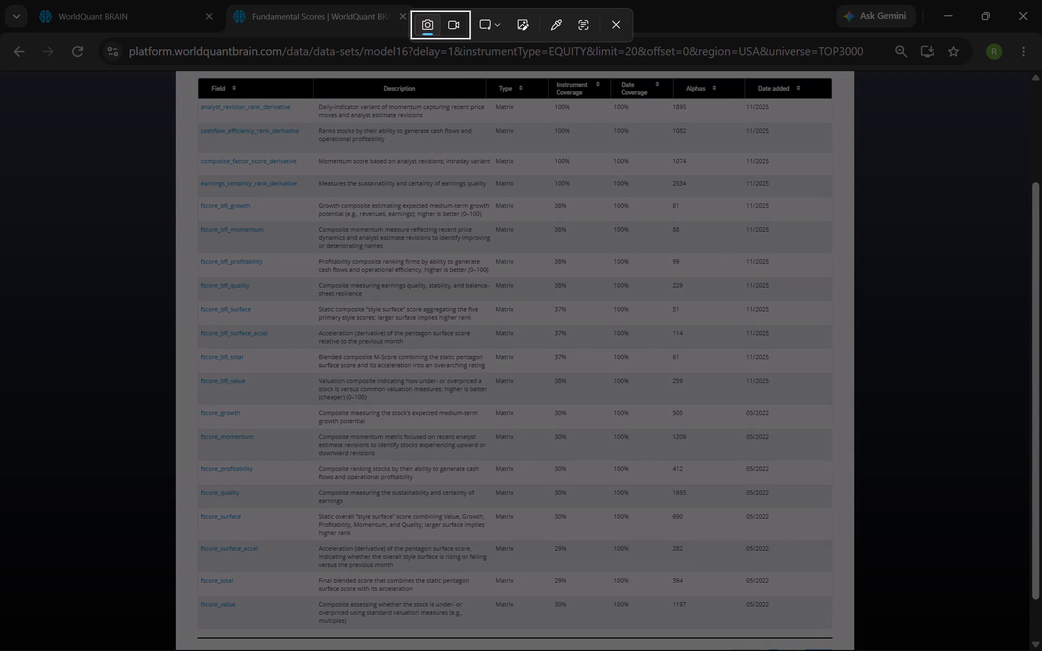
drag(174, 72, 855, 650)
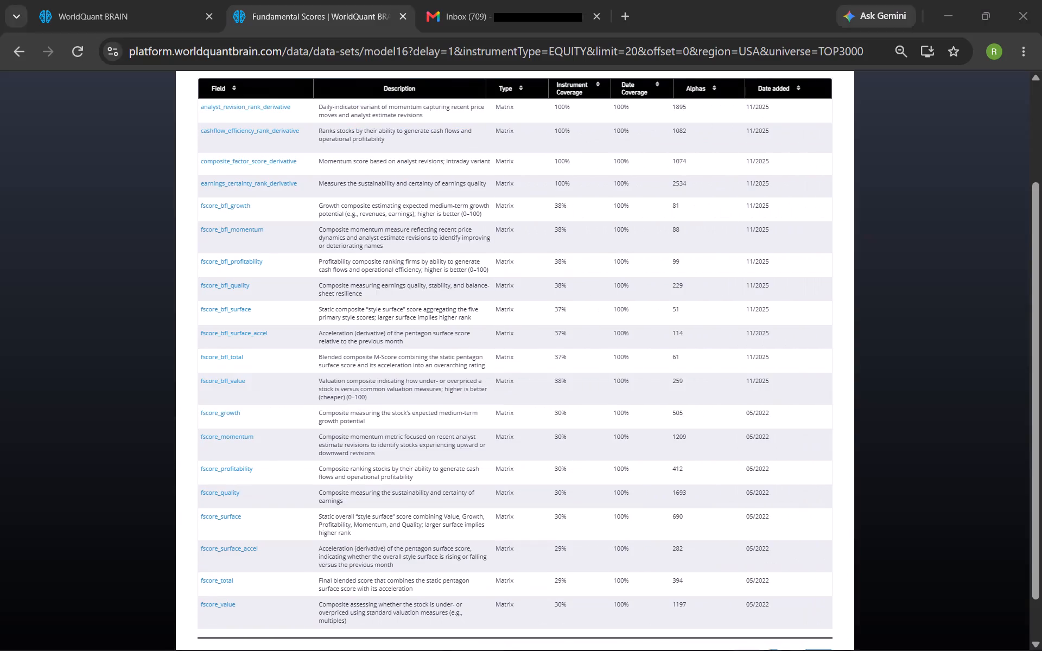
Go to page 2 of the Fundamental Scores fields and capture a screenshot of the table there.
scroll(886, 534, down, 3)
scroll(840, 527, down, 2)
click(791, 607)
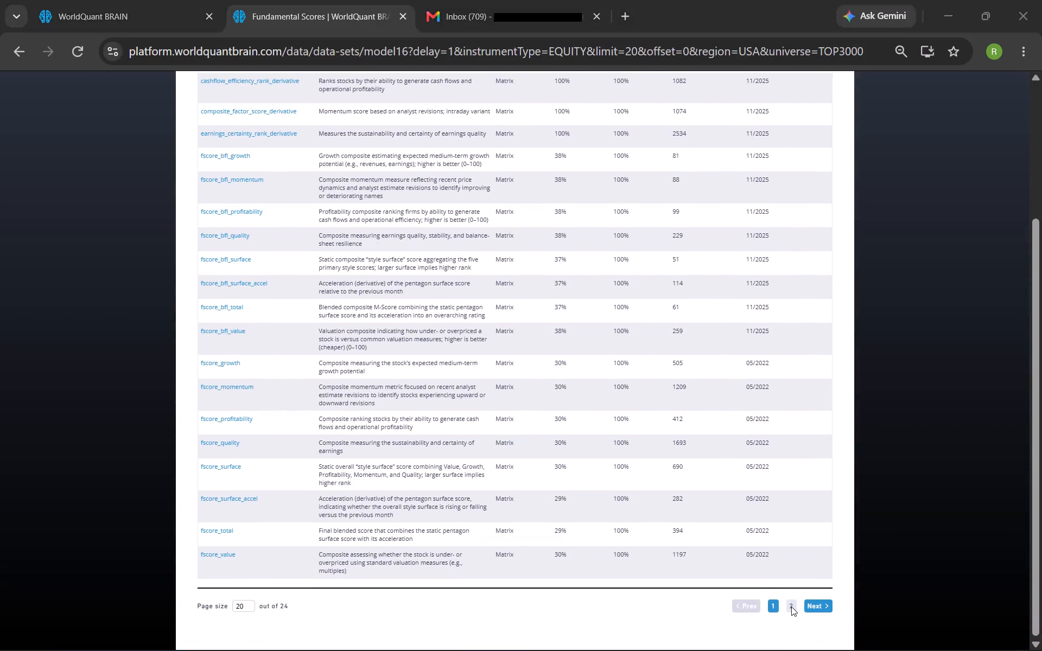
click(791, 607)
click(790, 603)
double_click(794, 607)
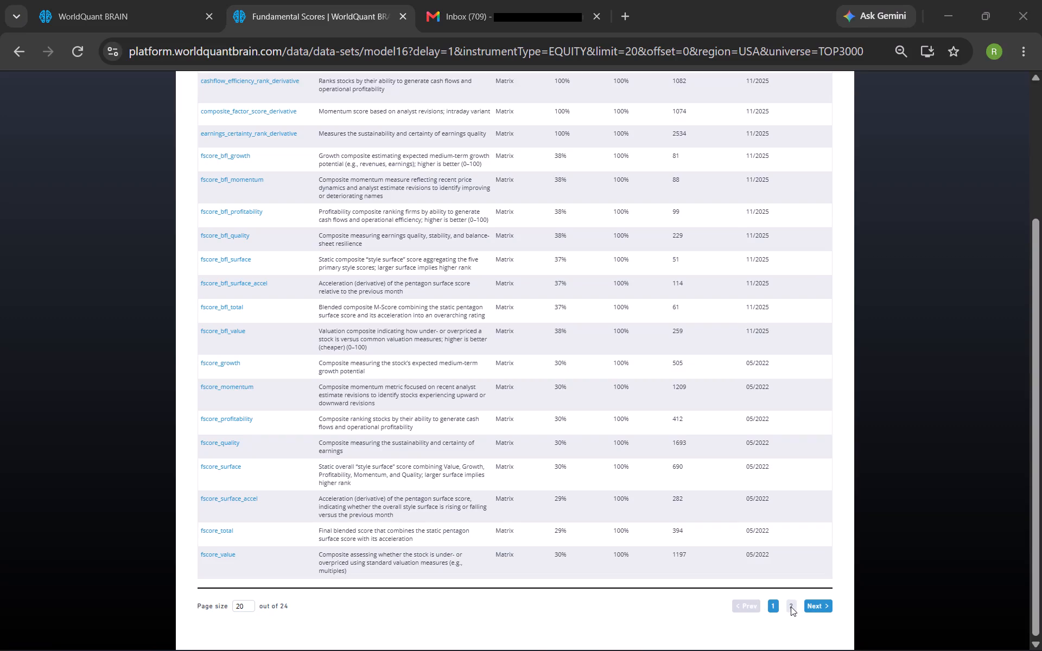
click(791, 606)
click(788, 604)
click(792, 604)
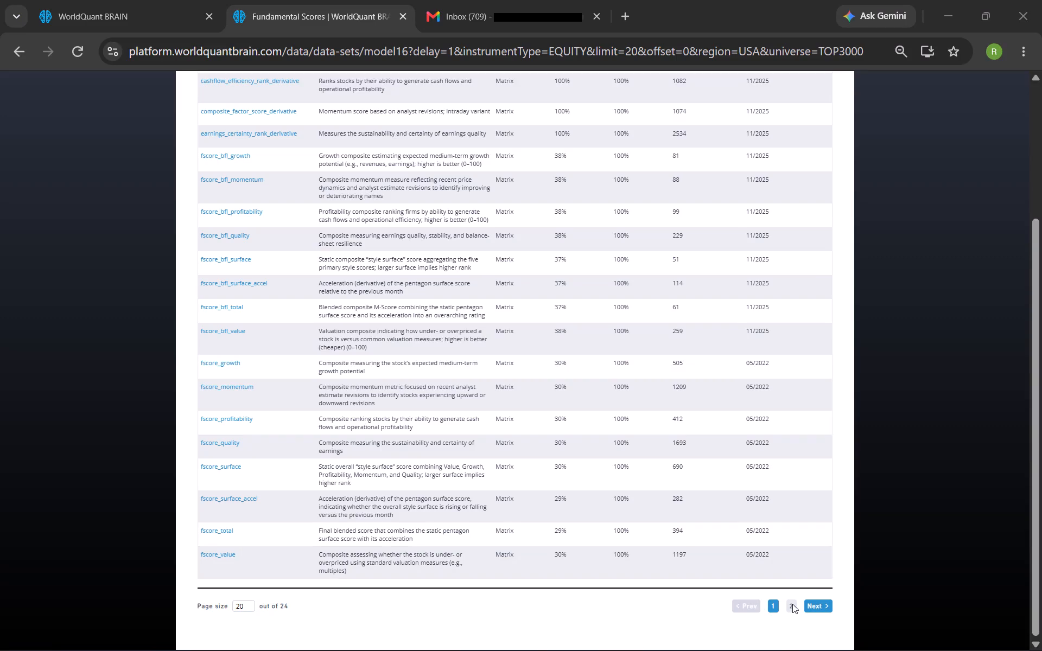
click(792, 607)
click(810, 608)
click(822, 603)
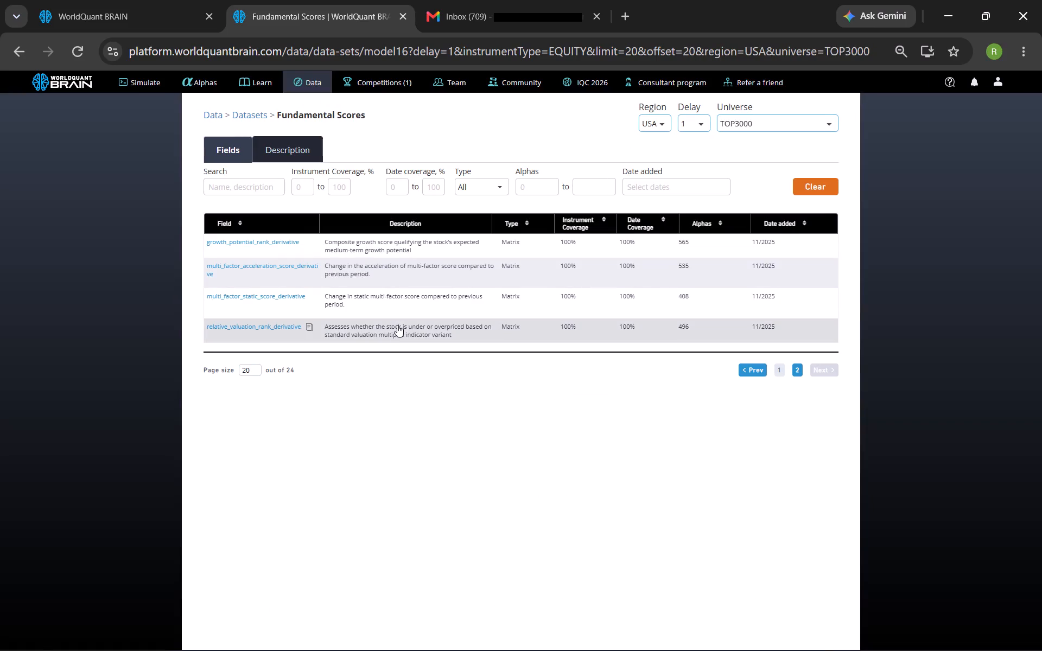
key(Print)
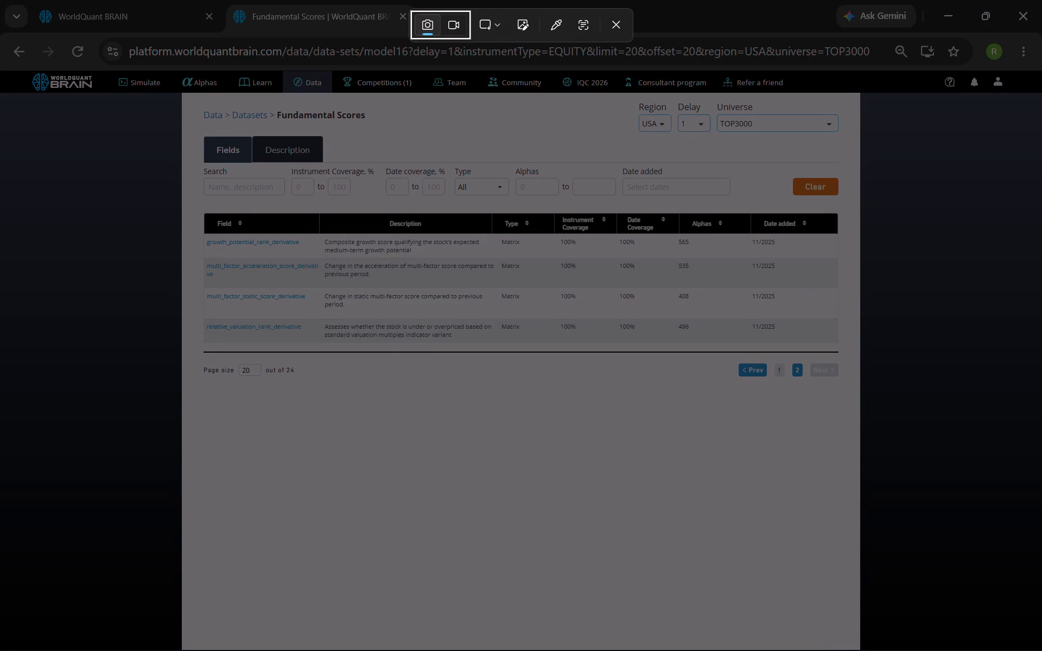
drag(181, 206, 336, 303)
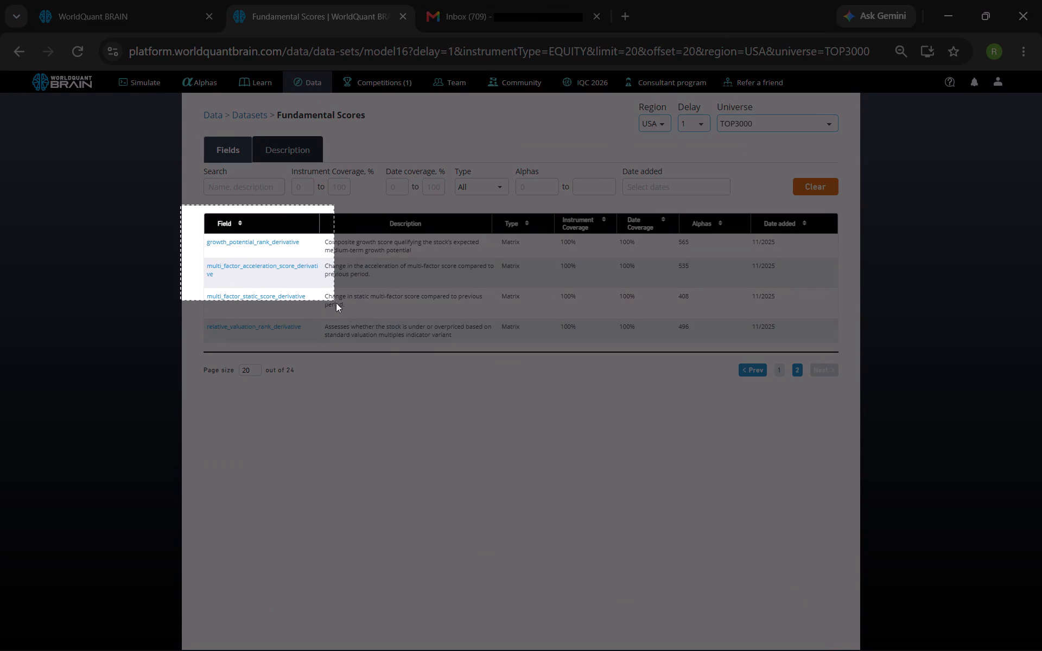
drag(336, 303, 846, 355)
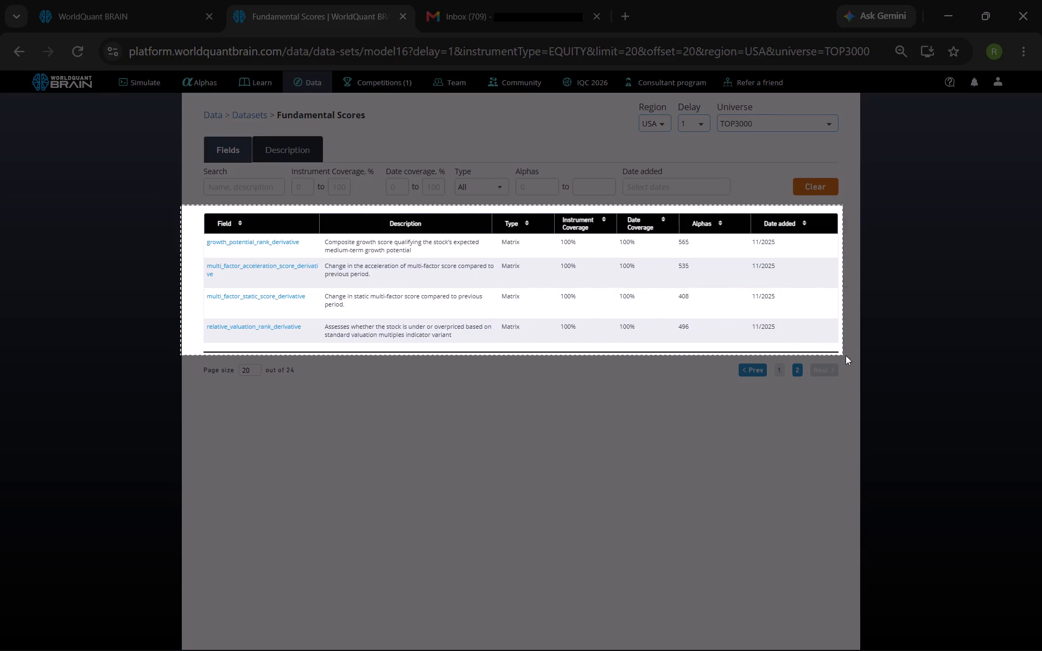
drag(846, 355, 844, 354)
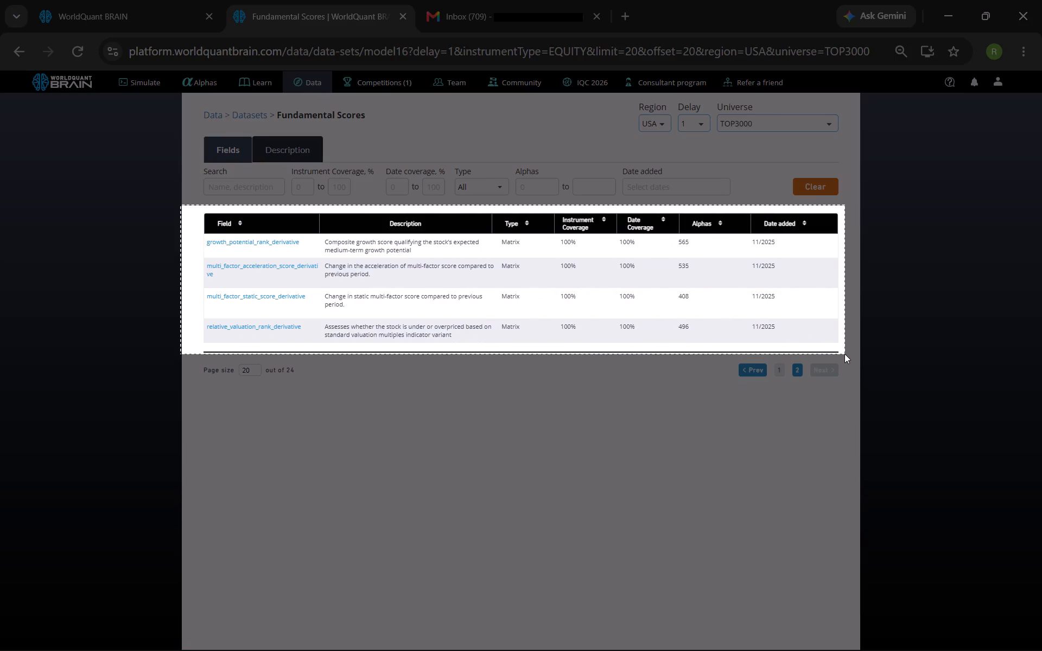
drag(844, 354, 843, 354)
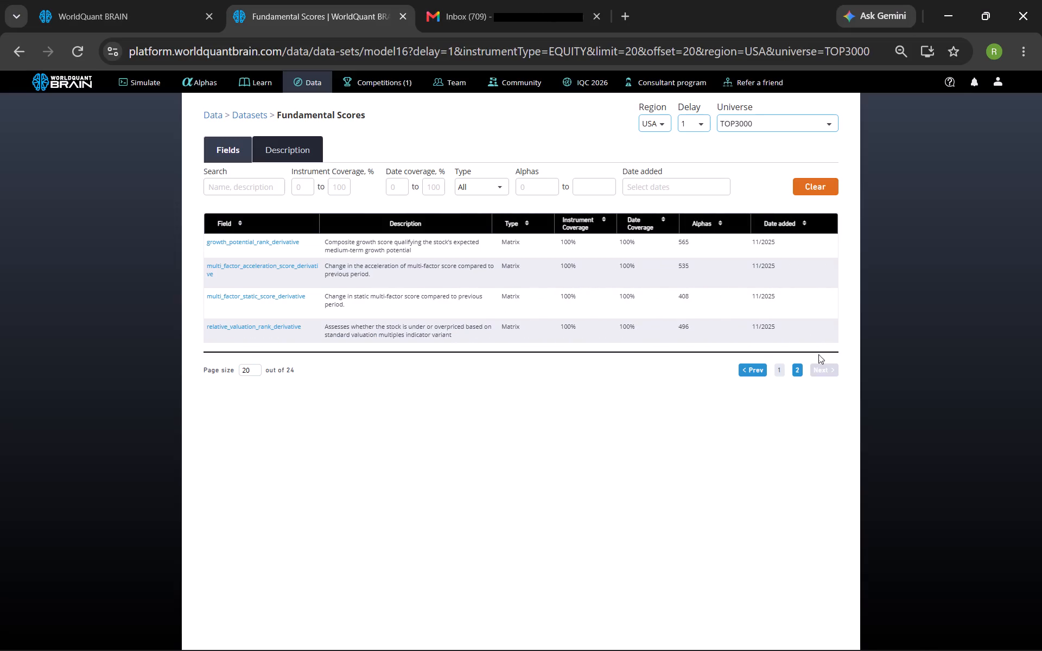
Return to the data categories overview and reopen the Fundamental Scores dataset from the Model category.
scroll(645, 335, down, 5)
scroll(568, 329, down, 3)
scroll(342, 269, up, 4)
click(11, 55)
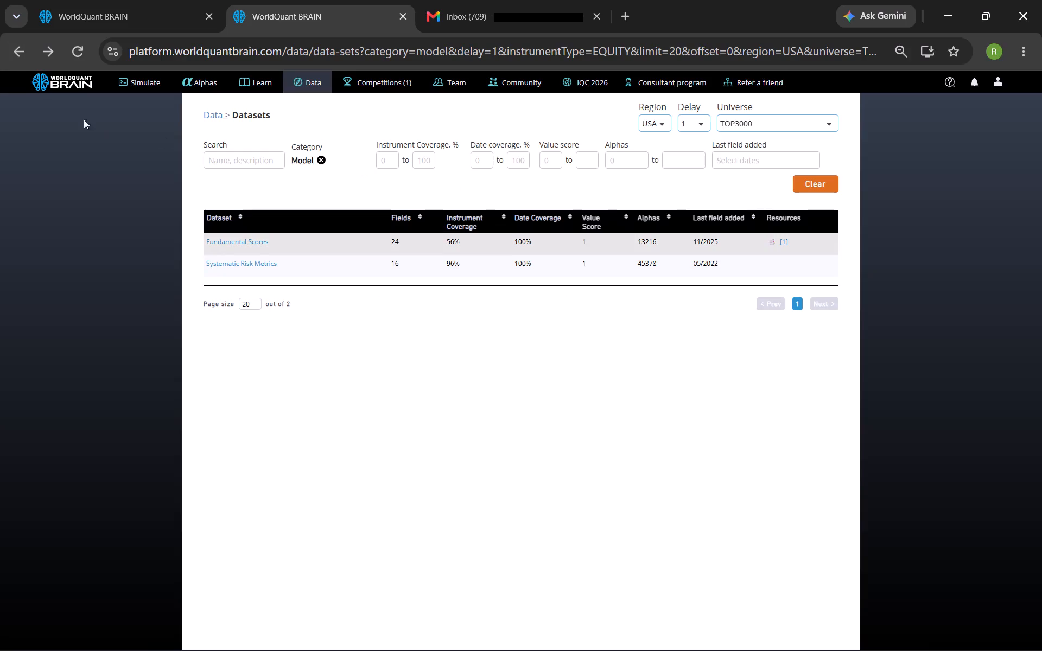
click(26, 60)
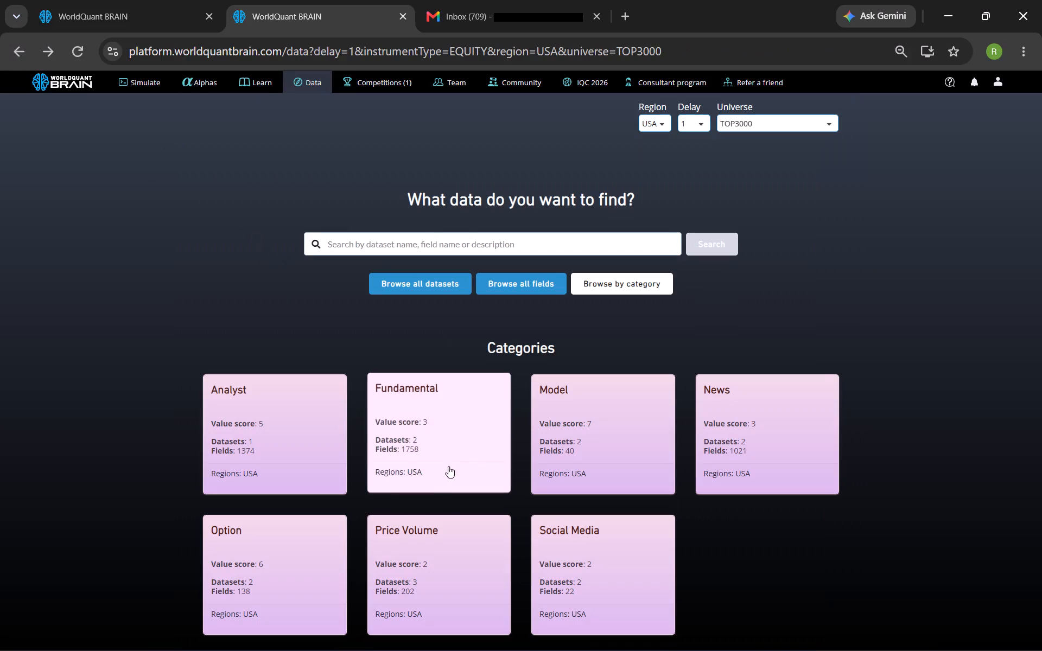
scroll(345, 538, down, 1)
scroll(267, 546, down, 1)
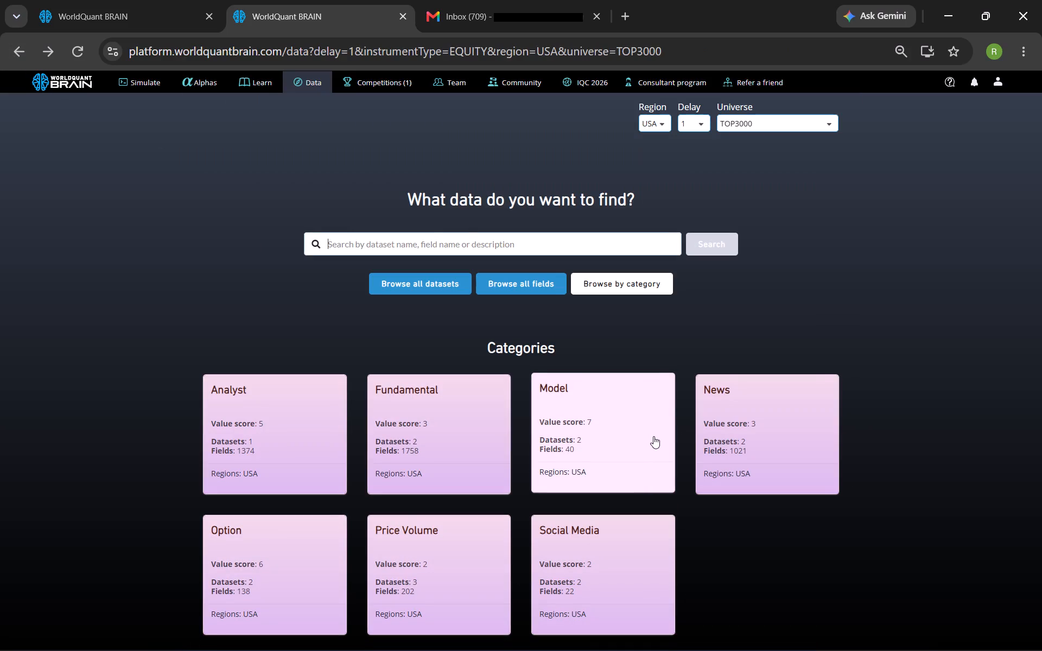
click(614, 442)
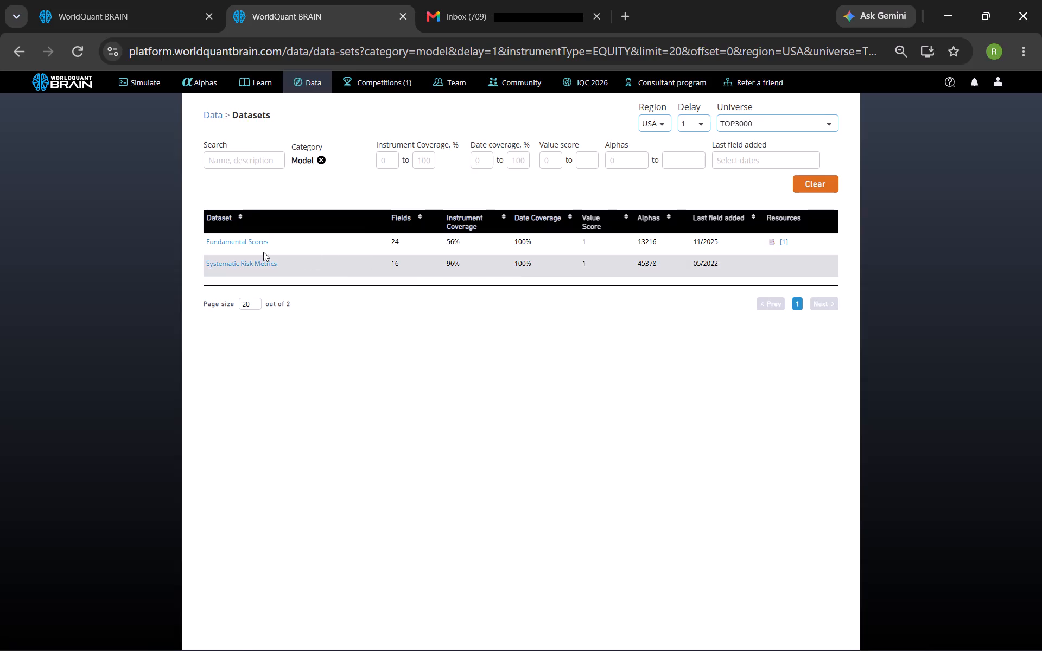
click(246, 241)
Capture a new screenshot of the full first page of the Fundamental Scores field table, including its header row.
scroll(409, 324, down, 4)
scroll(417, 325, up, 1)
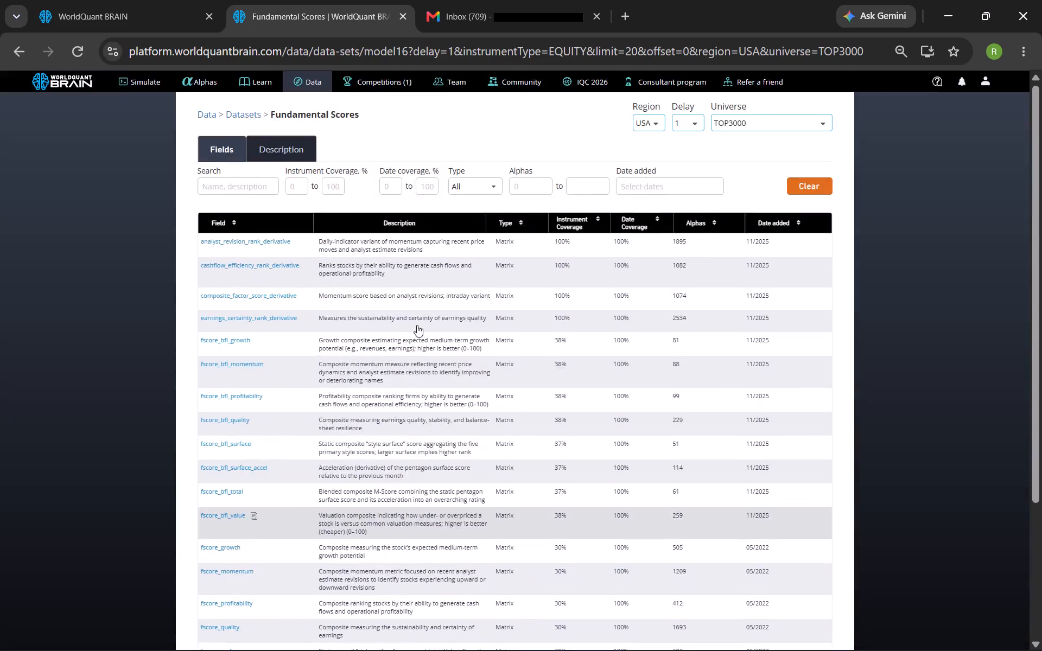
scroll(417, 326, down, 1)
drag(1035, 365, 1030, 356)
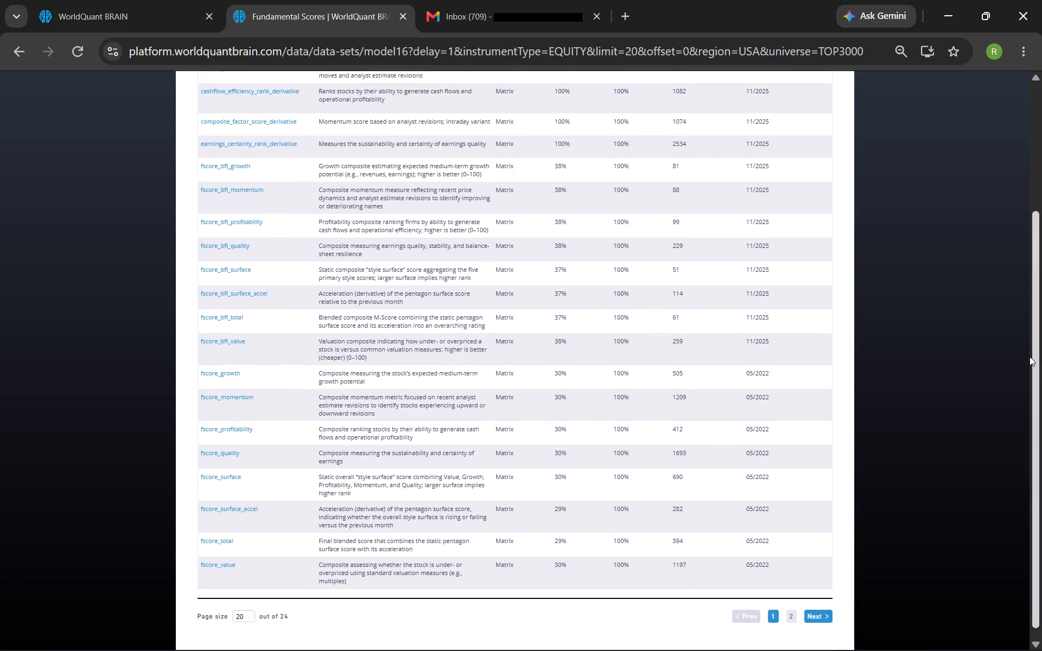
drag(1030, 356, 1030, 347)
click(1030, 347)
drag(1030, 343, 1030, 330)
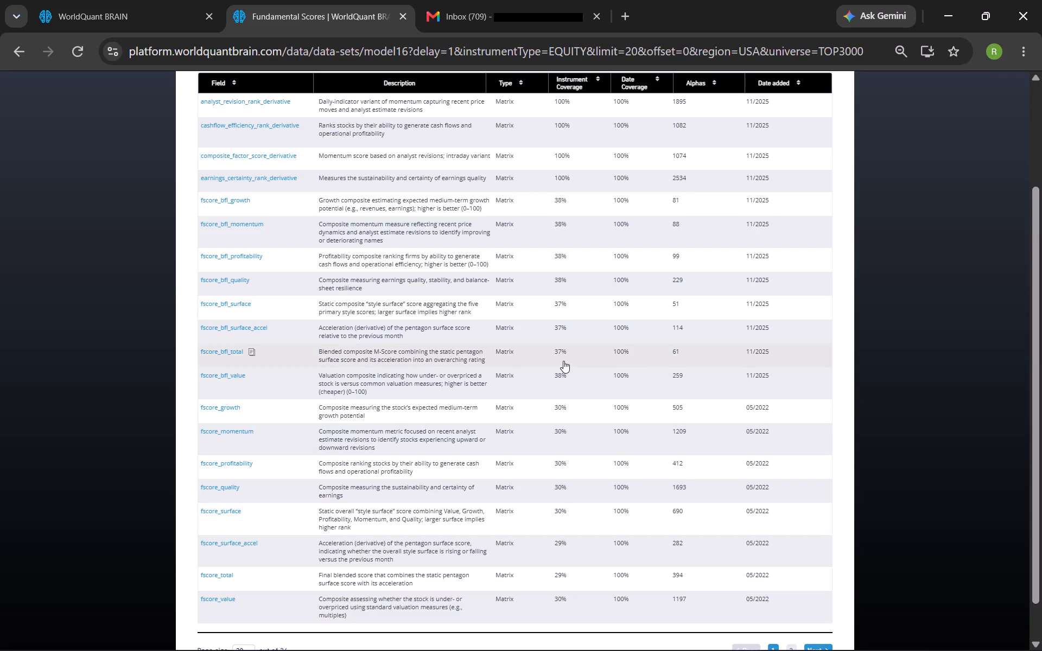
key(Print)
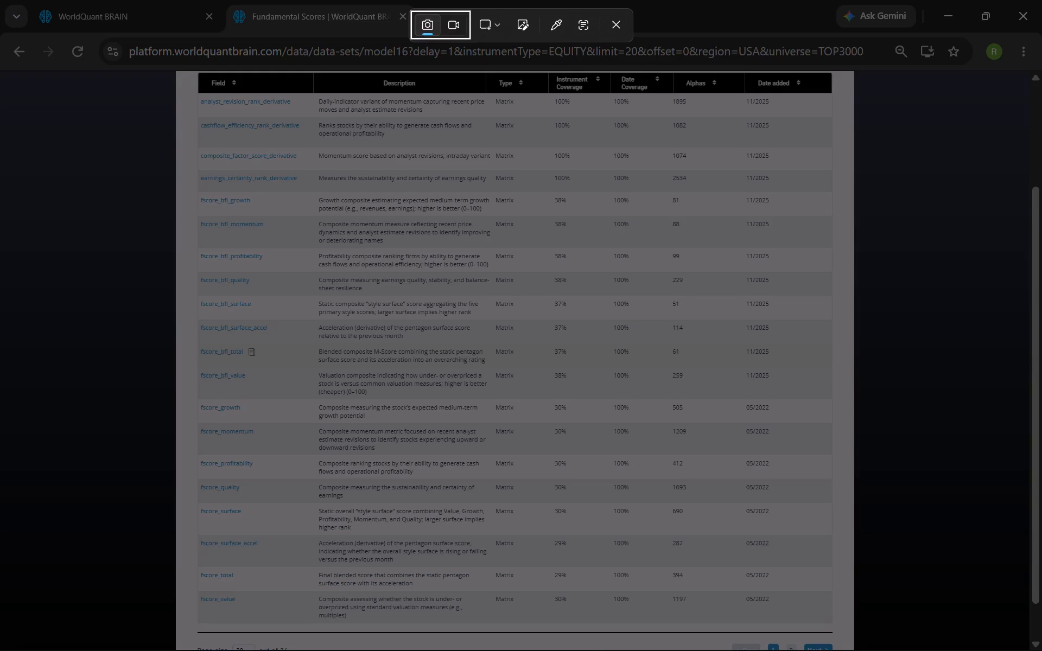
drag(191, 73, 855, 633)
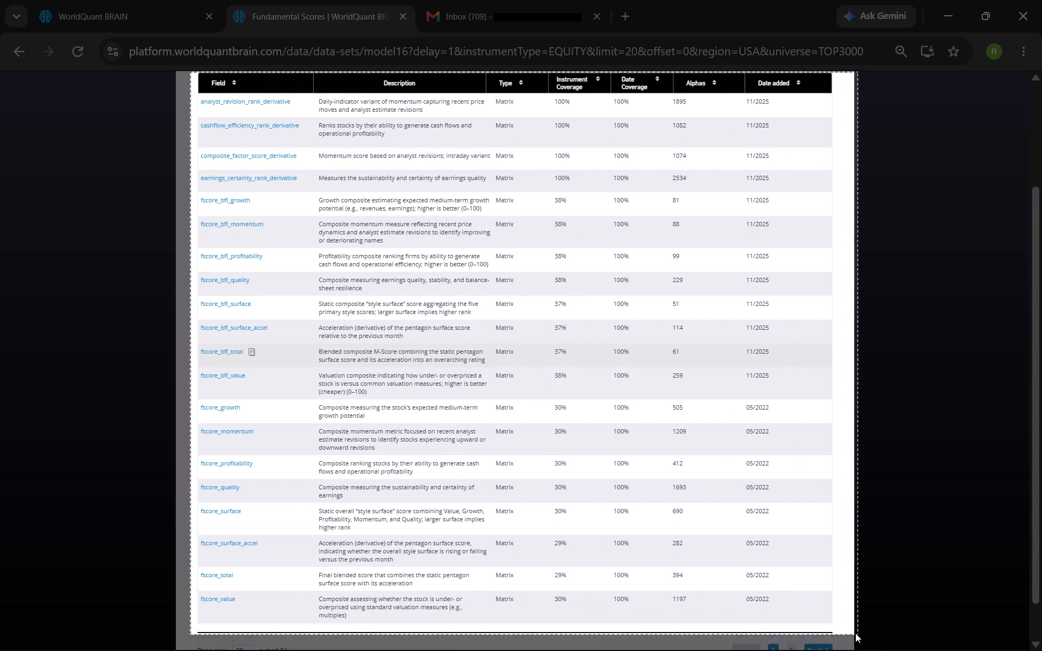
drag(855, 633, 837, 631)
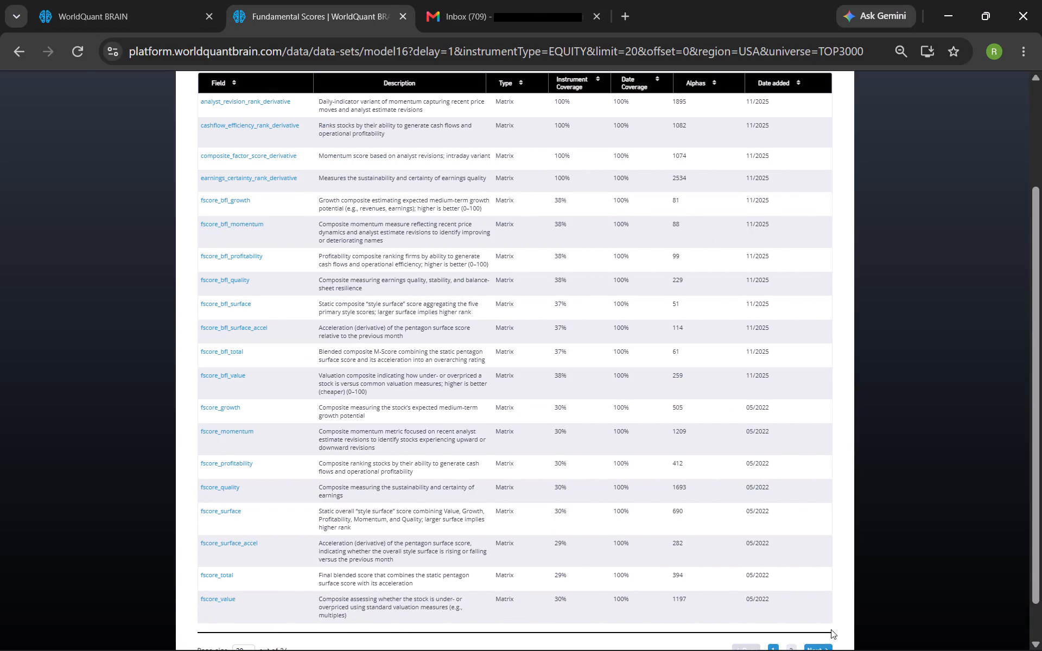
Open page 2 of the Fundamental Scores fields and capture a new screenshot of its four-row table.
scroll(677, 555, down, 2)
click(792, 601)
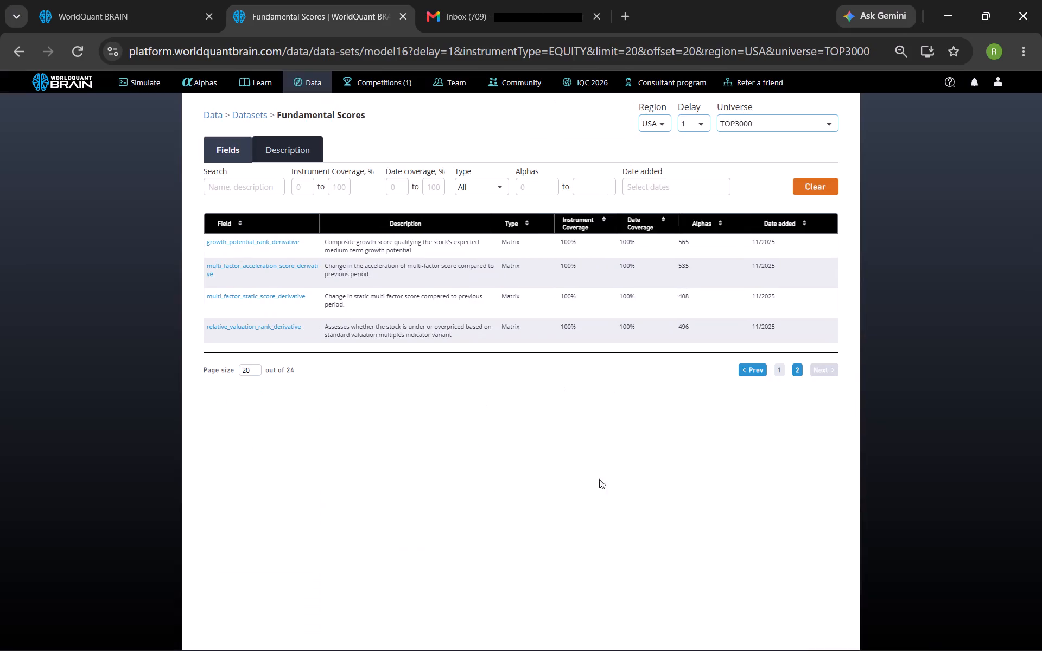
key(Print)
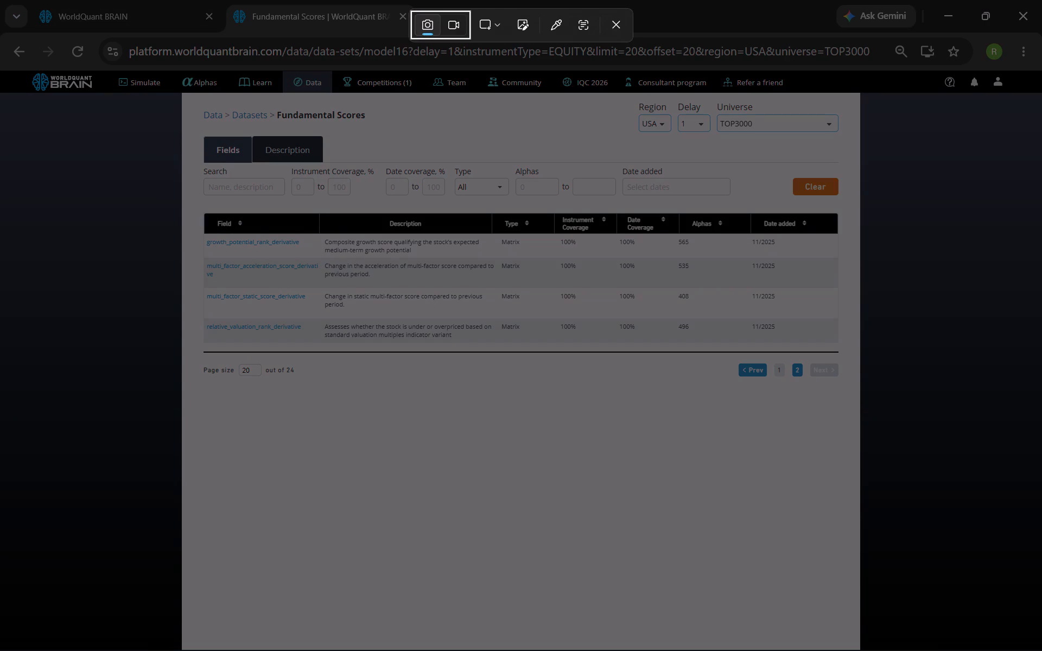
drag(202, 212, 822, 359)
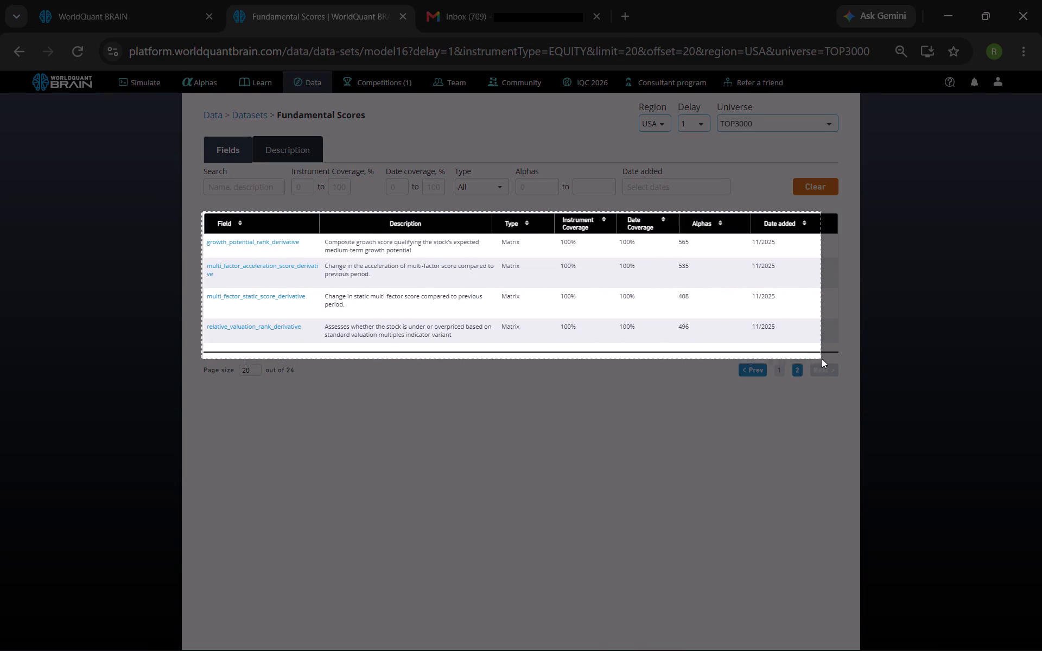
drag(822, 359, 847, 354)
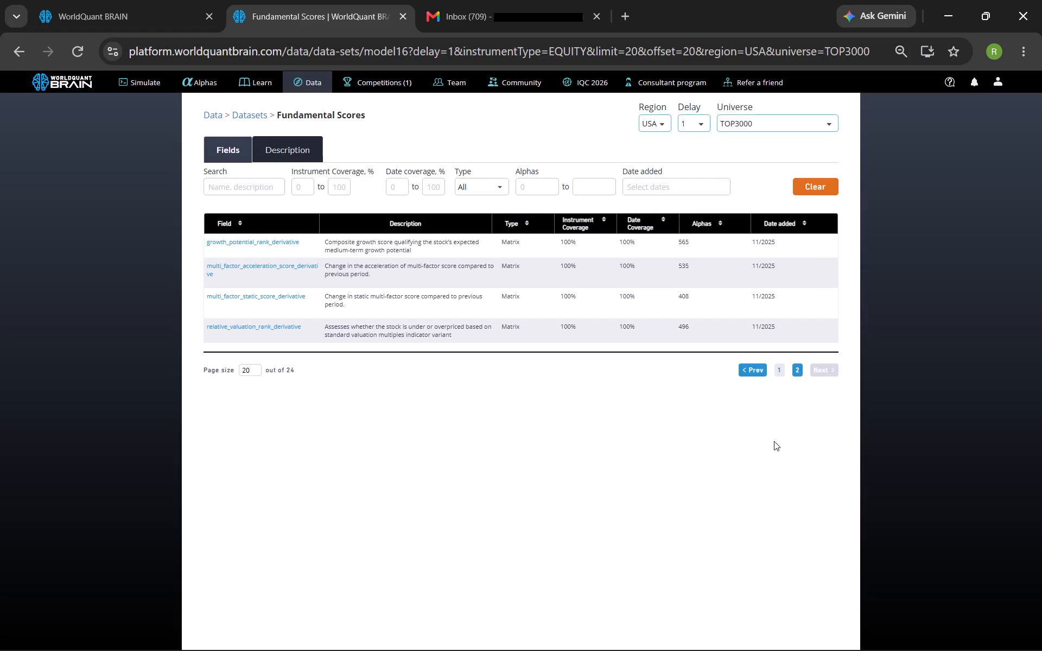
Go back to the list of datasets in the Model category.
scroll(422, 361, up, 2)
click(12, 57)
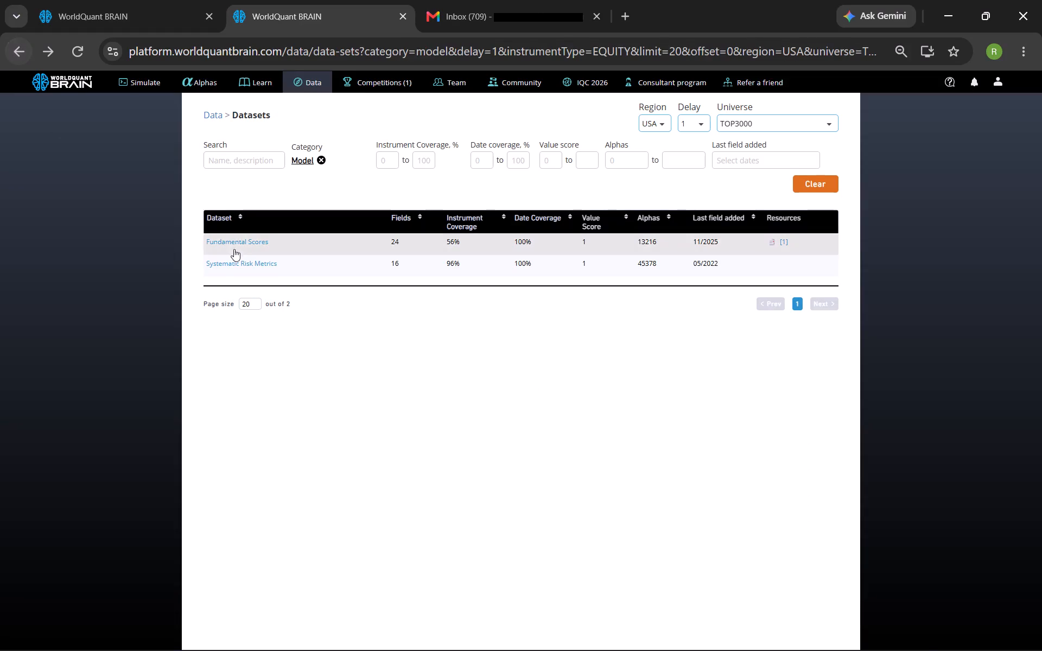
Open the Systematic Risk Metrics dataset and capture a screenshot of its full field table, including the header row.
click(238, 256)
scroll(334, 291, down, 1)
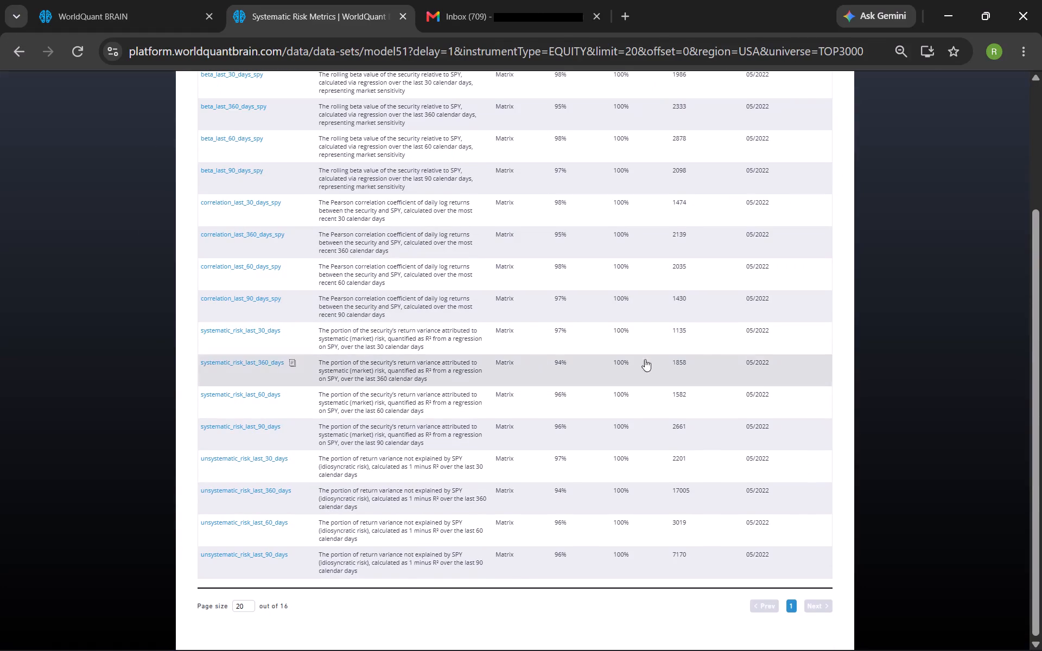
drag(1036, 350, 1036, 328)
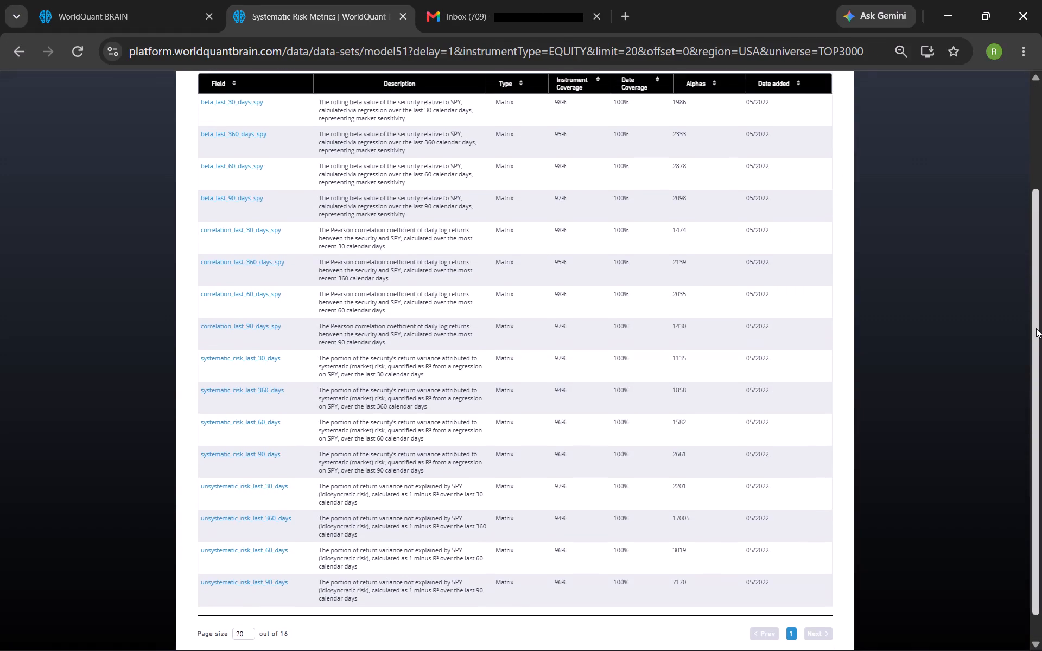
drag(1036, 328, 1038, 331)
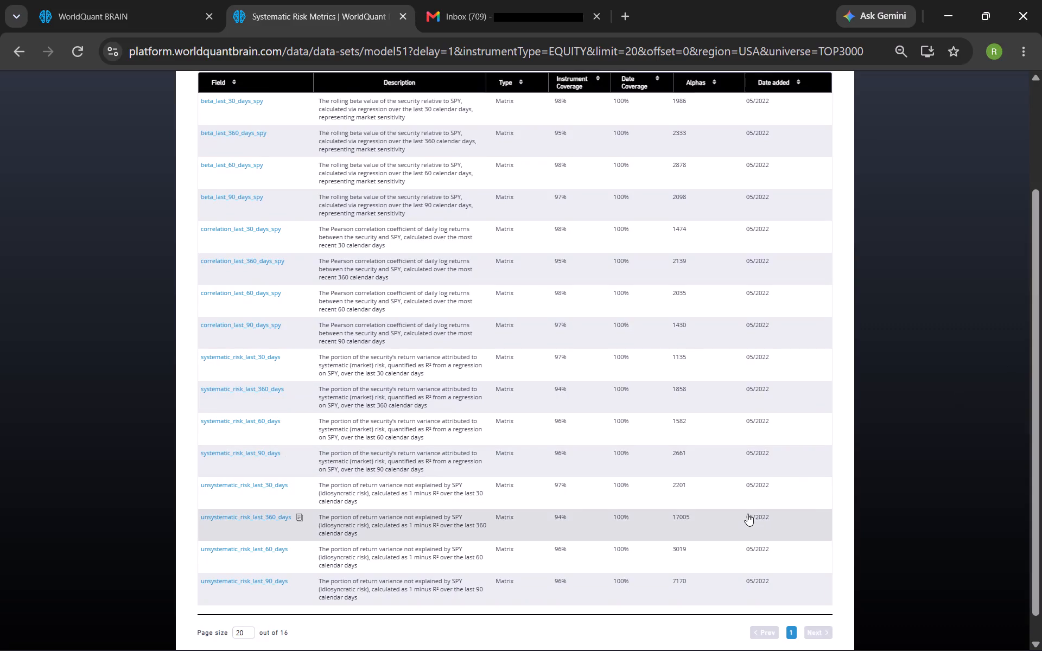
key(Print)
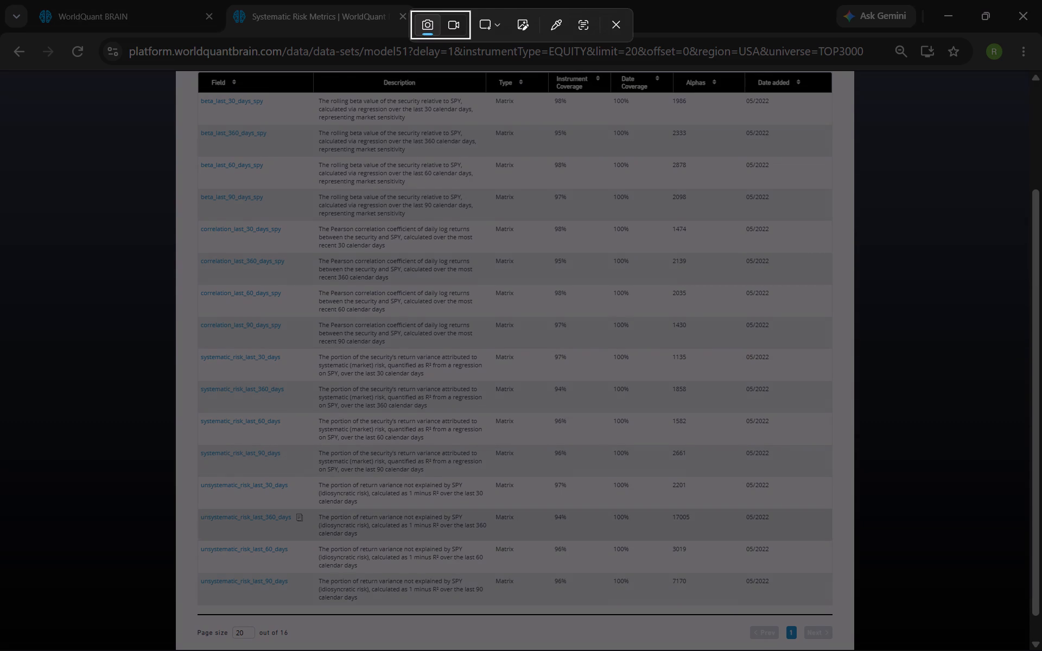
drag(174, 70, 848, 617)
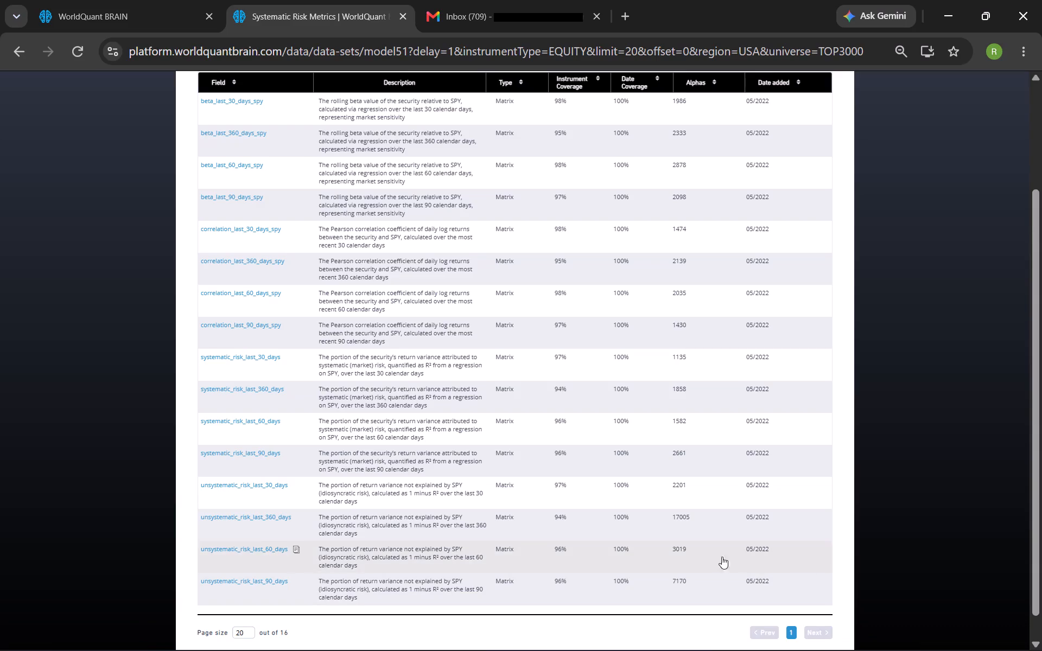
Return to the Simulation 7 workspace and view the current alpha's IS Summary.
scroll(710, 429, up, 3)
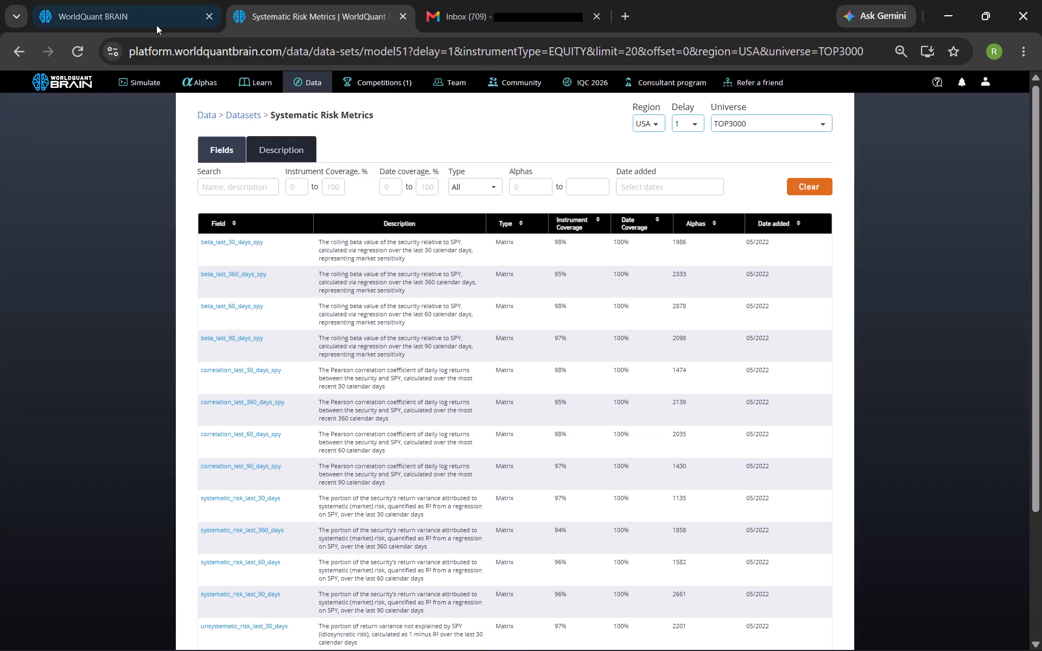
click(142, 24)
scroll(514, 254, up, 2)
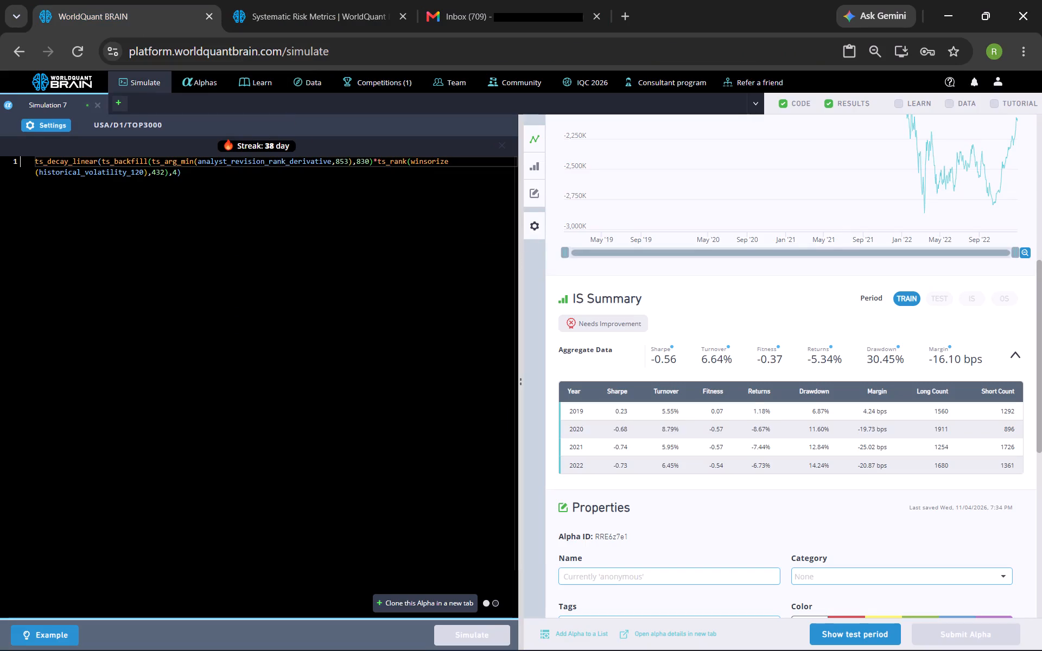
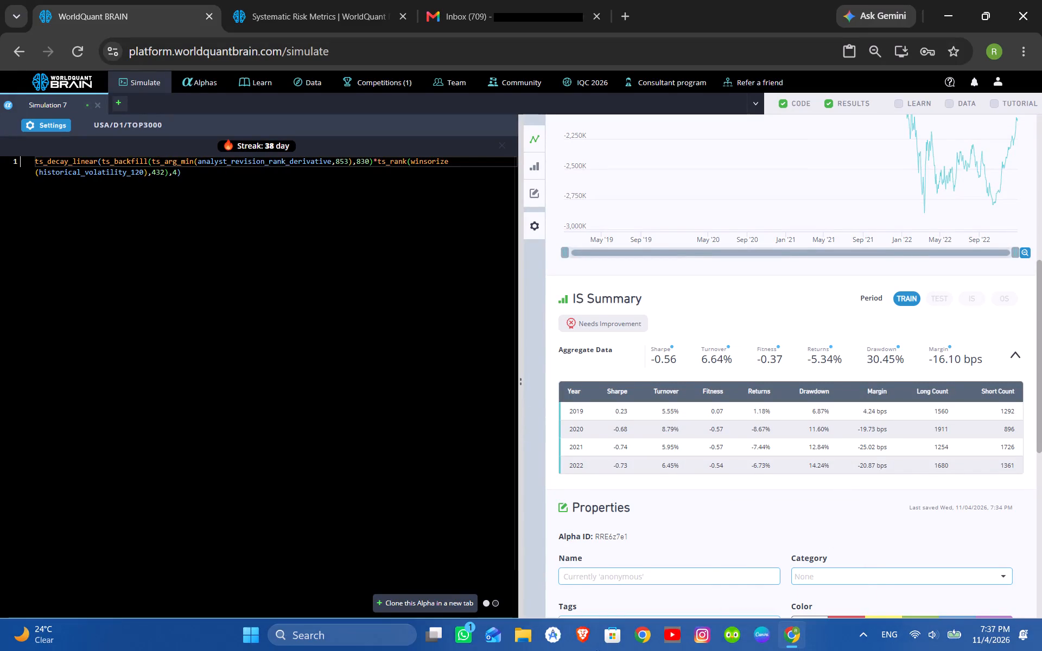
Switch to a Chrome window under the "as" profile, open a blank new tab and close the Truckers of Europe 3 page.
click(642, 645)
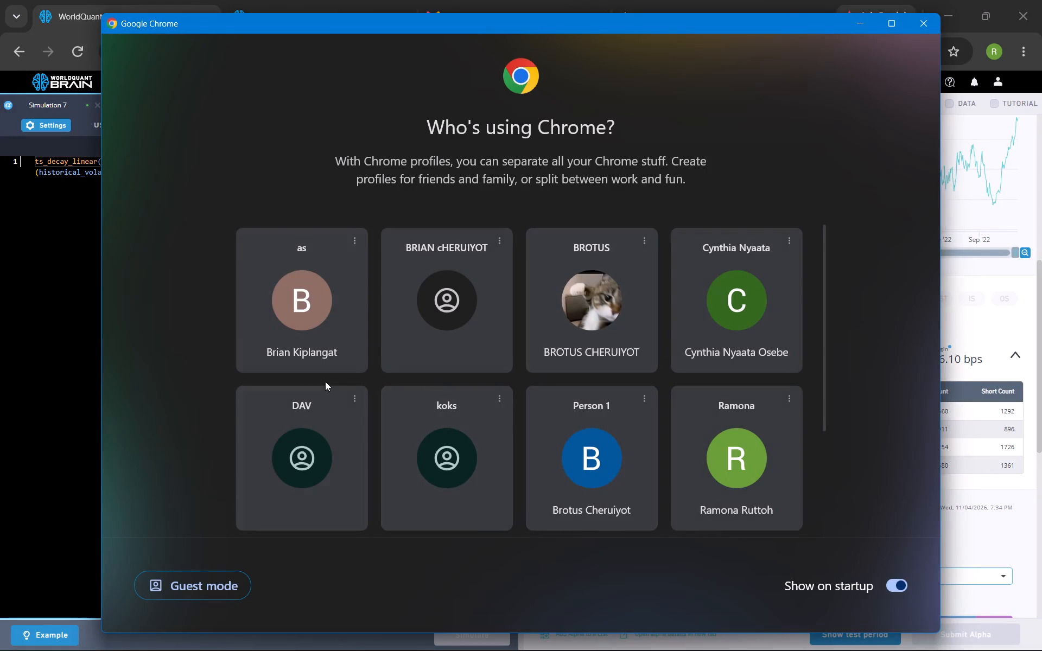
click(301, 328)
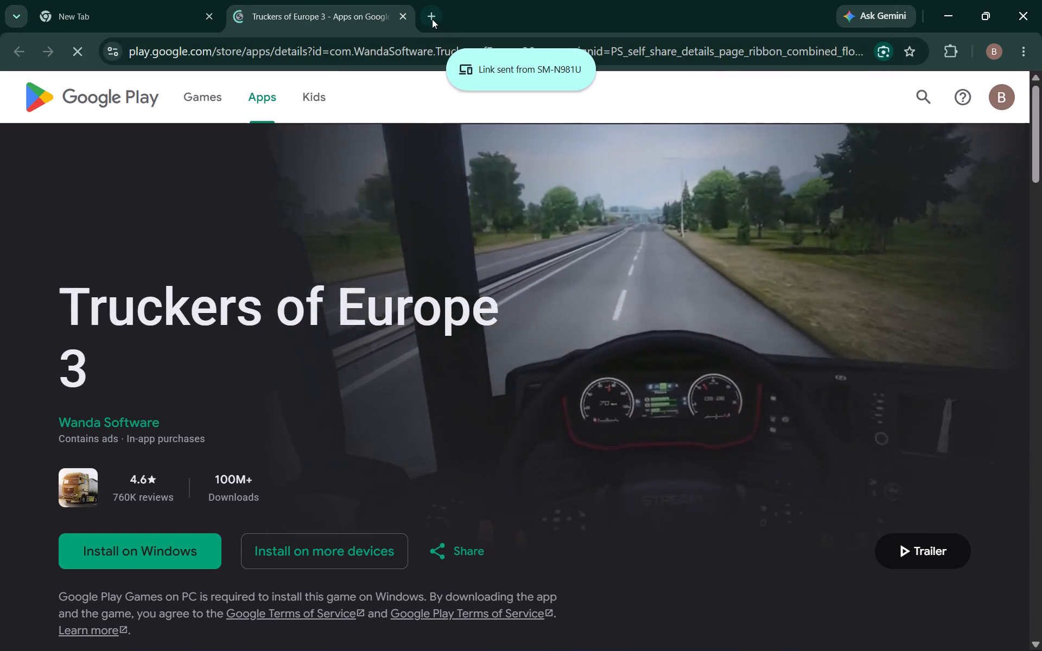
click(425, 17)
click(401, 21)
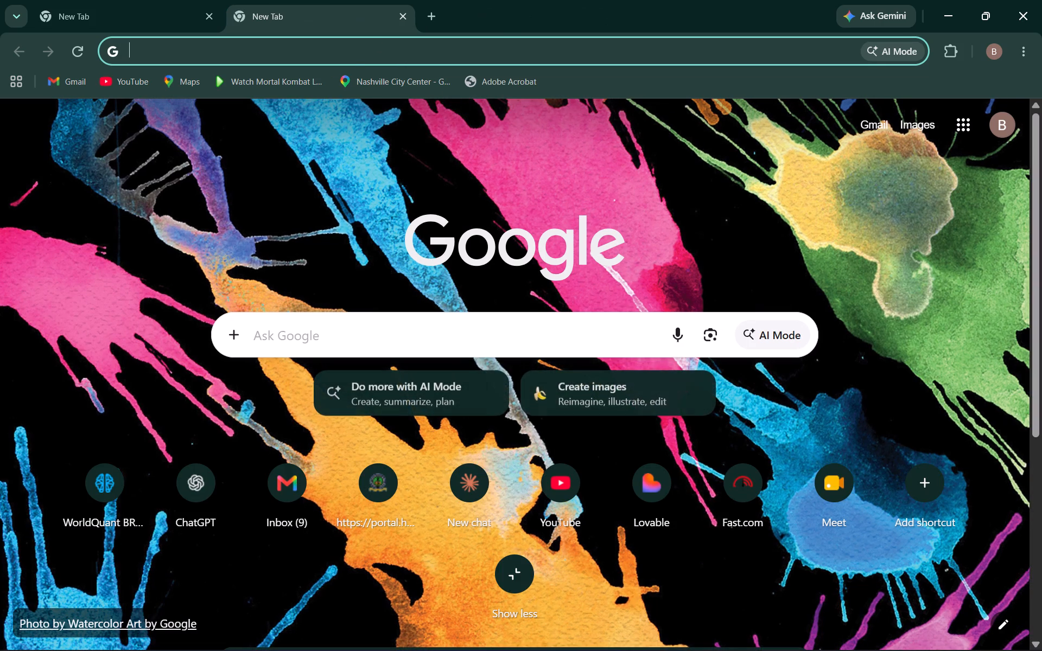